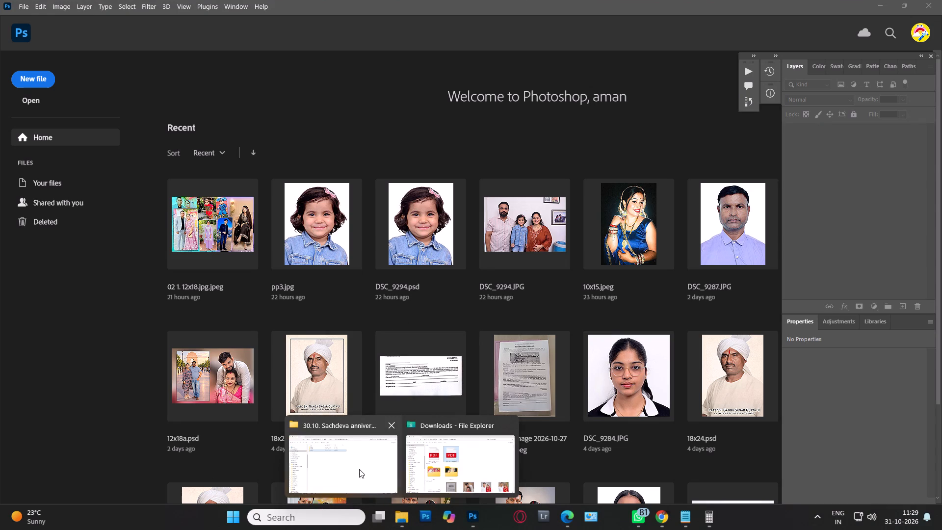
pyautogui.click(335, 478)
pyautogui.click(356, 36)
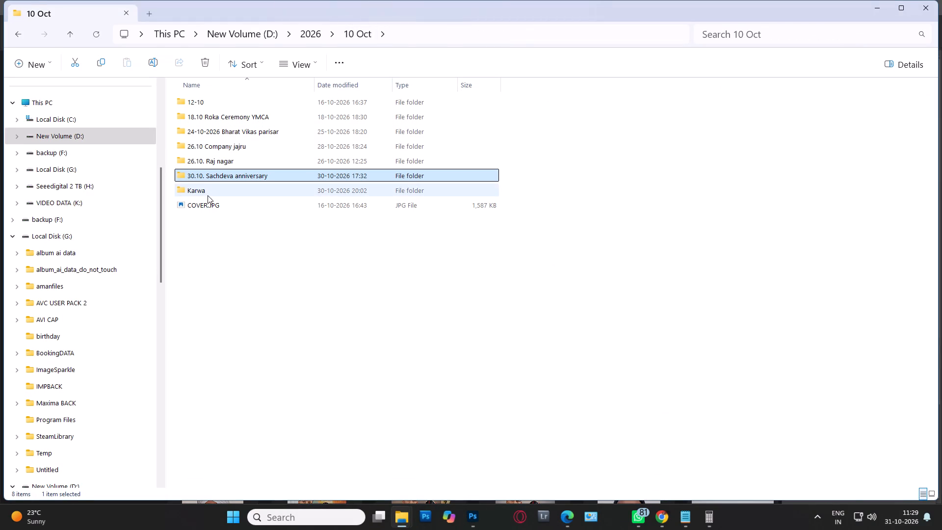
pyautogui.doubleClick(232, 146)
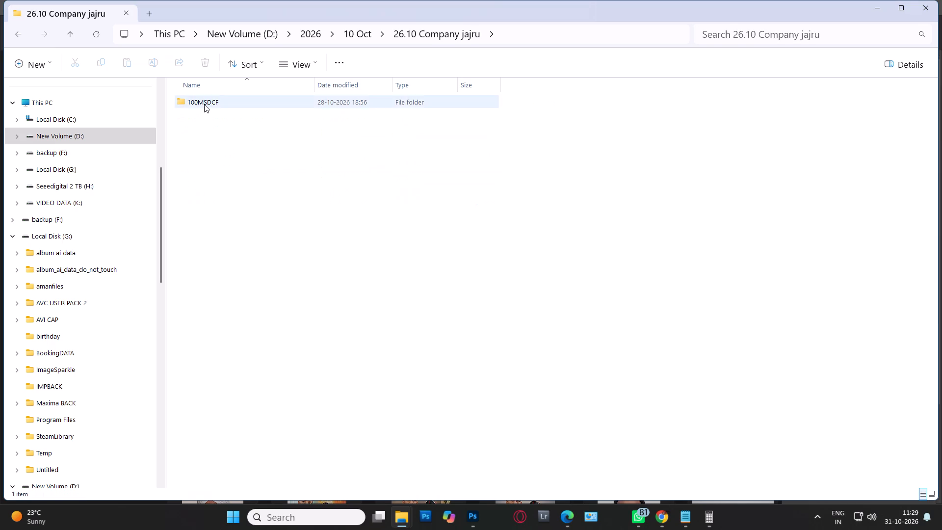
pyautogui.doubleClick(204, 104)
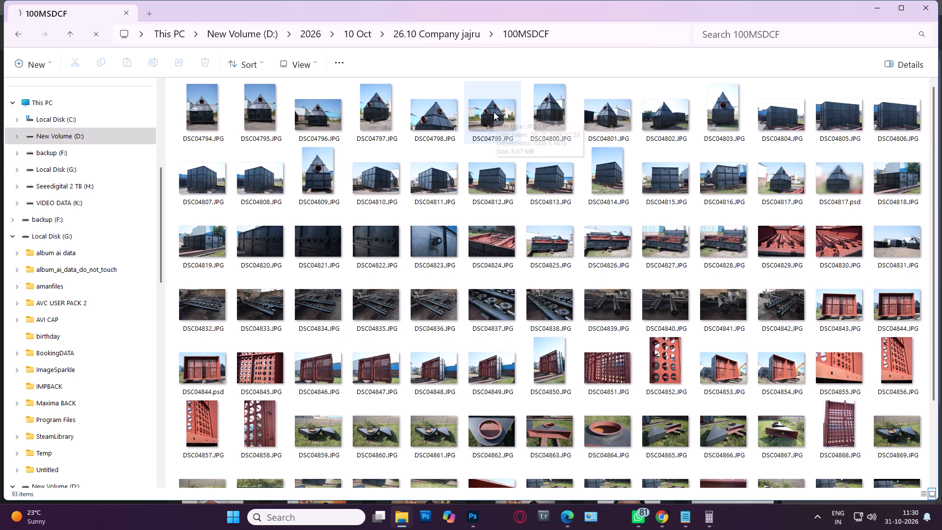
pyautogui.click(386, 109)
pyautogui.moveTo(377, 110); pyautogui.dragTo(557, 498)
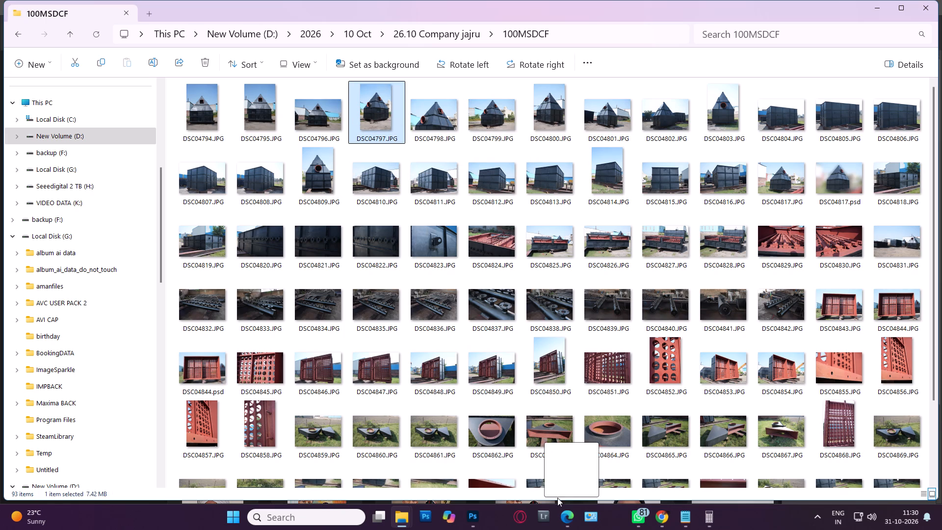
pyautogui.moveTo(557, 498); pyautogui.dragTo(399, 142)
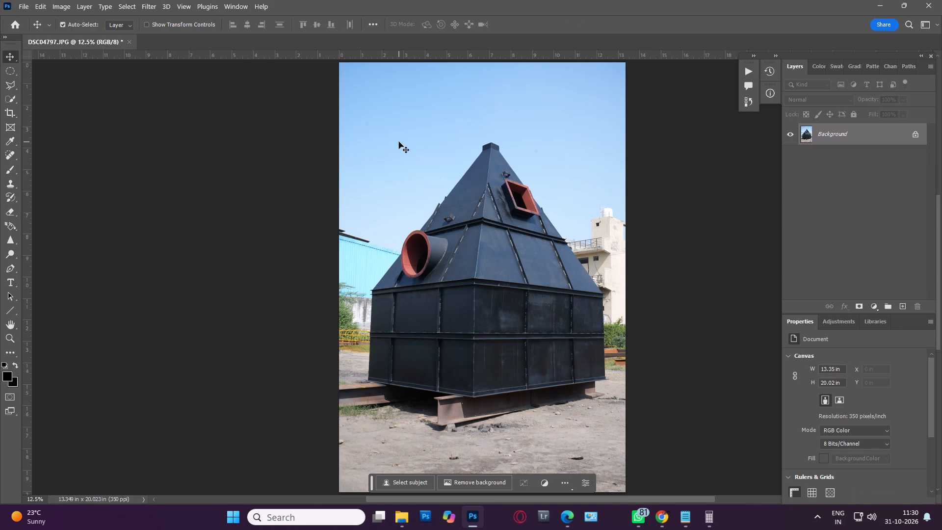
# Select the black pyramid-topped steel structure automatically with Select Subject.
pyautogui.click(399, 483)
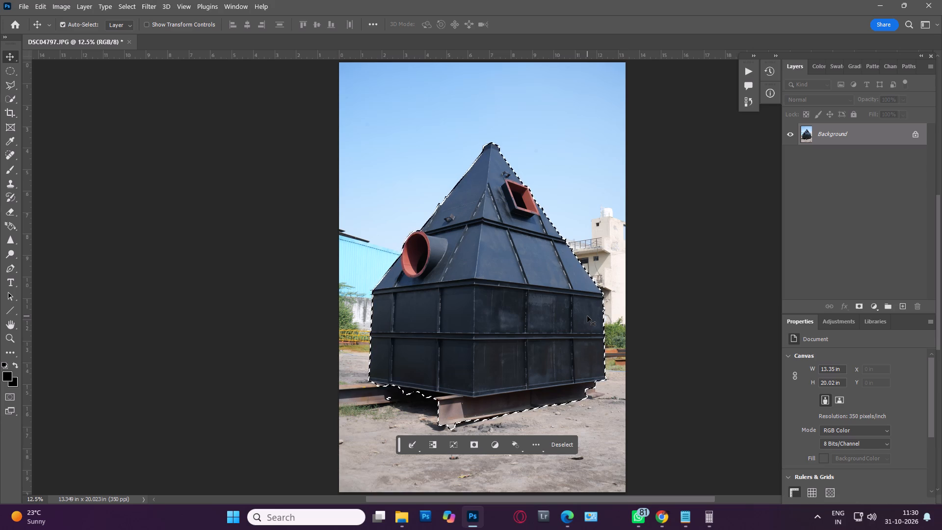
# Subtract the supporting beams and ground below the structure's bottom edge from the selection with the Polygonal Lasso.
pyautogui.hotkey('ctrl', '+')
pyautogui.hotkey('ctrl', '+')
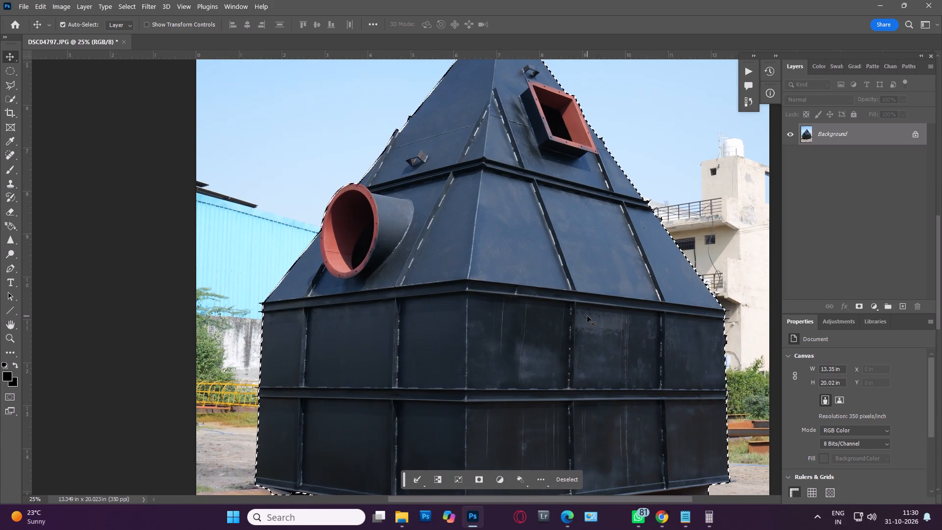
pyautogui.press('space')
pyautogui.press('space')
pyautogui.press('space')
pyautogui.press('space')
pyautogui.press('space')
pyautogui.press('space')
pyautogui.press('space')
pyautogui.press('space')
pyautogui.press('space')
pyautogui.press('space')
pyautogui.press('space')
pyautogui.press('space')
pyautogui.press('space')
pyautogui.press('space')
pyautogui.press('space')
pyautogui.press('space')
pyautogui.press('space')
pyautogui.press('space')
pyautogui.press('space')
pyautogui.press('space')
pyautogui.moveTo(439, 353); pyautogui.dragTo(372, 188)
pyautogui.press('l')
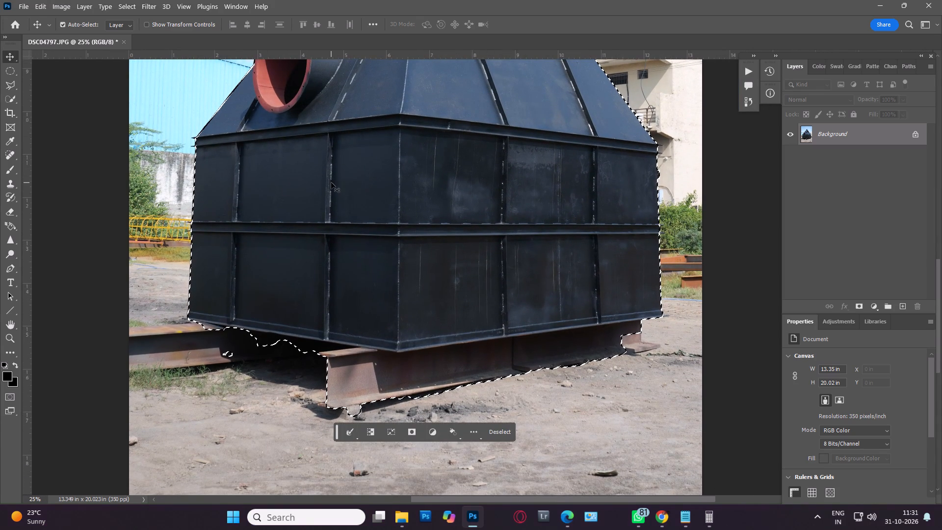
pyautogui.keyDown('alt'); pyautogui.click(181, 318); pyautogui.keyUp('alt')
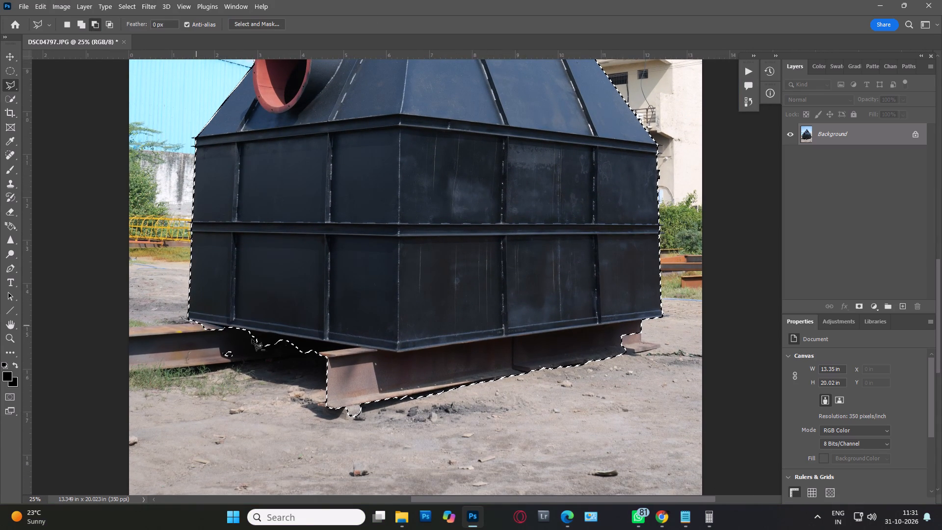
pyautogui.click(396, 352)
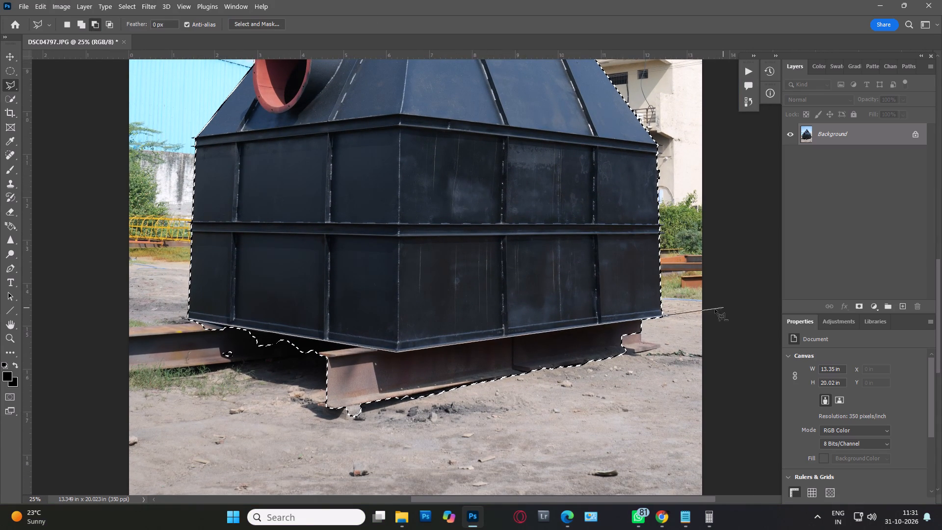
pyautogui.click(702, 312)
pyautogui.moveTo(538, 476); pyautogui.dragTo(529, 474)
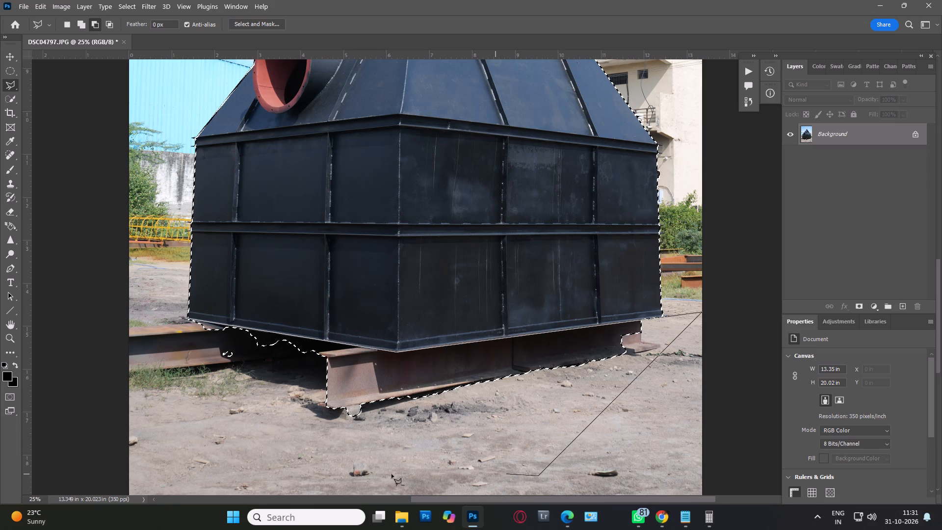
pyautogui.moveTo(172, 477); pyautogui.dragTo(160, 470)
pyautogui.doubleClick(123, 397)
# Add the two protruding flange tips at the left corner of the structure's upper band to the selection with the Polygonal Lasso.
pyautogui.press('space')
pyautogui.press('space')
pyautogui.press('space')
pyautogui.press('space')
pyautogui.press('space')
pyautogui.press('space')
pyautogui.press('space')
pyautogui.press('space')
pyautogui.press('space')
pyautogui.press('space')
pyautogui.press('space')
pyautogui.press('space')
pyautogui.press('space')
pyautogui.press('space')
pyautogui.press('space')
pyautogui.press('space')
pyautogui.press('space')
pyautogui.press('space')
pyautogui.press('space')
pyautogui.press('space')
pyautogui.moveTo(485, 204); pyautogui.dragTo(449, 424)
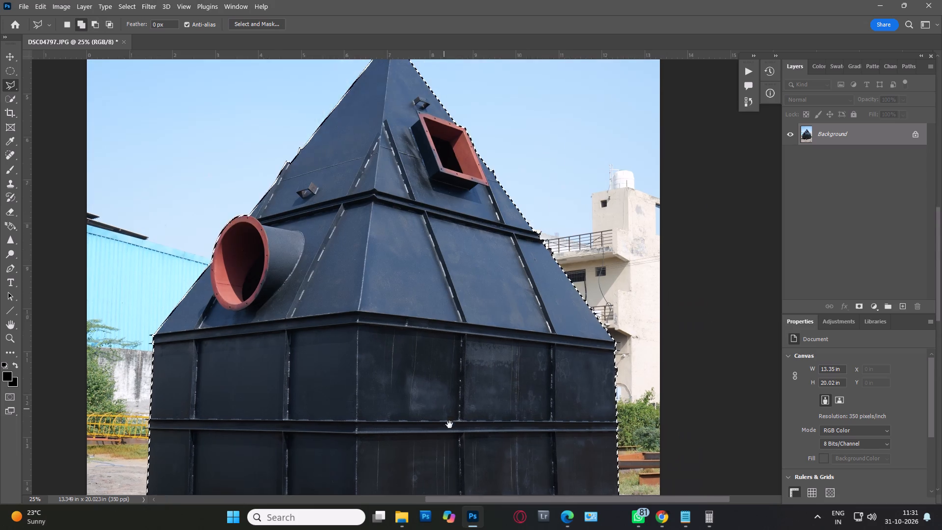
pyautogui.moveTo(449, 424); pyautogui.dragTo(460, 440)
pyautogui.moveTo(320, 311); pyautogui.dragTo(408, 260)
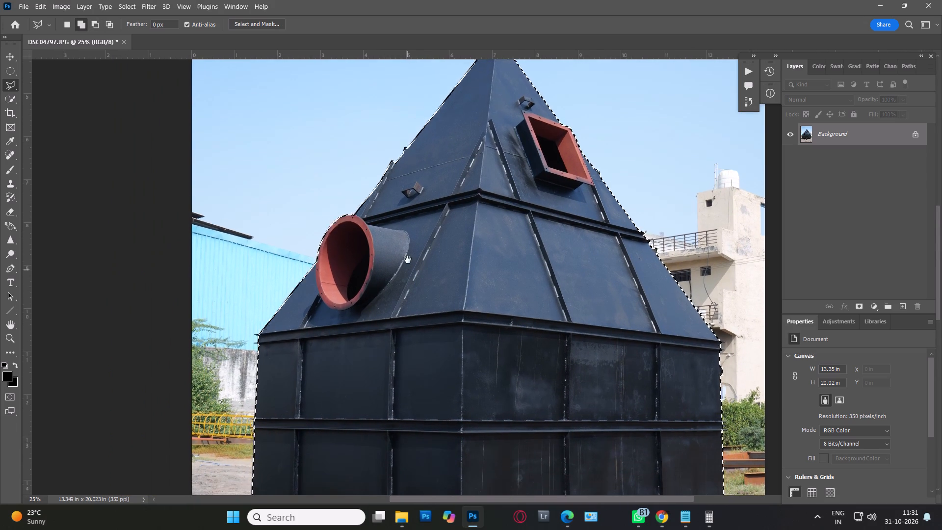
pyautogui.moveTo(408, 260); pyautogui.dragTo(413, 233)
pyautogui.hotkey('ctrl', '+')
pyautogui.hotkey('ctrl', '+')
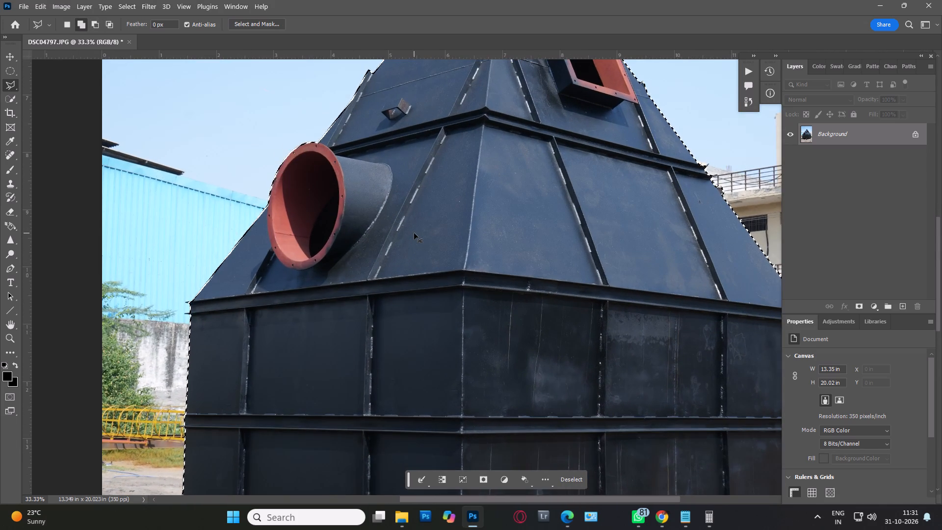
pyautogui.hotkey('ctrl', '+')
pyautogui.press('space')
pyautogui.press('space')
pyautogui.press('space')
pyautogui.press('space')
pyautogui.press('space')
pyautogui.press('space')
pyautogui.press('space')
pyautogui.press('space')
pyautogui.press('space')
pyautogui.press('space')
pyautogui.press('space')
pyautogui.press('space')
pyautogui.press('space')
pyautogui.press('space')
pyautogui.press('space')
pyautogui.press('space')
pyautogui.moveTo(118, 396); pyautogui.dragTo(510, 410)
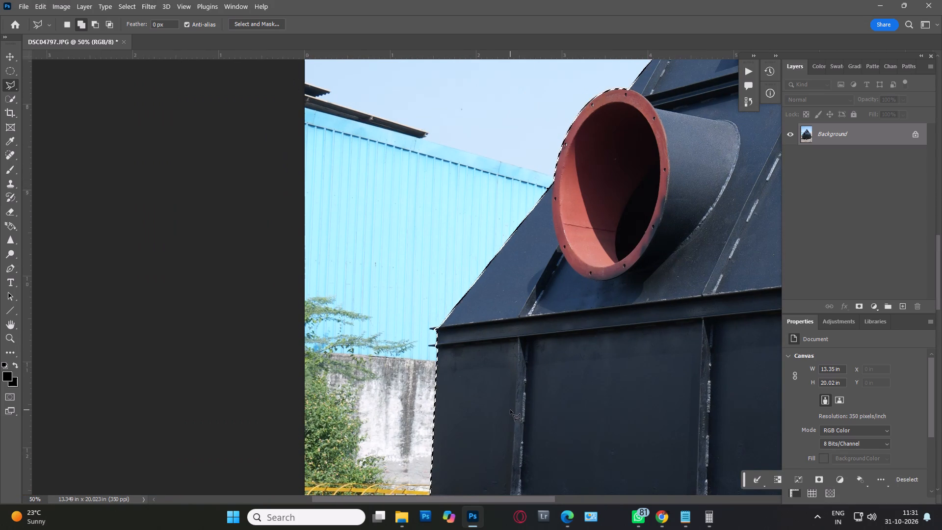
pyautogui.hotkey('ctrl', '+')
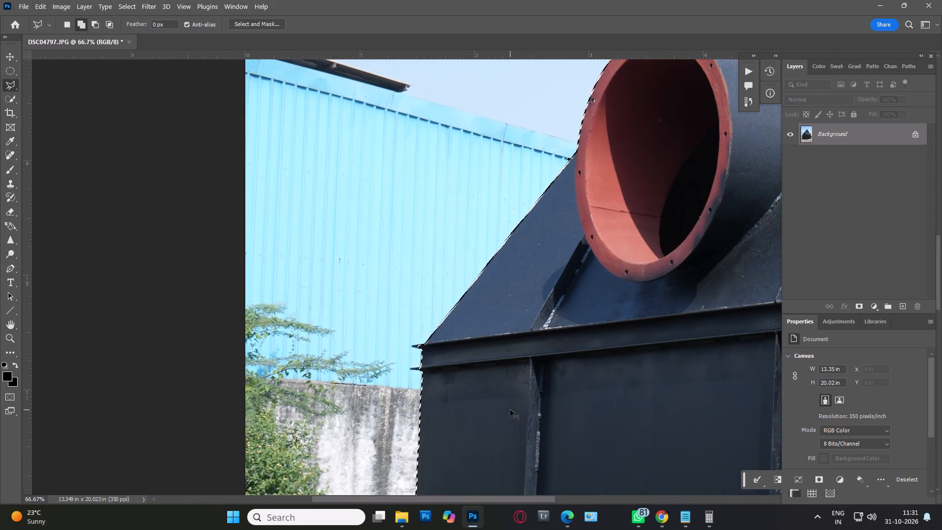
pyautogui.keyDown('shift'); pyautogui.click(431, 342); pyautogui.keyUp('shift')
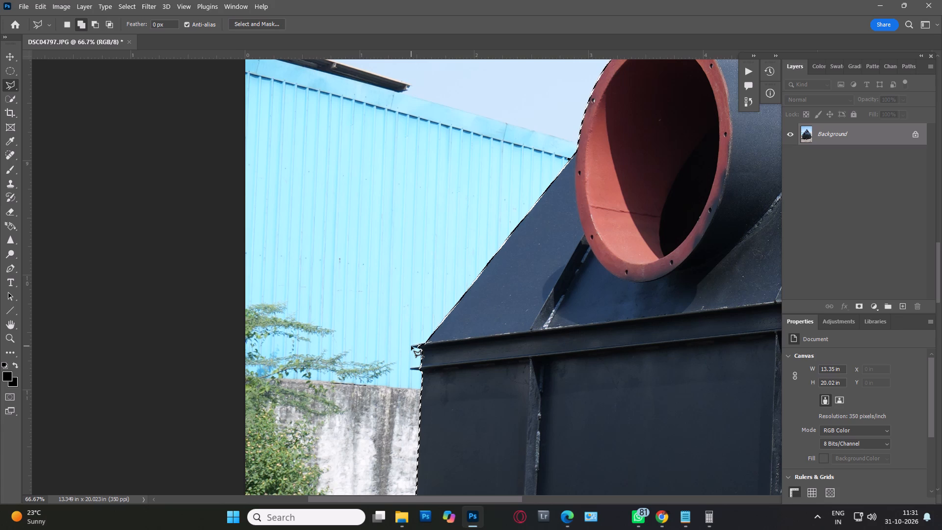
pyautogui.click(411, 345)
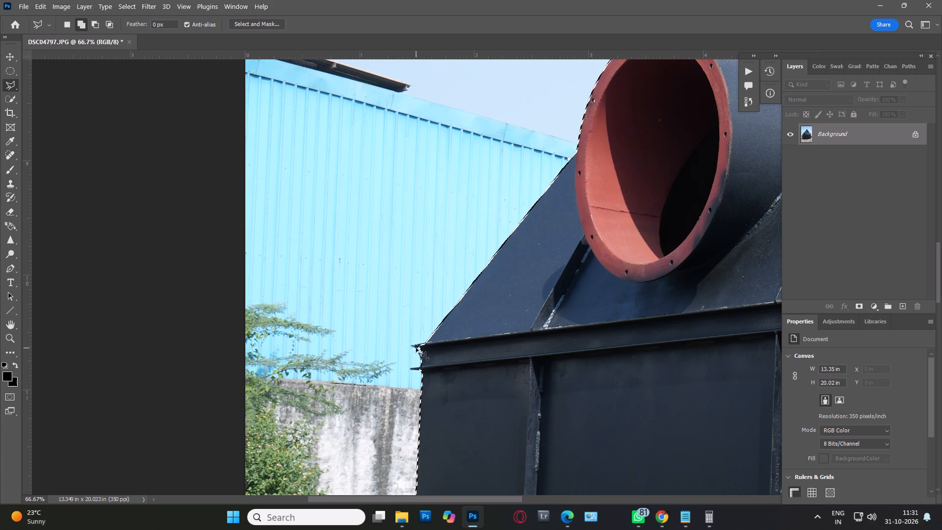
pyautogui.click(420, 348)
pyautogui.click(445, 357)
pyautogui.click(426, 366)
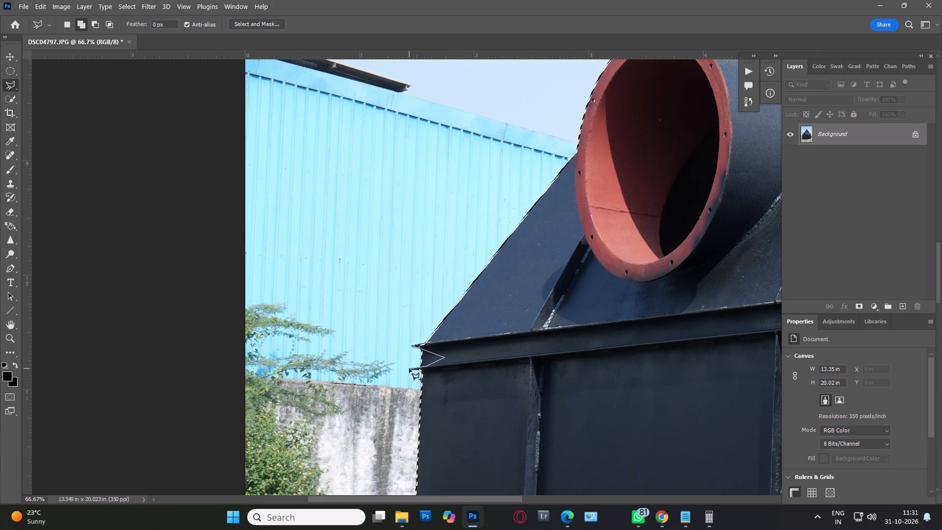
pyautogui.click(410, 368)
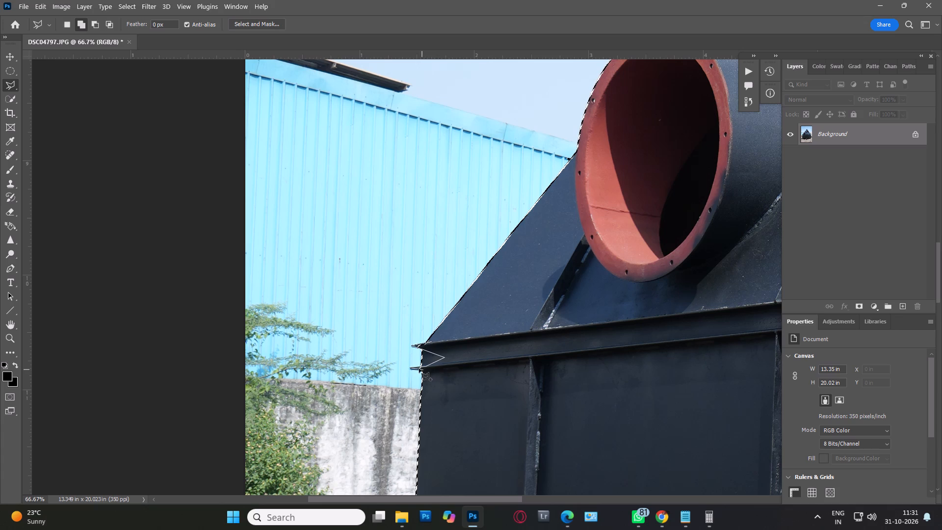
pyautogui.click(413, 371)
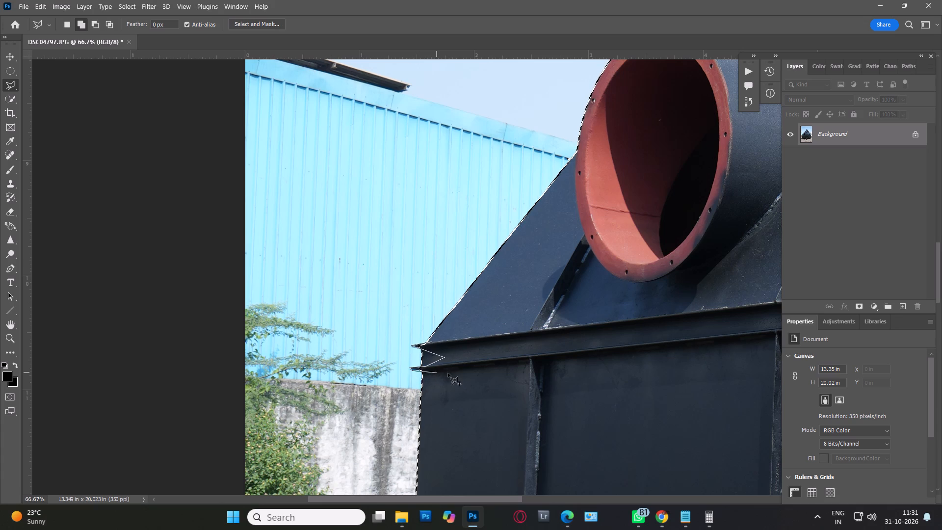
pyautogui.hotkey('ctrl', '+')
pyautogui.hotkey('ctrl', '+')
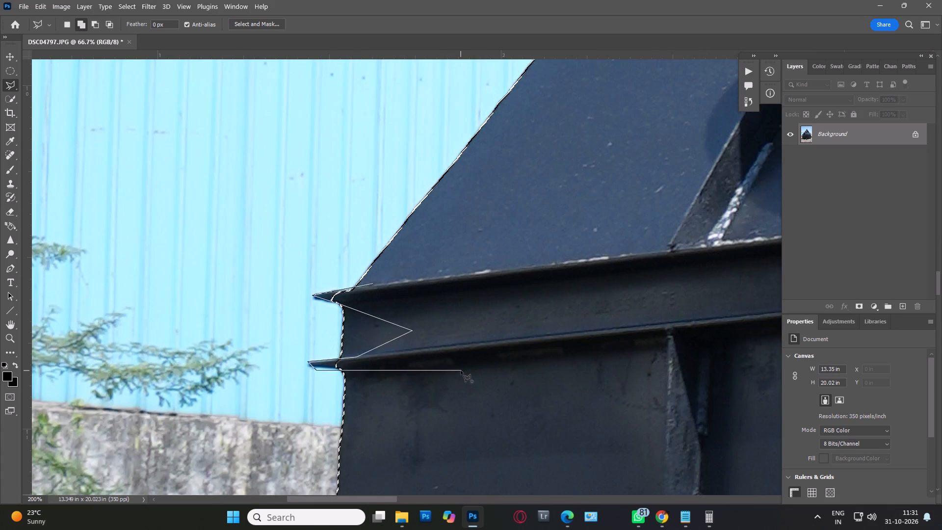
pyautogui.press('Delete')
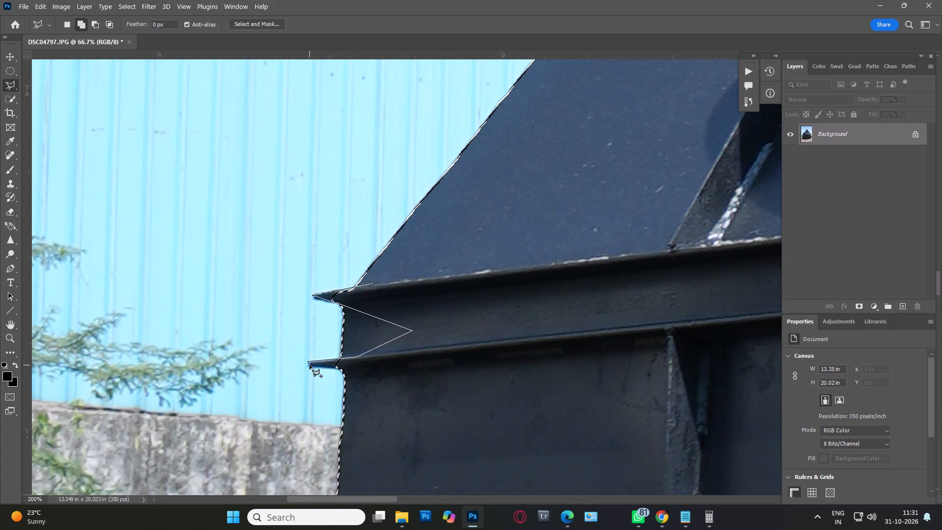
pyautogui.click(310, 367)
pyautogui.click(357, 369)
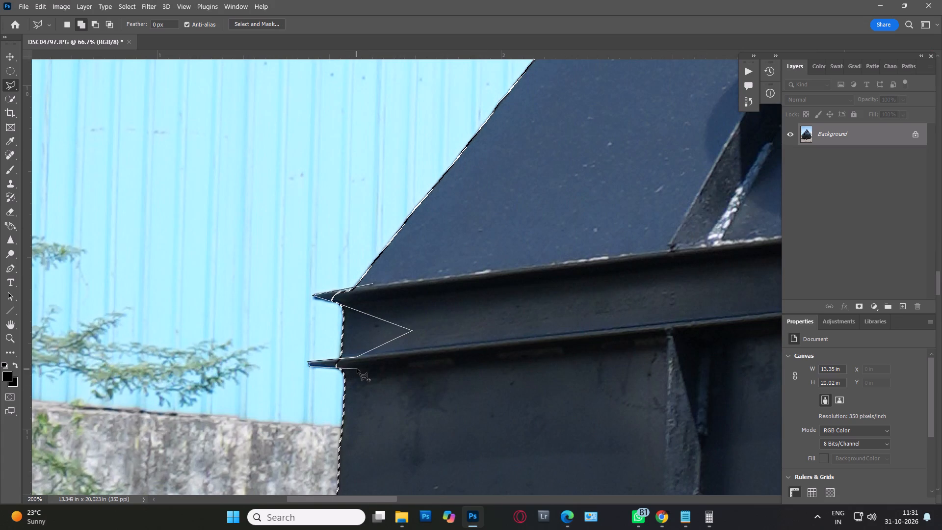
pyautogui.click(513, 355)
pyautogui.doubleClick(543, 318)
# Subtract the stray bit of blue shed along the sloping edge beside the round red opening from the selection.
pyautogui.press('space')
pyautogui.press('space')
pyautogui.press('space')
pyautogui.press('space')
pyautogui.press('space')
pyautogui.press('space')
pyautogui.press('space')
pyautogui.press('space')
pyautogui.press('space')
pyautogui.press('space')
pyautogui.press('space')
pyautogui.press('space')
pyautogui.press('space')
pyautogui.press('space')
pyautogui.press('space')
pyautogui.press('space')
pyautogui.press('space')
pyautogui.press('space')
pyautogui.press('space')
pyautogui.press('space')
pyautogui.moveTo(631, 170); pyautogui.dragTo(469, 477)
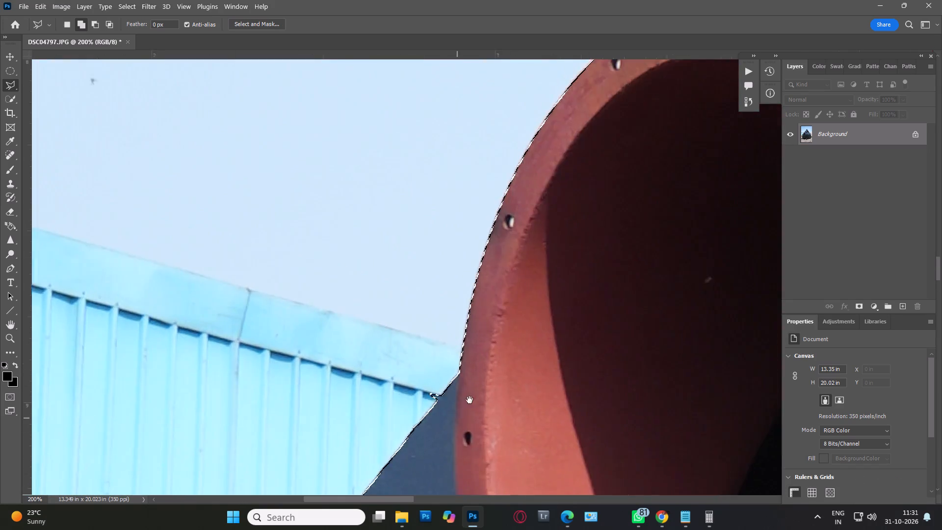
pyautogui.moveTo(471, 388); pyautogui.dragTo(506, 203)
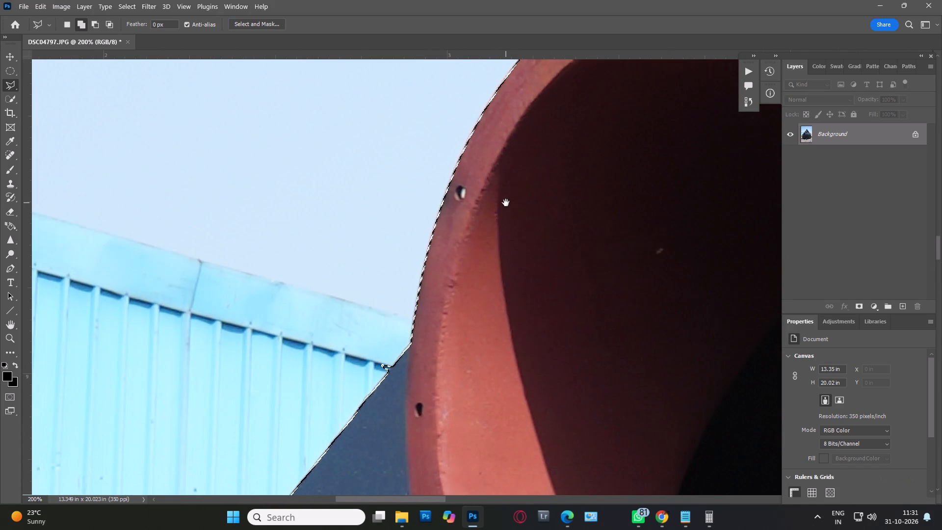
pyautogui.moveTo(506, 203); pyautogui.dragTo(540, 143)
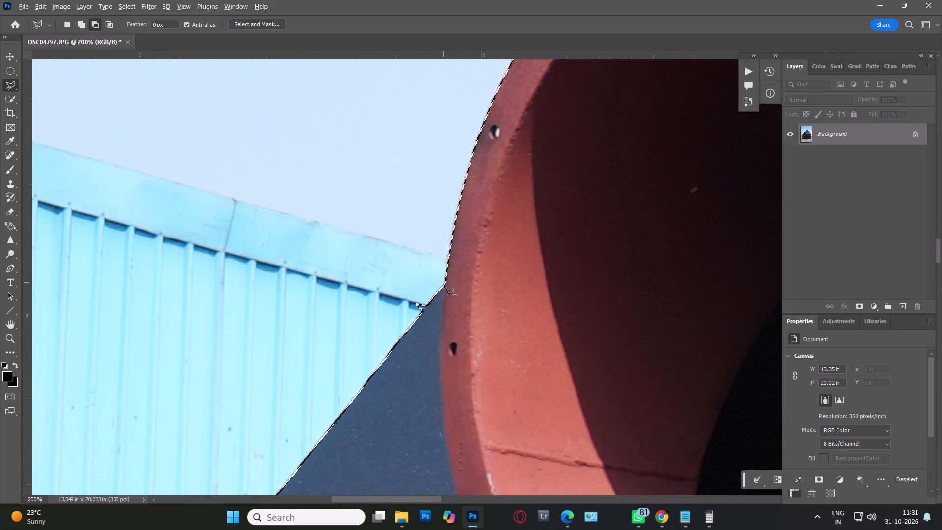
pyautogui.keyDown('alt'); pyautogui.click(444, 285); pyautogui.keyUp('alt')
pyautogui.click(409, 327)
pyautogui.doubleClick(303, 310)
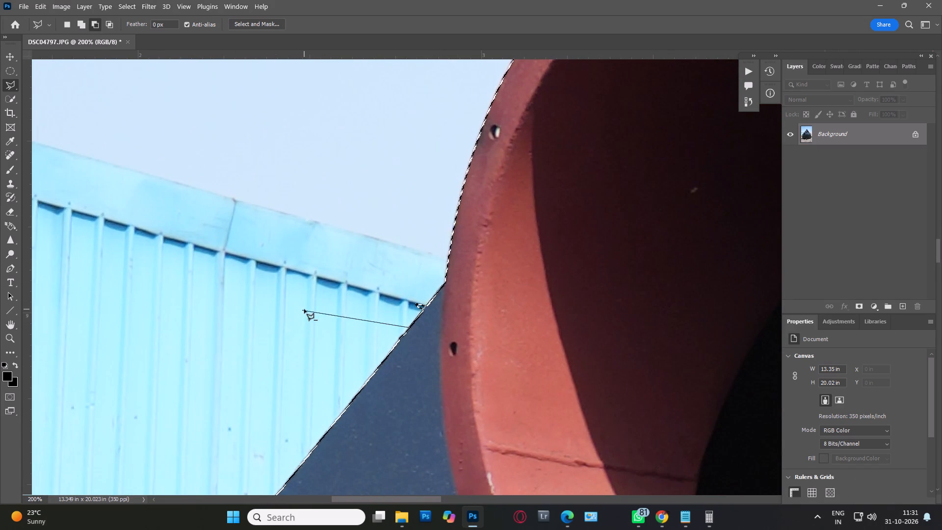
# Add the missing top end of the edge rib on the structure's left slope to the selection with the Polygonal Lasso.
pyautogui.press('space')
pyautogui.press('space')
pyautogui.press('space')
pyautogui.press('space')
pyautogui.press('space')
pyautogui.press('space')
pyautogui.press('space')
pyautogui.press('space')
pyautogui.press('space')
pyautogui.press('space')
pyautogui.press('space')
pyautogui.press('space')
pyautogui.press('space')
pyautogui.press('space')
pyautogui.press('space')
pyautogui.press('space')
pyautogui.press('space')
pyautogui.press('space')
pyautogui.press('space')
pyautogui.press('space')
pyautogui.moveTo(571, 205); pyautogui.dragTo(440, 419)
pyautogui.moveTo(478, 353); pyautogui.dragTo(315, 409)
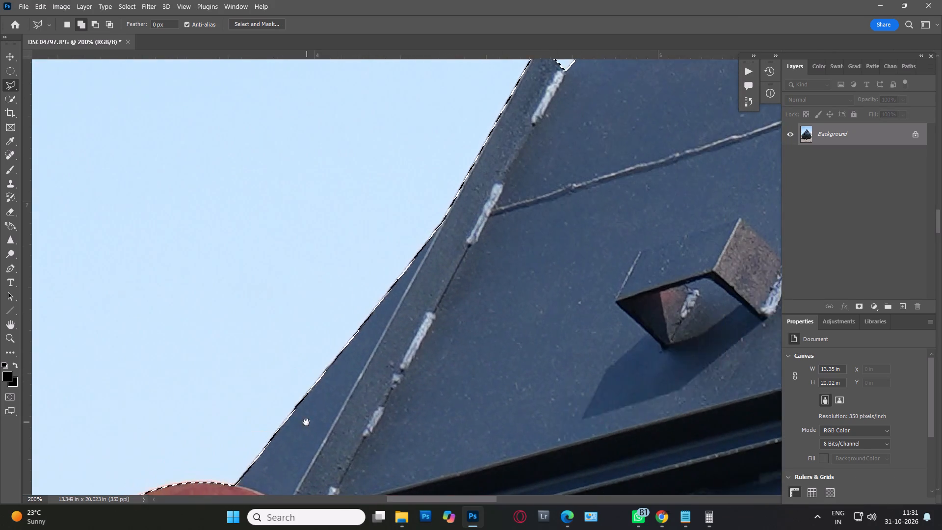
pyautogui.moveTo(420, 322); pyautogui.dragTo(543, 284)
pyautogui.keyDown('shift'); pyautogui.click(467, 162); pyautogui.keyUp('shift')
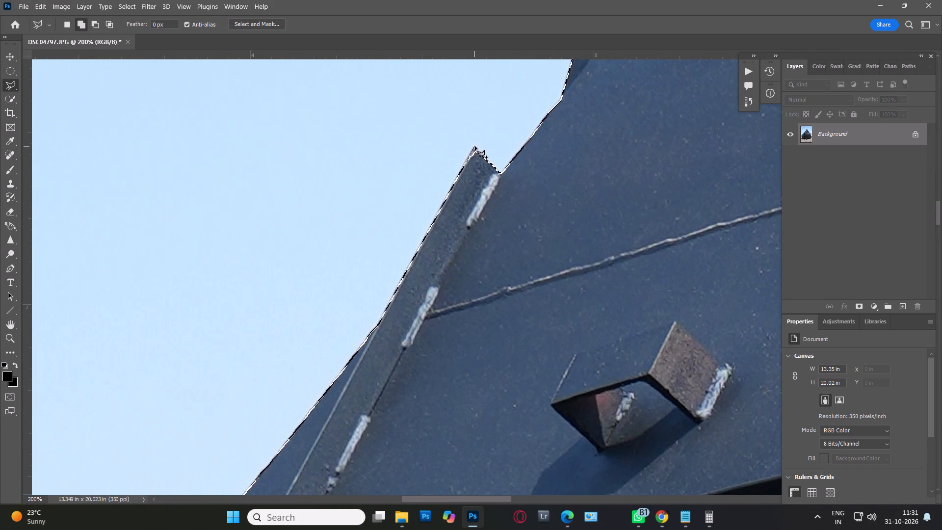
pyautogui.click(473, 147)
pyautogui.click(485, 161)
pyautogui.doubleClick(488, 202)
# Subtract the stray balcony background along the structure's right sloping edge, between the two horizontal bands, with the Polygonal Lasso.
pyautogui.press('space')
pyautogui.press('space')
pyautogui.press('space')
pyautogui.press('space')
pyautogui.press('space')
pyautogui.press('space')
pyautogui.press('space')
pyautogui.press('space')
pyautogui.press('space')
pyautogui.press('space')
pyautogui.press('space')
pyautogui.press('space')
pyautogui.press('space')
pyautogui.press('space')
pyautogui.press('space')
pyautogui.press('space')
pyautogui.press('space')
pyautogui.press('space')
pyautogui.press('space')
pyautogui.press('space')
pyautogui.moveTo(656, 165); pyautogui.dragTo(632, 192)
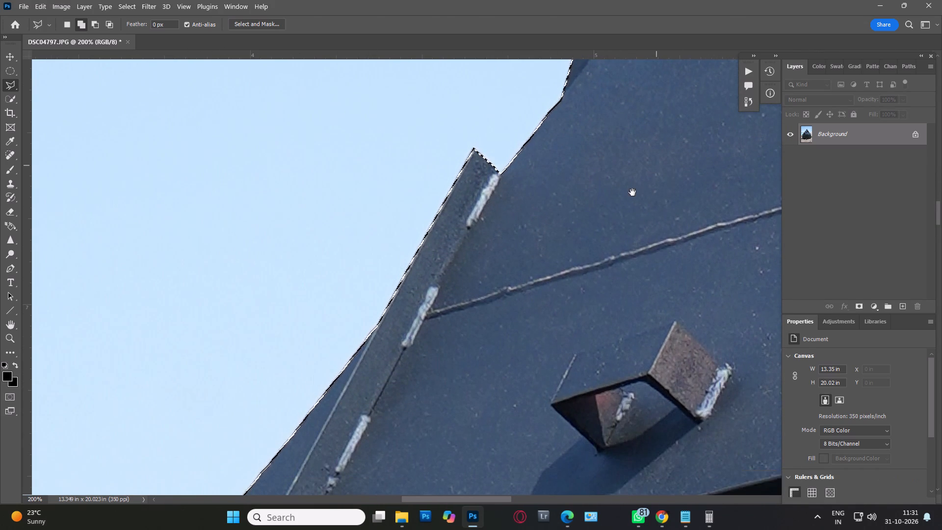
pyautogui.moveTo(632, 192); pyautogui.dragTo(503, 346)
pyautogui.moveTo(634, 201); pyautogui.dragTo(439, 429)
pyautogui.moveTo(514, 333); pyautogui.dragTo(551, 198)
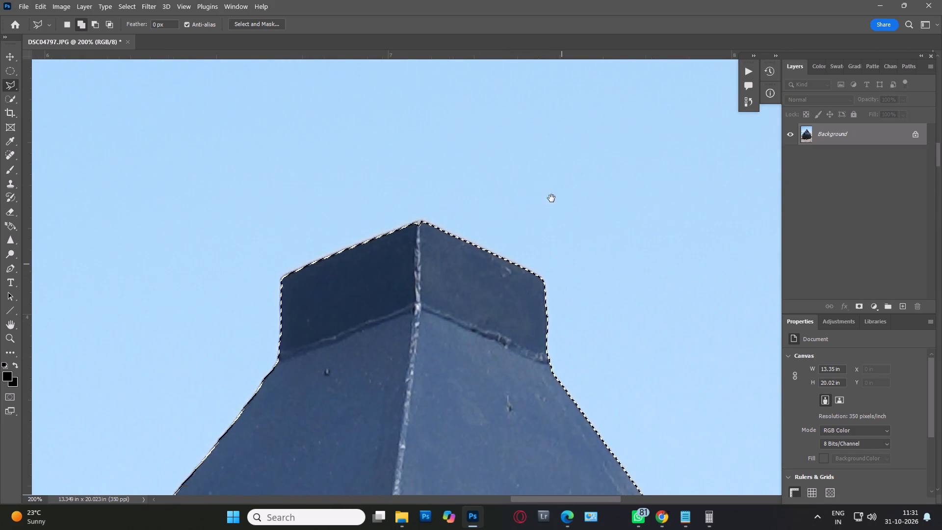
pyautogui.moveTo(551, 198); pyautogui.dragTo(475, 36)
pyautogui.moveTo(616, 373); pyautogui.dragTo(479, 96)
pyautogui.moveTo(643, 357); pyautogui.dragTo(371, 389)
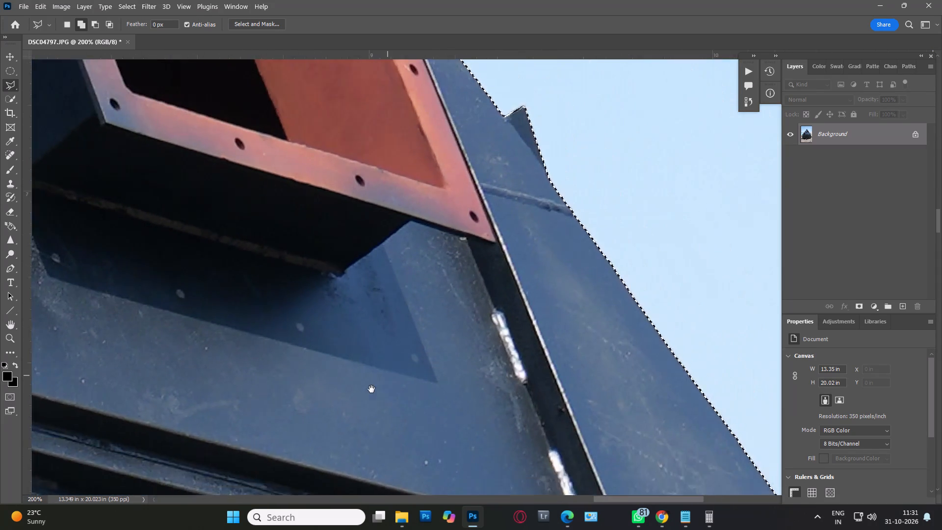
pyautogui.moveTo(371, 389); pyautogui.dragTo(342, 126)
pyautogui.moveTo(624, 359); pyautogui.dragTo(327, 192)
pyautogui.moveTo(608, 392); pyautogui.dragTo(420, 244)
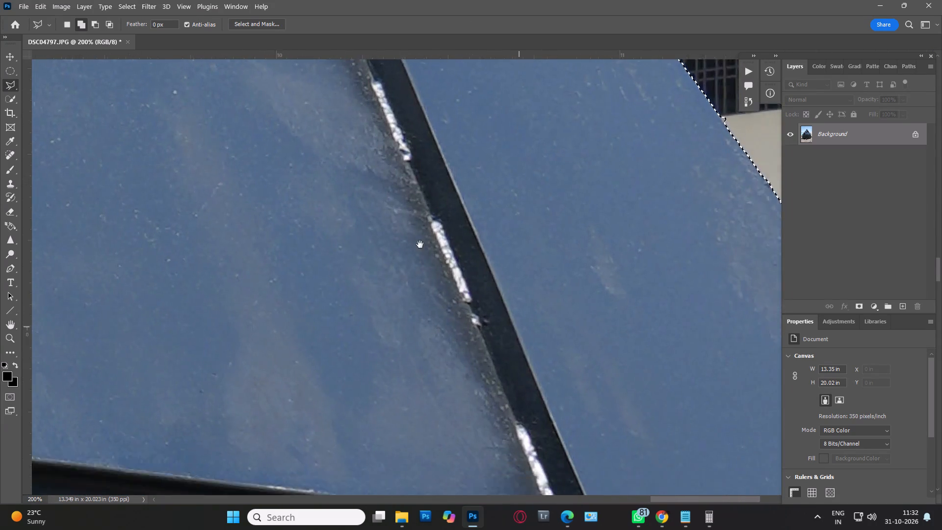
pyautogui.moveTo(420, 244); pyautogui.dragTo(332, 142)
pyautogui.moveTo(406, 207); pyautogui.dragTo(470, 464)
pyautogui.moveTo(384, 190); pyautogui.dragTo(524, 499)
pyautogui.hotkey('ctrl', '-')
pyautogui.hotkey('ctrl', '-')
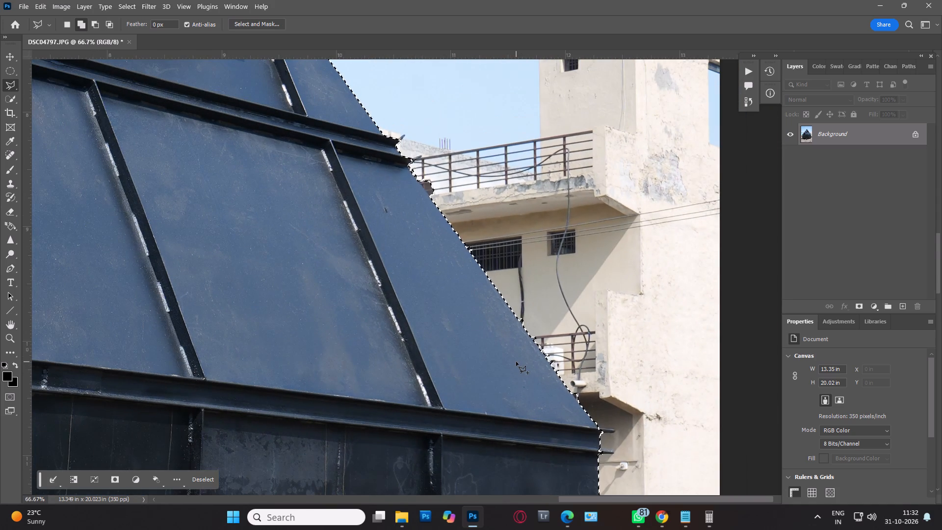
pyautogui.keyDown('alt'); pyautogui.click(408, 167); pyautogui.keyUp('alt')
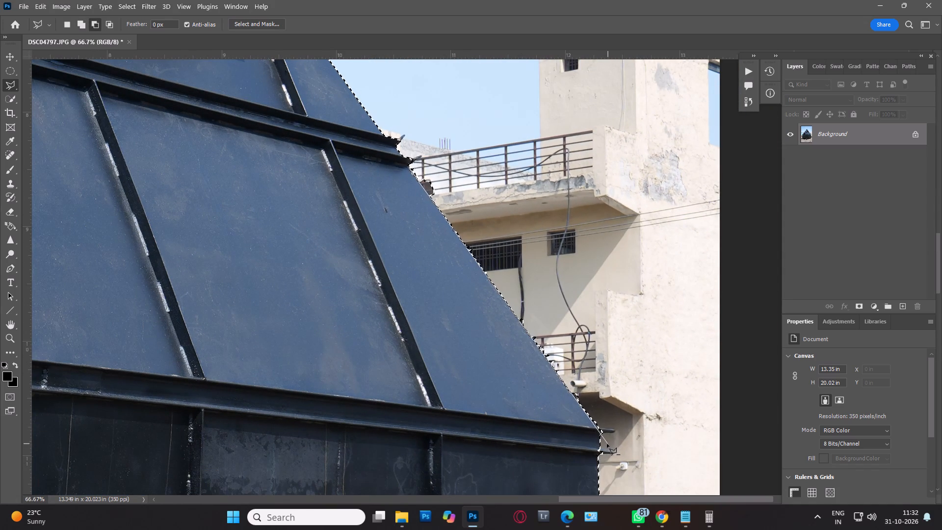
pyautogui.moveTo(607, 444); pyautogui.dragTo(613, 444)
pyautogui.moveTo(688, 369); pyautogui.dragTo(688, 359)
pyautogui.doubleClick(670, 239)
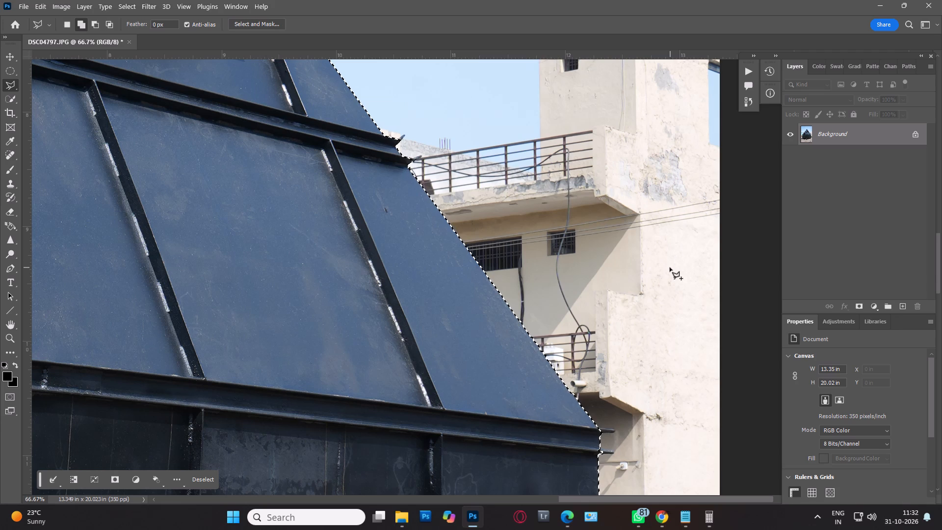
# Subtract the remaining background slivers along the same right sloping edge, beside the lower balcony railing, from the selection.
pyautogui.scroll(-4, 647, 419)
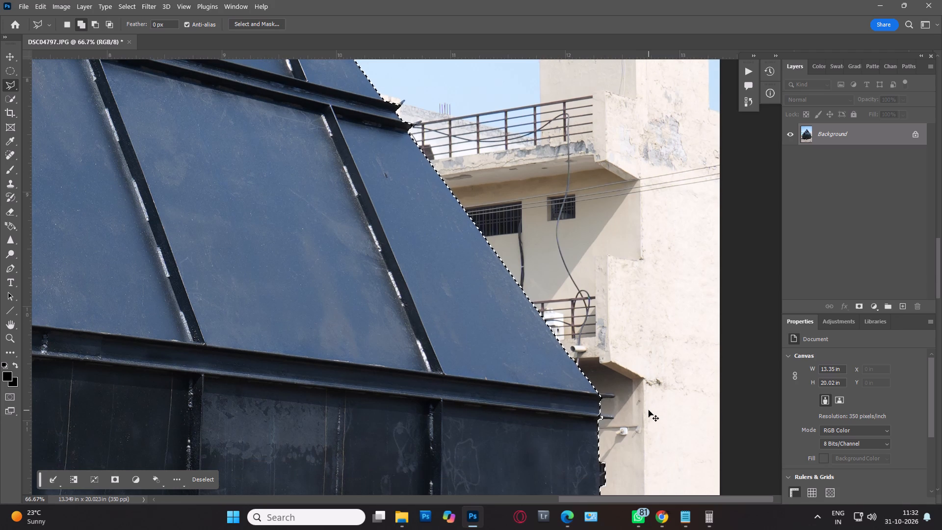
pyautogui.hotkey('ctrl', '+')
pyautogui.hotkey('ctrl', '+')
pyautogui.hotkey('ctrl', '+')
pyautogui.press('space')
pyautogui.press('space')
pyautogui.press('space')
pyautogui.press('space')
pyautogui.press('space')
pyautogui.press('space')
pyautogui.press('space')
pyautogui.press('space')
pyautogui.press('space')
pyautogui.press('space')
pyautogui.press('space')
pyautogui.press('space')
pyautogui.press('space')
pyautogui.press('space')
pyautogui.press('space')
pyautogui.press('space')
pyautogui.press('space')
pyautogui.press('space')
pyautogui.press('space')
pyautogui.press('space')
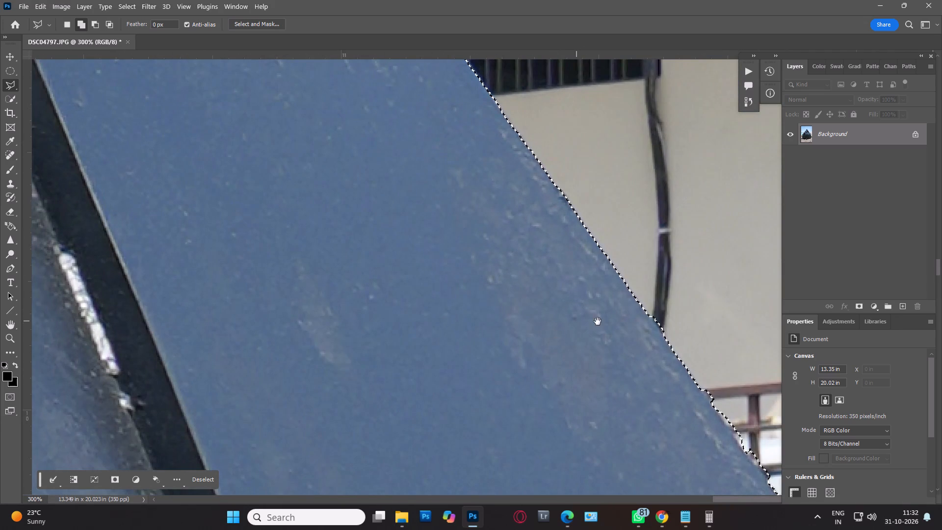
pyautogui.moveTo(601, 318); pyautogui.dragTo(583, 529)
pyautogui.moveTo(388, 94); pyautogui.dragTo(413, 405)
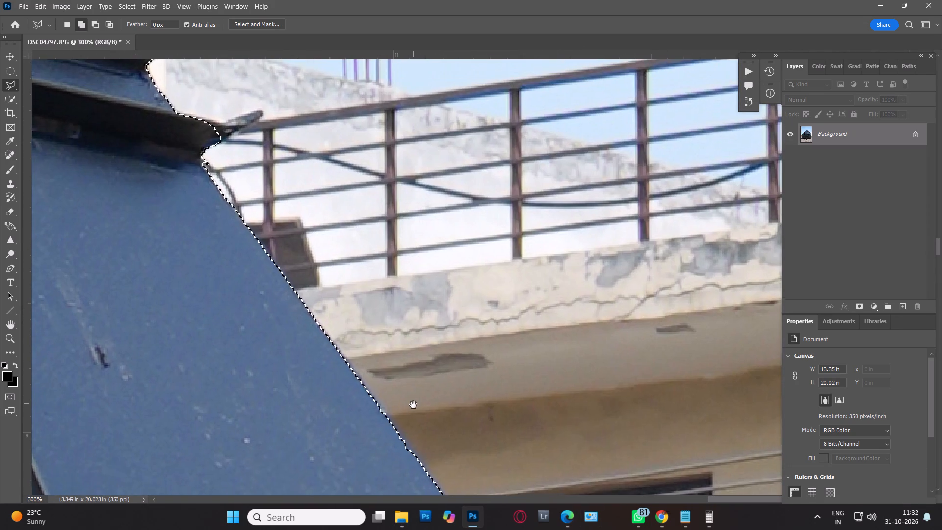
pyautogui.moveTo(413, 405); pyautogui.dragTo(425, 344)
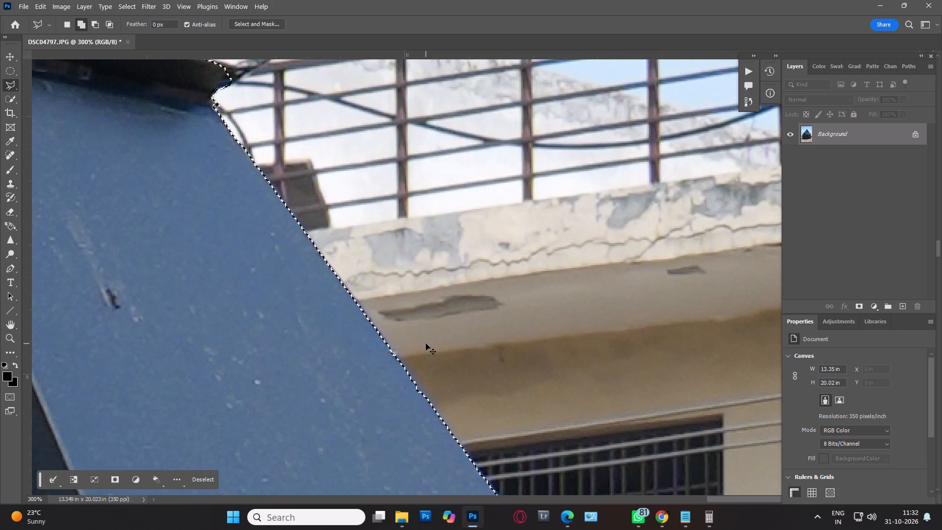
pyautogui.hotkey('ctrl', '-')
pyautogui.hotkey('ctrl', '-')
pyautogui.hotkey('ctrl', '-')
pyautogui.keyDown('alt'); pyautogui.click(464, 219); pyautogui.keyUp('alt')
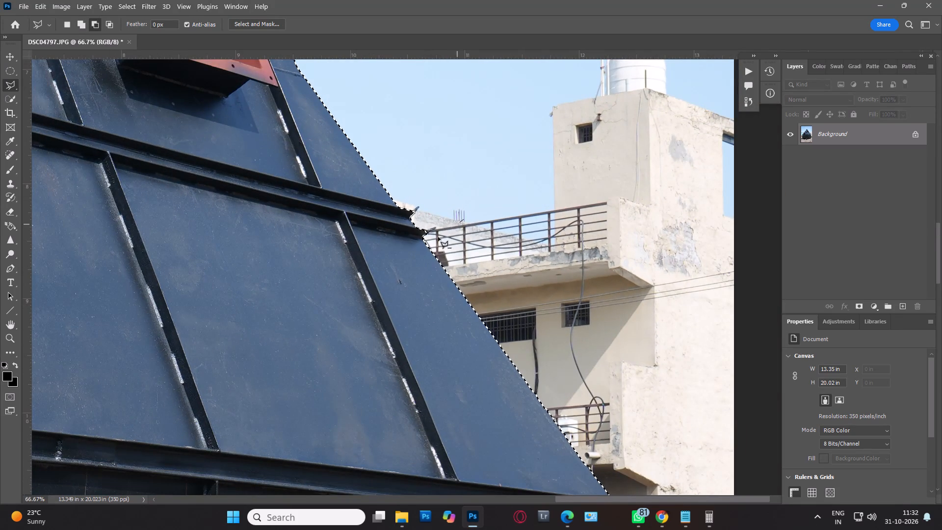
pyautogui.click(421, 237)
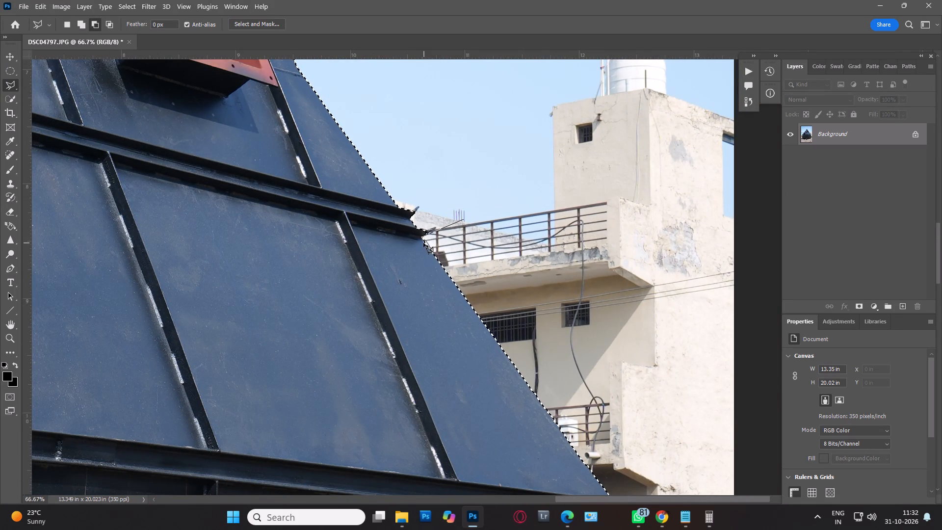
pyautogui.click(423, 243)
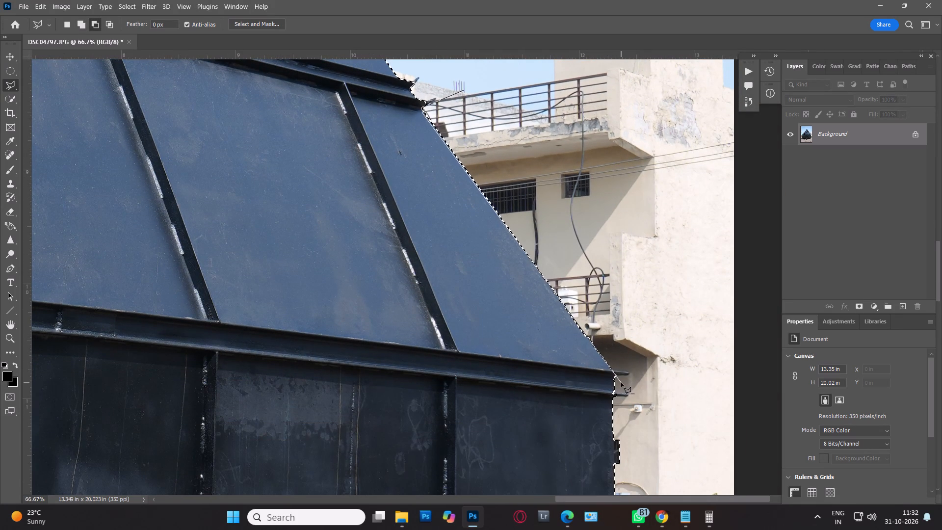
pyautogui.click(621, 383)
pyautogui.moveTo(702, 355); pyautogui.dragTo(702, 348)
pyautogui.doubleClick(700, 315)
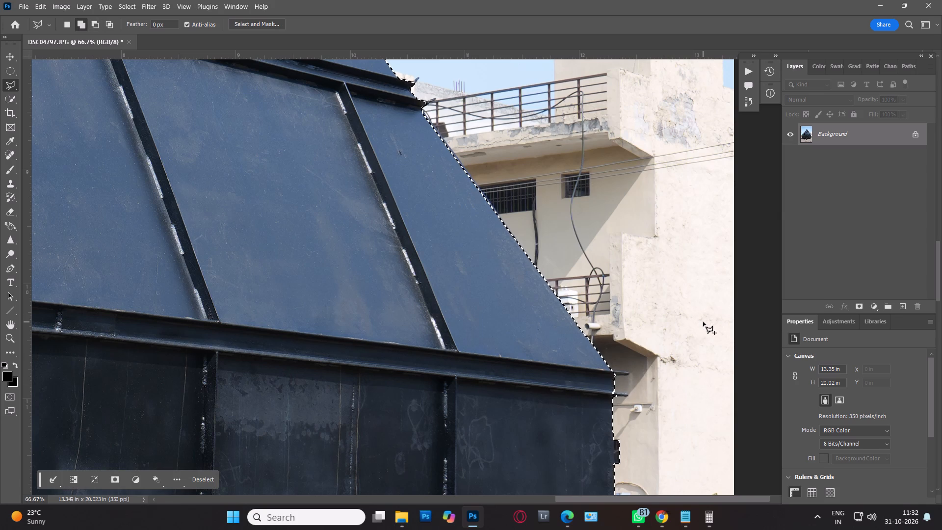
# Add the protruding upper flange tip at the right corner of the structure's lower band to the selection.
pyautogui.hotkey('ctrl', 'Return')
pyautogui.hotkey('ctrl', 'Return')
pyautogui.hotkey('ctrl', 'Return')
pyautogui.hotkey('ctrl', '+')
pyautogui.hotkey('ctrl', '+')
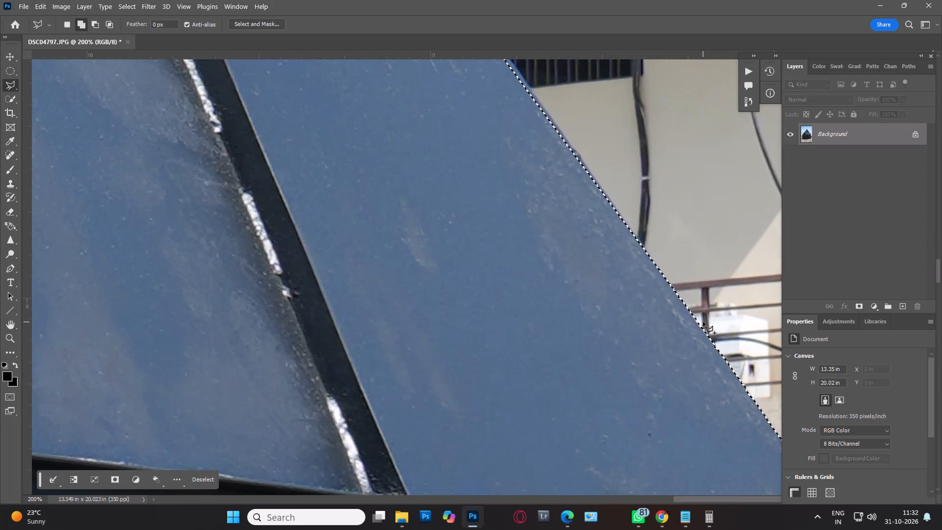
pyautogui.press('space')
pyautogui.press('space')
pyautogui.press('space')
pyautogui.press('space')
pyautogui.press('space')
pyautogui.press('space')
pyautogui.press('space')
pyautogui.press('space')
pyautogui.press('space')
pyautogui.press('space')
pyautogui.press('space')
pyautogui.press('space')
pyautogui.press('space')
pyautogui.press('space')
pyautogui.press('space')
pyautogui.press('space')
pyautogui.press('space')
pyautogui.press('space')
pyautogui.press('space')
pyautogui.press('space')
pyautogui.moveTo(601, 403); pyautogui.dragTo(236, 129)
pyautogui.moveTo(251, 139); pyautogui.dragTo(600, 378)
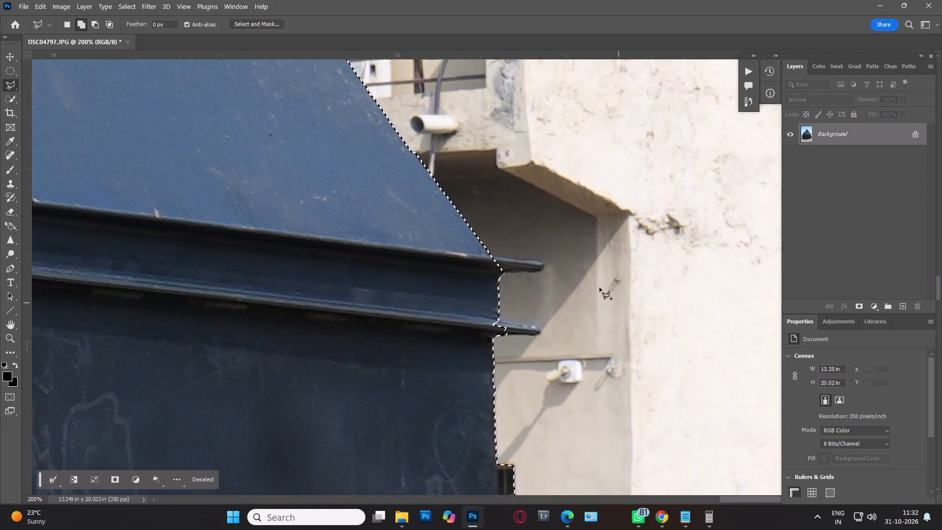
pyautogui.keyDown('shift'); pyautogui.click(484, 256); pyautogui.keyUp('shift')
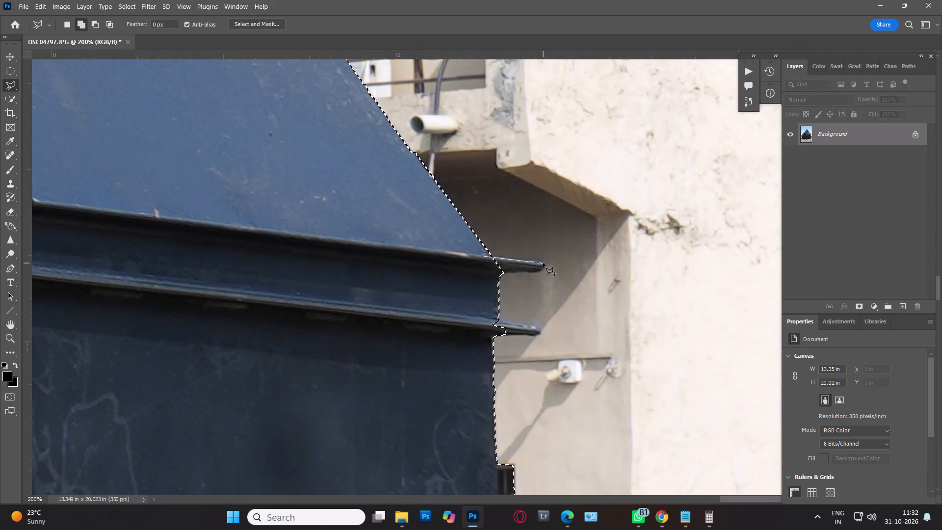
pyautogui.click(544, 263)
pyautogui.click(544, 268)
pyautogui.click(539, 271)
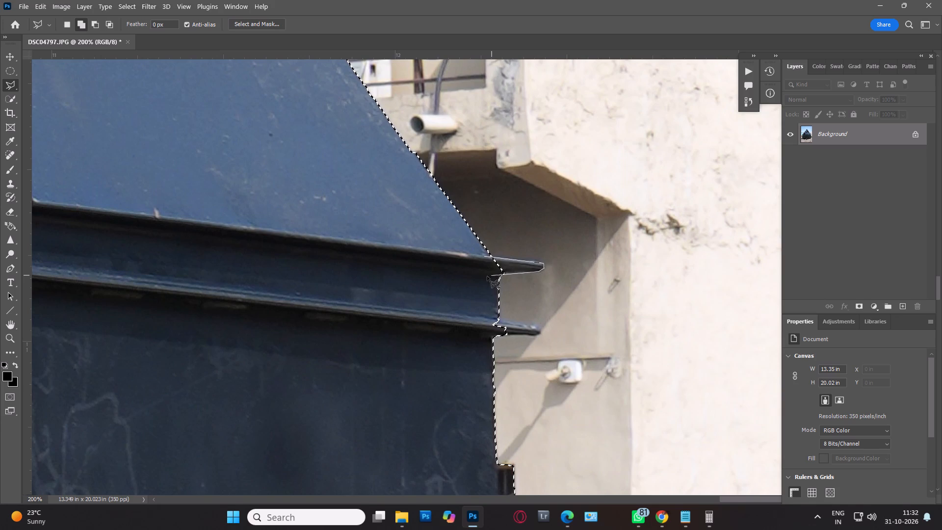
pyautogui.doubleClick(472, 272)
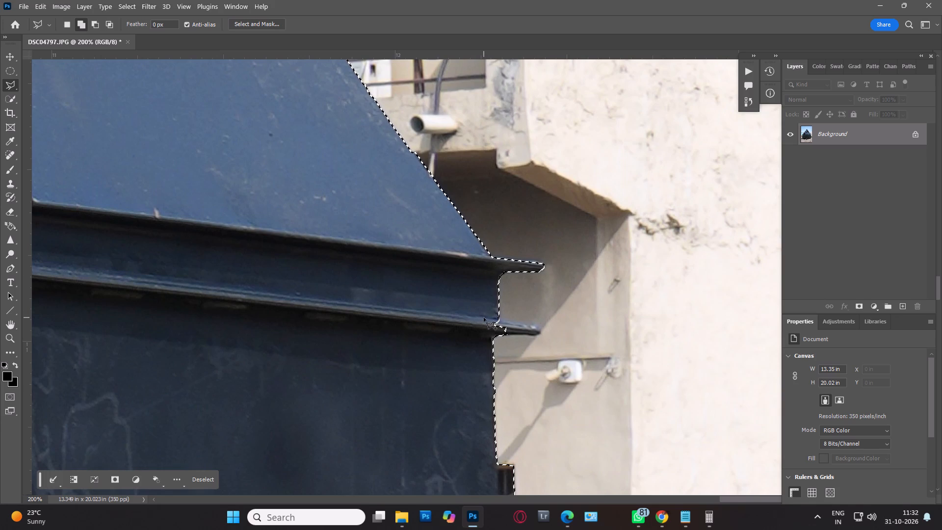
# Add the protruding lower flange tip at the same right corner of the band to the selection.
pyautogui.keyDown('shift'); pyautogui.click(483, 317); pyautogui.keyUp('shift')
pyautogui.click(521, 324)
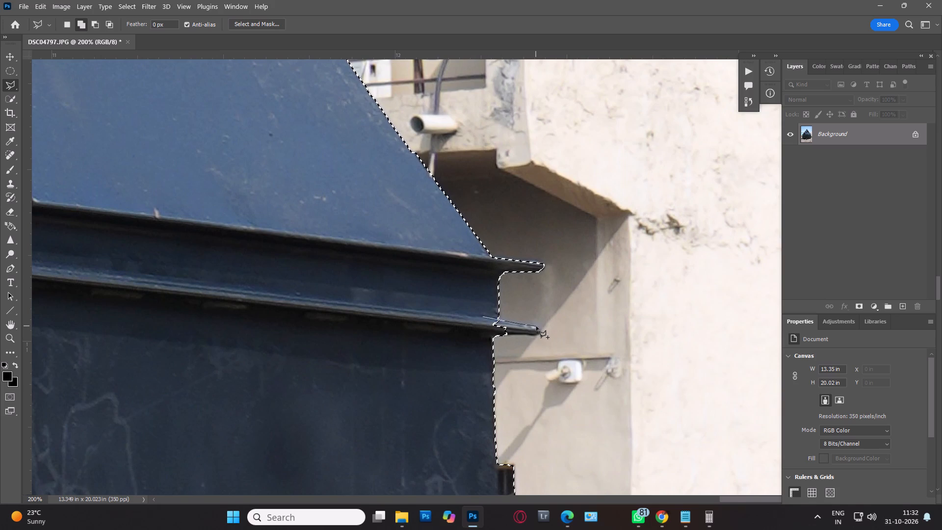
pyautogui.click(536, 326)
pyautogui.click(540, 329)
pyautogui.click(539, 333)
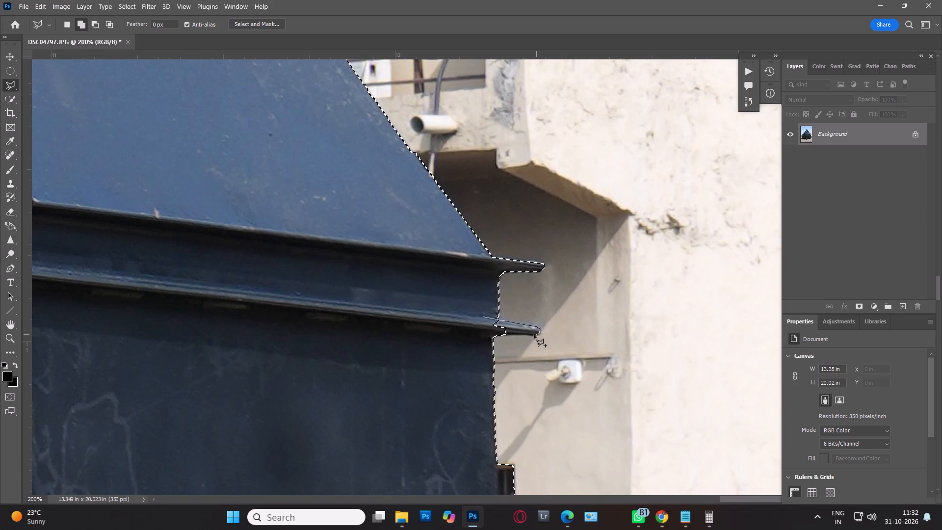
pyautogui.click(531, 334)
pyautogui.doubleClick(436, 338)
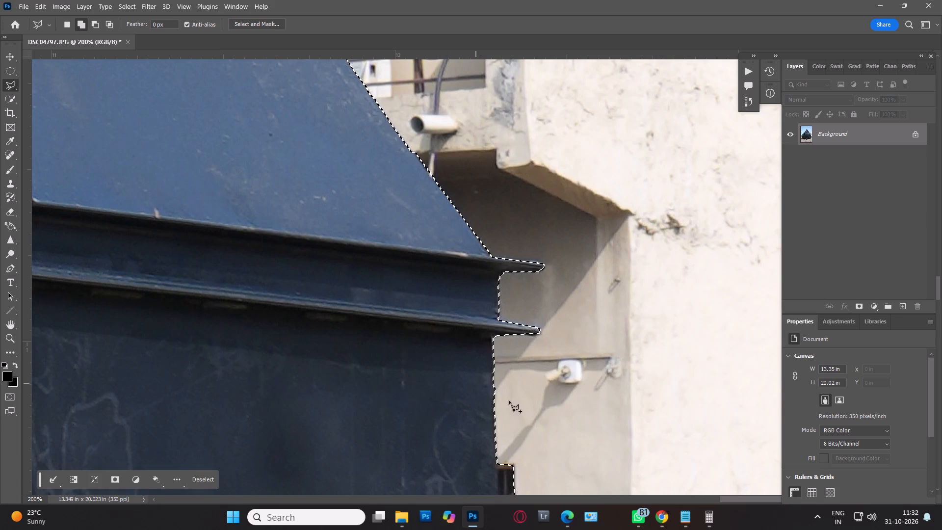
# Subtract the dark window opening and background slivers along the structure's right vertical edge, down to the band beside the hedge, with the Polygonal Lasso.
pyautogui.press('space')
pyautogui.press('space')
pyautogui.press('space')
pyautogui.press('space')
pyautogui.press('space')
pyautogui.press('space')
pyautogui.press('space')
pyautogui.press('space')
pyautogui.press('space')
pyautogui.press('space')
pyautogui.press('space')
pyautogui.press('space')
pyautogui.press('space')
pyautogui.press('space')
pyautogui.press('space')
pyautogui.press('space')
pyautogui.press('space')
pyautogui.press('space')
pyautogui.press('space')
pyautogui.press('space')
pyautogui.moveTo(544, 417); pyautogui.dragTo(559, 236)
pyautogui.moveTo(492, 412); pyautogui.dragTo(474, 365)
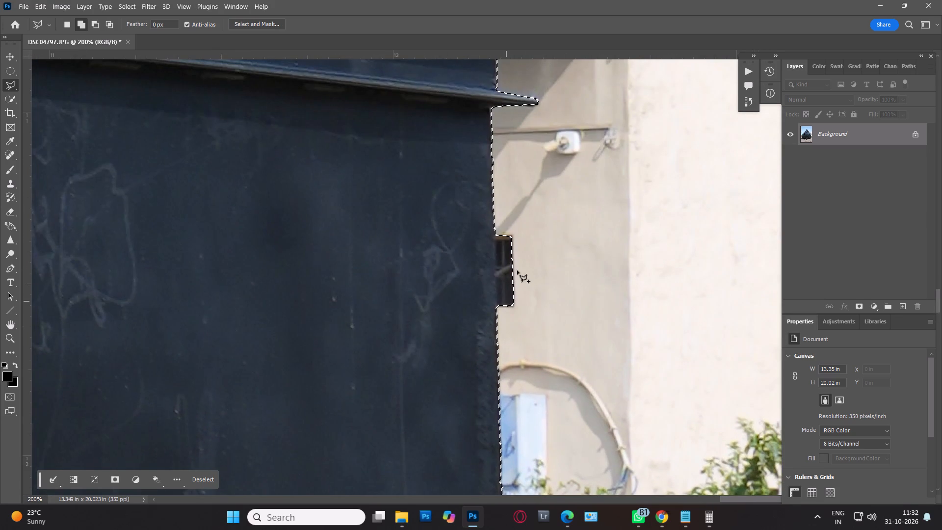
pyautogui.keyDown('alt'); pyautogui.moveTo(490, 109); pyautogui.dragTo(490, 113); pyautogui.keyUp('alt')
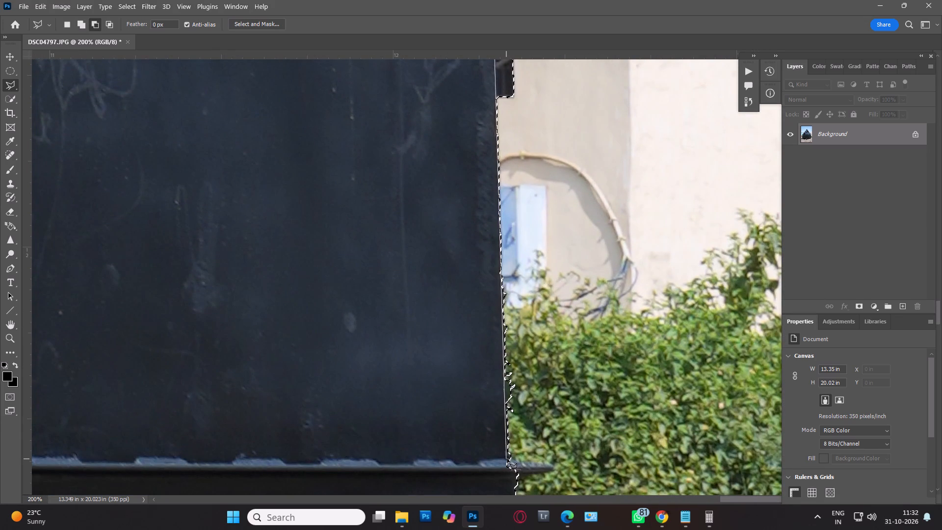
pyautogui.click(507, 458)
pyautogui.click(616, 435)
pyautogui.doubleClick(660, 352)
# Add the protruding upper flange tip at the right end of the horizontal band beside the hedge to the selection.
pyautogui.press('space')
pyautogui.press('space')
pyautogui.press('space')
pyautogui.press('space')
pyautogui.press('space')
pyautogui.press('space')
pyautogui.press('space')
pyautogui.press('space')
pyautogui.press('space')
pyautogui.press('space')
pyautogui.press('space')
pyautogui.press('space')
pyautogui.press('space')
pyautogui.press('space')
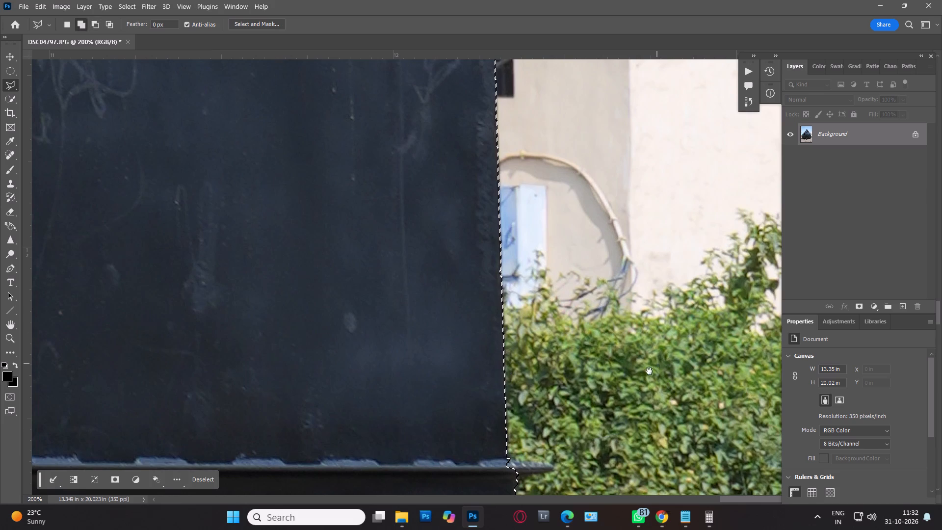
pyautogui.moveTo(642, 382); pyautogui.dragTo(608, 168)
pyautogui.keyDown('shift'); pyautogui.click(470, 245); pyautogui.keyUp('shift')
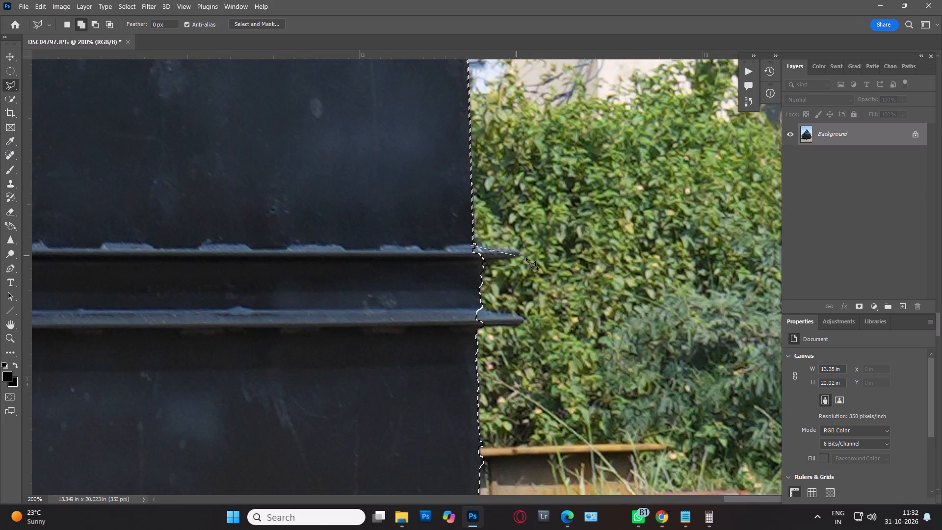
pyautogui.click(515, 252)
pyautogui.click(519, 254)
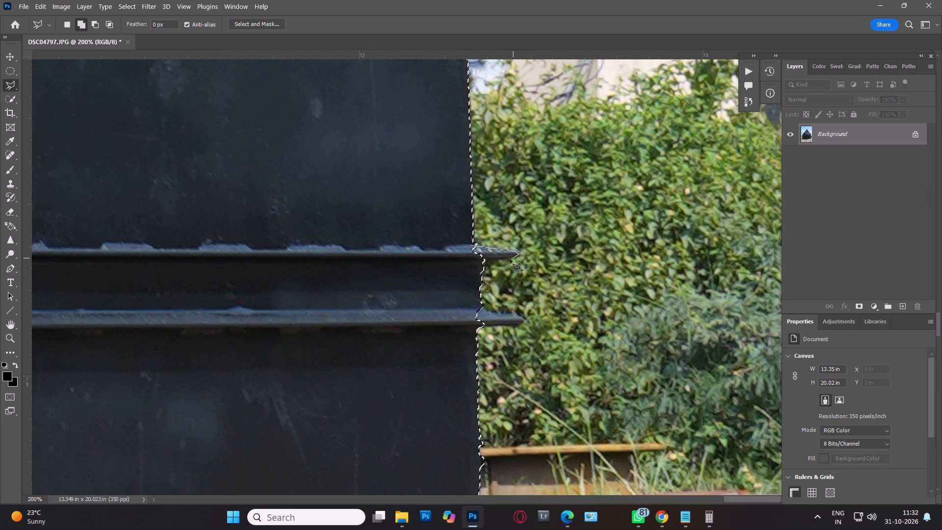
pyautogui.click(507, 261)
pyautogui.click(496, 259)
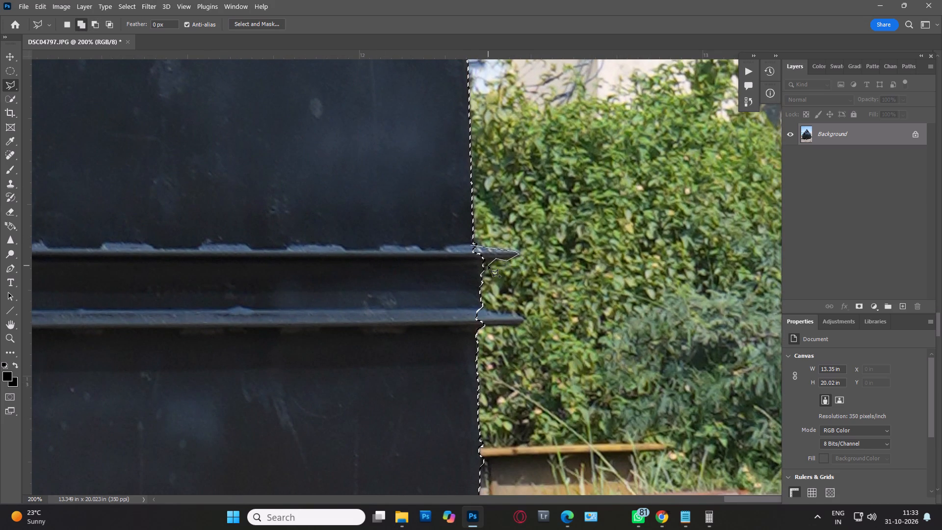
pyautogui.click(485, 265)
pyautogui.moveTo(455, 265); pyautogui.dragTo(454, 270)
pyautogui.doubleClick(441, 303)
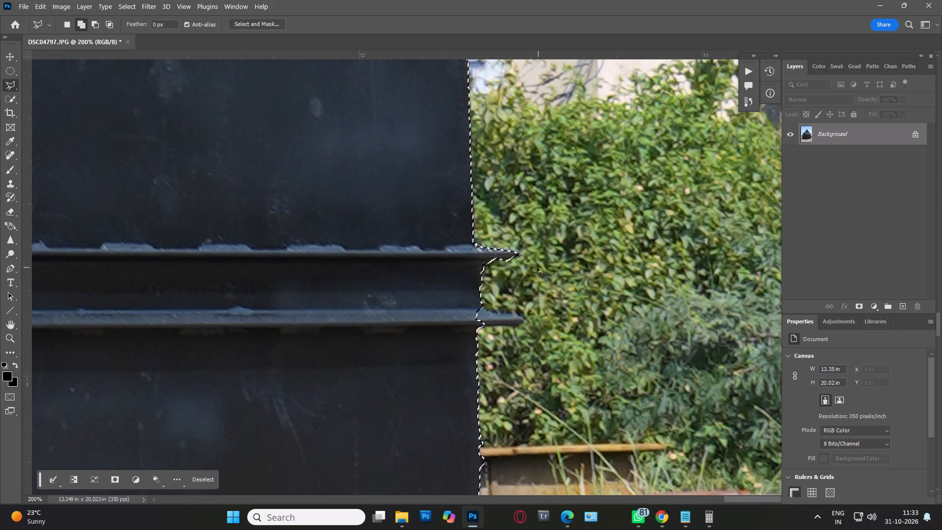
# Subtract the hedge slivers between the two flange tips at the right end of that band from the selection.
pyautogui.keyDown('alt'); pyautogui.click(480, 265); pyautogui.keyUp('alt')
pyautogui.click(480, 310)
pyautogui.click(573, 300)
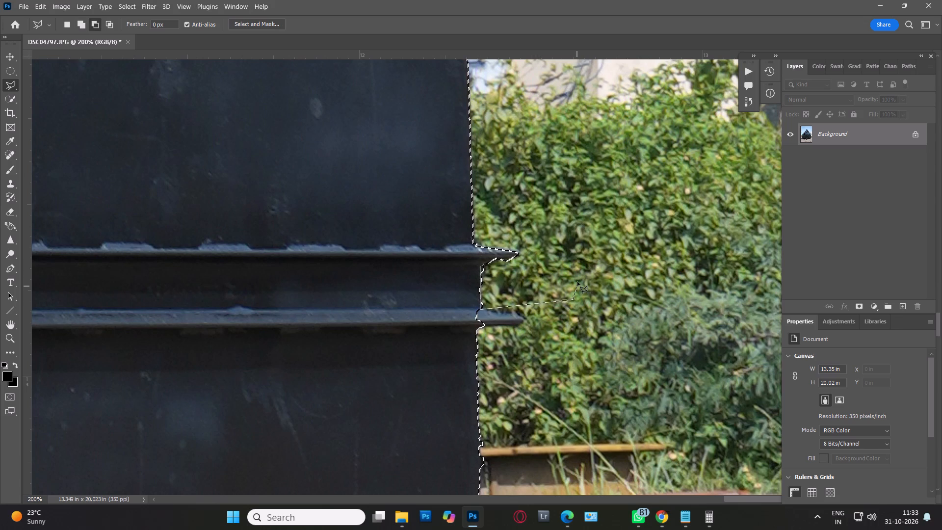
pyautogui.doubleClick(577, 282)
# Add the protruding lower flange tip at the right end of the same band to the selection.
pyautogui.keyDown('shift'); pyautogui.click(474, 309); pyautogui.keyUp('shift')
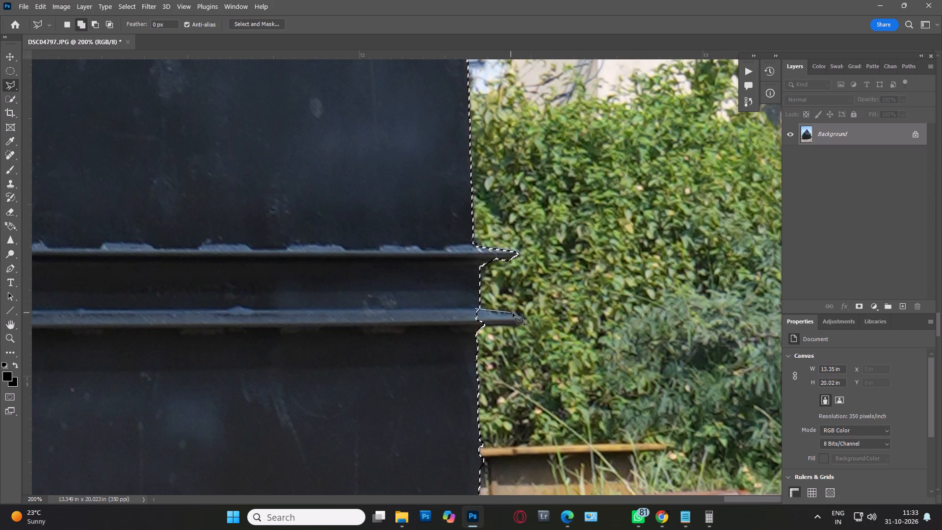
pyautogui.click(521, 317)
pyautogui.click(523, 321)
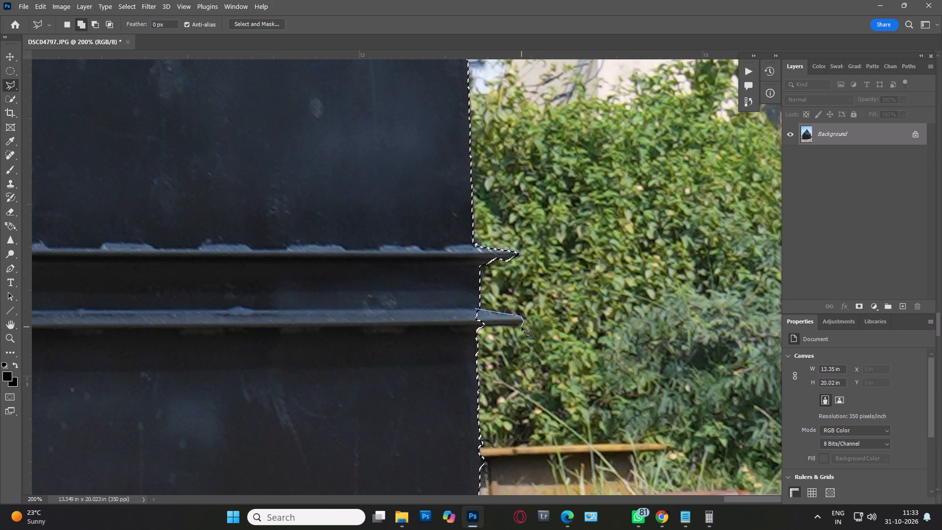
pyautogui.click(519, 325)
pyautogui.doubleClick(457, 327)
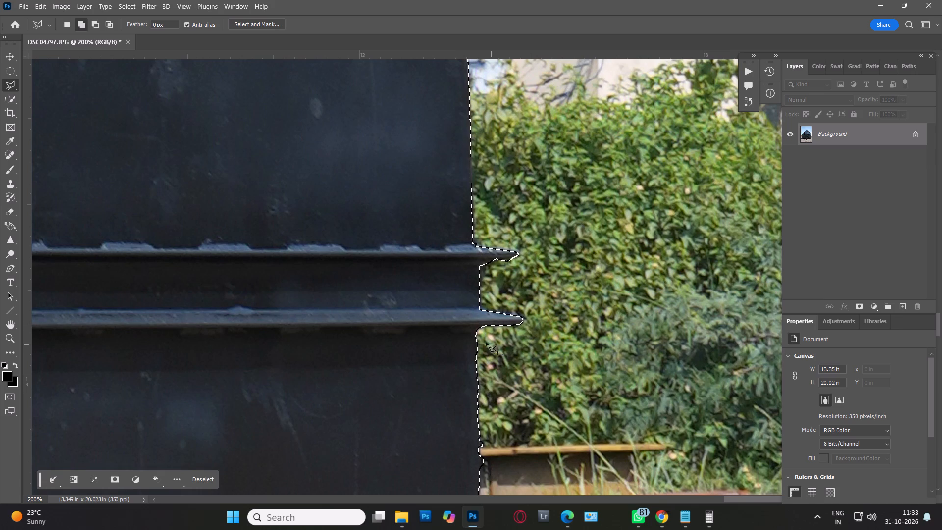
# Subtract the background slivers along the structure's right edge, from below the hedge-side band down to the base flange's weld.
pyautogui.keyDown('alt'); pyautogui.click(475, 331); pyautogui.keyUp('alt')
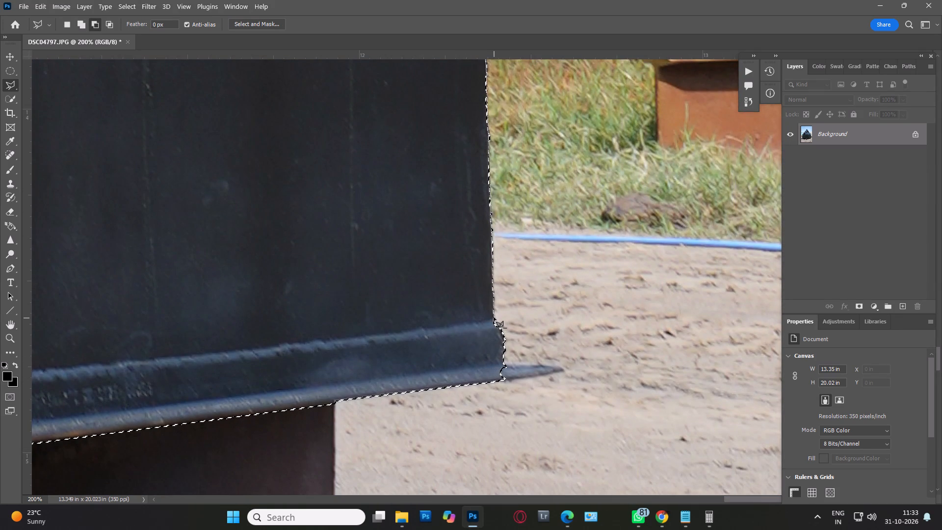
pyautogui.click(494, 317)
pyautogui.click(568, 327)
pyautogui.doubleClick(667, 285)
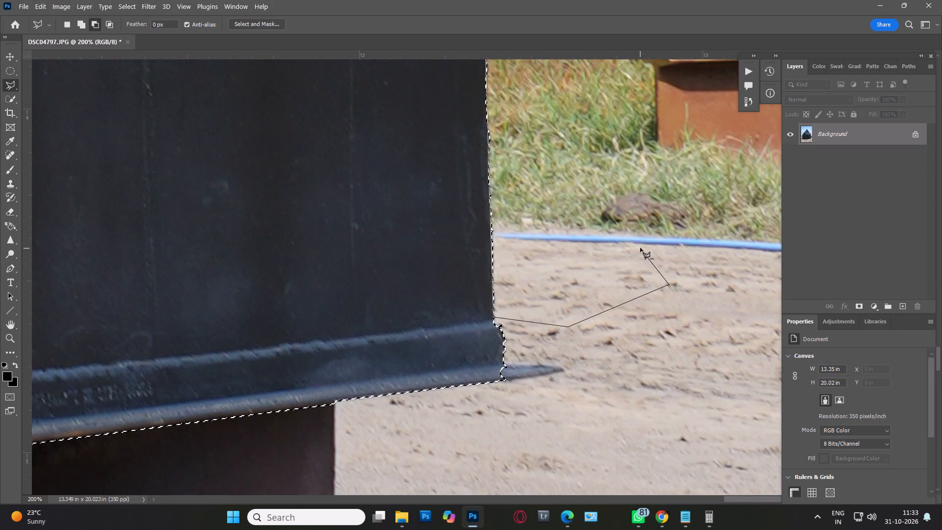
pyautogui.doubleClick(640, 248)
# Subtract the small sliver of ground at the slanted right corner just above the base flange from the selection.
pyautogui.press('space')
pyautogui.press('space')
pyautogui.press('space')
pyautogui.press('space')
pyautogui.press('space')
pyautogui.press('space')
pyautogui.press('space')
pyautogui.press('space')
pyautogui.press('space')
pyautogui.press('space')
pyautogui.press('space')
pyautogui.press('space')
pyautogui.press('space')
pyautogui.press('space')
pyautogui.press('space')
pyautogui.press('space')
pyautogui.press('space')
pyautogui.press('space')
pyautogui.press('space')
pyautogui.press('space')
pyautogui.moveTo(599, 146); pyautogui.dragTo(570, 340)
pyautogui.moveTo(572, 305); pyautogui.dragTo(577, 99)
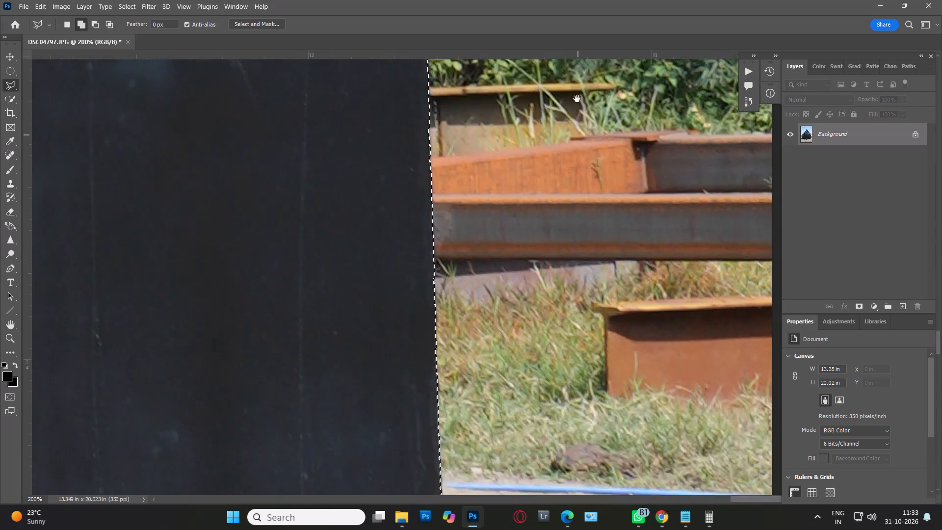
pyautogui.moveTo(577, 99); pyautogui.dragTo(574, 73)
pyautogui.moveTo(564, 345); pyautogui.dragTo(634, 247)
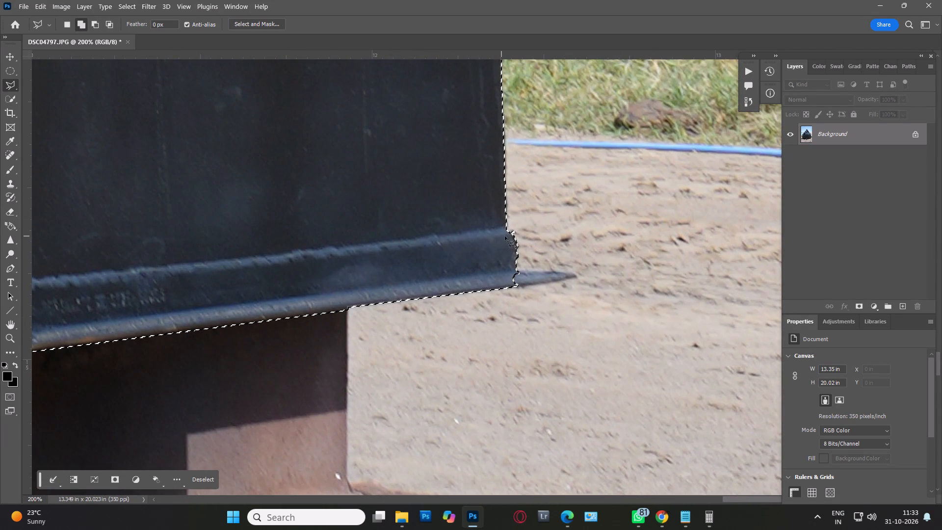
pyautogui.keyDown('alt'); pyautogui.click(517, 213); pyautogui.keyUp('alt')
pyautogui.click(510, 233)
pyautogui.click(518, 239)
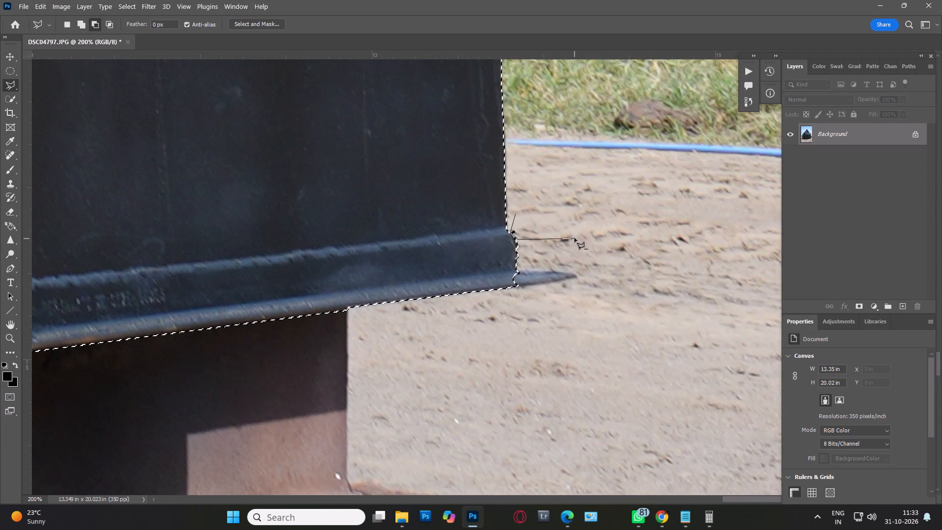
pyautogui.doubleClick(575, 238)
# Add the pointed base flange tip at the structure's bottom right corner to the selection.
pyautogui.keyDown('shift'); pyautogui.click(506, 269); pyautogui.keyUp('shift')
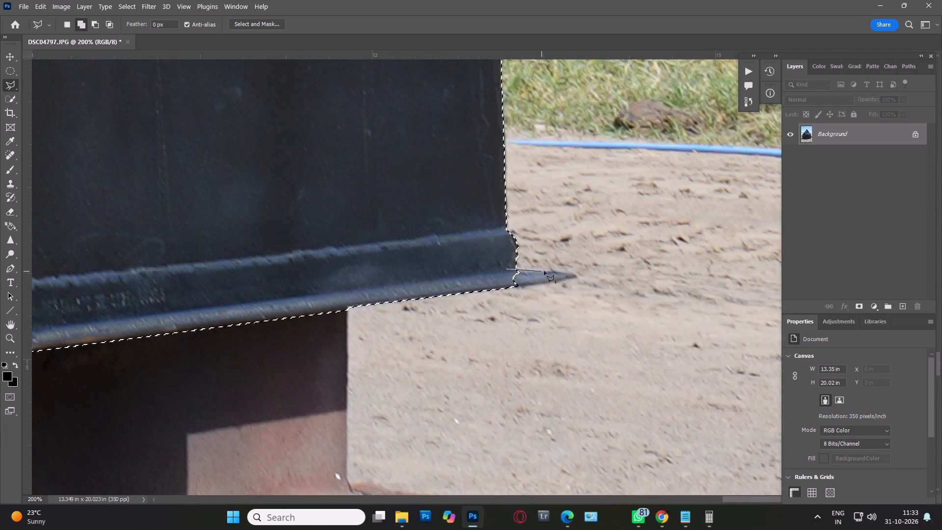
pyautogui.click(571, 274)
pyautogui.click(576, 276)
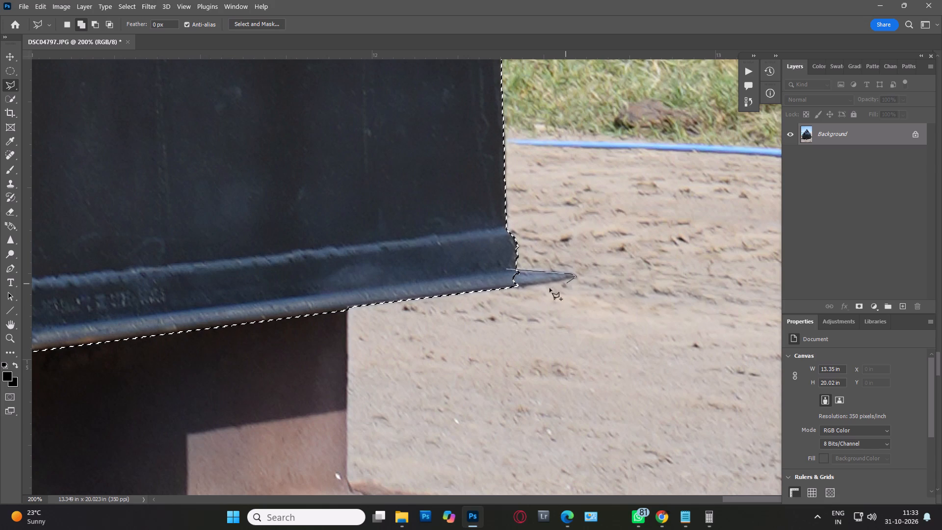
pyautogui.click(557, 281)
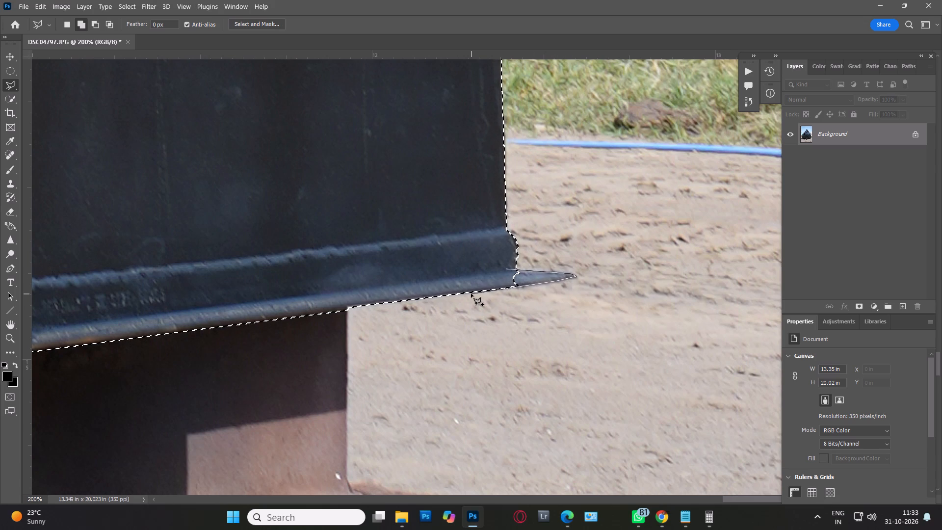
pyautogui.click(468, 292)
pyautogui.doubleClick(394, 268)
# Add the pointed base flange tip at the structure's bottom left corner and the thin flange strip up to the front bottom corner to the selection.
pyautogui.press('space')
pyautogui.press('space')
pyautogui.press('space')
pyautogui.press('space')
pyautogui.press('space')
pyautogui.press('space')
pyautogui.press('space')
pyautogui.press('space')
pyautogui.press('space')
pyautogui.press('space')
pyautogui.press('space')
pyautogui.press('space')
pyautogui.press('space')
pyautogui.press('space')
pyautogui.press('space')
pyautogui.press('space')
pyautogui.press('space')
pyautogui.press('space')
pyautogui.press('space')
pyautogui.press('space')
pyautogui.moveTo(193, 319); pyautogui.dragTo(595, 284)
pyautogui.moveTo(291, 293); pyautogui.dragTo(740, 290)
pyautogui.moveTo(275, 348); pyautogui.dragTo(525, 174)
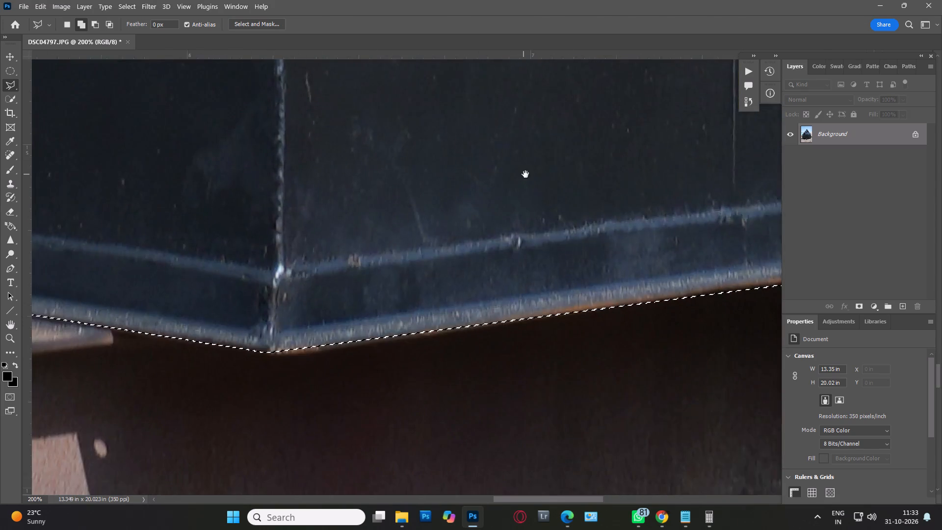
pyautogui.moveTo(525, 174); pyautogui.dragTo(783, 260)
pyautogui.moveTo(321, 274); pyautogui.dragTo(691, 248)
pyautogui.moveTo(224, 239); pyautogui.dragTo(549, 316)
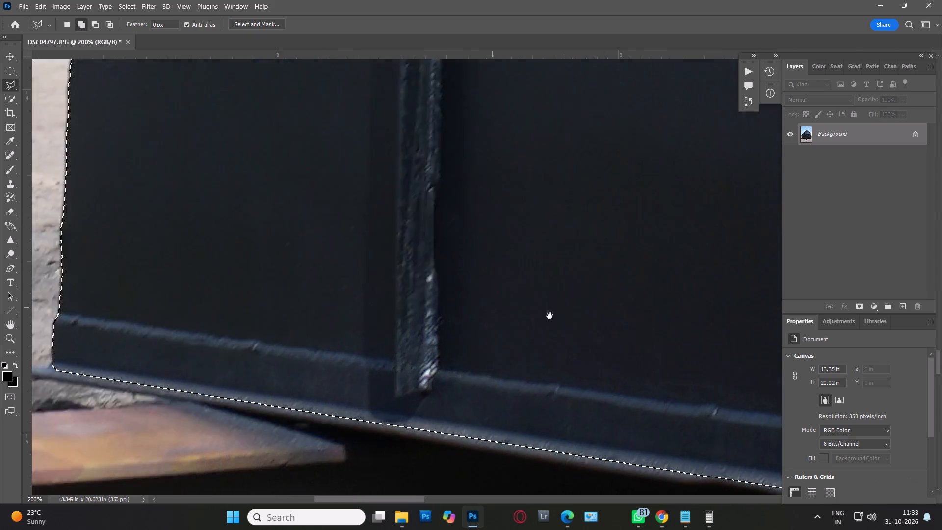
pyautogui.moveTo(549, 316); pyautogui.dragTo(589, 224)
pyautogui.keyDown('shift'); pyautogui.click(289, 292); pyautogui.keyUp('shift')
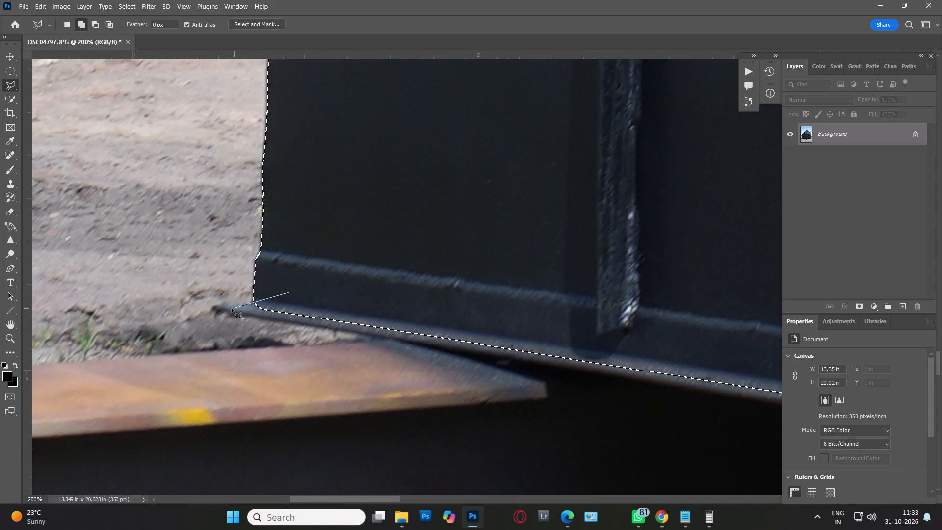
pyautogui.click(215, 307)
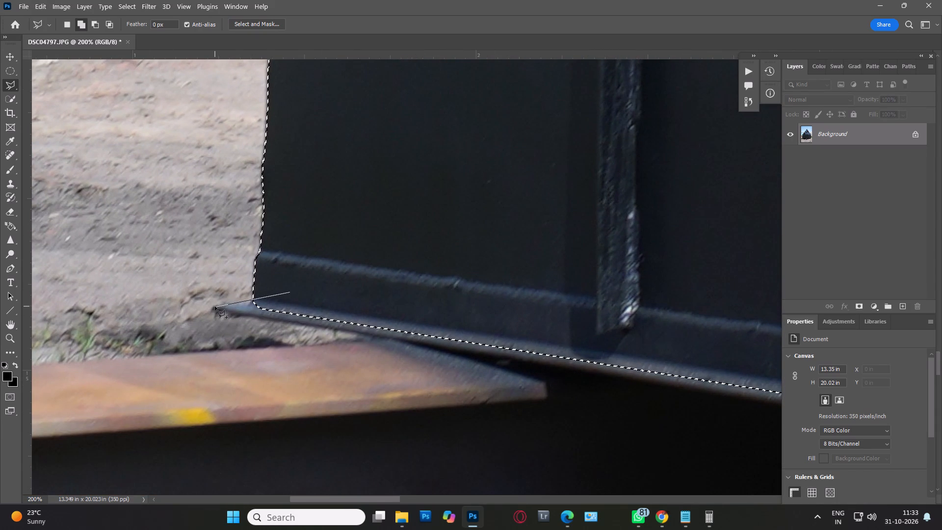
pyautogui.click(217, 311)
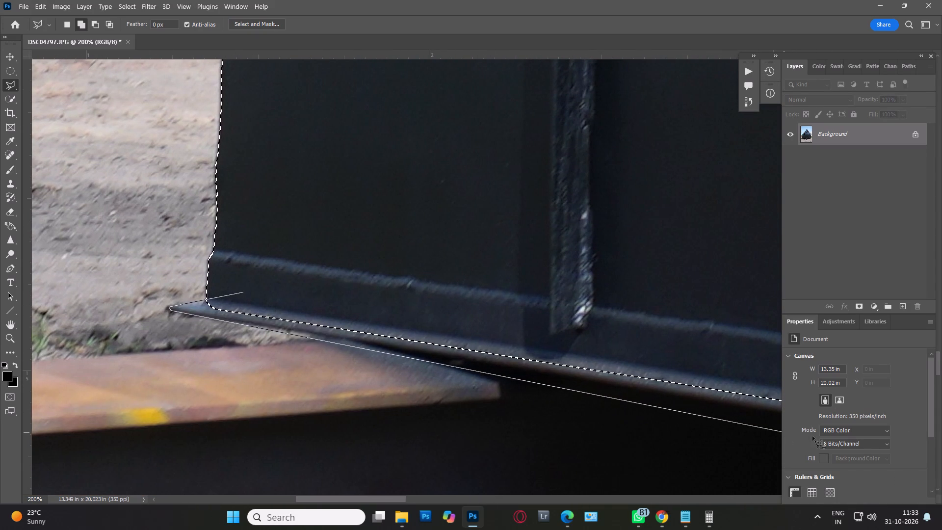
pyautogui.press('space')
pyautogui.press('space')
pyautogui.press('space')
pyautogui.press('space')
pyautogui.press('space')
pyautogui.press('space')
pyautogui.press('space')
pyautogui.press('space')
pyautogui.press('space')
pyautogui.press('space')
pyautogui.press('space')
pyautogui.press('space')
pyautogui.press('space')
pyautogui.press('space')
pyautogui.press('space')
pyautogui.press('space')
pyautogui.press('space')
pyautogui.press('space')
pyautogui.press('space')
pyautogui.press('space')
pyautogui.moveTo(629, 410); pyautogui.dragTo(1, 283)
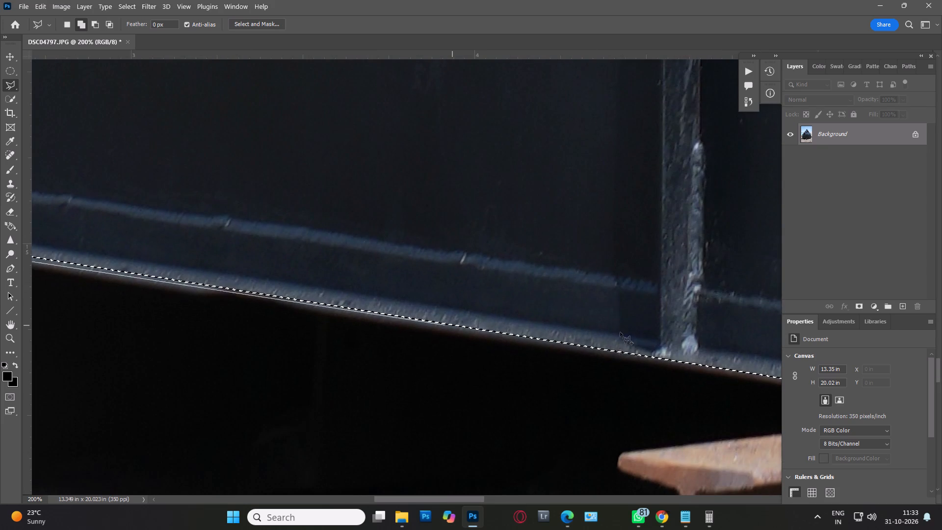
pyautogui.press('space')
pyautogui.press('space')
pyautogui.press('space')
pyautogui.press('space')
pyautogui.press('space')
pyautogui.press('space')
pyautogui.press('space')
pyautogui.press('space')
pyautogui.press('space')
pyautogui.press('space')
pyautogui.press('space')
pyautogui.press('space')
pyautogui.press('space')
pyautogui.press('space')
pyautogui.press('space')
pyautogui.moveTo(708, 391); pyautogui.dragTo(94, 324)
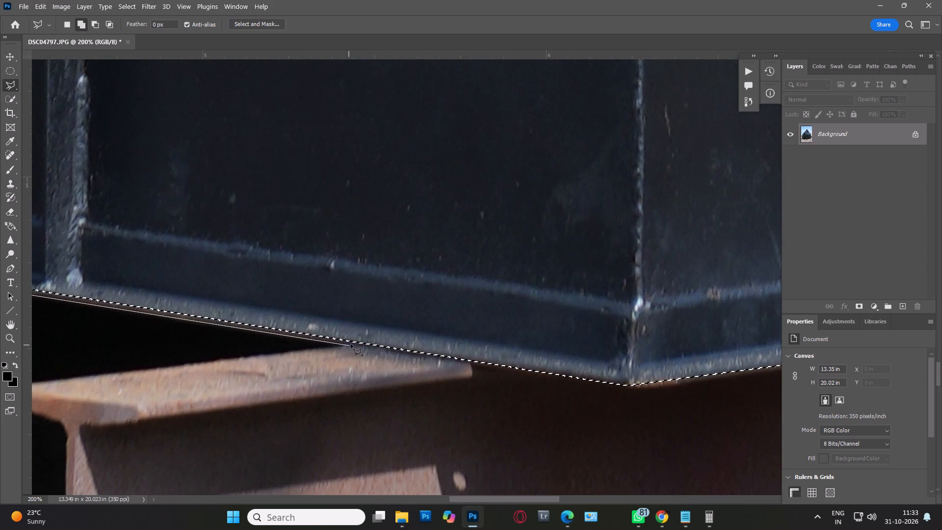
pyautogui.click(351, 344)
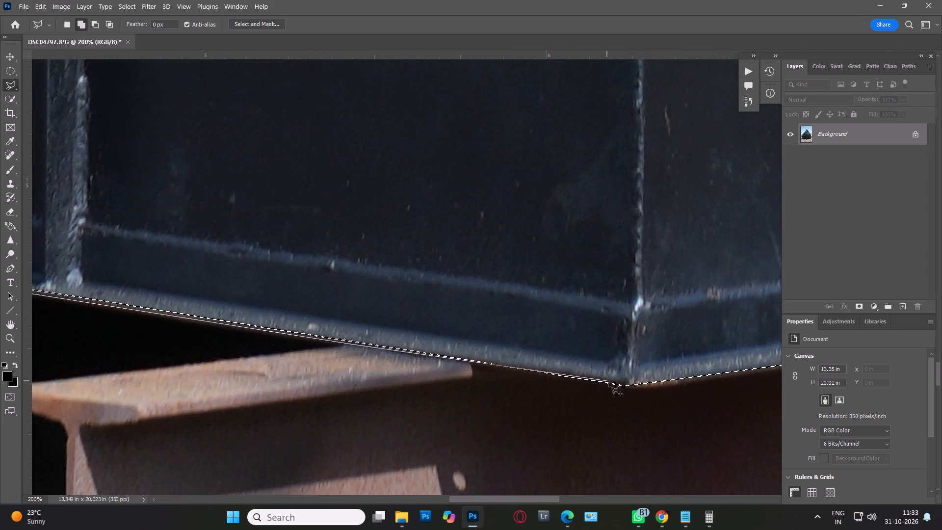
pyautogui.click(611, 383)
pyautogui.moveTo(592, 300); pyautogui.dragTo(584, 292)
pyautogui.doubleClick(505, 223)
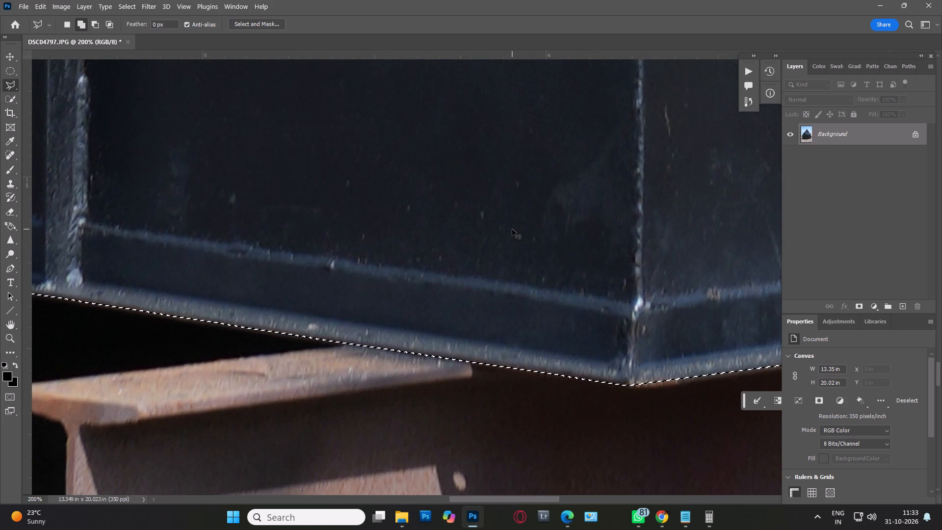
# Copy the selected steel structure and paste it onto its own layer above the Background.
pyautogui.hotkey('ctrl', '-')
pyautogui.hotkey('ctrl', '-')
pyautogui.hotkey('ctrl', '-')
pyautogui.hotkey('ctrl', '-')
pyautogui.hotkey('ctrl', '-')
pyautogui.hotkey('ctrl', '-')
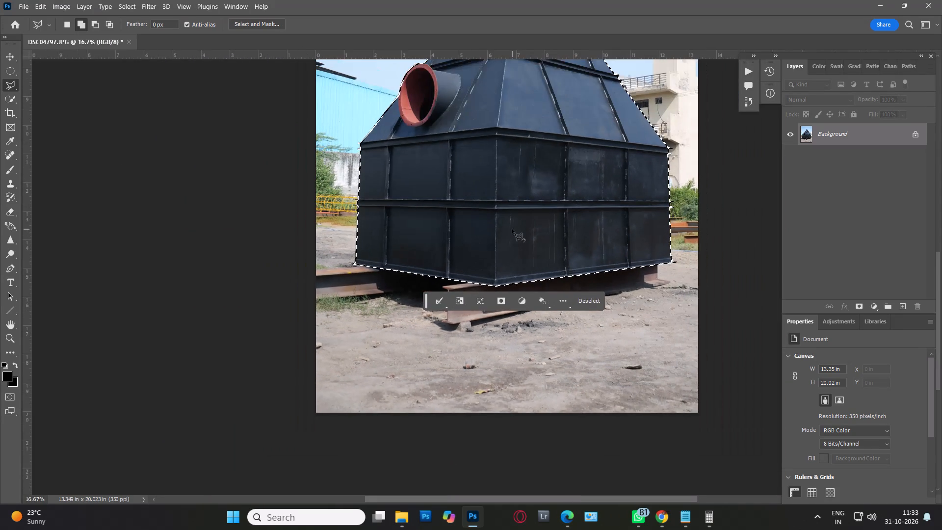
pyautogui.press('space')
pyautogui.press('space')
pyautogui.press('space')
pyautogui.press('space')
pyautogui.press('space')
pyautogui.press('space')
pyautogui.press('space')
pyautogui.press('space')
pyautogui.press('space')
pyautogui.press('space')
pyautogui.press('space')
pyautogui.press('space')
pyautogui.press('space')
pyautogui.press('space')
pyautogui.press('space')
pyautogui.press('space')
pyautogui.moveTo(497, 201); pyautogui.dragTo(425, 365)
pyautogui.hotkey('ctrl', 'c')
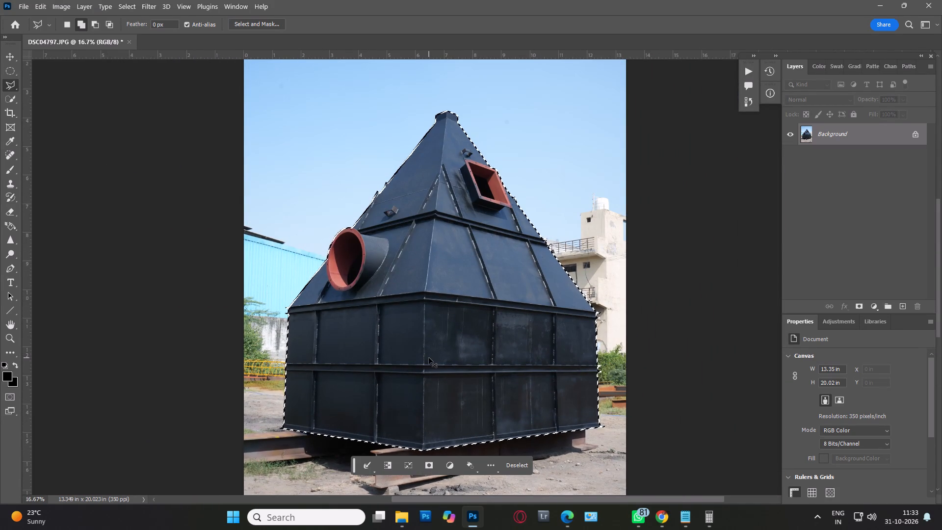
pyautogui.hotkey('ctrl', 'v')
# Select the Background layer and hide it briefly to check the cut-out, showing it again.
pyautogui.click(825, 164)
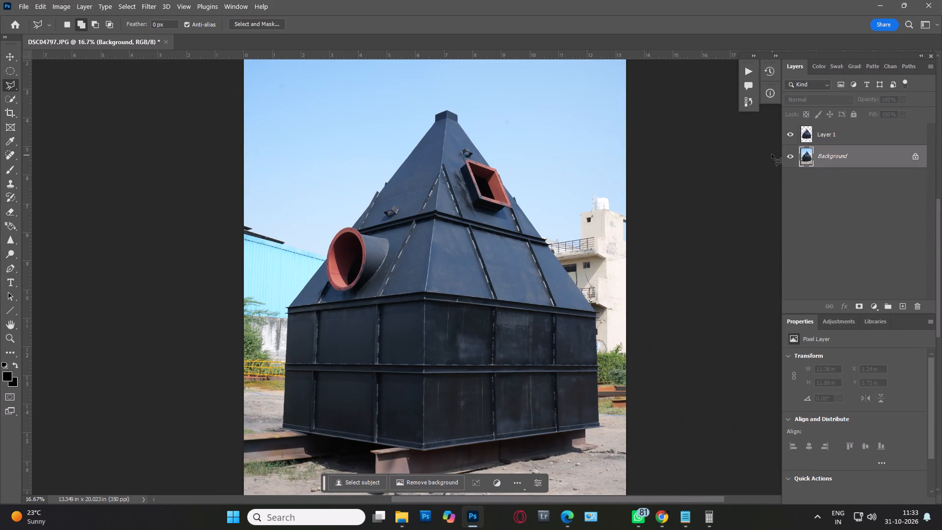
pyautogui.click(789, 159)
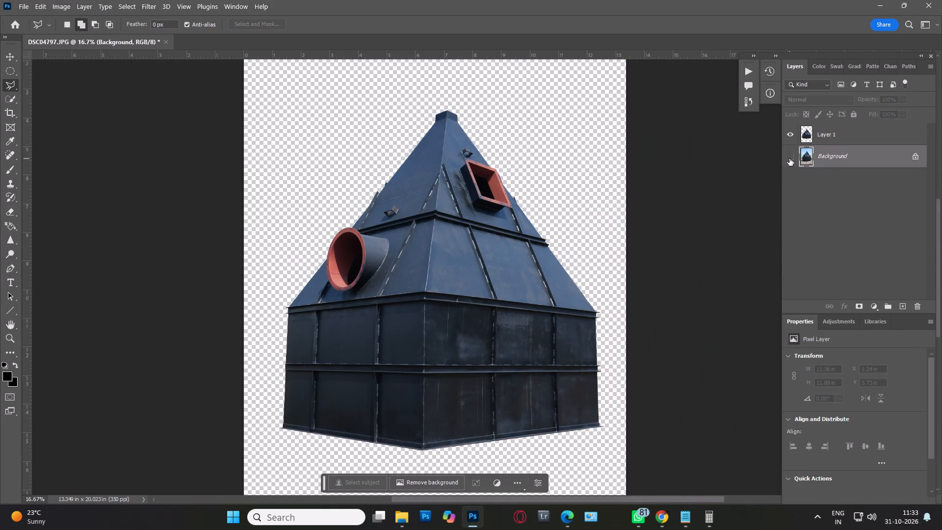
pyautogui.click(789, 159)
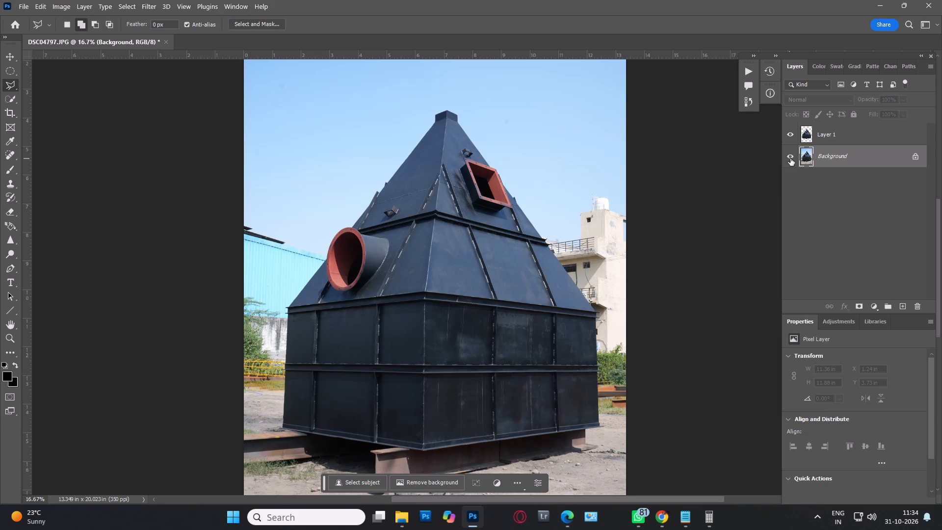
# Duplicate the Background layer and apply a Gaussian Blur with a radius of 200 pixels to the copy.
pyautogui.hotkey('ctrl', 'j')
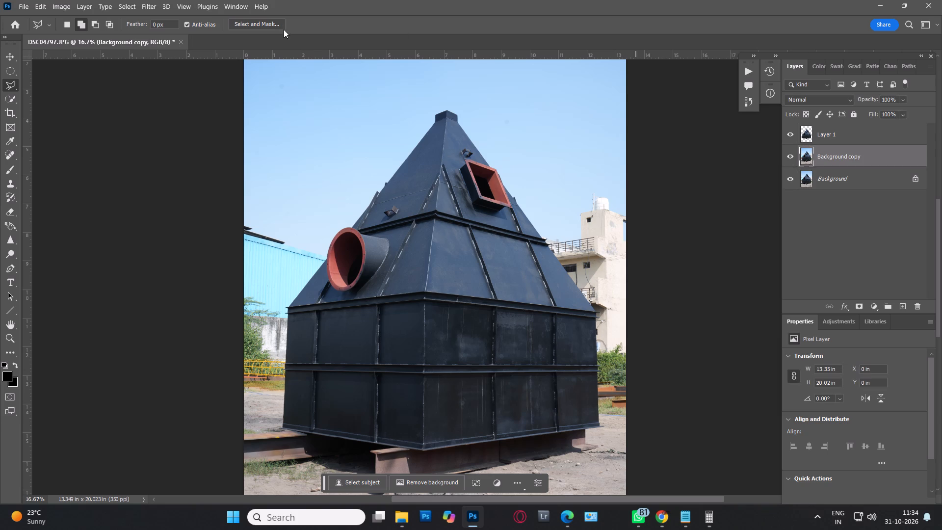
pyautogui.click(147, 11)
pyautogui.click(184, 125)
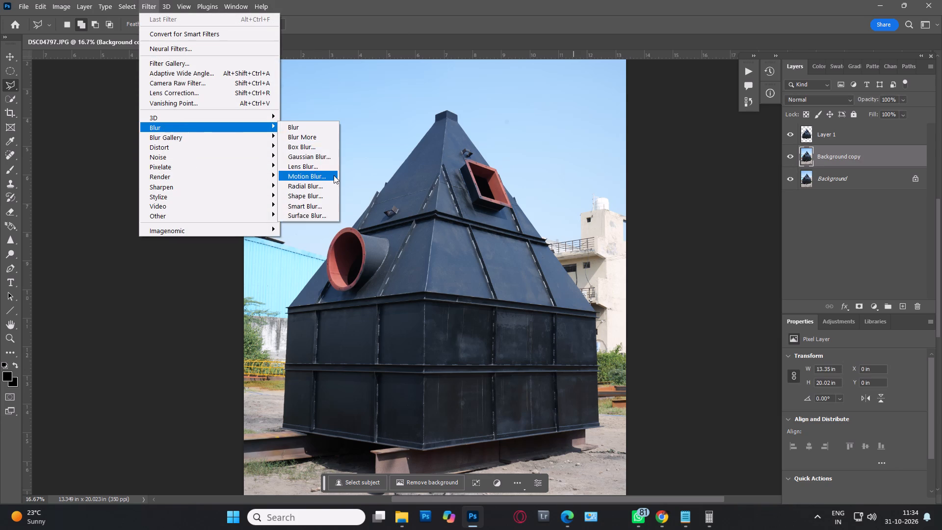
pyautogui.click(329, 156)
pyautogui.write('200')
pyautogui.press('Return')
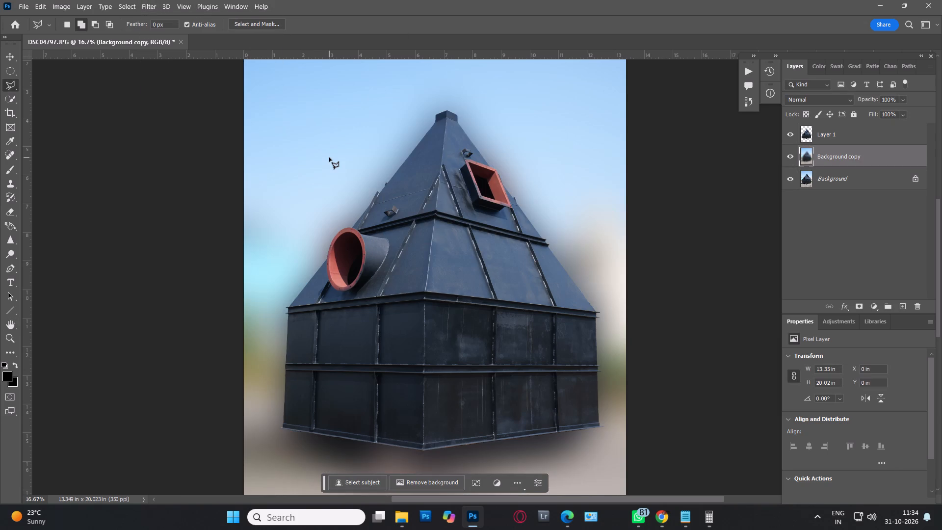
# Save the layered document in Photoshop format as DSC04797.psd.
pyautogui.hotkey('ctrl', 's')
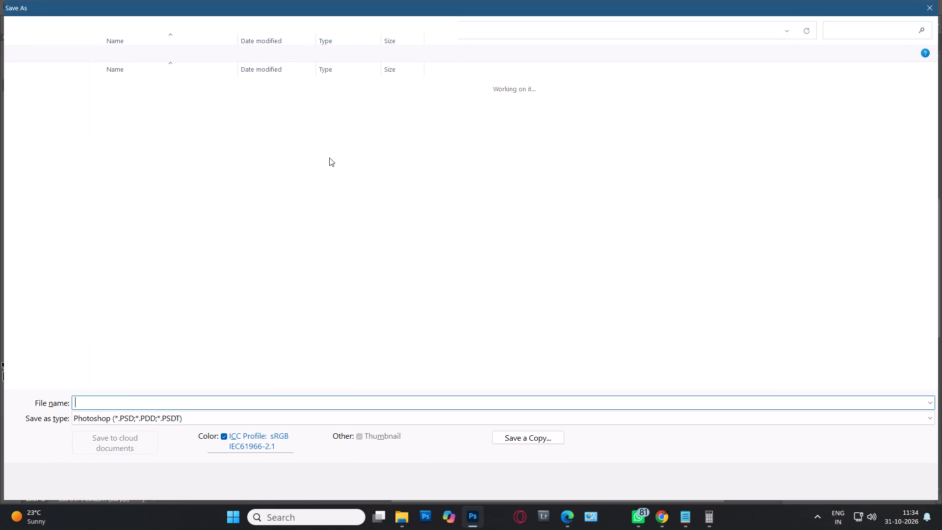
pyautogui.press('Return')
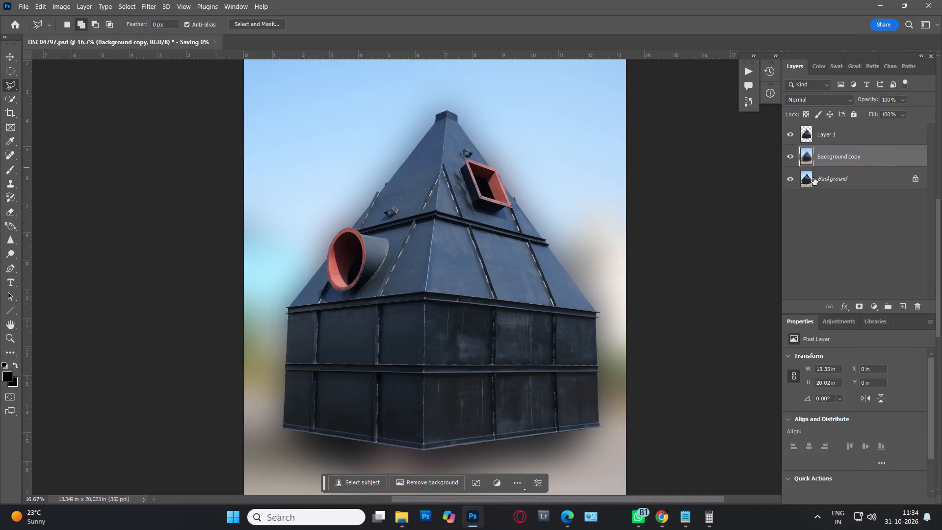
# Apply Auto Tone to the blurred Background copy and to the structure cut-out on Layer 1.
pyautogui.hotkey('ctrl', 'shift', 'l')
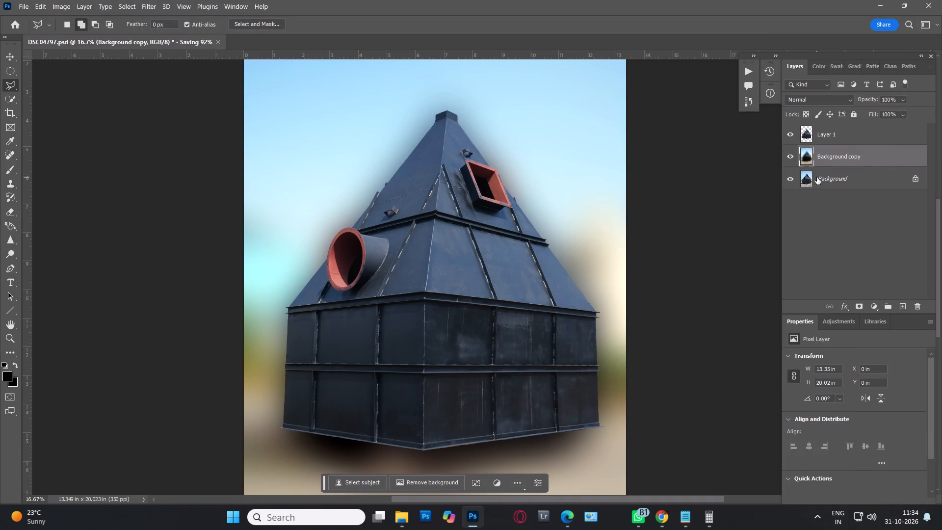
pyautogui.click(846, 130)
pyautogui.hotkey('ctrl', 'shift', 'l')
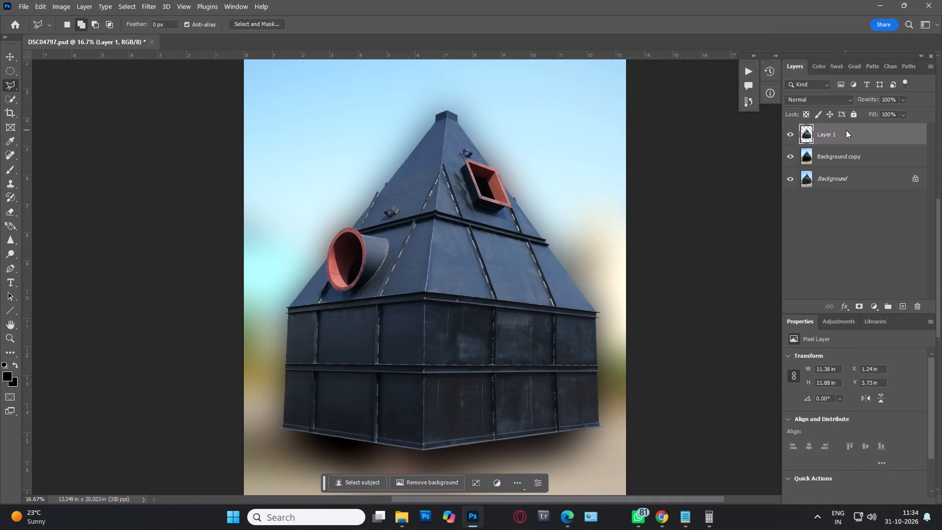
# Save the changes to DSC04797.psd and close the document.
pyautogui.hotkey('ctrl', 's')
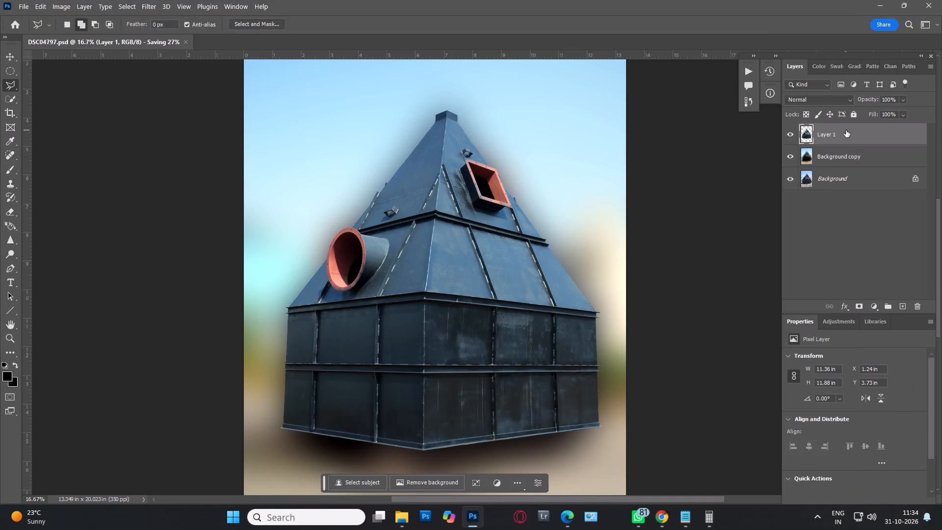
pyautogui.hotkey('ctrl', 'w')
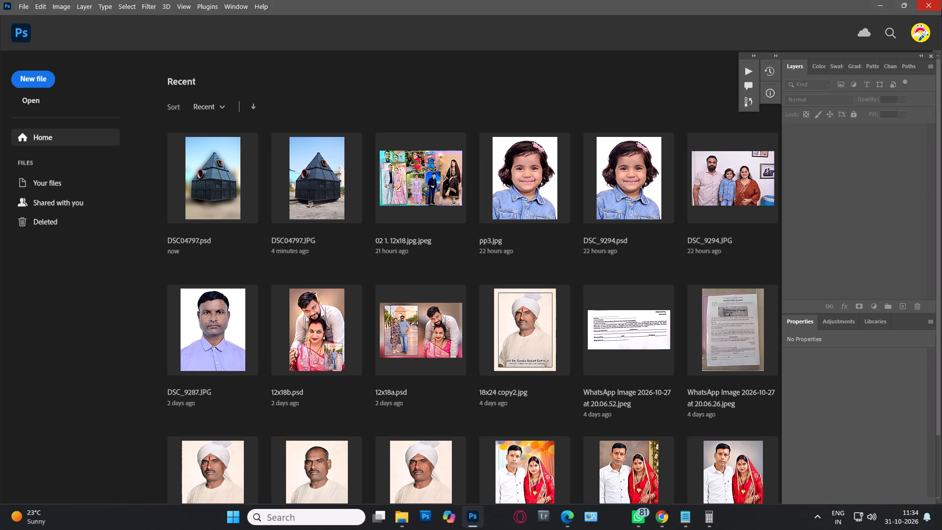
# Switch to the 100MSDCF folder in File Explorer and compare photos DSC04807.JPG and DSC04808.JPG in Windows Photo Viewer.
pyautogui.click(881, 4)
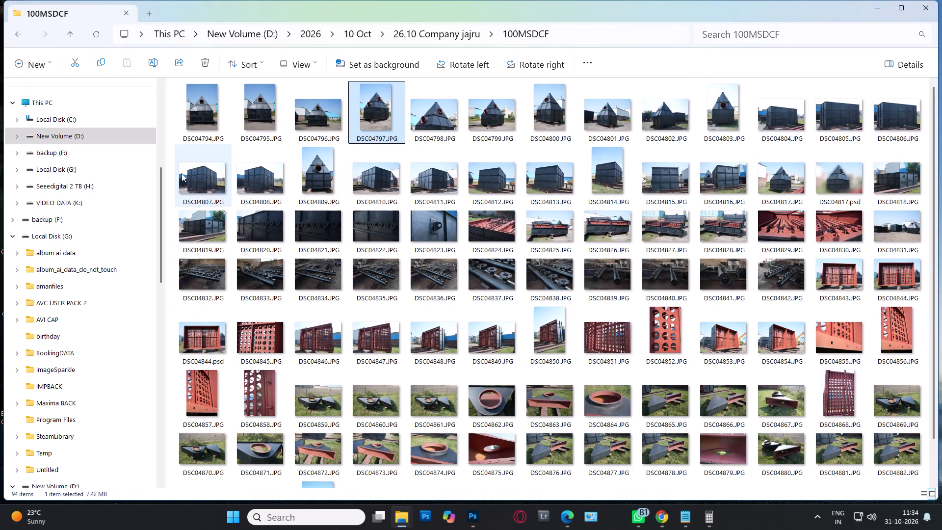
pyautogui.doubleClick(286, 187)
pyautogui.doubleClick(255, 180)
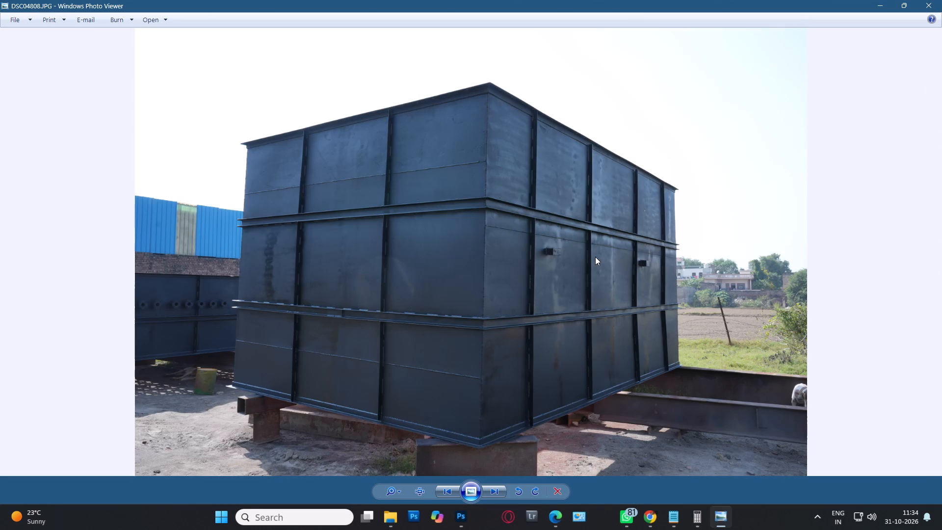
pyautogui.press('Left')
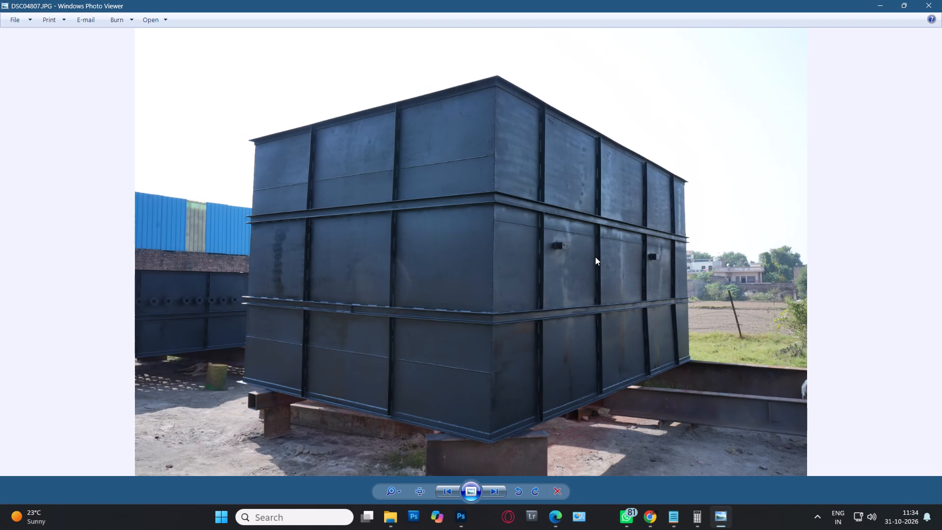
pyautogui.press('Right')
pyautogui.press('Left')
pyautogui.press('Right')
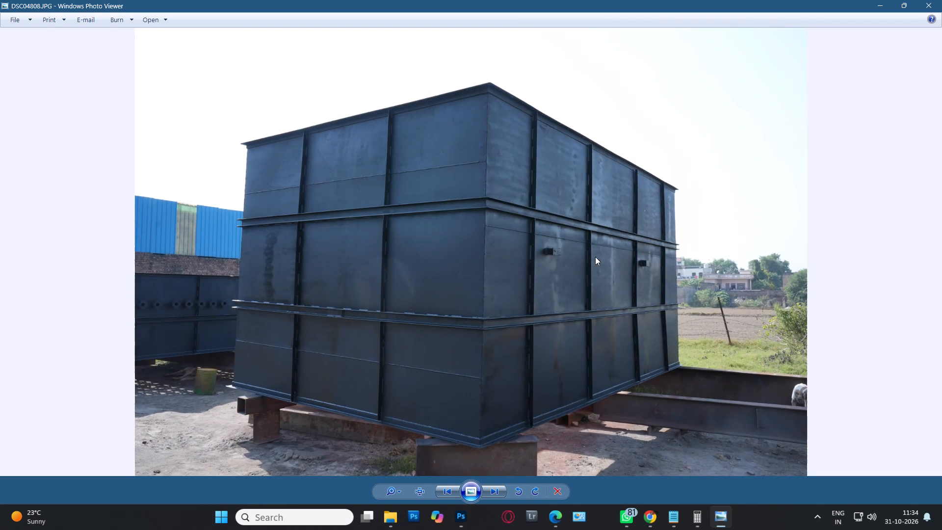
pyautogui.press('Left')
pyautogui.press('Right')
pyautogui.press('Left')
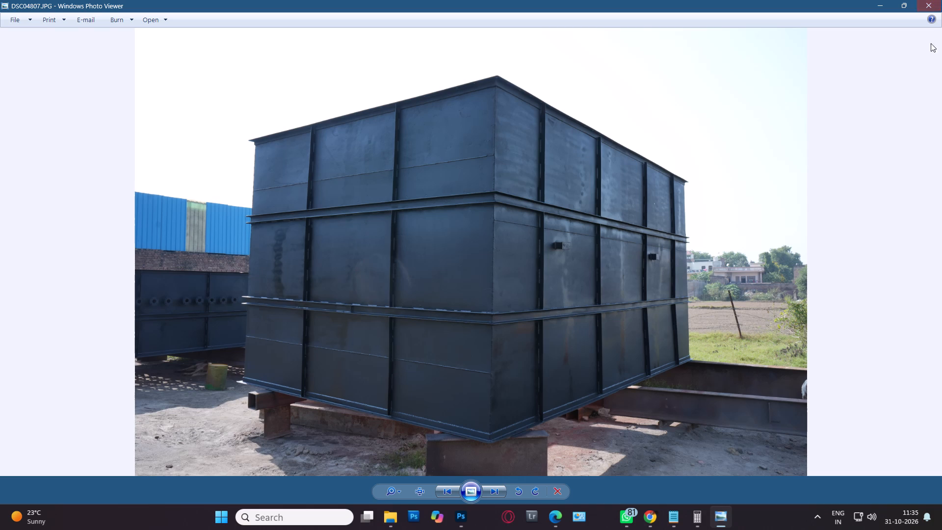
pyautogui.click(932, 2)
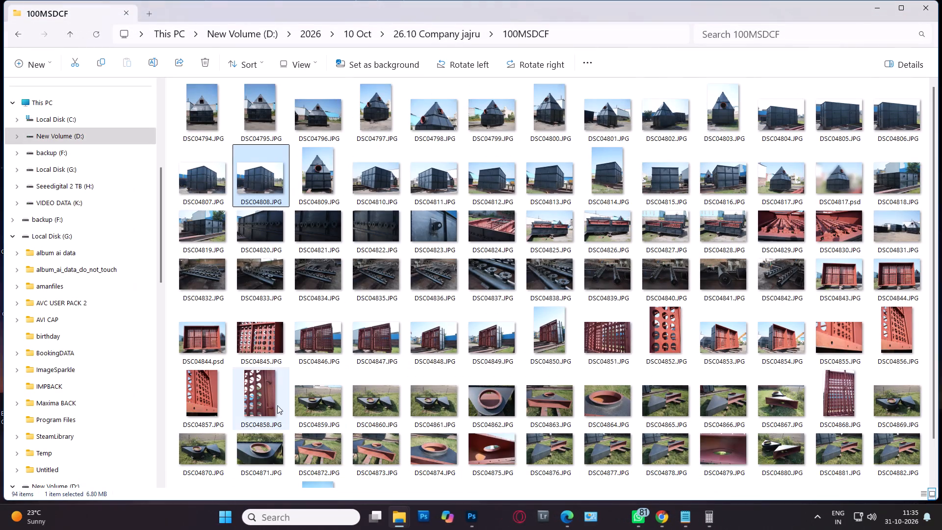
# Open DSC04808.JPG from the 100MSDCF folder in Photoshop.
pyautogui.moveTo(257, 176); pyautogui.dragTo(477, 520)
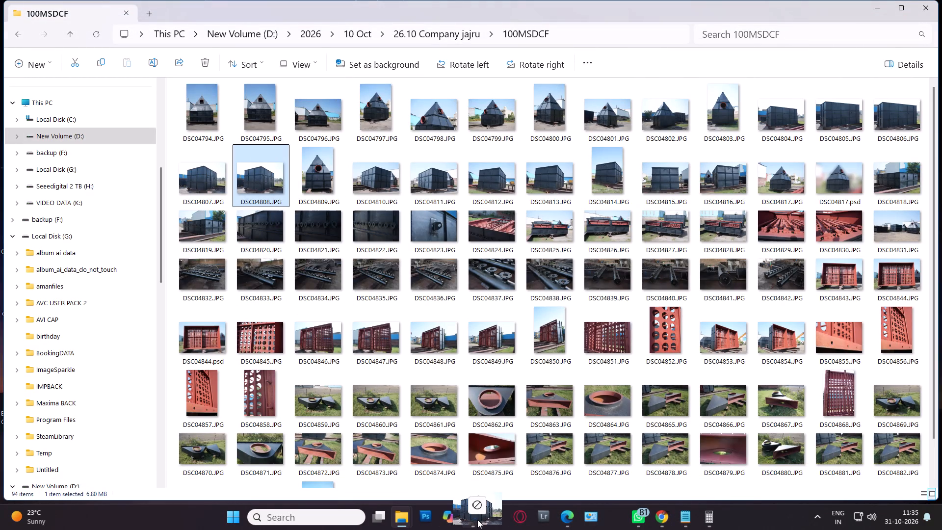
pyautogui.moveTo(477, 520); pyautogui.dragTo(448, 114)
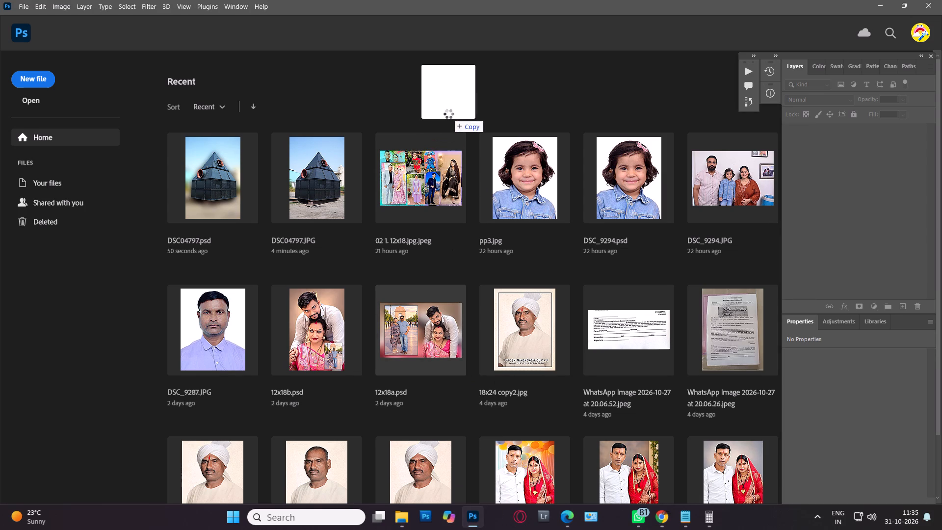
# Apply Auto Tone and Auto Contrast to the DSC04808.JPG photo.
pyautogui.hotkey('ctrl', 'shift', 'l')
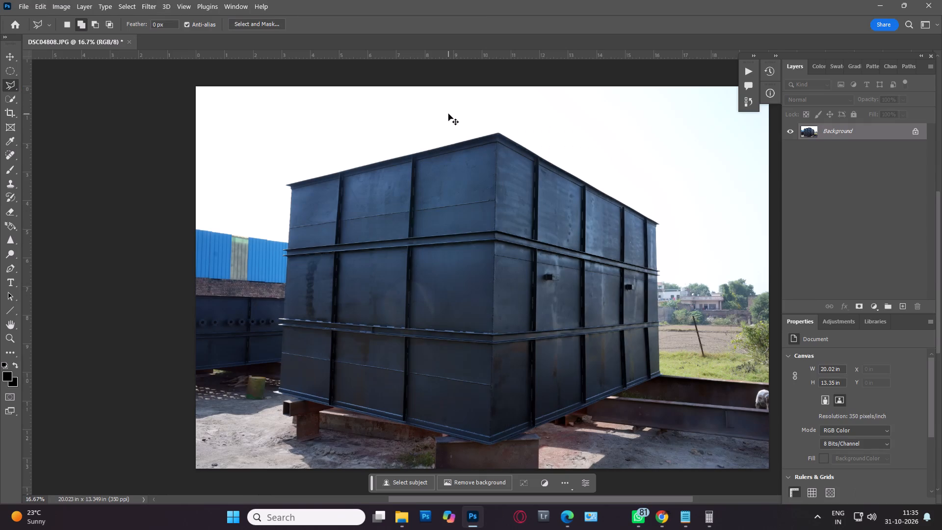
pyautogui.hotkey('ctrl', 'alt', 'shift', 'l')
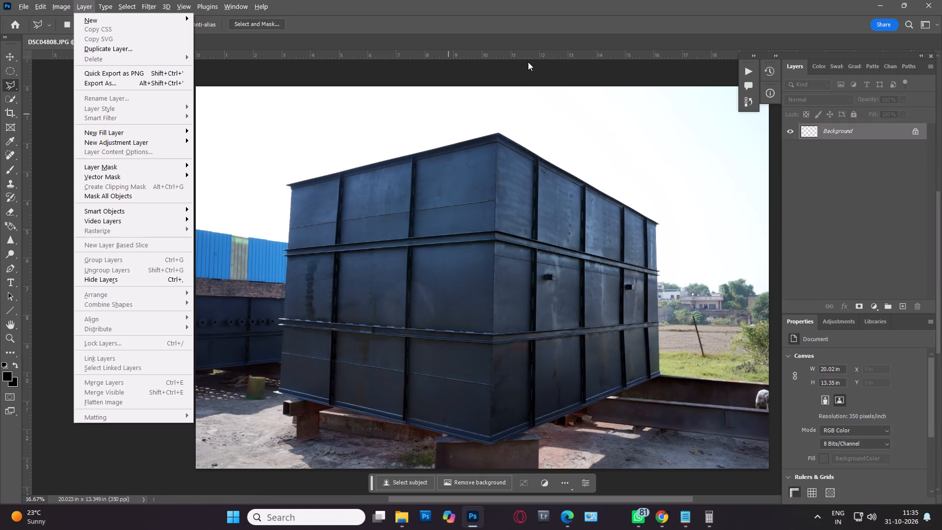
pyautogui.click(627, 161)
pyautogui.press('Escape')
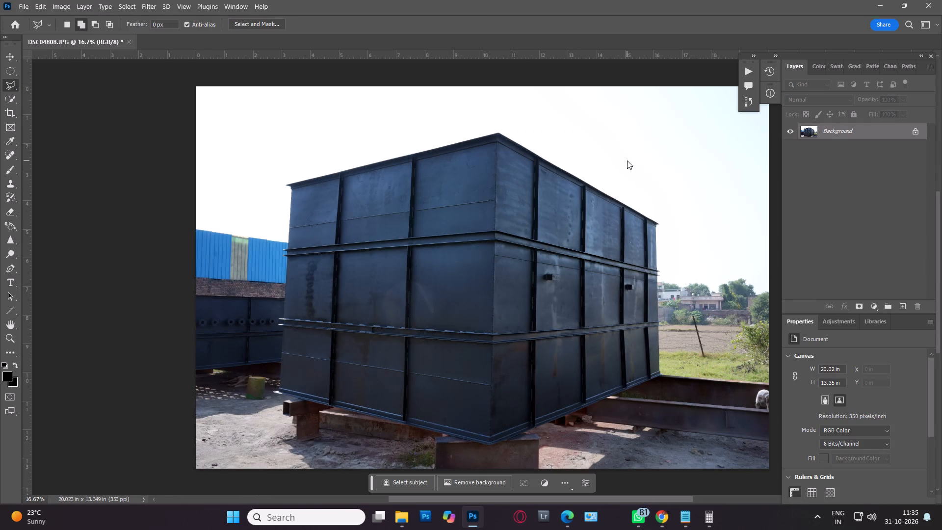
# Select the dark steel tank automatically with Select Subject.
pyautogui.click(413, 482)
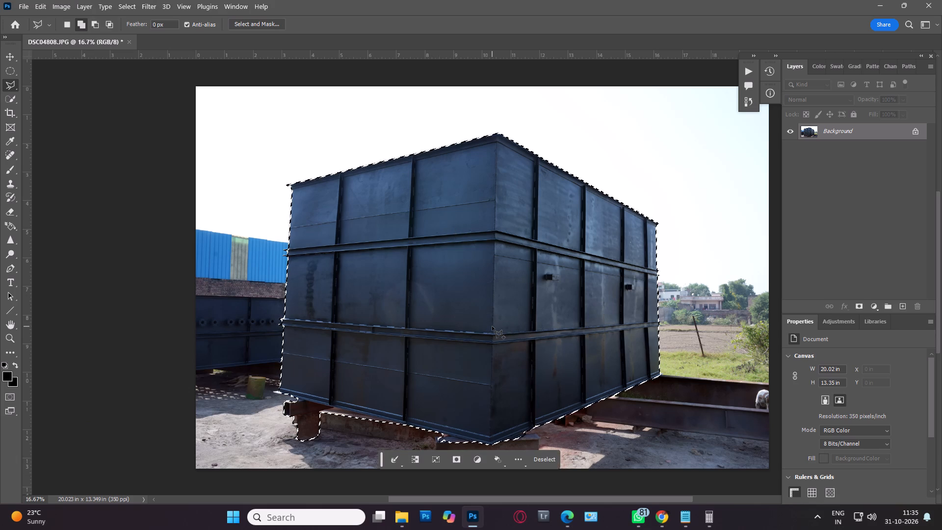
# Add the missed tip of the upper rib's top flange at the tank's left edge to the selection with the Polygonal Lasso.
pyautogui.hotkey('ctrl', '+')
pyautogui.hotkey('ctrl', '+')
pyautogui.hotkey('ctrl', '+')
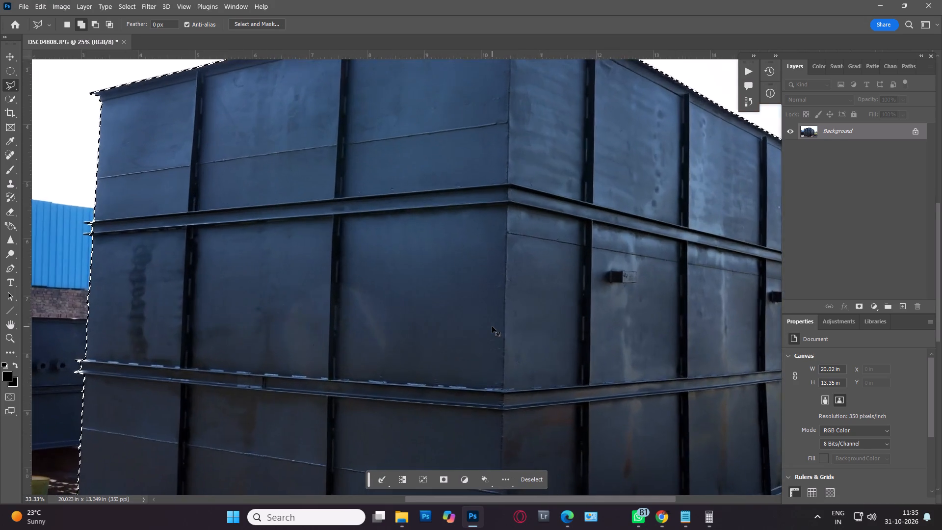
pyautogui.hotkey('ctrl', '+')
pyautogui.press('space')
pyautogui.press('space')
pyautogui.press('space')
pyautogui.press('space')
pyautogui.press('space')
pyautogui.press('space')
pyautogui.press('space')
pyautogui.press('space')
pyautogui.press('space')
pyautogui.press('space')
pyautogui.press('space')
pyautogui.press('space')
pyautogui.press('space')
pyautogui.press('space')
pyautogui.press('space')
pyautogui.press('space')
pyautogui.press('space')
pyautogui.press('space')
pyautogui.press('space')
pyautogui.press('space')
pyautogui.moveTo(240, 334); pyautogui.dragTo(745, 392)
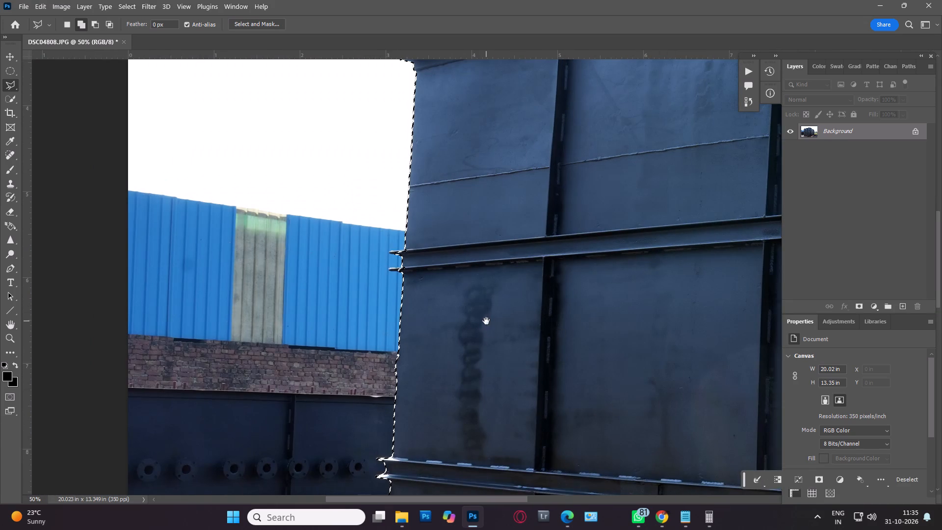
pyautogui.moveTo(486, 321); pyautogui.dragTo(514, 359)
pyautogui.hotkey('ctrl', '+')
pyautogui.hotkey('ctrl', '+')
pyautogui.hotkey('ctrl', '+')
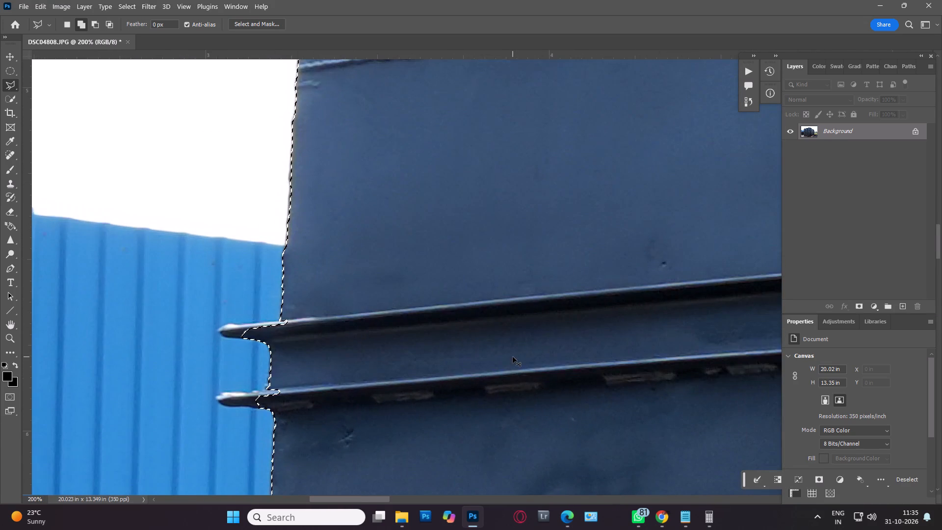
pyautogui.keyDown('shift'); pyautogui.click(309, 312); pyautogui.keyUp('shift')
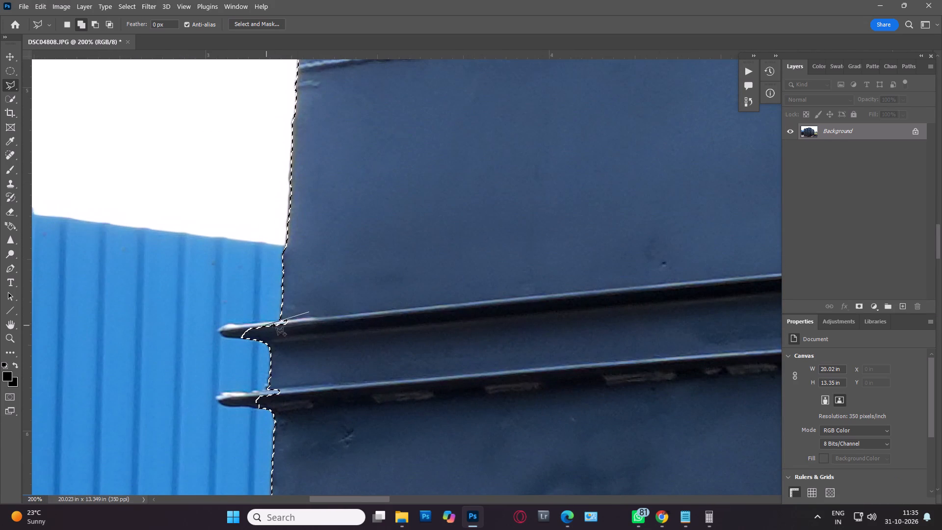
pyautogui.click(279, 320)
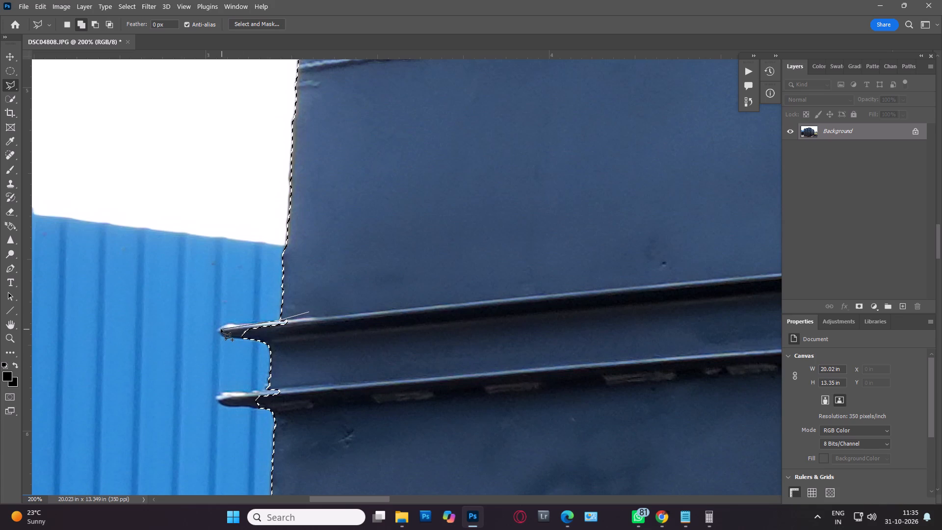
pyautogui.click(219, 327)
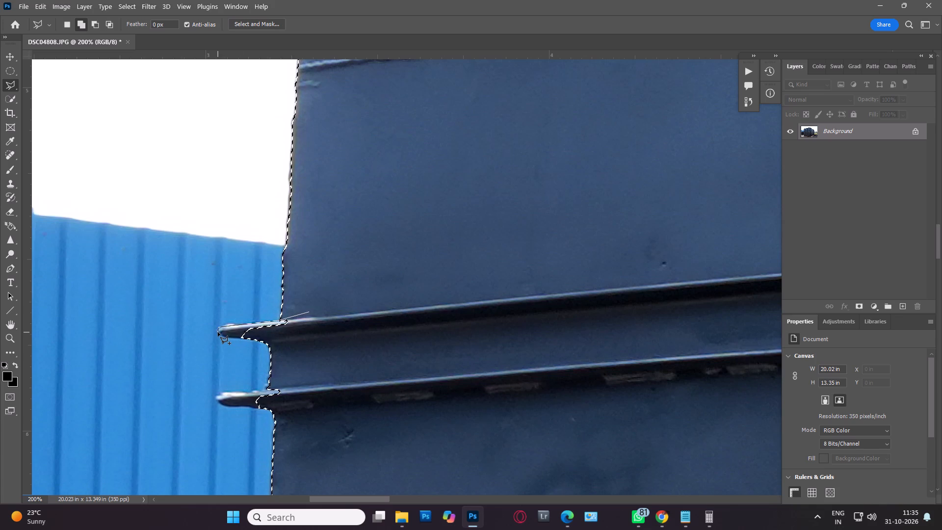
pyautogui.click(218, 332)
pyautogui.click(227, 338)
pyautogui.doubleClick(379, 341)
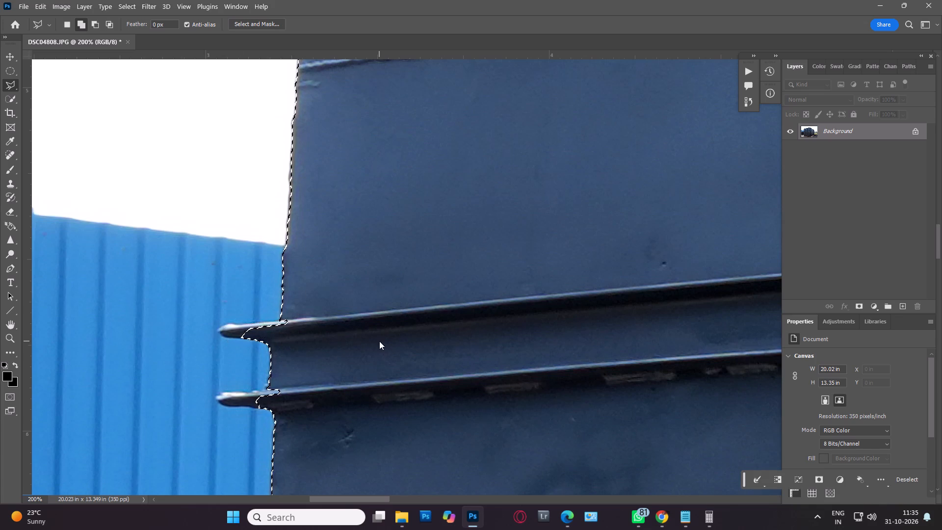
# Add the missed tip of the upper rib's bottom flange at the tank's left edge to the selection.
pyautogui.press('space')
pyautogui.press('space')
pyautogui.press('space')
pyautogui.press('space')
pyautogui.press('space')
pyautogui.press('space')
pyautogui.press('space')
pyautogui.press('space')
pyautogui.press('space')
pyautogui.press('space')
pyautogui.moveTo(340, 406); pyautogui.dragTo(546, 292)
pyautogui.keyDown('shift'); pyautogui.click(533, 263); pyautogui.keyUp('shift')
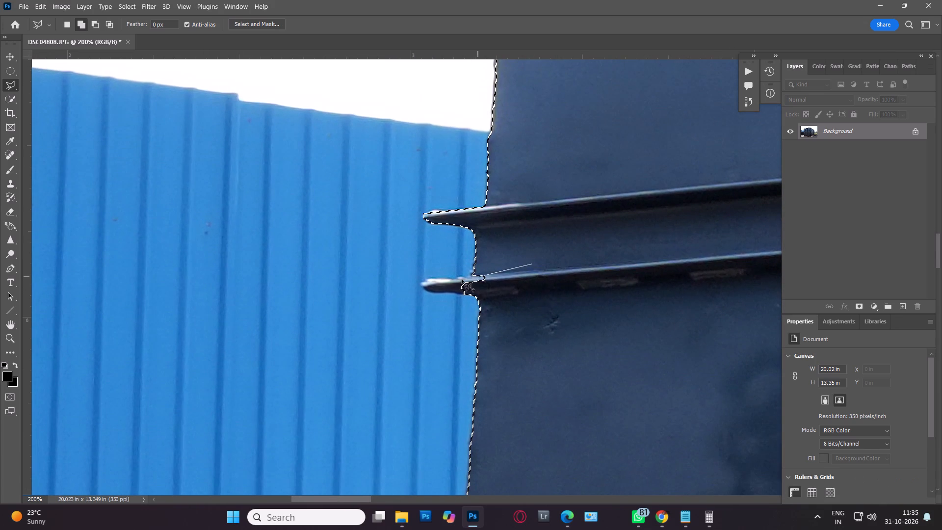
pyautogui.moveTo(474, 276); pyautogui.dragTo(470, 277)
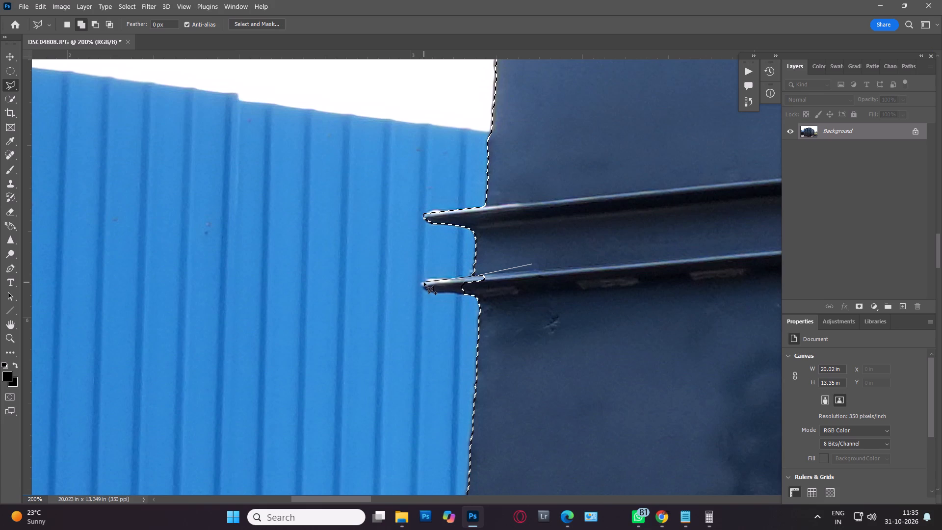
pyautogui.click(426, 280)
pyautogui.click(421, 282)
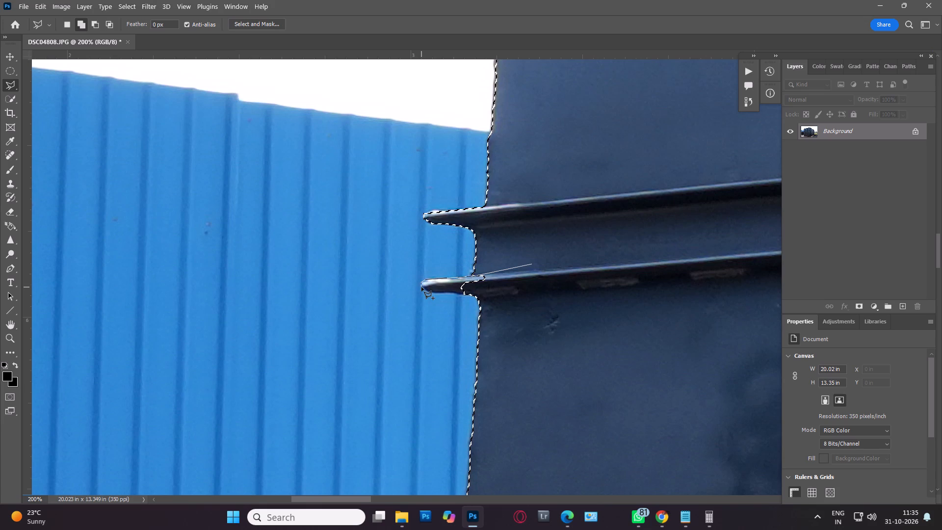
pyautogui.click(421, 287)
pyautogui.click(430, 293)
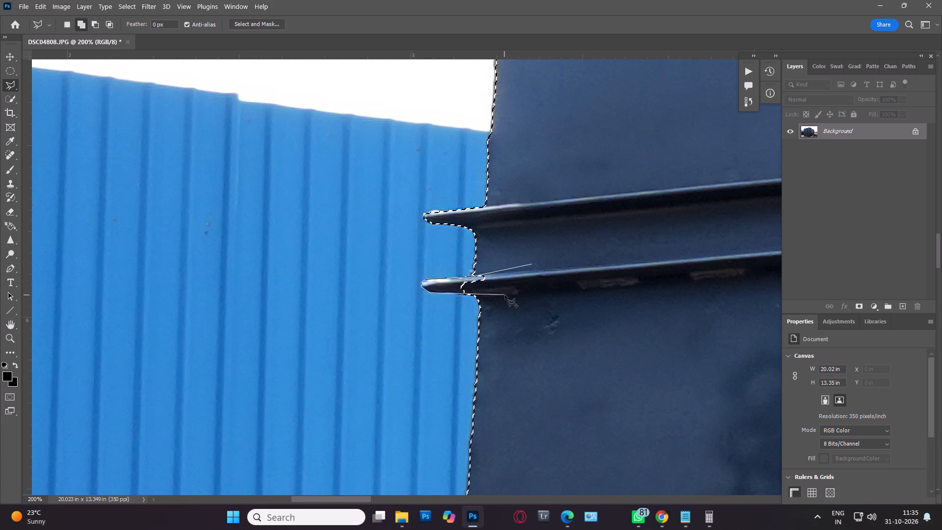
pyautogui.click(505, 295)
pyautogui.click(601, 296)
pyautogui.doubleClick(616, 284)
# Subtract the stray background along the tank's left edge between the upper and lower ribs from the selection.
pyautogui.press('space')
pyautogui.press('space')
pyautogui.press('space')
pyautogui.press('space')
pyautogui.press('space')
pyautogui.press('space')
pyautogui.press('space')
pyautogui.press('space')
pyautogui.press('space')
pyautogui.press('space')
pyautogui.press('space')
pyautogui.press('space')
pyautogui.press('space')
pyautogui.press('space')
pyautogui.press('space')
pyautogui.press('space')
pyautogui.press('space')
pyautogui.press('space')
pyautogui.press('space')
pyautogui.press('space')
pyautogui.moveTo(601, 391); pyautogui.dragTo(547, 156)
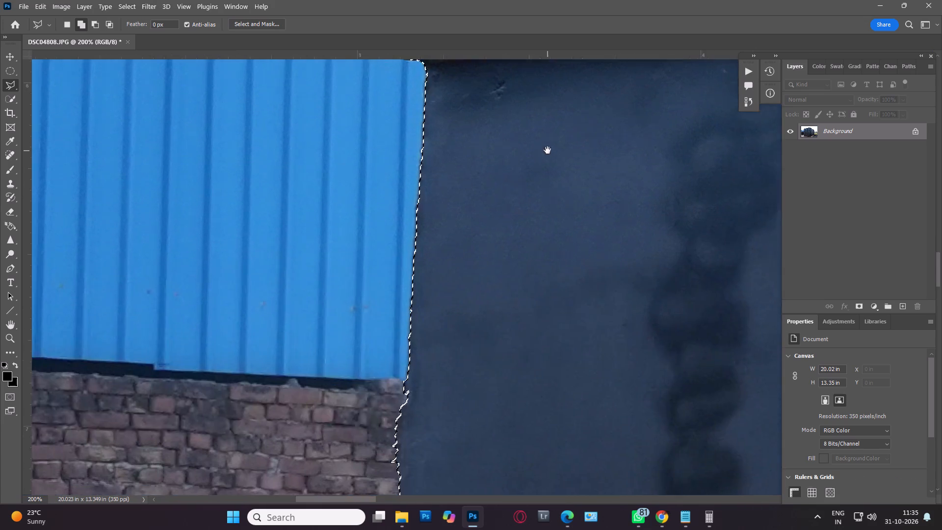
pyautogui.moveTo(480, 262); pyautogui.dragTo(569, 449)
pyautogui.hotkey('ctrl', '-')
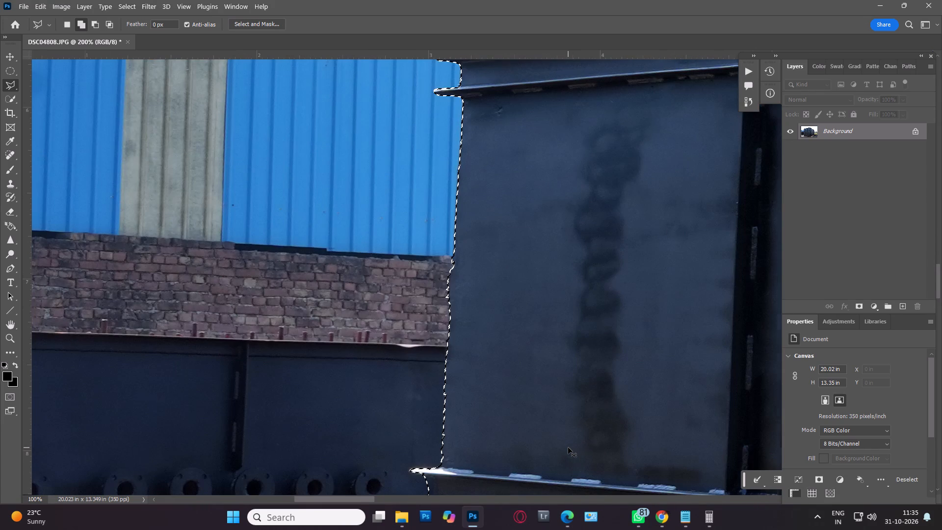
pyautogui.press('space')
pyautogui.press('space')
pyautogui.press('space')
pyautogui.press('space')
pyautogui.press('space')
pyautogui.press('space')
pyautogui.press('space')
pyautogui.press('space')
pyautogui.press('space')
pyautogui.press('space')
pyautogui.press('space')
pyautogui.press('space')
pyautogui.press('space')
pyautogui.press('space')
pyautogui.press('space')
pyautogui.press('space')
pyautogui.moveTo(555, 395); pyautogui.dragTo(546, 457)
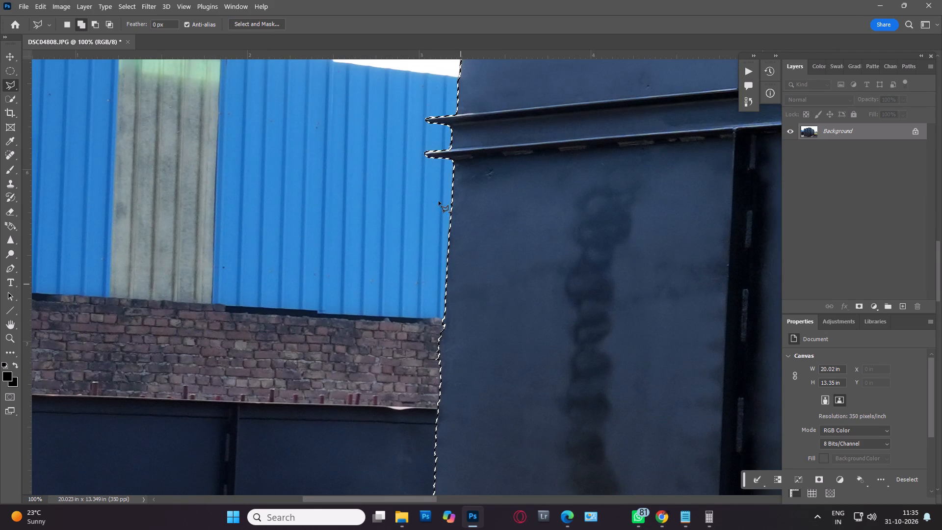
pyautogui.keyDown('alt'); pyautogui.moveTo(453, 164); pyautogui.dragTo(451, 169); pyautogui.keyUp('alt')
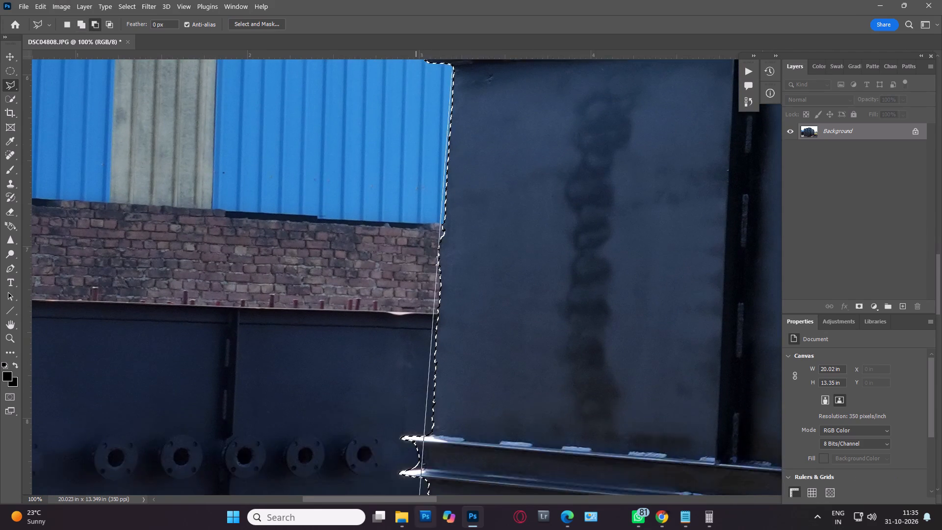
pyautogui.click(433, 348)
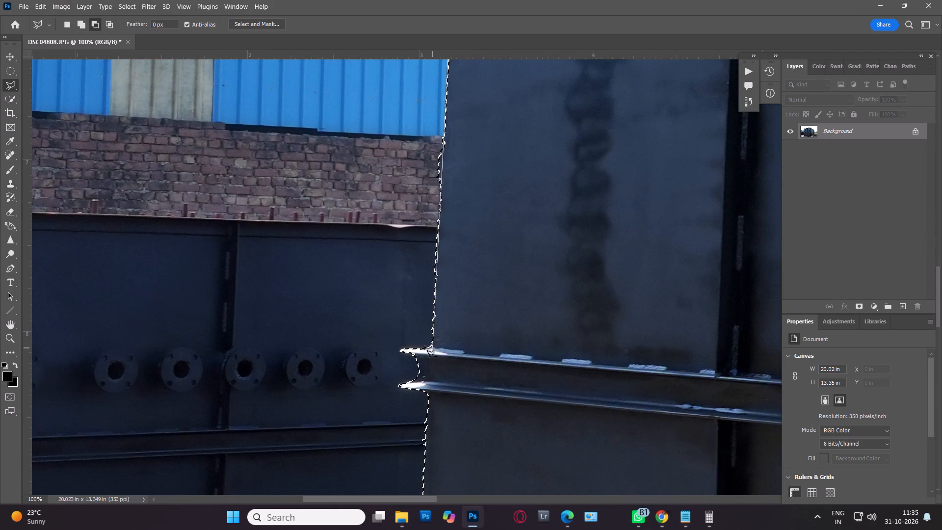
pyautogui.click(347, 328)
pyautogui.doubleClick(288, 286)
# Subtract the background sliver above the lower rib's top flange at the tank's left edge from the selection.
pyautogui.press('space')
pyautogui.press('space')
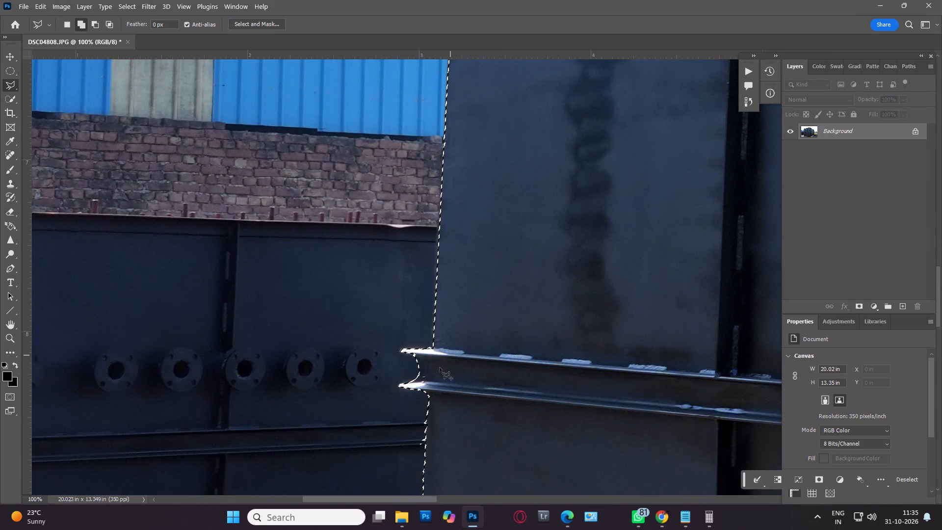
pyautogui.hotkey('ctrl', '+')
pyautogui.hotkey('ctrl', '+')
pyautogui.hotkey('ctrl', '+')
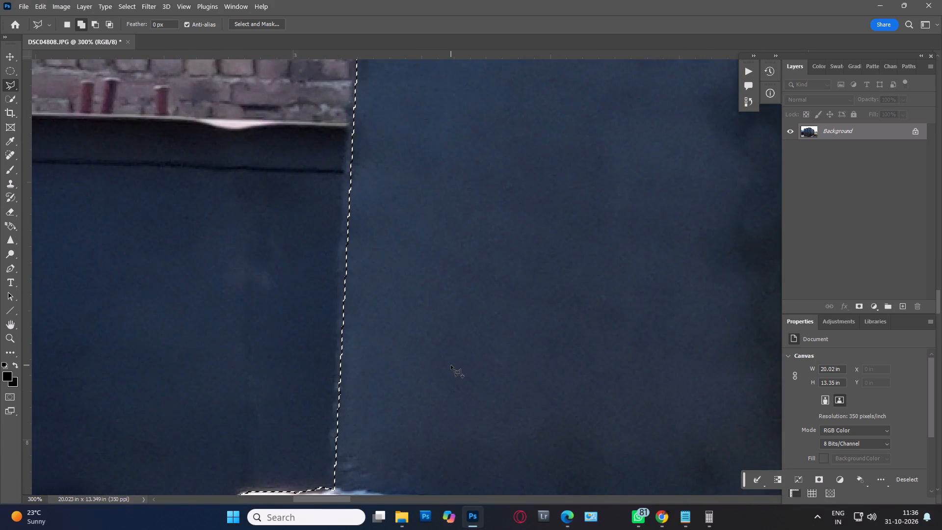
pyautogui.press('space')
pyautogui.press('space')
pyautogui.press('space')
pyautogui.press('space')
pyautogui.press('space')
pyautogui.press('space')
pyautogui.press('space')
pyautogui.press('space')
pyautogui.press('space')
pyautogui.press('space')
pyautogui.press('space')
pyautogui.press('space')
pyautogui.press('space')
pyautogui.press('space')
pyautogui.press('space')
pyautogui.press('space')
pyautogui.press('space')
pyautogui.press('space')
pyautogui.moveTo(390, 390); pyautogui.dragTo(531, 143)
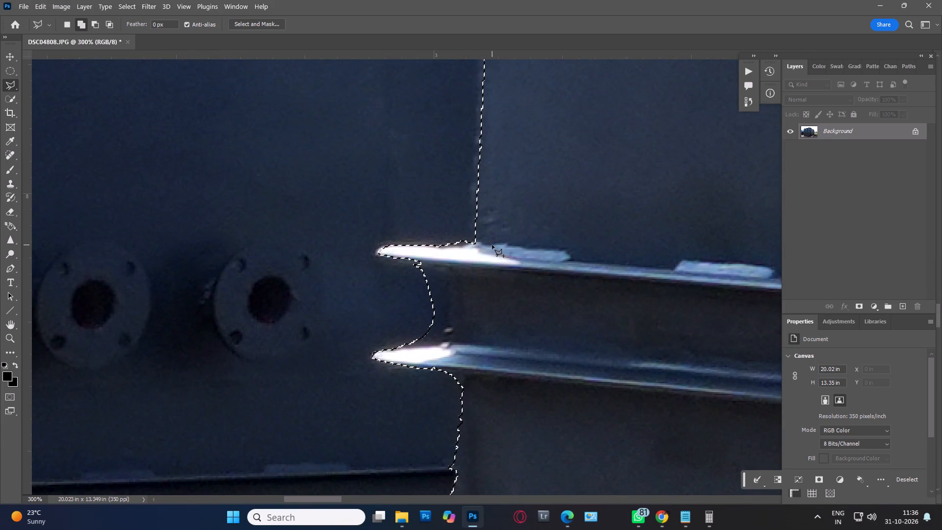
pyautogui.keyDown('alt'); pyautogui.click(475, 240); pyautogui.keyUp('alt')
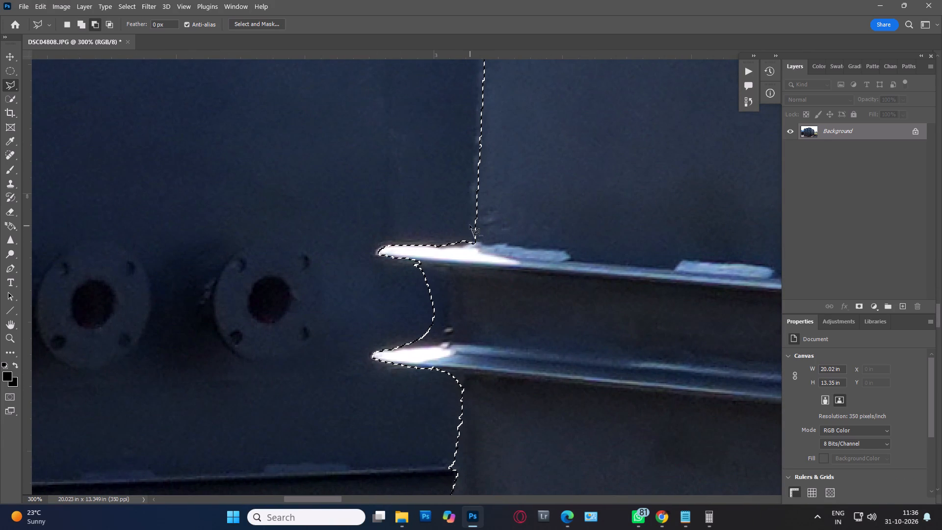
pyautogui.keyDown('alt'); pyautogui.click(468, 219); pyautogui.keyUp('alt')
pyautogui.click(473, 244)
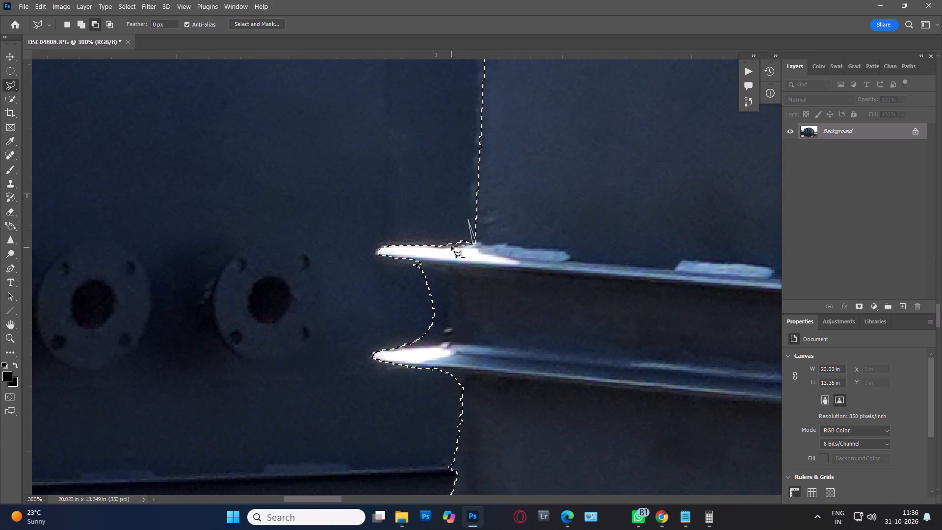
pyautogui.moveTo(451, 246); pyautogui.dragTo(445, 246)
pyautogui.click(378, 243)
pyautogui.doubleClick(327, 229)
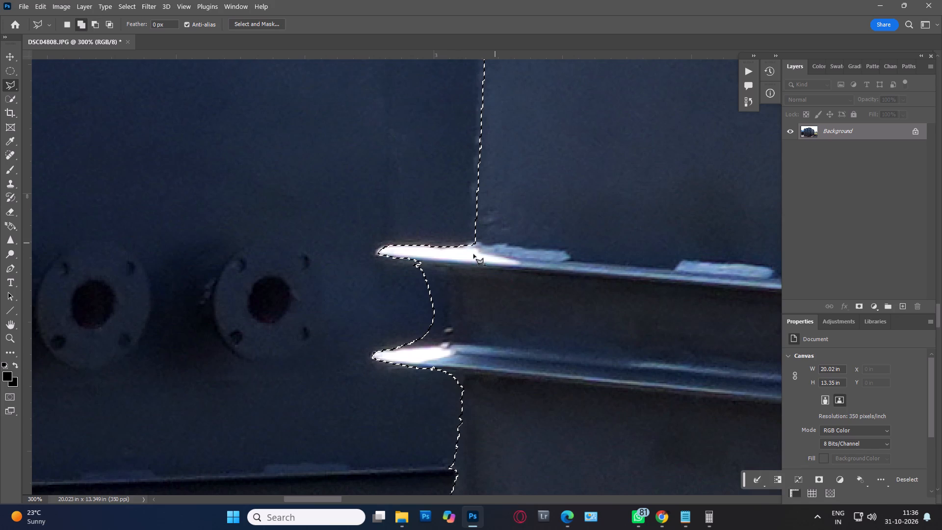
# Add the full bright tip of the lower rib's top flange at the left edge to the selection.
pyautogui.keyDown('shift'); pyautogui.moveTo(472, 244); pyautogui.dragTo(460, 242); pyautogui.keyUp('shift')
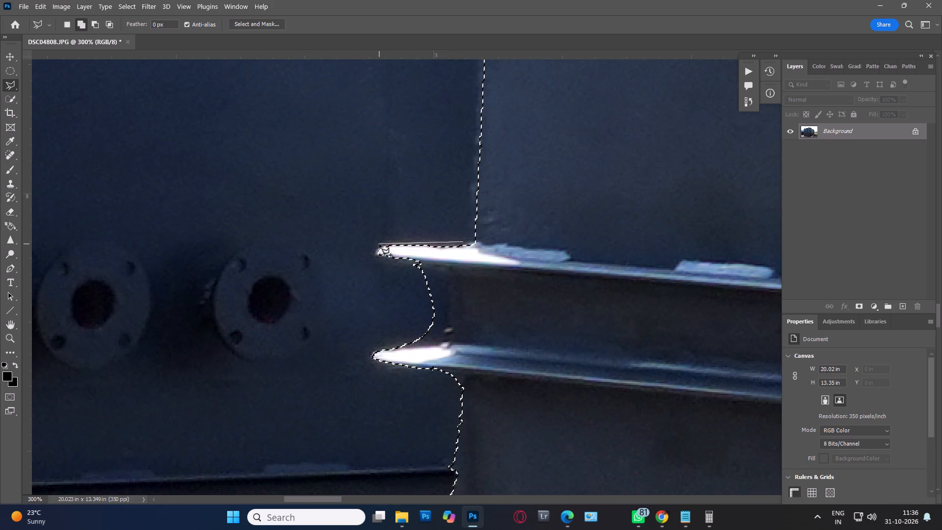
pyautogui.click(379, 244)
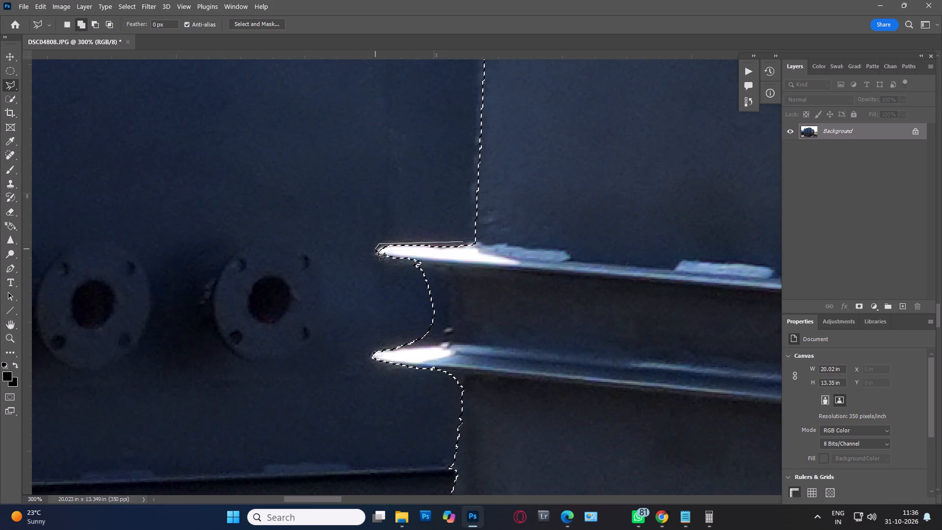
pyautogui.click(375, 249)
pyautogui.click(378, 256)
pyautogui.click(389, 261)
pyautogui.click(433, 267)
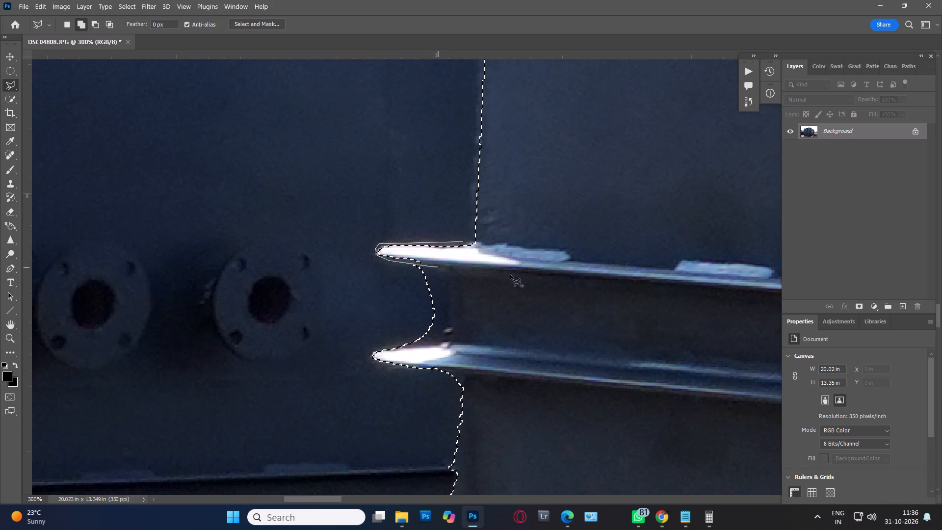
pyautogui.click(533, 272)
pyautogui.doubleClick(553, 256)
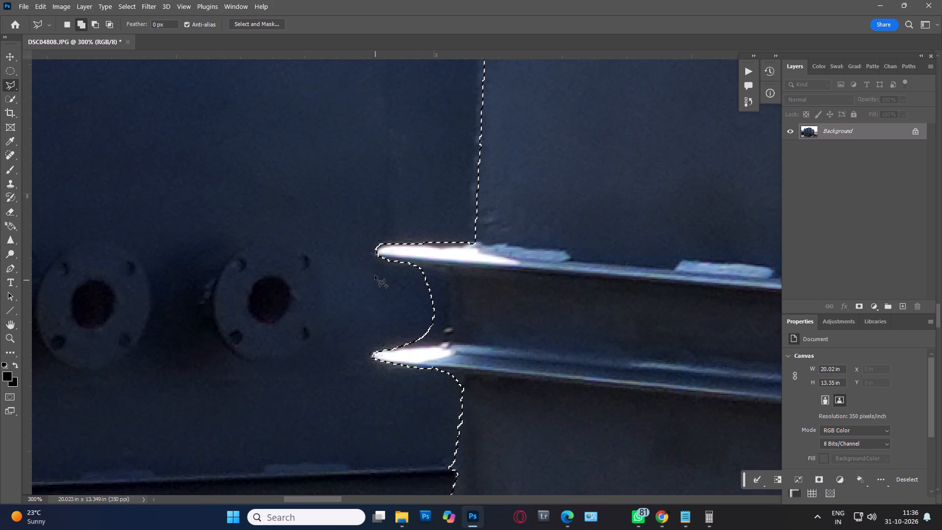
# Subtract the stray background along the tank's left edge from below the lower rib down to the base flange.
pyautogui.press('space')
pyautogui.press('space')
pyautogui.press('space')
pyautogui.press('space')
pyautogui.press('space')
pyautogui.press('space')
pyautogui.press('space')
pyautogui.press('space')
pyautogui.press('space')
pyautogui.press('space')
pyautogui.moveTo(515, 428); pyautogui.dragTo(470, 229)
pyautogui.keyDown('alt'); pyautogui.click(399, 177); pyautogui.keyUp('alt')
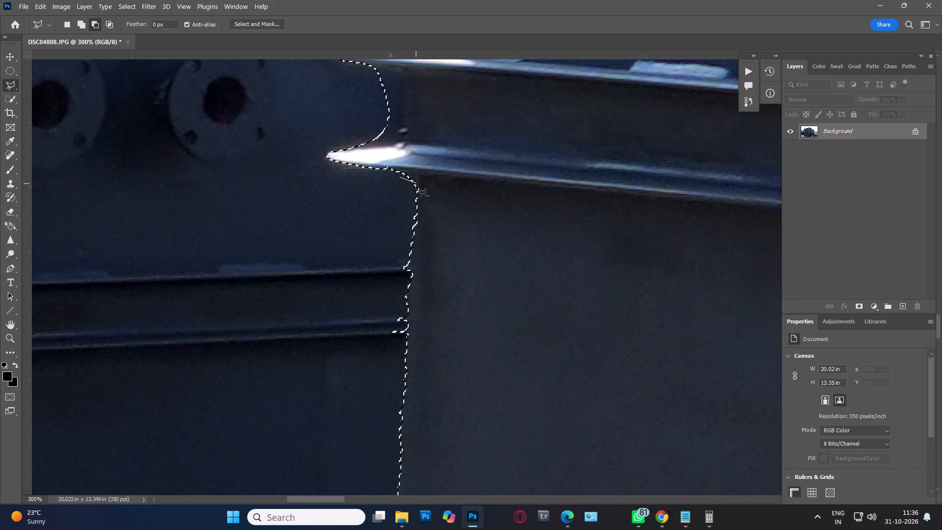
pyautogui.click(419, 181)
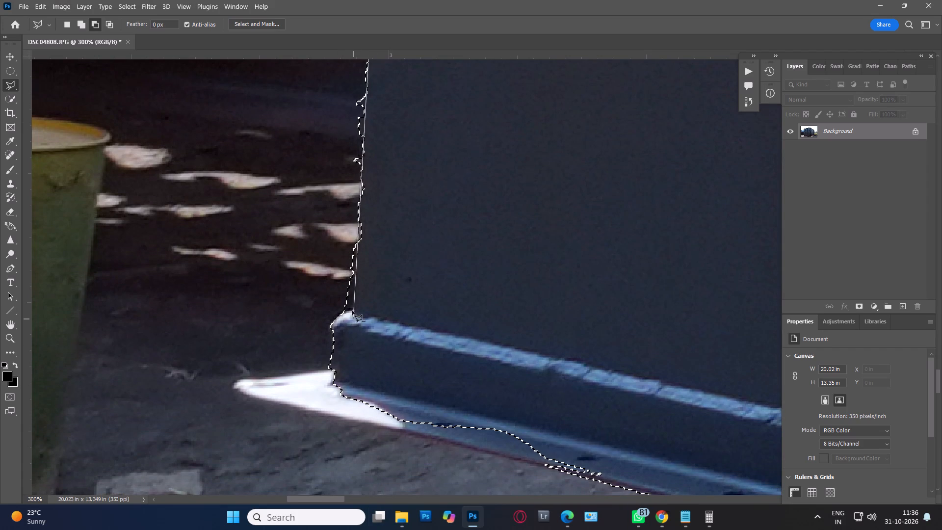
pyautogui.click(356, 314)
pyautogui.click(251, 297)
pyautogui.doubleClick(168, 262)
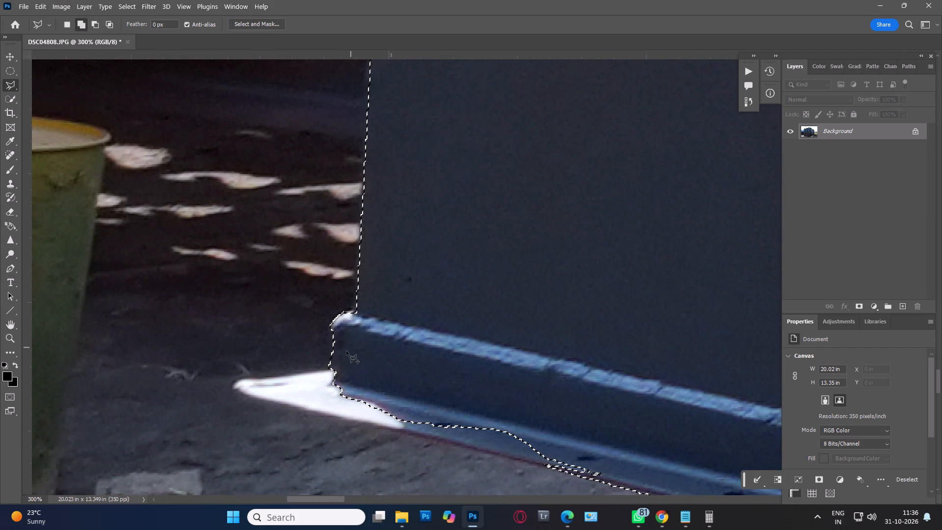
# Add the bright base flange tip at the tank's left end and the flange's missing lower edge to the selection.
pyautogui.keyDown('shift'); pyautogui.click(333, 322); pyautogui.keyUp('shift')
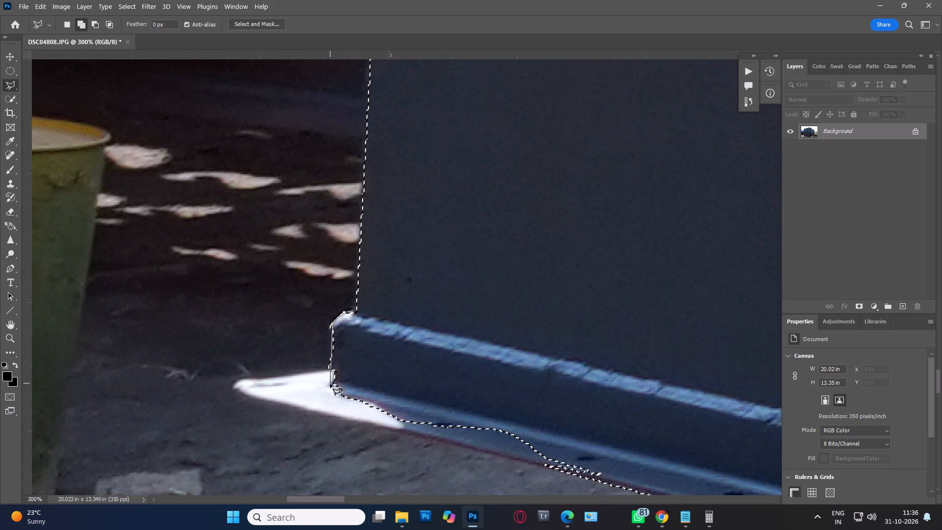
pyautogui.click(331, 369)
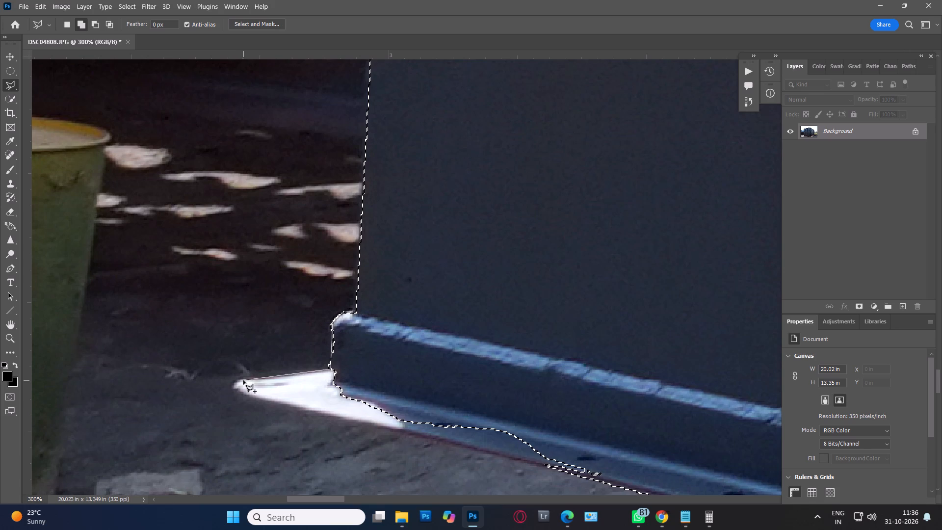
pyautogui.click(243, 380)
pyautogui.click(235, 385)
pyautogui.click(235, 392)
pyautogui.click(262, 404)
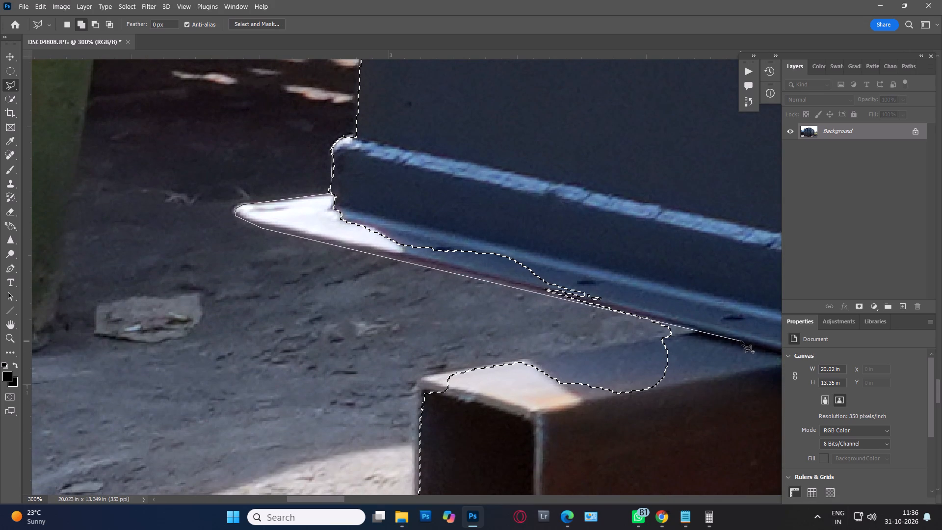
pyautogui.click(744, 338)
pyautogui.doubleClick(712, 277)
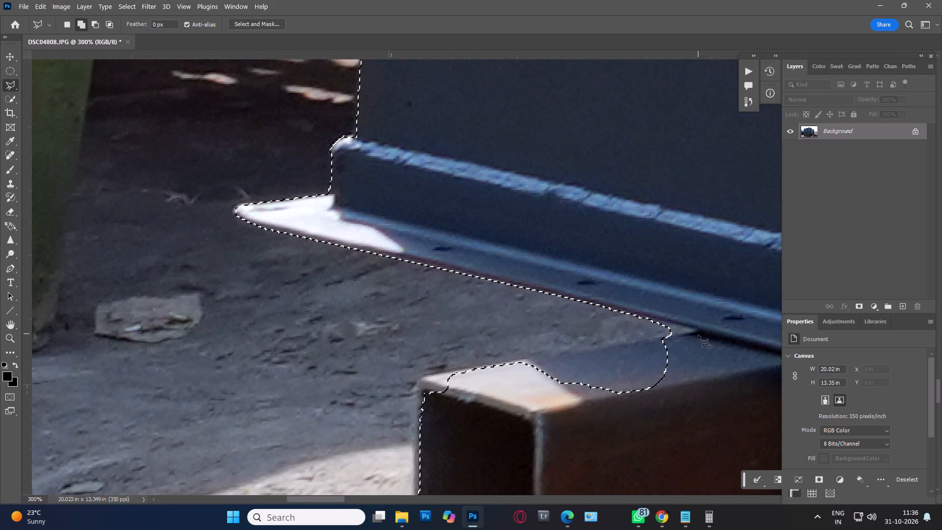
# Subtract the supports and ground below the left face's base flange, from its left end to the front corner, from the selection.
pyautogui.hotkey('ctrl', '-')
pyautogui.hotkey('ctrl', '-')
pyautogui.hotkey('ctrl', '-')
pyautogui.hotkey('ctrl', '-')
pyautogui.hotkey('ctrl', '-')
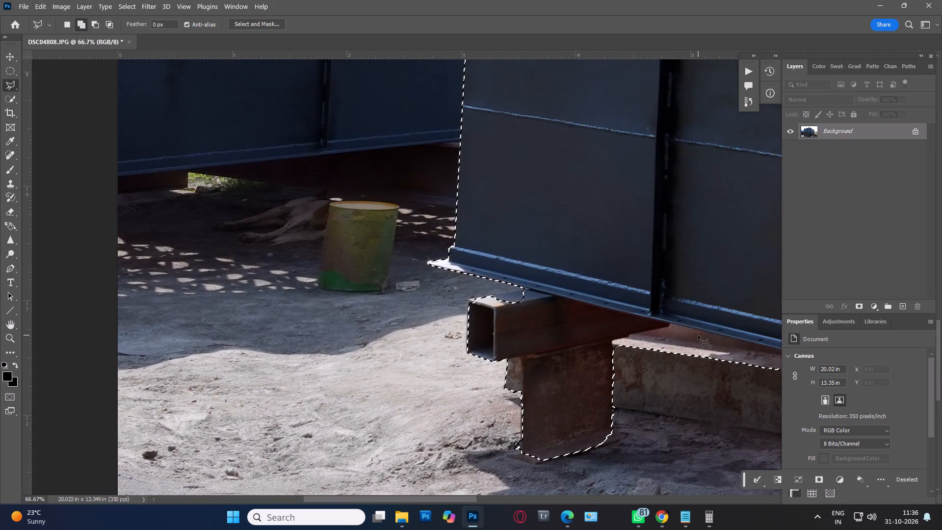
pyautogui.press('space')
pyautogui.press('space')
pyautogui.press('space')
pyautogui.press('space')
pyautogui.press('space')
pyautogui.press('space')
pyautogui.press('space')
pyautogui.press('space')
pyautogui.press('space')
pyautogui.press('space')
pyautogui.press('space')
pyautogui.press('space')
pyautogui.press('space')
pyautogui.press('space')
pyautogui.press('space')
pyautogui.press('space')
pyautogui.press('space')
pyautogui.press('space')
pyautogui.press('space')
pyautogui.moveTo(571, 353); pyautogui.dragTo(185, 351)
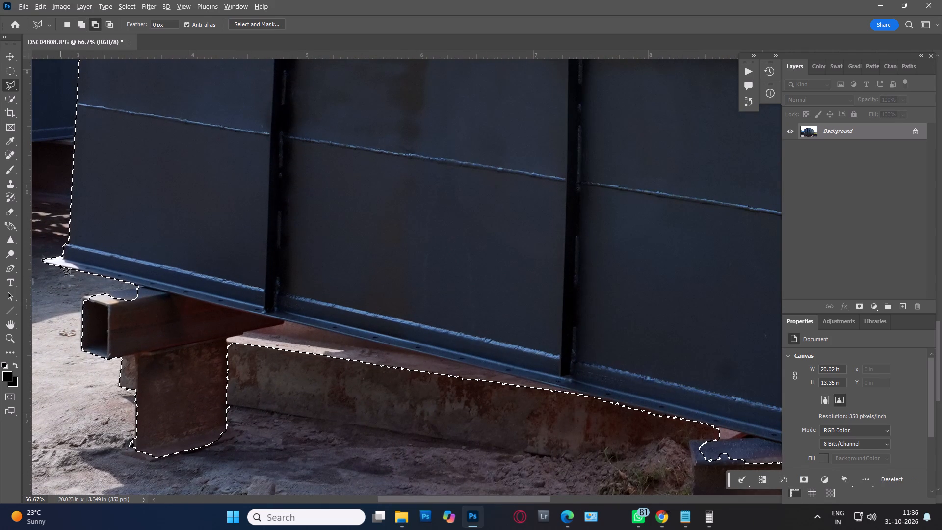
pyautogui.keyDown('alt'); pyautogui.click(60, 266); pyautogui.keyUp('alt')
pyautogui.press('space')
pyautogui.press('space')
pyautogui.press('space')
pyautogui.press('space')
pyautogui.press('space')
pyautogui.press('space')
pyautogui.press('space')
pyautogui.press('space')
pyautogui.press('space')
pyautogui.press('space')
pyautogui.press('space')
pyautogui.press('space')
pyautogui.press('space')
pyautogui.press('space')
pyautogui.moveTo(696, 447); pyautogui.dragTo(164, 324)
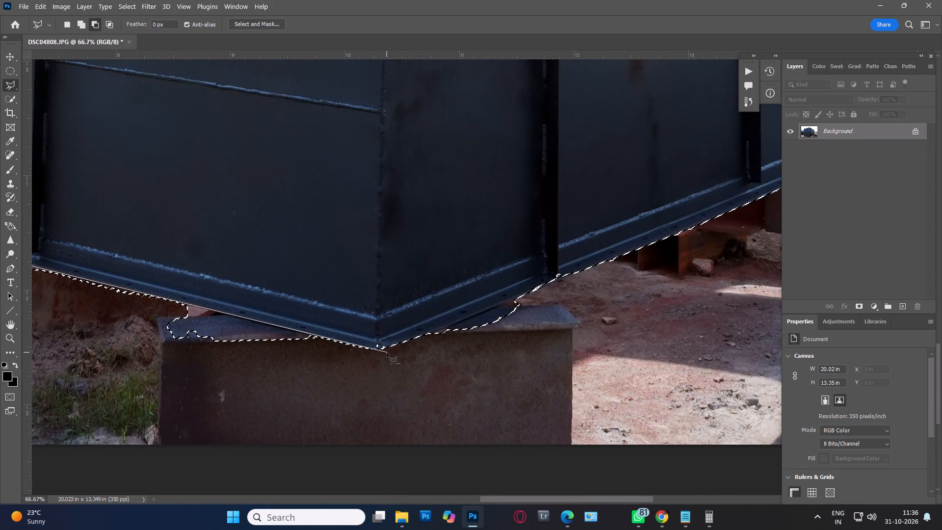
pyautogui.click(387, 353)
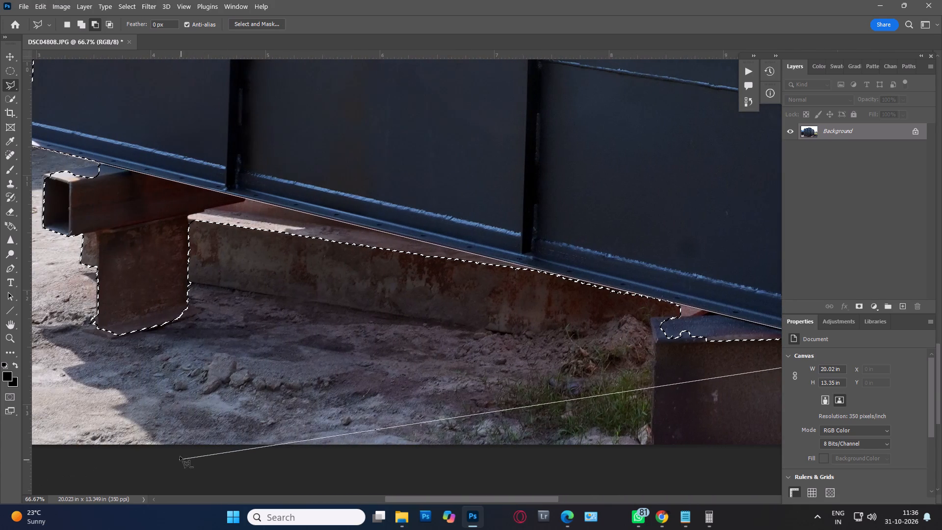
pyautogui.click(72, 416)
pyautogui.doubleClick(221, 378)
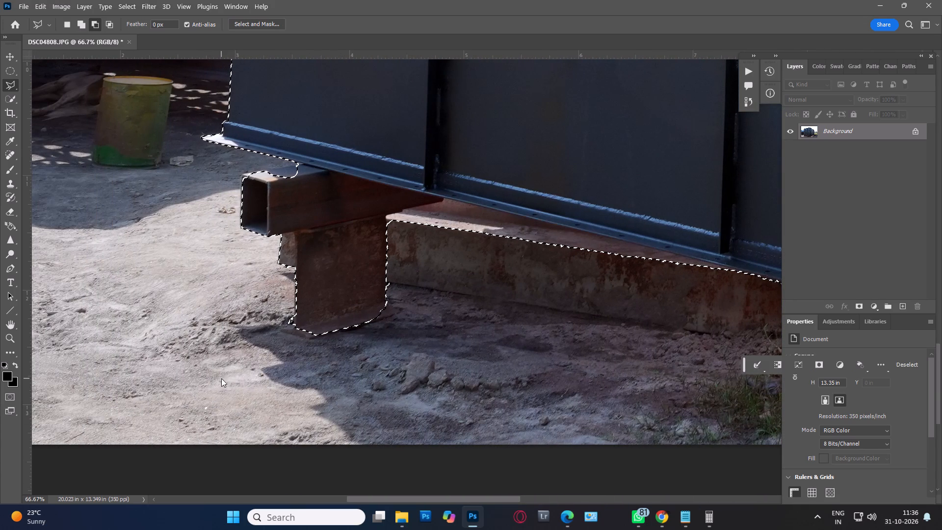
# Subtract the support beam and ground below the right face's base flange, from the front corner to the far end, from the selection.
pyautogui.press('space')
pyautogui.press('space')
pyautogui.press('space')
pyautogui.press('space')
pyautogui.press('space')
pyautogui.press('space')
pyautogui.press('space')
pyautogui.press('space')
pyautogui.press('space')
pyautogui.press('space')
pyautogui.press('space')
pyautogui.press('space')
pyautogui.press('space')
pyautogui.press('space')
pyautogui.press('space')
pyautogui.press('space')
pyautogui.press('space')
pyautogui.press('space')
pyautogui.press('space')
pyautogui.press('space')
pyautogui.moveTo(597, 346); pyautogui.dragTo(81, 329)
pyautogui.moveTo(518, 341); pyautogui.dragTo(211, 345)
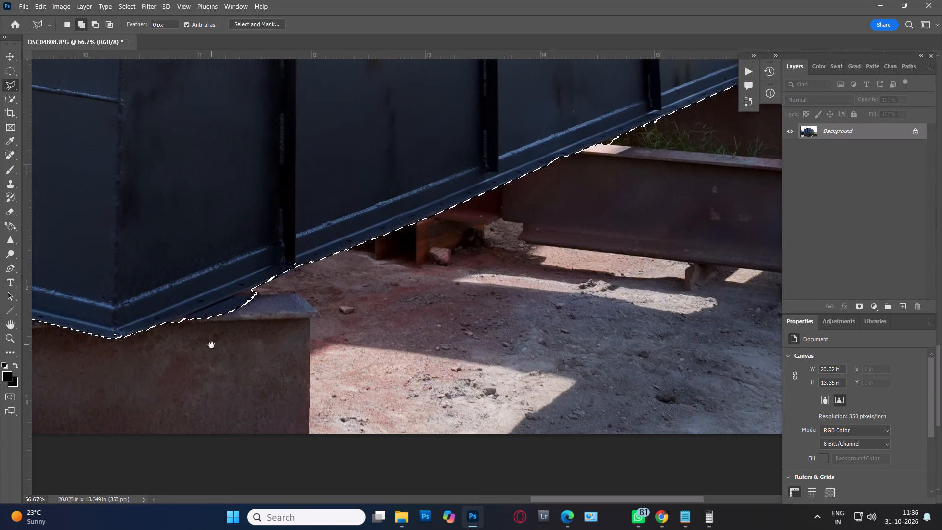
pyautogui.moveTo(211, 345); pyautogui.dragTo(212, 345)
pyautogui.hotkey('ctrl', '-')
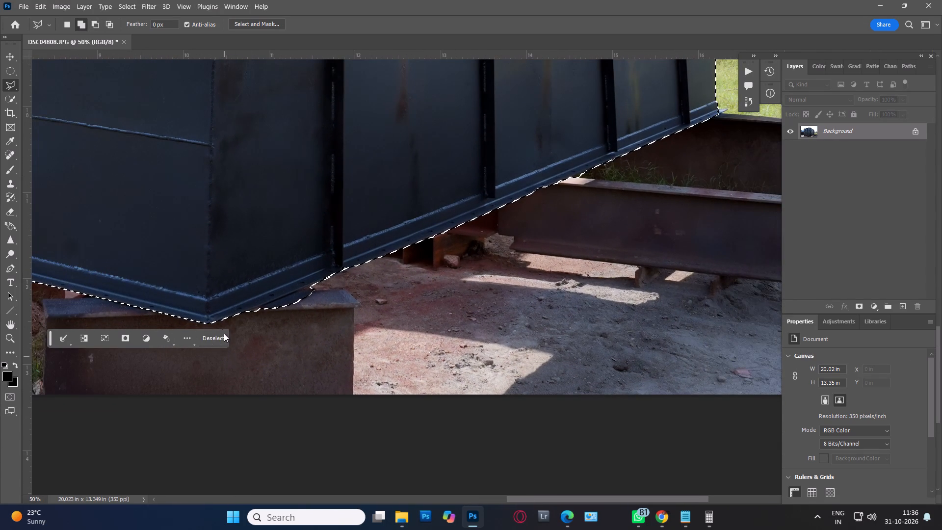
pyautogui.keyDown('alt'); pyautogui.click(211, 322); pyautogui.keyUp('alt')
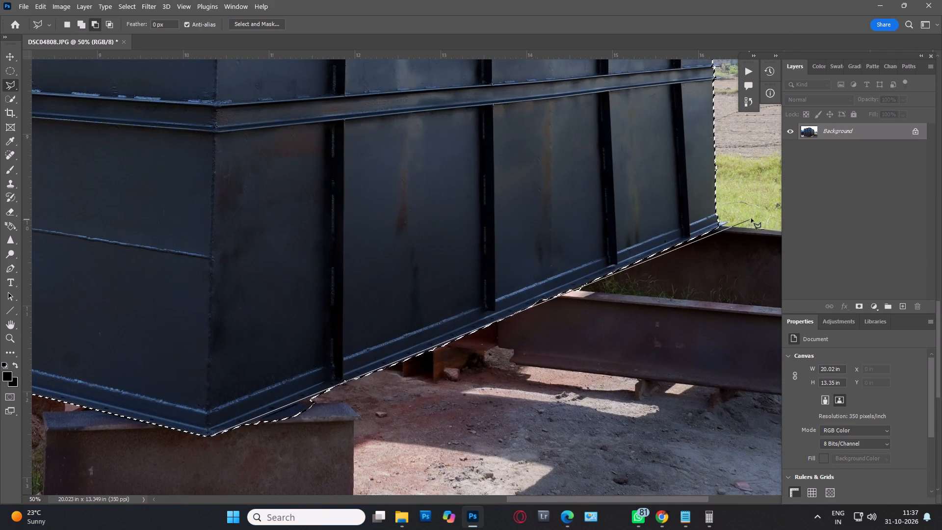
pyautogui.click(759, 210)
pyautogui.moveTo(720, 352); pyautogui.dragTo(717, 357)
pyautogui.doubleClick(651, 419)
# Add the pointed base flange tip at the far end of the tank's right face to the selection.
pyautogui.hotkey('ctrl', '+')
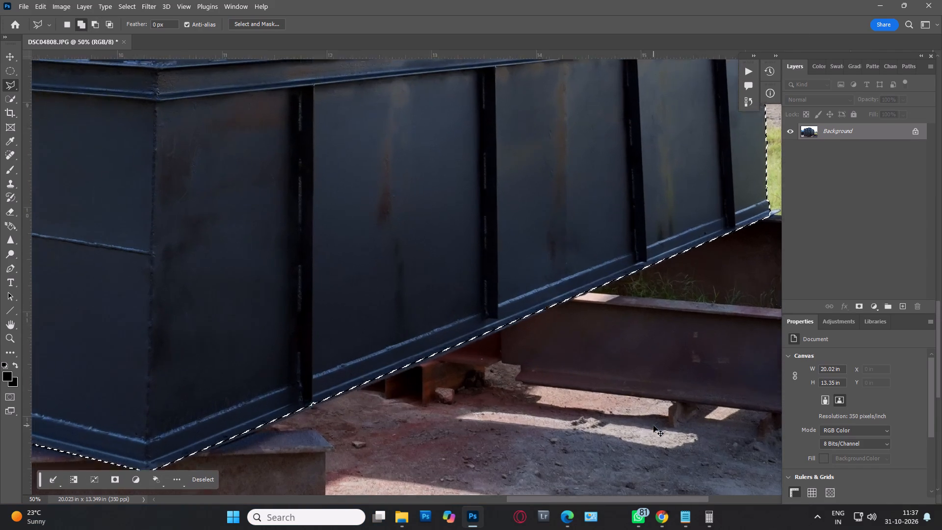
pyautogui.hotkey('ctrl', '+')
pyautogui.hotkey('ctrl', '+')
pyautogui.press('space')
pyautogui.press('space')
pyautogui.press('space')
pyautogui.press('space')
pyautogui.press('space')
pyautogui.press('space')
pyautogui.press('space')
pyautogui.press('space')
pyautogui.press('space')
pyautogui.press('space')
pyautogui.press('space')
pyautogui.press('space')
pyautogui.press('space')
pyautogui.press('space')
pyautogui.press('space')
pyautogui.press('space')
pyautogui.press('space')
pyautogui.press('space')
pyautogui.press('space')
pyautogui.press('space')
pyautogui.moveTo(690, 297); pyautogui.dragTo(481, 229)
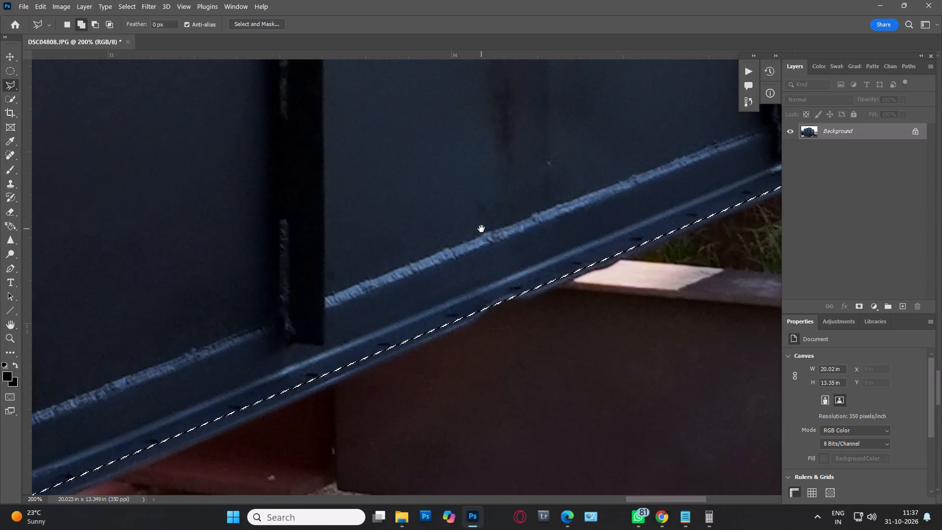
pyautogui.moveTo(481, 229); pyautogui.dragTo(0, 471)
pyautogui.moveTo(270, 398); pyautogui.dragTo(477, 310)
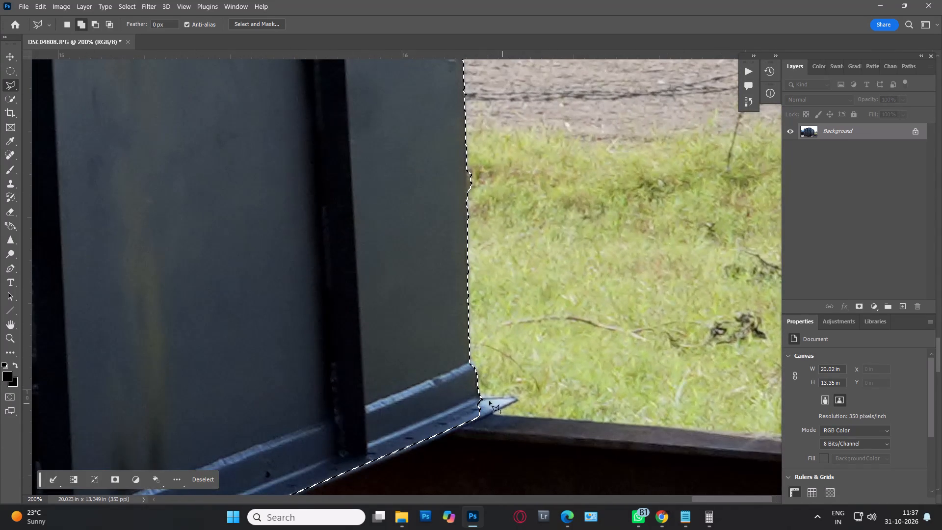
pyautogui.keyDown('shift'); pyautogui.click(473, 397); pyautogui.keyUp('shift')
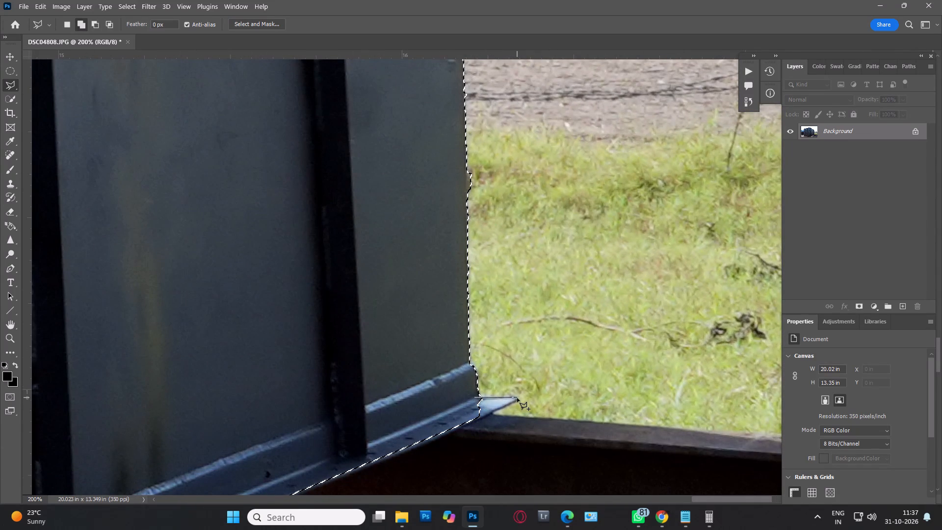
pyautogui.click(517, 398)
pyautogui.click(517, 402)
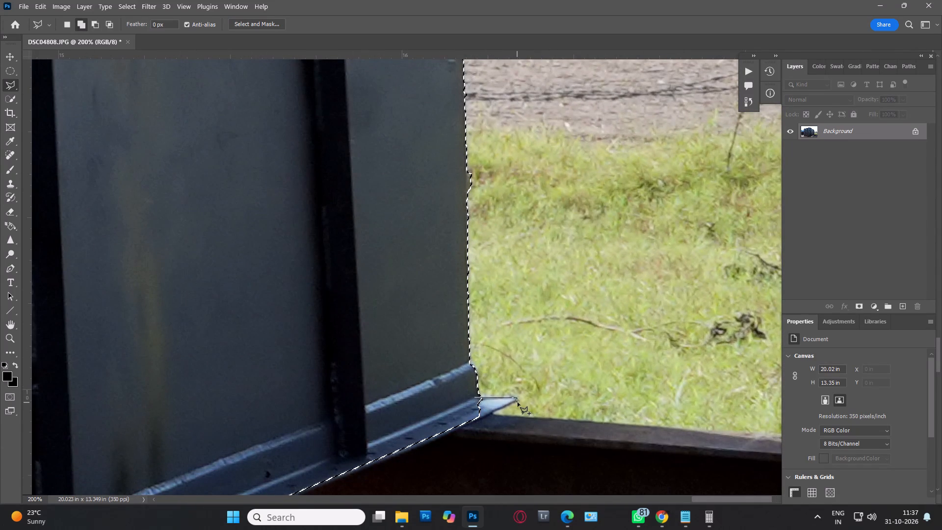
pyautogui.click(457, 428)
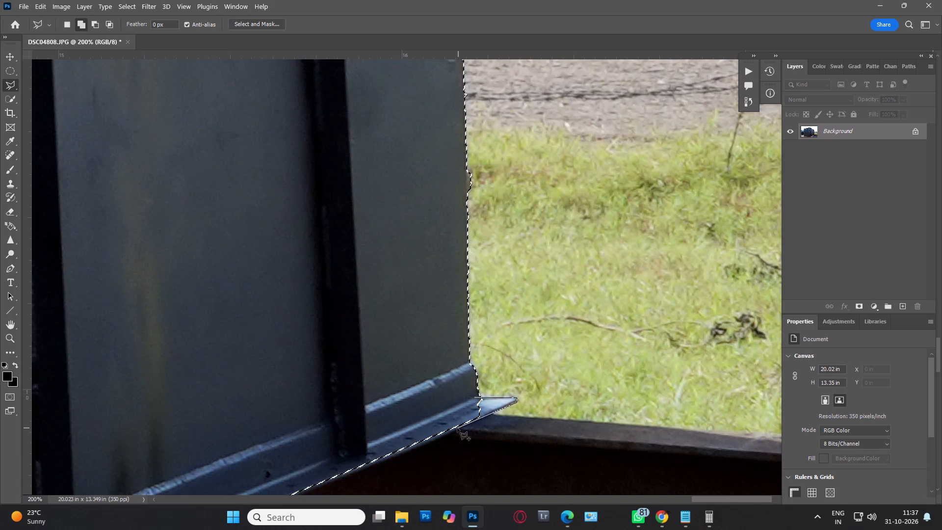
pyautogui.click(389, 426)
pyautogui.doubleClick(342, 413)
# Examine the selection outline along the tank's top rim, from the right face's far end across to the left face.
pyautogui.hotkey('ctrl', '-')
pyautogui.hotkey('ctrl', '-')
pyautogui.hotkey('ctrl', '-')
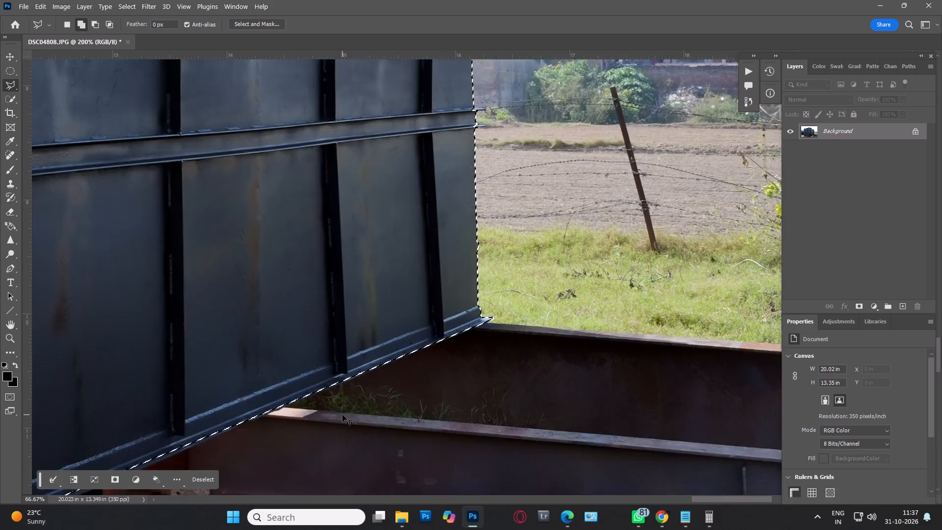
pyautogui.hotkey('ctrl', '-')
pyautogui.hotkey('ctrl', '-')
pyautogui.press('space')
pyautogui.press('space')
pyautogui.press('space')
pyautogui.press('space')
pyautogui.press('space')
pyautogui.press('space')
pyautogui.press('space')
pyautogui.press('space')
pyautogui.press('space')
pyautogui.press('space')
pyautogui.press('space')
pyautogui.press('space')
pyautogui.press('space')
pyautogui.press('space')
pyautogui.press('space')
pyautogui.press('space')
pyautogui.press('space')
pyautogui.press('space')
pyautogui.press('space')
pyautogui.press('space')
pyautogui.moveTo(398, 148); pyautogui.dragTo(460, 457)
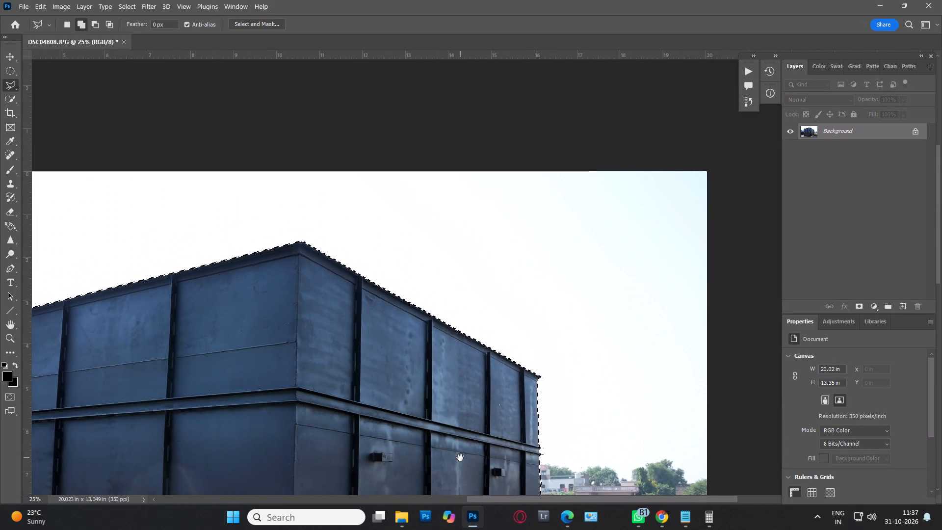
pyautogui.moveTo(460, 457); pyautogui.dragTo(452, 439)
pyautogui.hotkey('ctrl', '+')
pyautogui.hotkey('ctrl', '+')
pyautogui.hotkey('ctrl', '+')
pyautogui.hotkey('ctrl', '+')
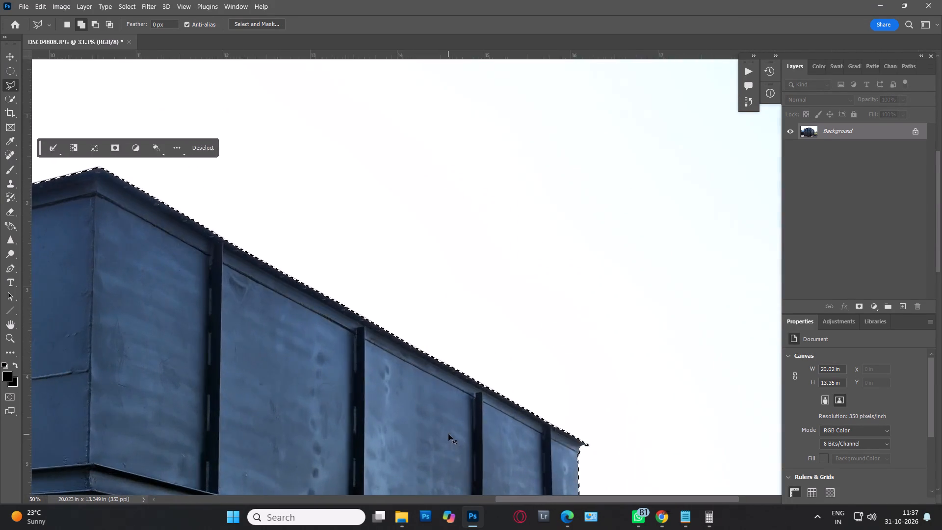
pyautogui.hotkey('ctrl', '+')
pyautogui.hotkey('ctrl', '+')
pyautogui.press('space')
pyautogui.press('space')
pyautogui.press('space')
pyautogui.press('space')
pyautogui.press('space')
pyautogui.press('space')
pyautogui.press('space')
pyautogui.press('space')
pyautogui.press('space')
pyautogui.press('space')
pyautogui.press('space')
pyautogui.press('space')
pyautogui.press('space')
pyautogui.press('space')
pyautogui.press('space')
pyautogui.press('space')
pyautogui.press('space')
pyautogui.press('space')
pyautogui.press('space')
pyautogui.press('space')
pyautogui.moveTo(578, 373); pyautogui.dragTo(386, 92)
pyautogui.moveTo(457, 302); pyautogui.dragTo(386, 259)
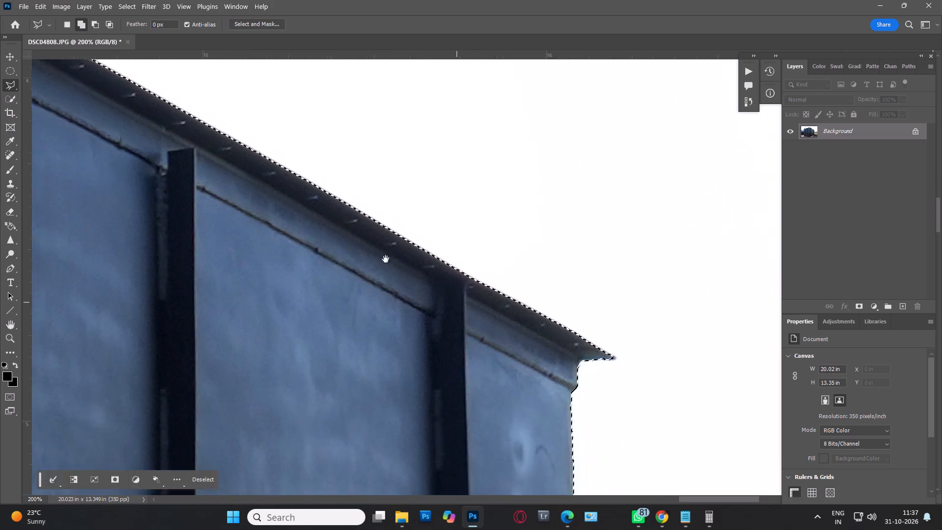
pyautogui.moveTo(386, 259); pyautogui.dragTo(367, 259)
pyautogui.moveTo(347, 294); pyautogui.dragTo(725, 331)
pyautogui.moveTo(131, 312); pyautogui.dragTo(588, 524)
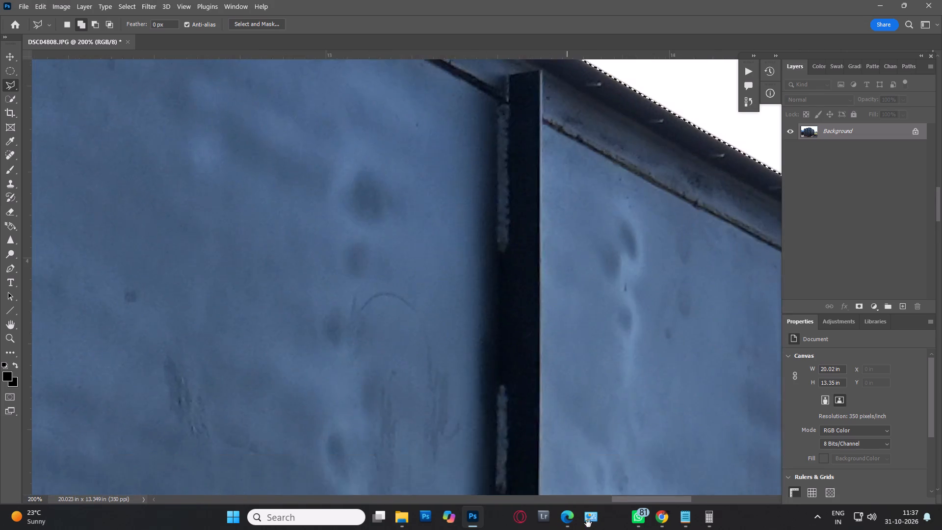
pyautogui.moveTo(588, 524); pyautogui.dragTo(591, 527)
pyautogui.moveTo(277, 211); pyautogui.dragTo(711, 529)
pyautogui.moveTo(311, 262); pyautogui.dragTo(789, 356)
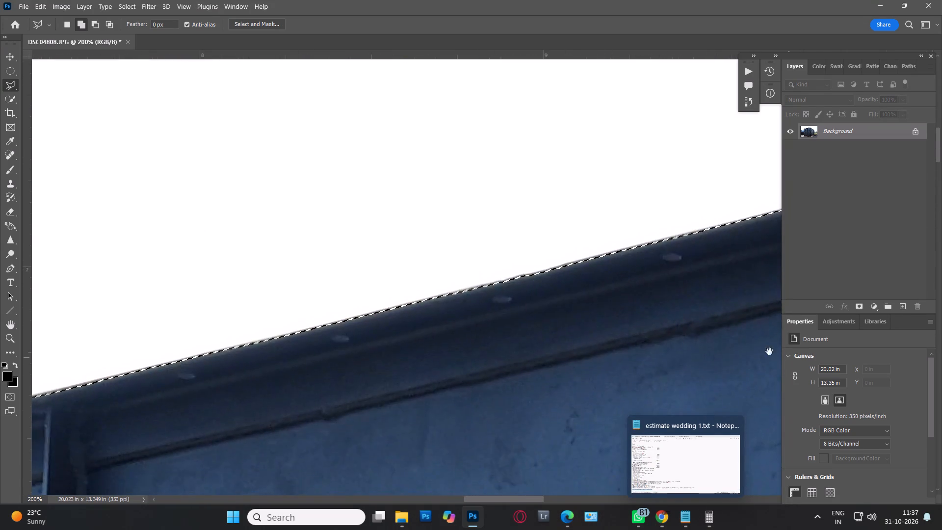
pyautogui.moveTo(209, 388); pyautogui.dragTo(630, 247)
pyautogui.moveTo(239, 363); pyautogui.dragTo(616, 254)
pyautogui.moveTo(183, 342); pyautogui.dragTo(554, 272)
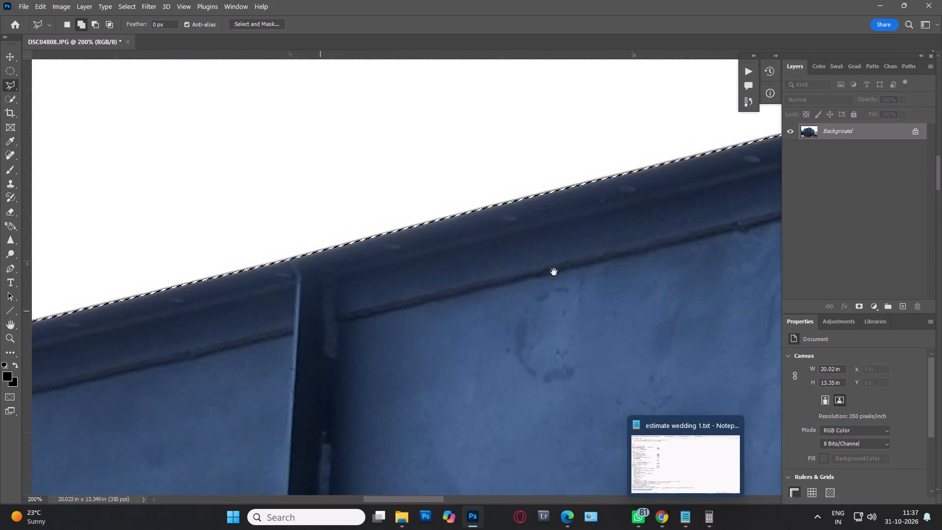
pyautogui.moveTo(554, 272); pyautogui.dragTo(629, 244)
# Add the pointed tip of the top rim at the left end of the tank's left face to the selection.
pyautogui.moveTo(422, 332); pyautogui.dragTo(51, 297)
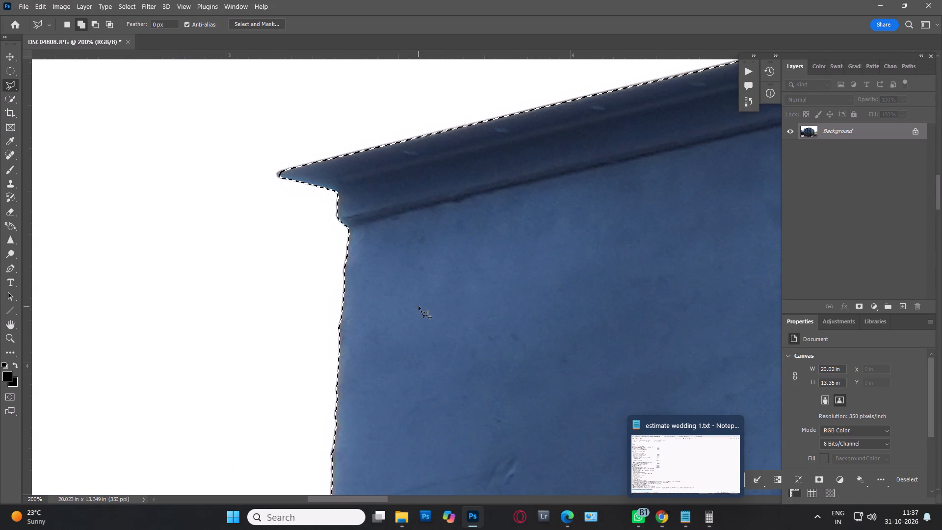
pyautogui.keyDown('shift'); pyautogui.click(297, 166); pyautogui.keyUp('shift')
pyautogui.click(278, 171)
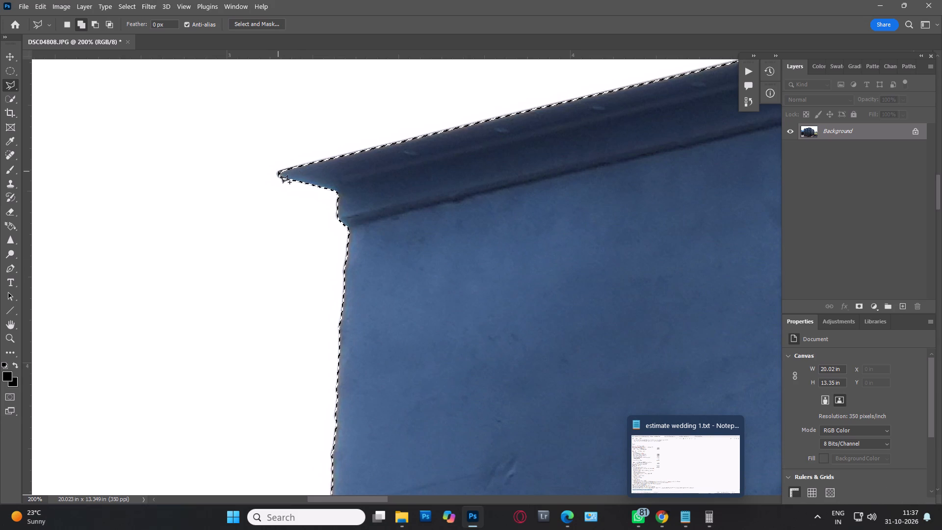
pyautogui.click(277, 173)
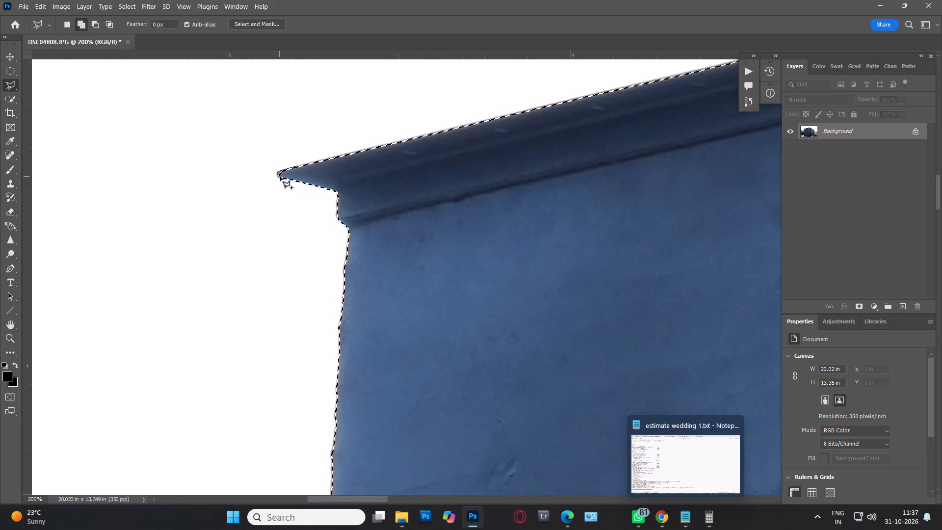
pyautogui.click(280, 177)
pyautogui.doubleClick(374, 173)
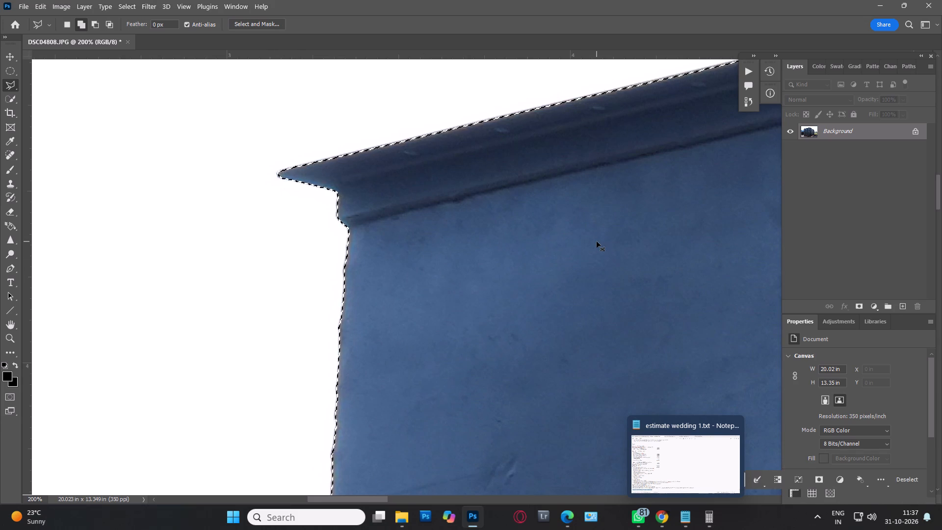
# Copy the selected tank from the Background and paste it onto its own layer.
pyautogui.hotkey('ctrl', '-')
pyautogui.hotkey('ctrl', '-')
pyautogui.hotkey('ctrl', '-')
pyautogui.hotkey('ctrl', '-')
pyautogui.hotkey('ctrl', '-')
pyautogui.hotkey('ctrl', '-')
pyautogui.hotkey('ctrl', '-')
pyautogui.hotkey('ctrl', '-')
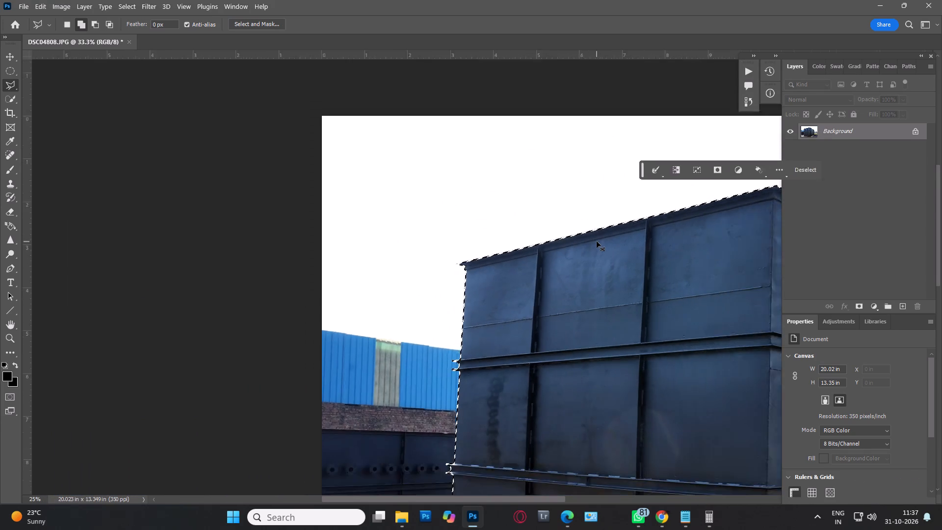
pyautogui.hotkey('ctrl', '-')
pyautogui.hotkey('ctrl', '-')
pyautogui.press('space')
pyautogui.press('space')
pyautogui.press('space')
pyautogui.press('space')
pyautogui.press('space')
pyautogui.press('space')
pyautogui.press('space')
pyautogui.press('space')
pyautogui.press('space')
pyautogui.press('space')
pyautogui.press('space')
pyautogui.moveTo(594, 333); pyautogui.dragTo(528, 311)
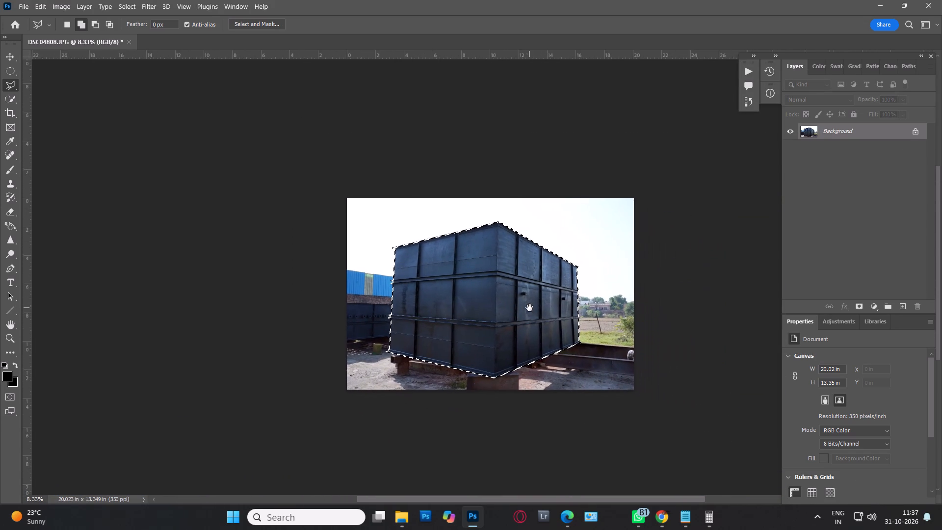
pyautogui.hotkey('ctrl', 'c')
pyautogui.hotkey('ctrl', 'v')
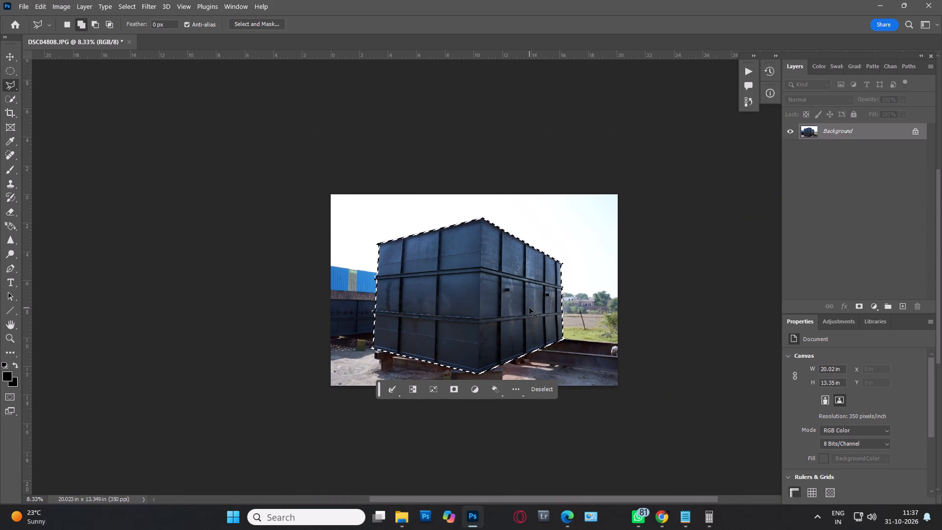
# Duplicate the Background layer and reapply the last-used blur filter to the copy beneath the tank cutout.
pyautogui.click(859, 148)
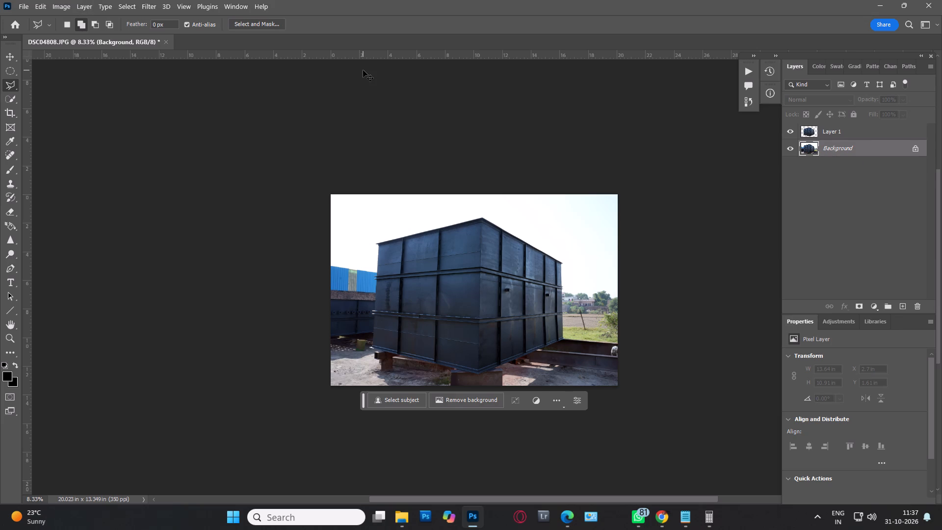
pyautogui.hotkey('ctrl', 'j')
pyautogui.click(145, 7)
pyautogui.click(169, 18)
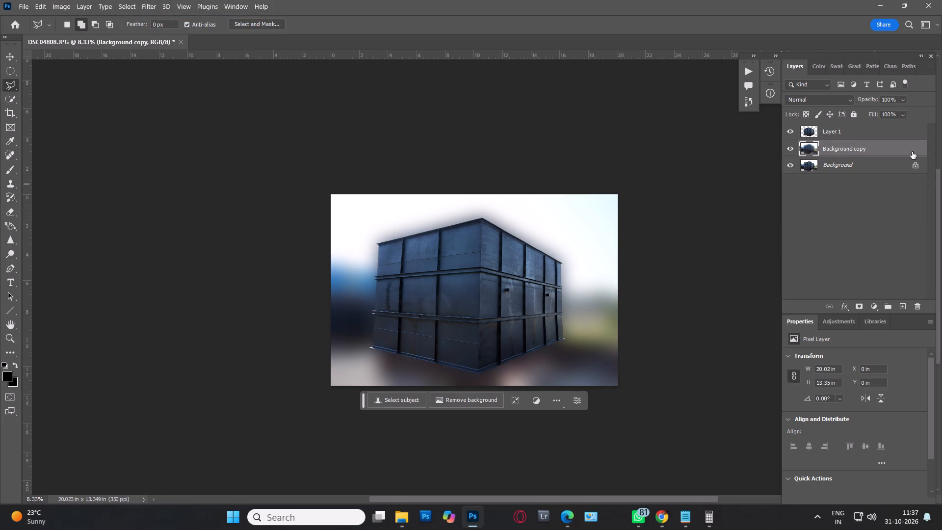
# Save the layered document as DSC04808.psd and close it.
pyautogui.hotkey('ctrl', 's')
pyautogui.press('Return')
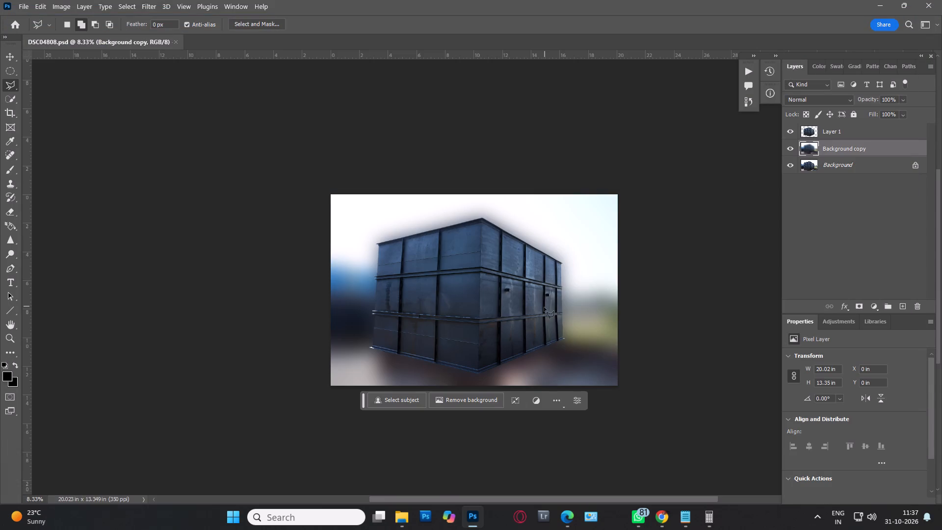
pyautogui.hotkey('ctrl', 'w')
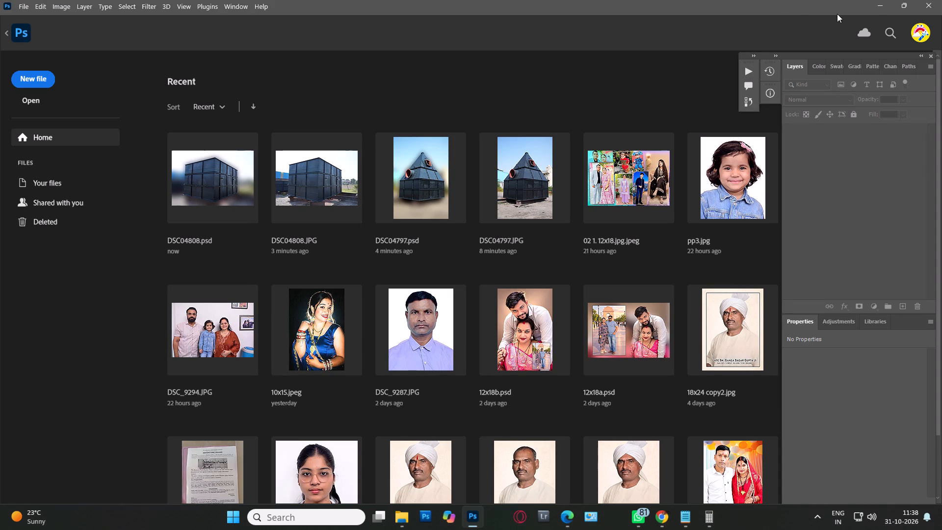
# Switch to the 100MSDCF folder and compare DSC04818.JPG with DSC04819.JPG in the photo viewer.
pyautogui.click(881, 4)
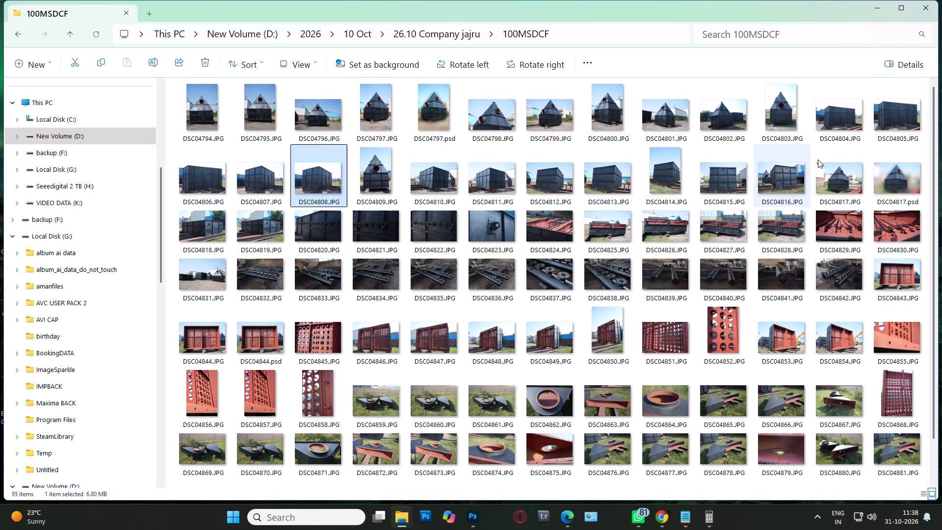
pyautogui.click(220, 227)
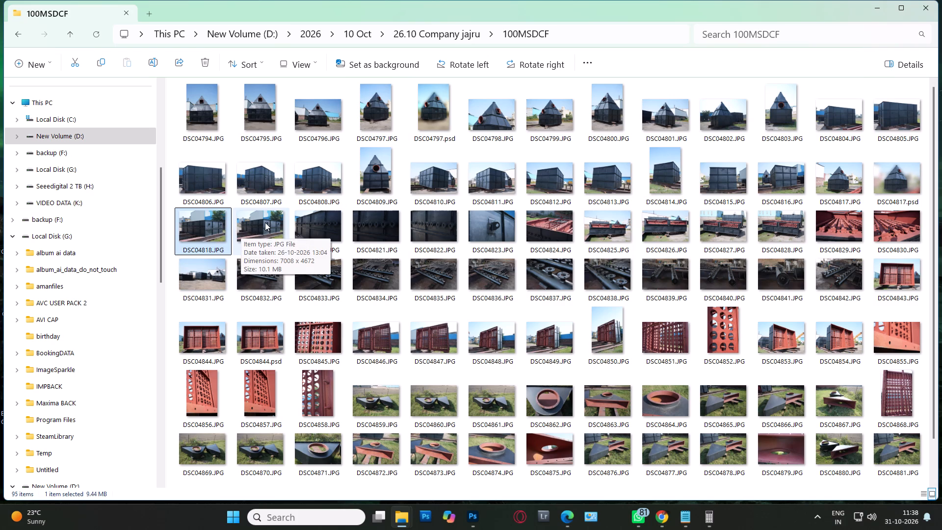
pyautogui.doubleClick(201, 220)
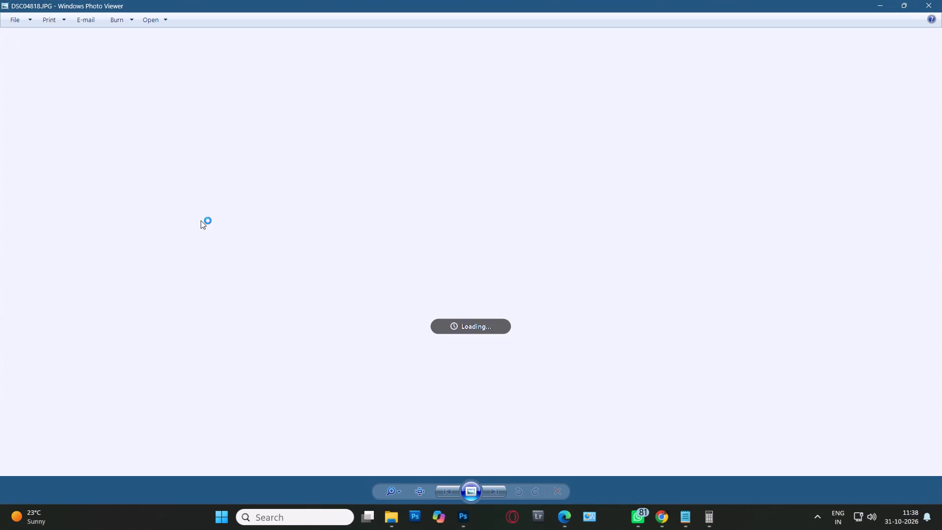
pyautogui.press('Right')
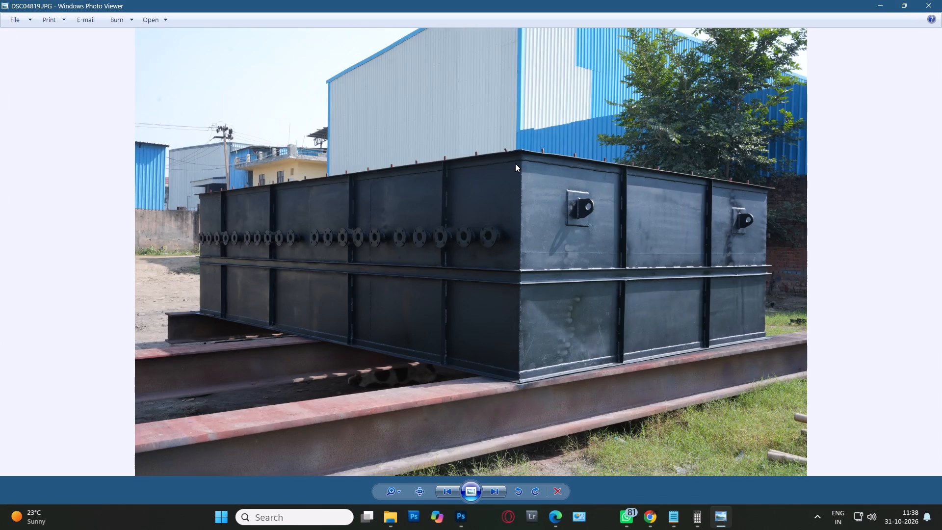
pyautogui.press('Left')
pyautogui.press('Right')
pyautogui.press('Left')
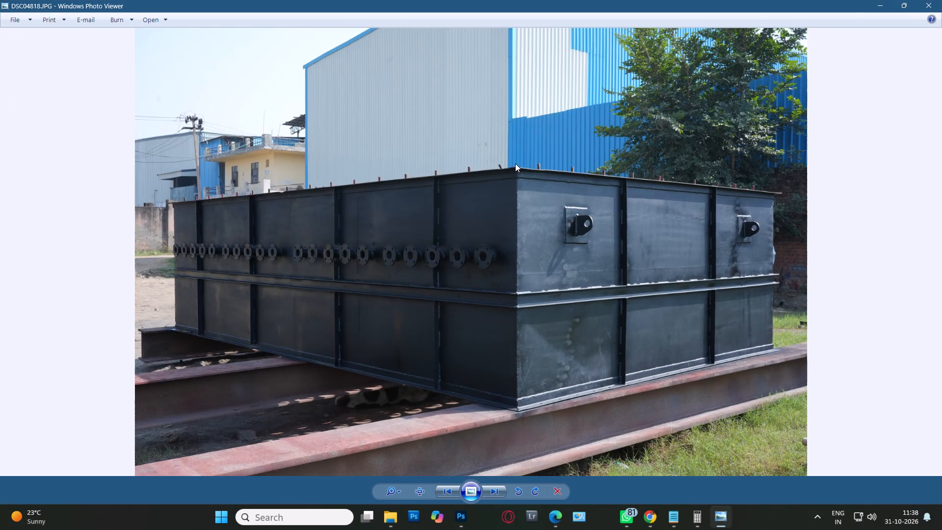
pyautogui.click(933, 5)
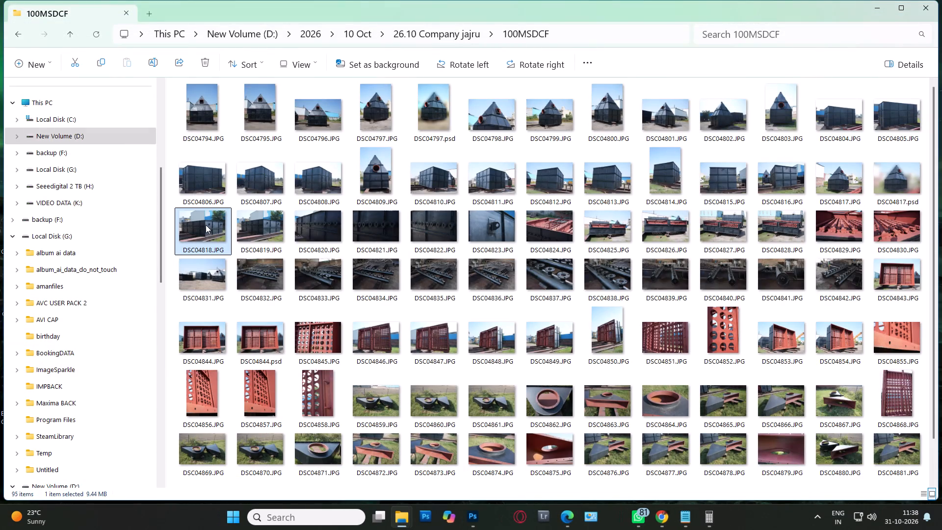
# Open DSC04818.JPG from the 100MSDCF folder in Photoshop.
pyautogui.moveTo(206, 225); pyautogui.dragTo(473, 525)
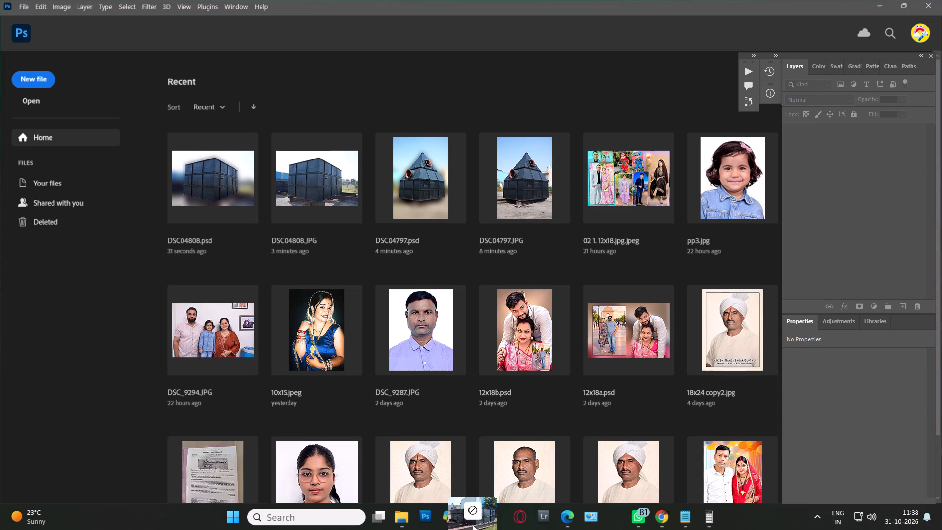
pyautogui.moveTo(473, 525); pyautogui.dragTo(419, 79)
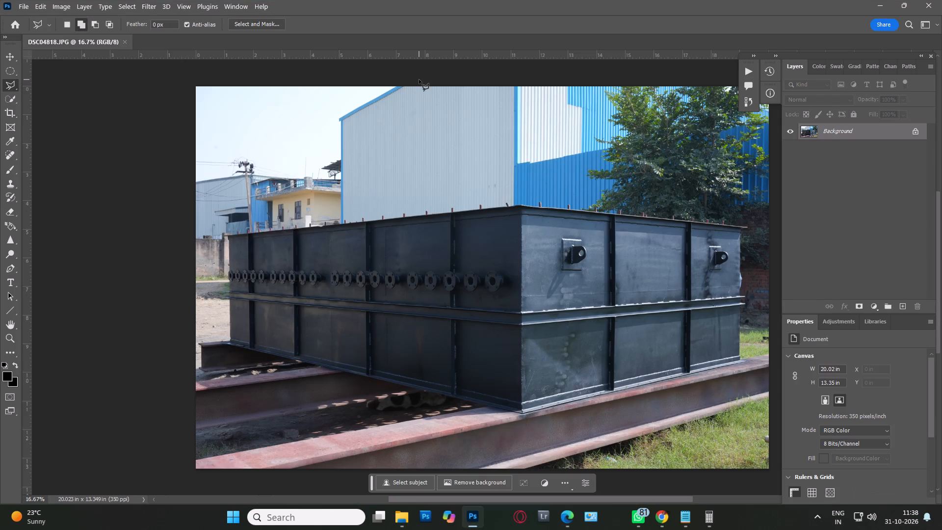
# Apply Auto Contrast and Auto Tone to the DSC04818.JPG photo.
pyautogui.hotkey('ctrl', 'alt', 'shift', 'l')
pyautogui.hotkey('ctrl', 'shift', 'l')
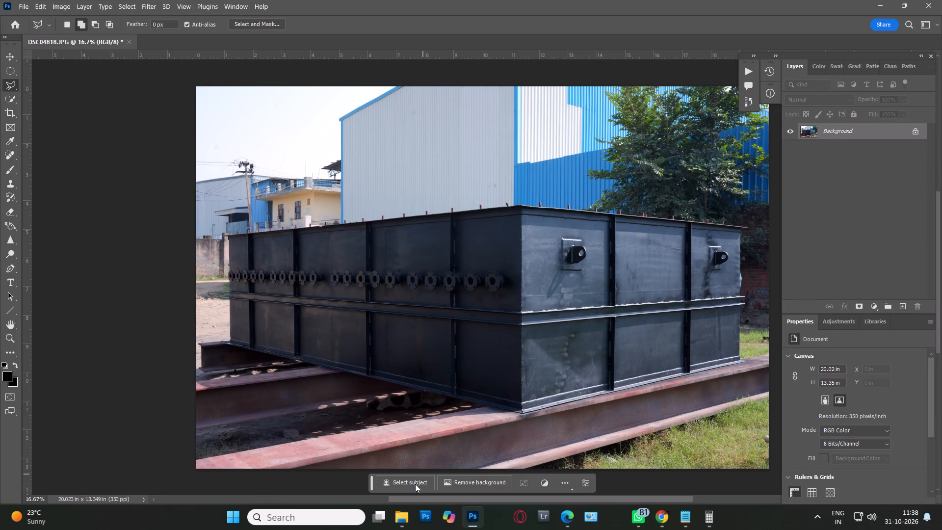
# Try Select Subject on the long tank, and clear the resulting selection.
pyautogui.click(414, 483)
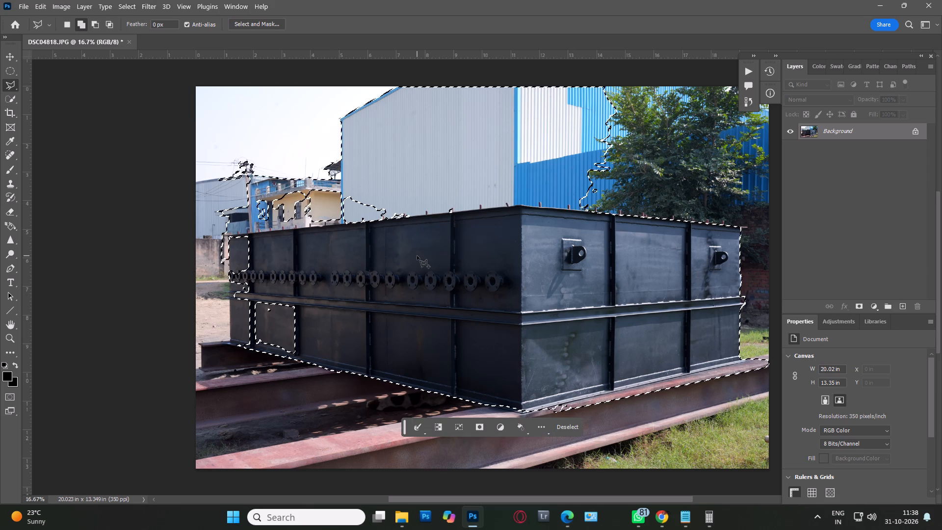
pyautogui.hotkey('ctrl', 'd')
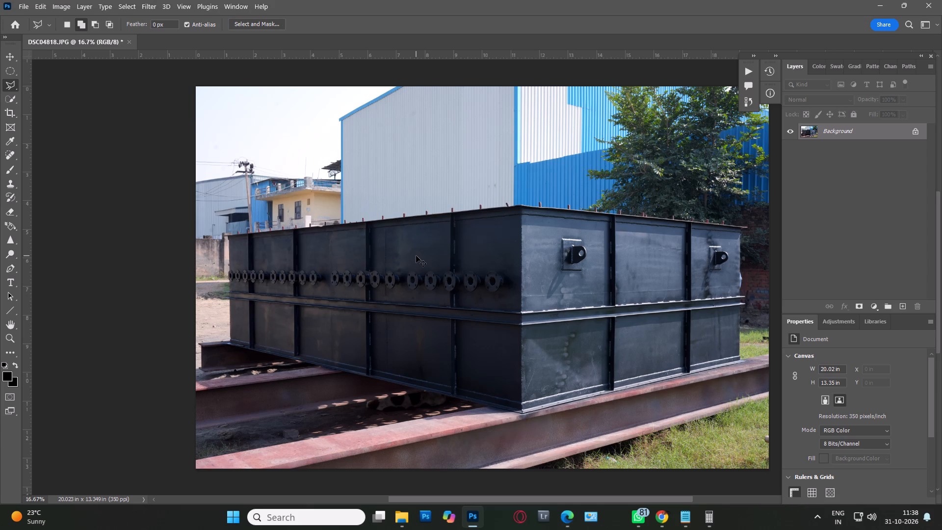
# Start a Polygonal Lasso outline at the tank's far-end bottom corner and trace its vertical edge up to the horizontal stiffener beam.
pyautogui.hotkey('ctrl', '+')
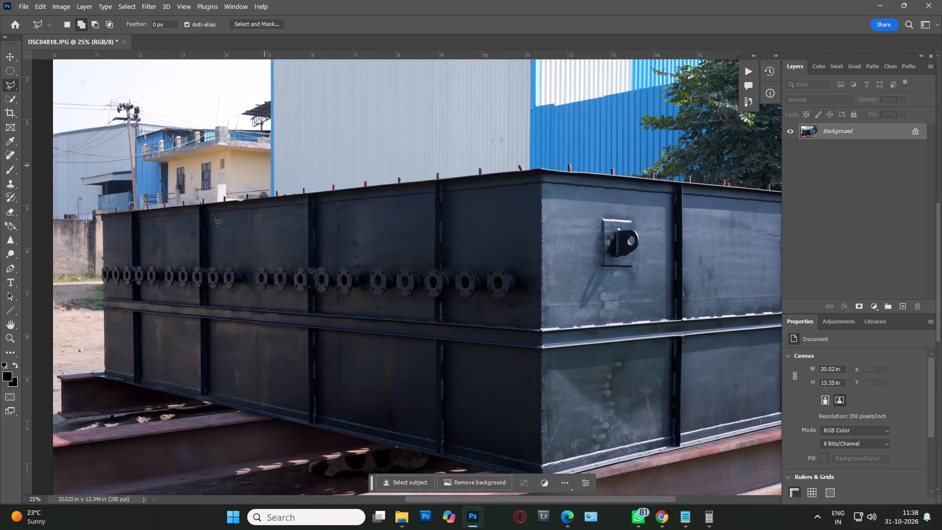
pyautogui.press('space')
pyautogui.press('space')
pyautogui.press('space')
pyautogui.press('space')
pyautogui.press('space')
pyautogui.press('space')
pyautogui.press('space')
pyautogui.press('space')
pyautogui.press('space')
pyautogui.press('space')
pyautogui.press('space')
pyautogui.press('space')
pyautogui.press('space')
pyautogui.press('space')
pyautogui.press('space')
pyautogui.press('space')
pyautogui.moveTo(175, 318); pyautogui.dragTo(510, 278)
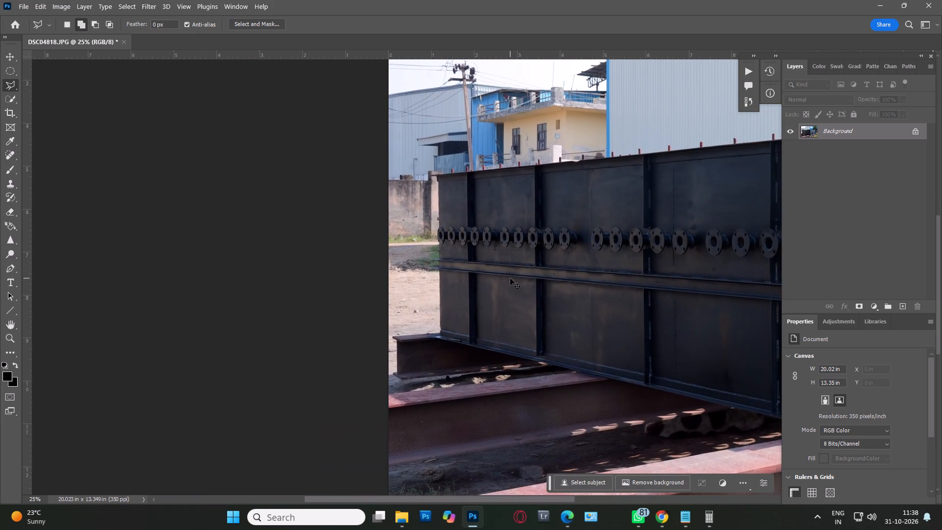
pyautogui.hotkey('ctrl', '+')
pyautogui.hotkey('ctrl', '+')
pyautogui.hotkey('ctrl', '+')
pyautogui.hotkey('ctrl', '+')
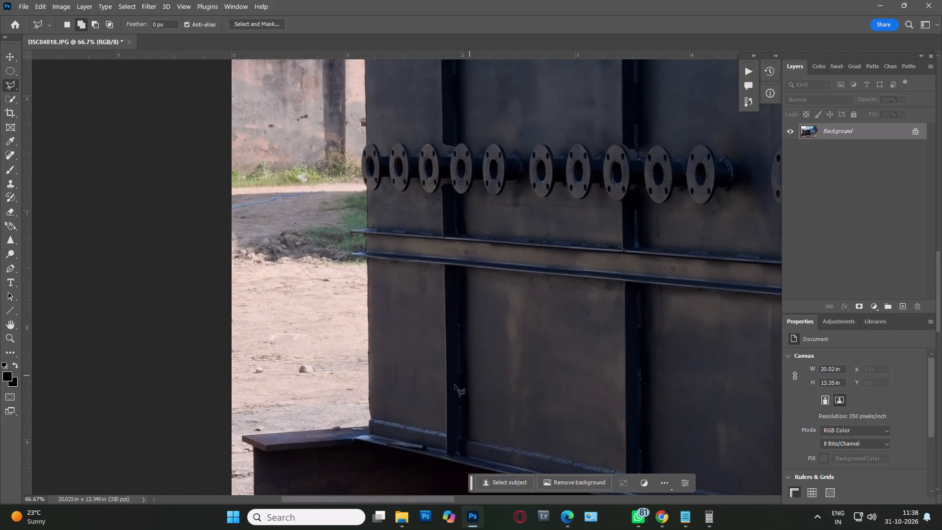
pyautogui.press('l')
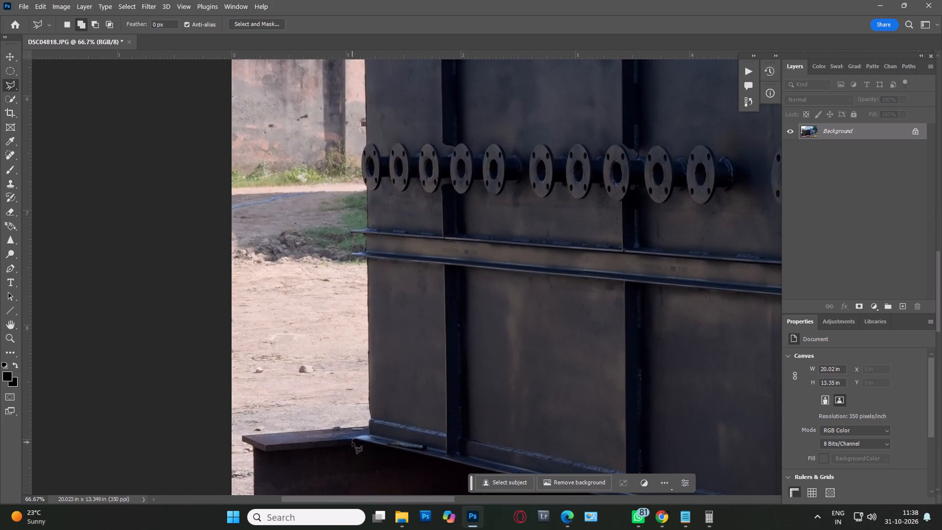
pyautogui.click(353, 446)
pyautogui.click(355, 439)
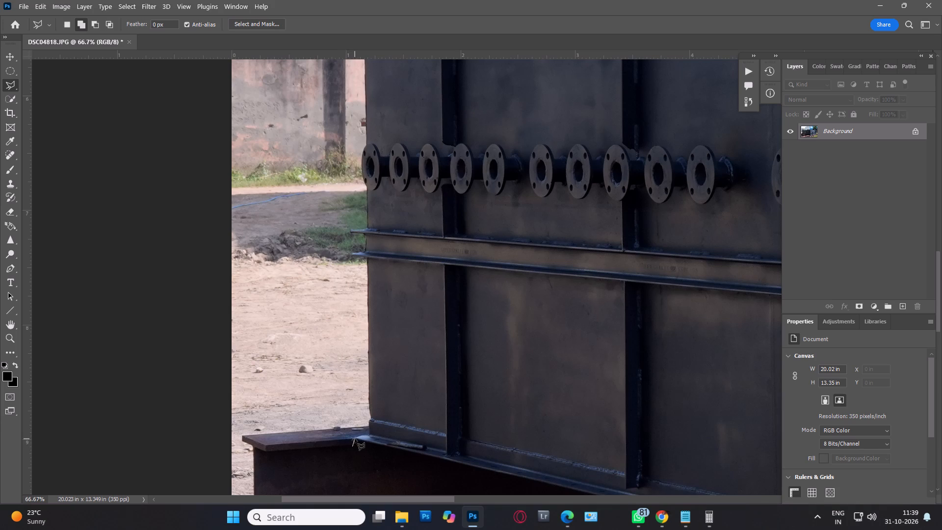
pyautogui.click(369, 435)
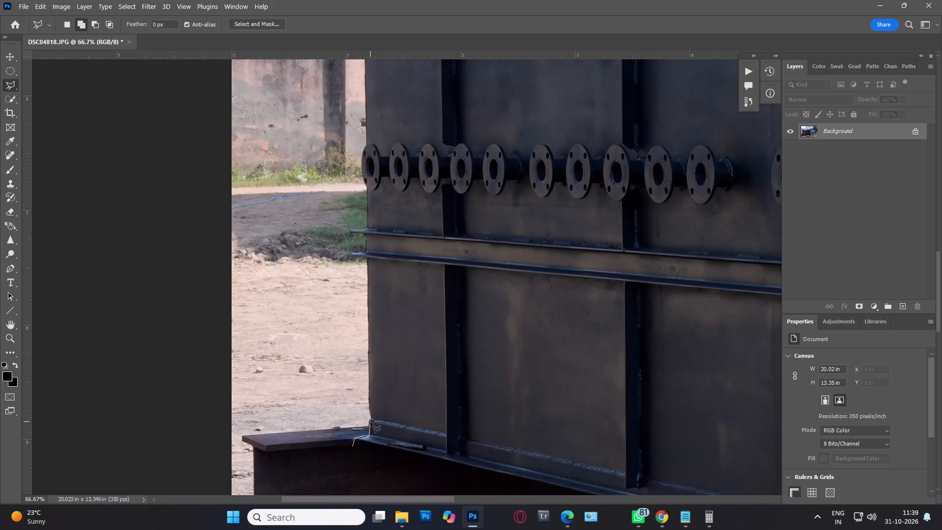
pyautogui.click(369, 422)
pyautogui.click(371, 419)
pyautogui.click(369, 258)
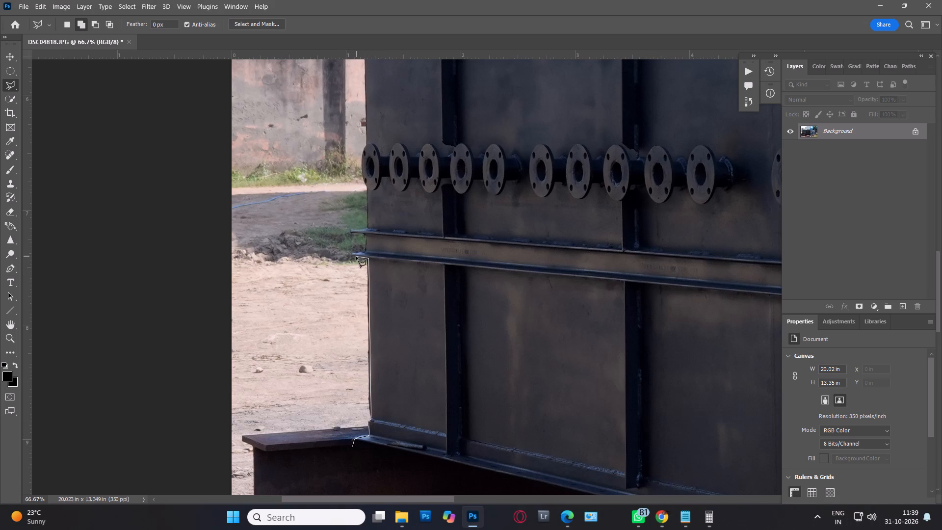
# Continue the lasso outline around the stiffener beam's two projecting flange tips and up the edge to the outermost pipe flange.
pyautogui.click(351, 256)
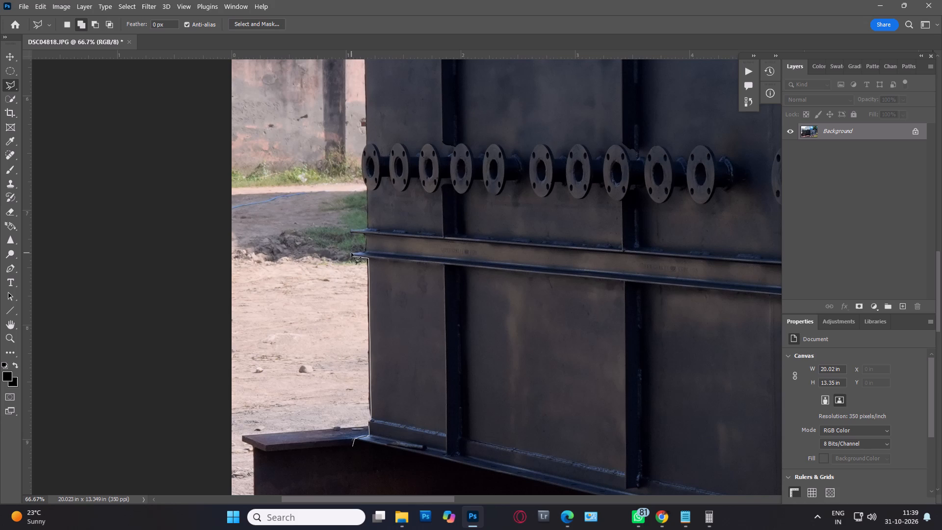
pyautogui.click(352, 254)
pyautogui.click(365, 252)
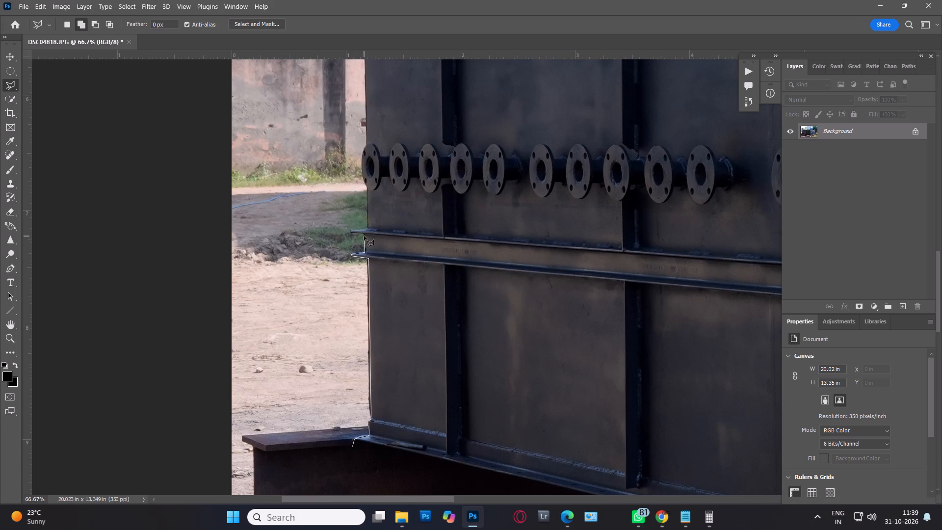
pyautogui.click(365, 234)
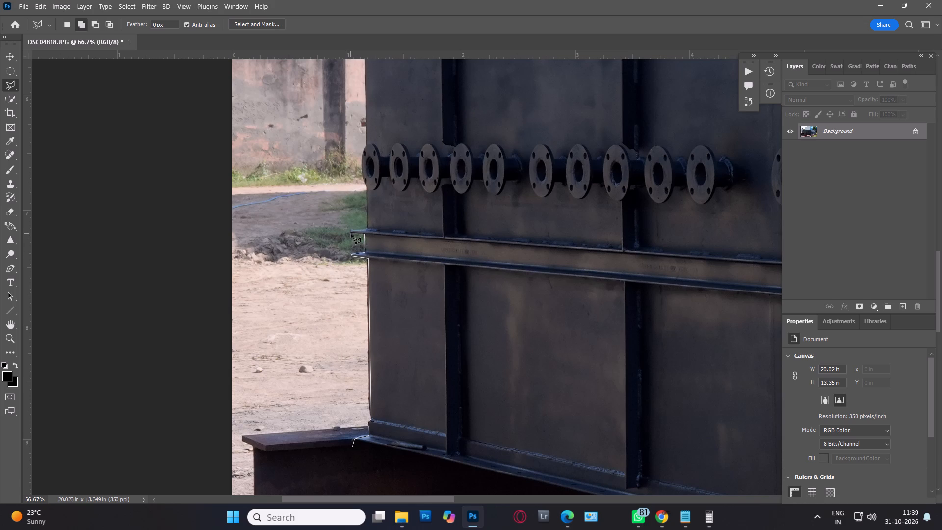
pyautogui.click(351, 233)
pyautogui.click(352, 231)
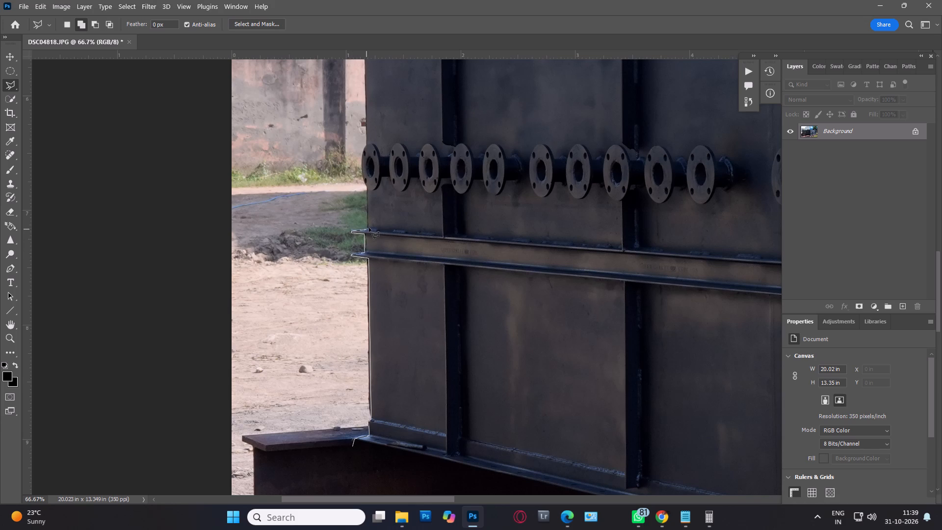
pyautogui.click(367, 228)
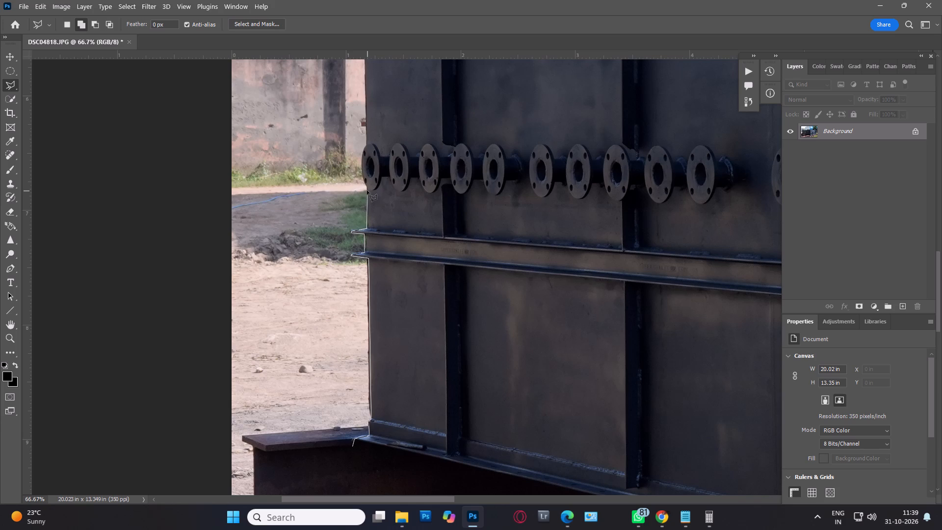
pyautogui.click(367, 190)
# Trace the lasso outline around the protruding curve of the outermost round pipe flange at the tank's far end.
pyautogui.hotkey('ctrl', '+')
pyautogui.hotkey('ctrl', '+')
pyautogui.hotkey('ctrl', '+')
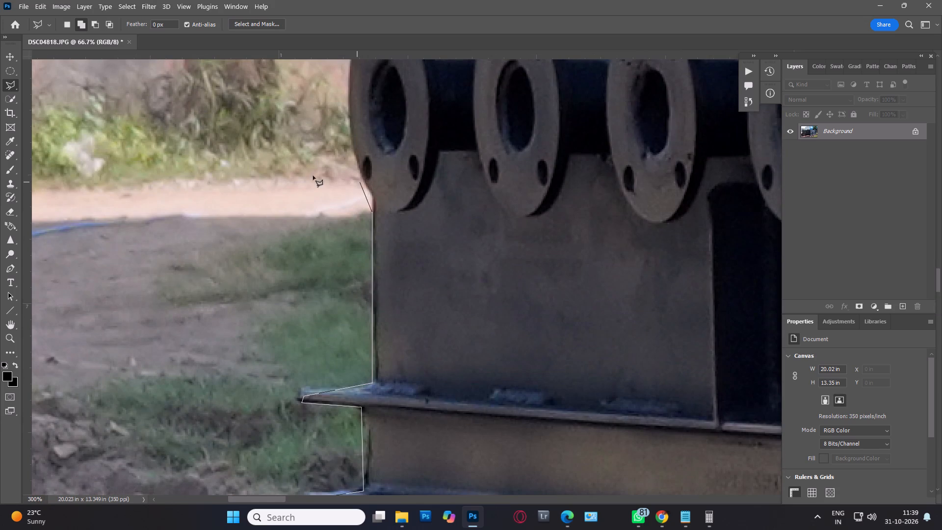
pyautogui.click(372, 194)
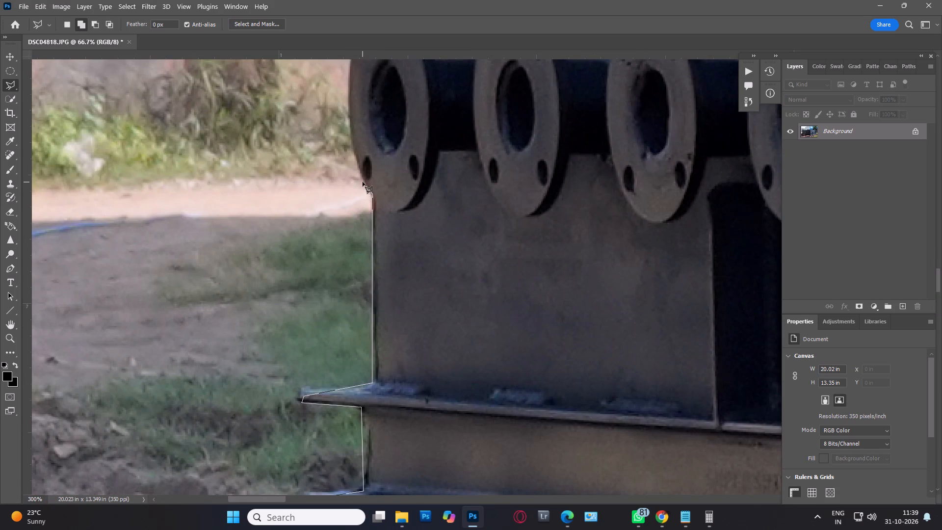
pyautogui.click(363, 182)
pyautogui.click(354, 154)
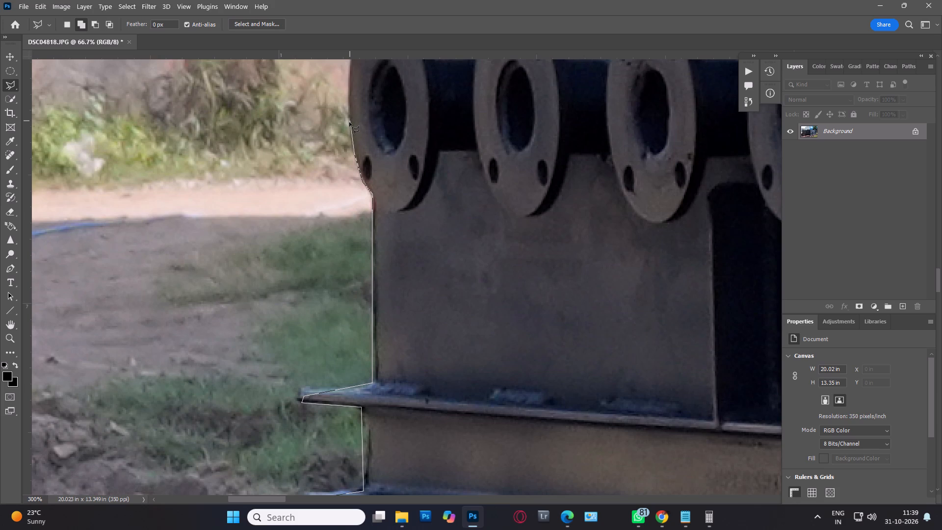
pyautogui.click(351, 139)
pyautogui.click(351, 117)
pyautogui.click(349, 82)
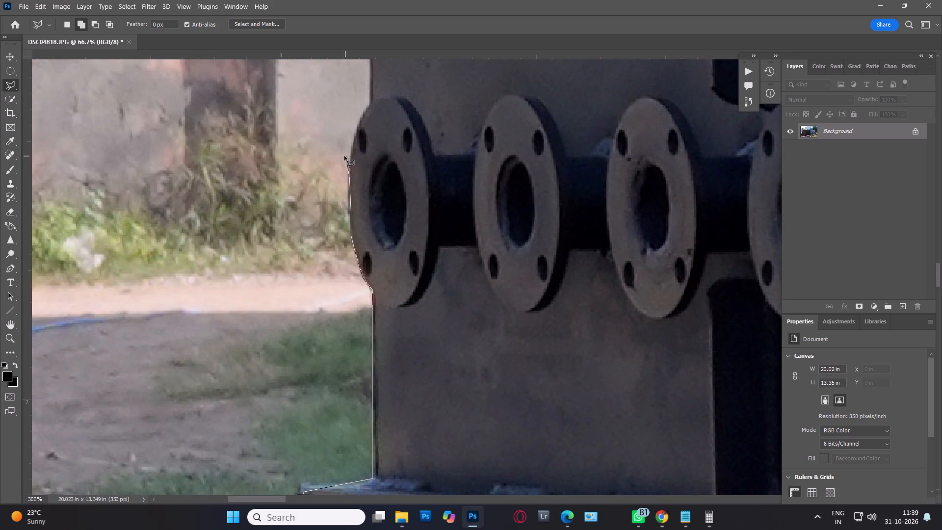
pyautogui.click(351, 156)
pyautogui.click(355, 137)
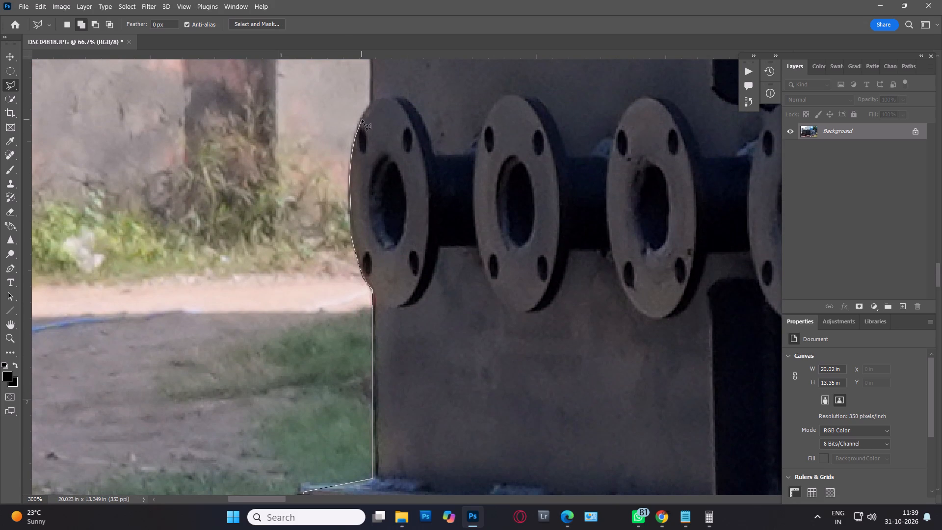
pyautogui.click(362, 119)
pyautogui.click(369, 104)
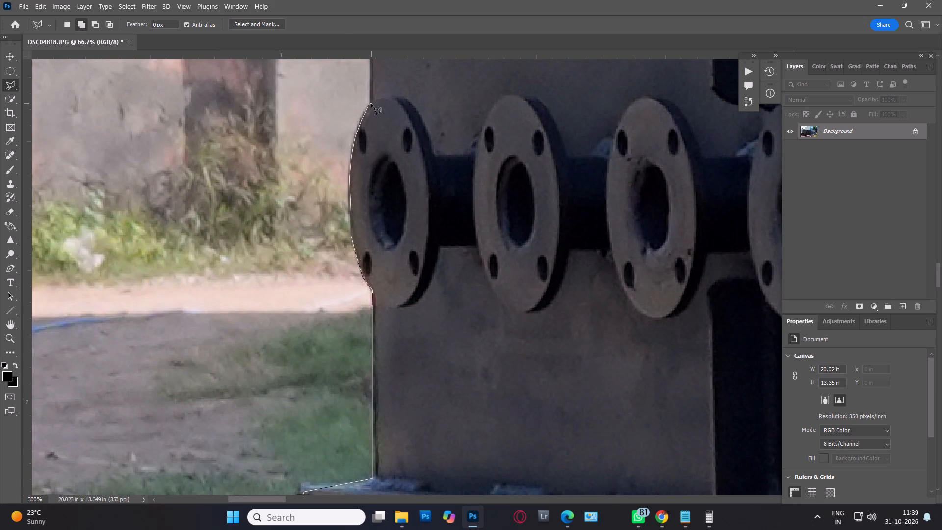
pyautogui.click(371, 104)
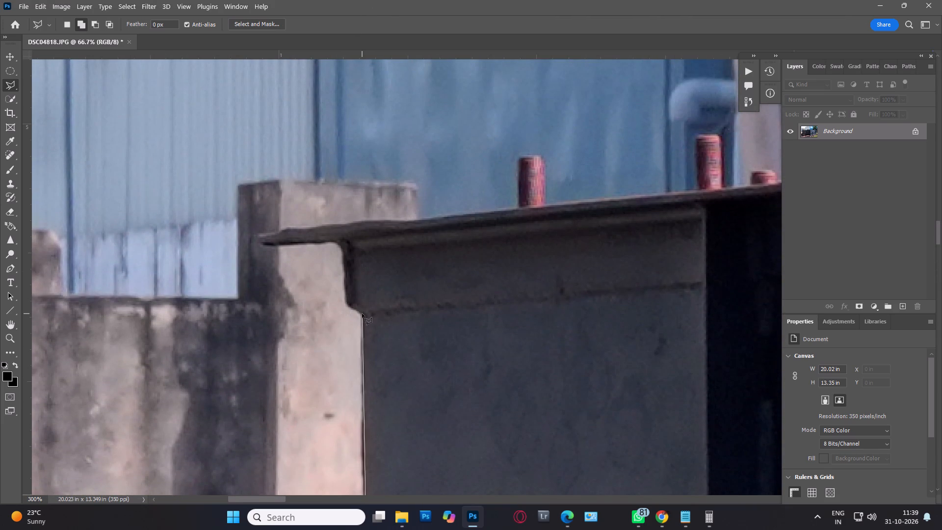
# Continue the lasso outline up the tank's end edge and around the projecting tip of its top rim.
pyautogui.click(362, 314)
pyautogui.click(348, 305)
pyautogui.click(344, 291)
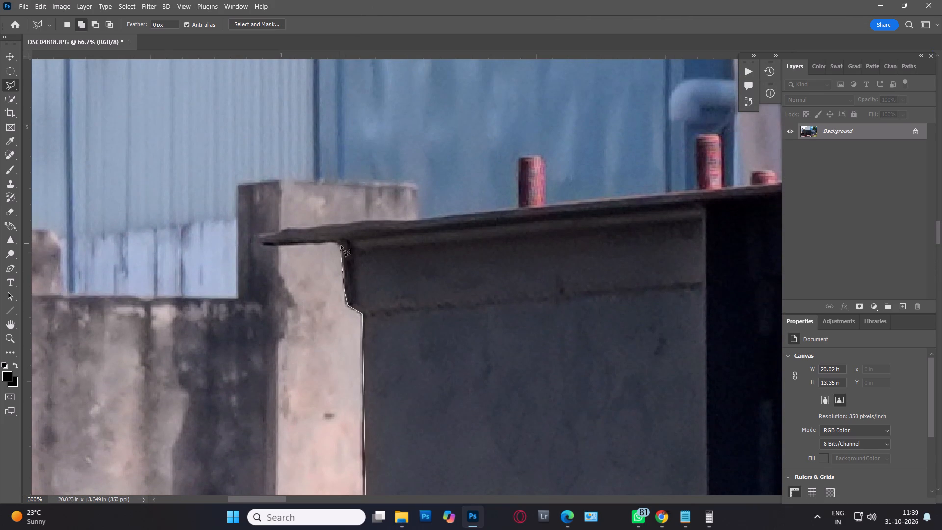
pyautogui.click(343, 254)
pyautogui.click(341, 247)
pyautogui.click(333, 243)
pyautogui.click(278, 246)
pyautogui.click(267, 246)
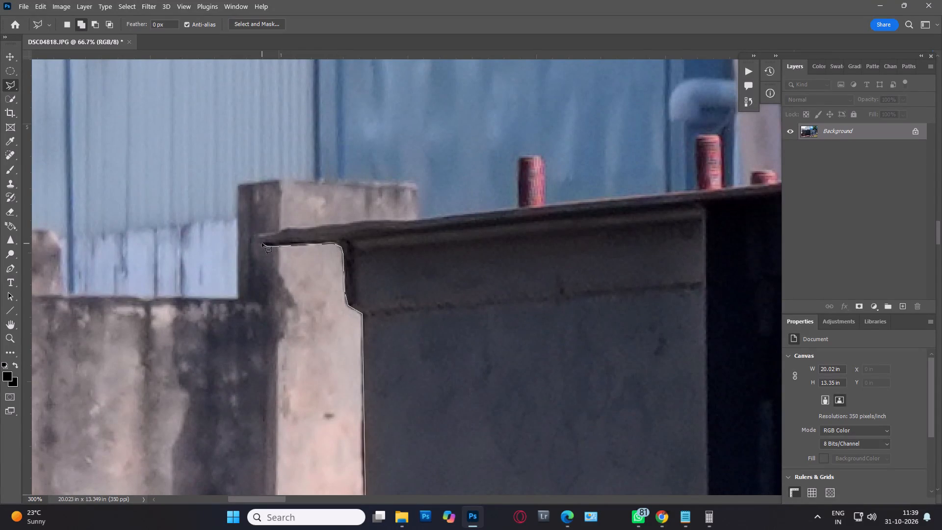
pyautogui.click(262, 243)
pyautogui.click(262, 236)
pyautogui.click(276, 234)
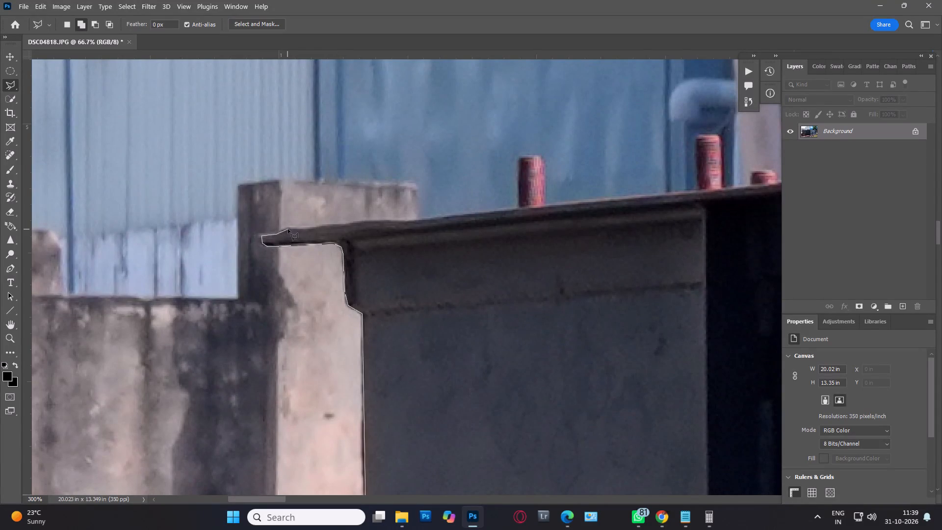
pyautogui.click(283, 230)
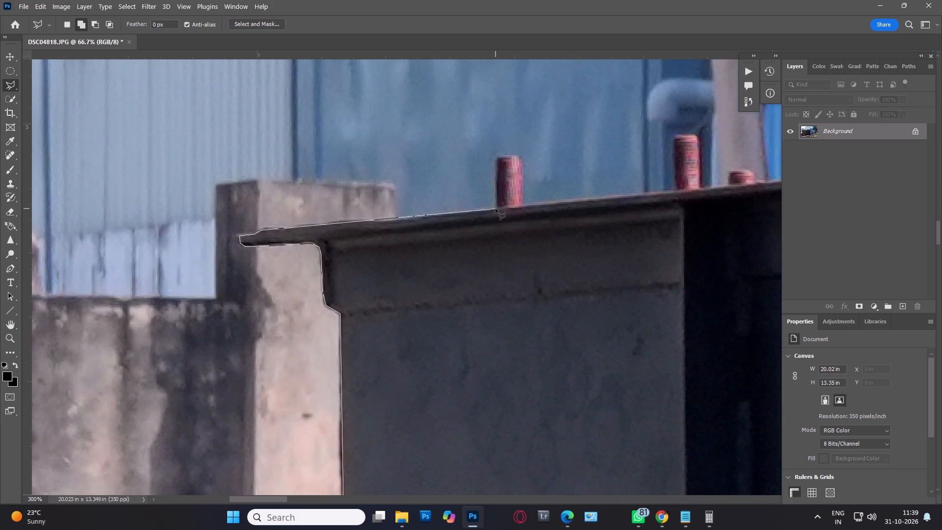
# Extend the lasso outline along the top rim and around the first red stud from the tank's far end.
pyautogui.click(496, 209)
pyautogui.click(496, 159)
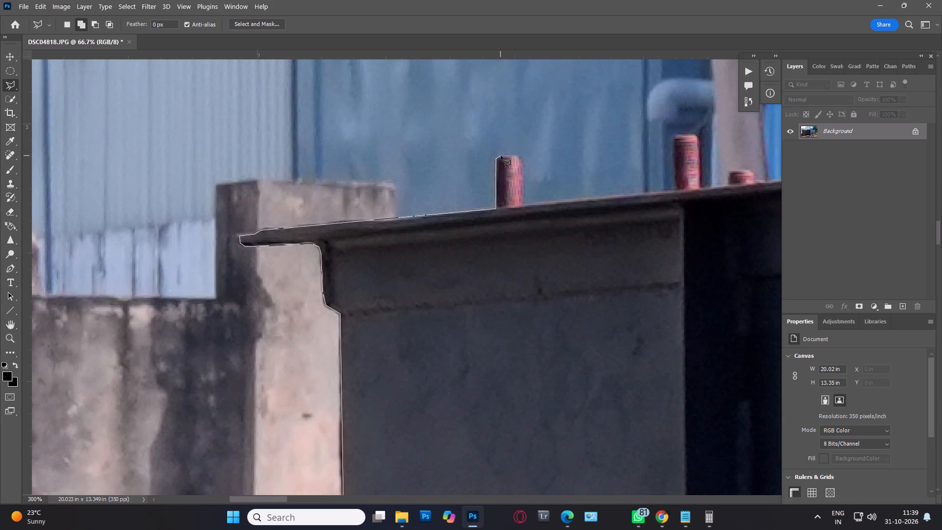
pyautogui.click(501, 156)
pyautogui.click(514, 156)
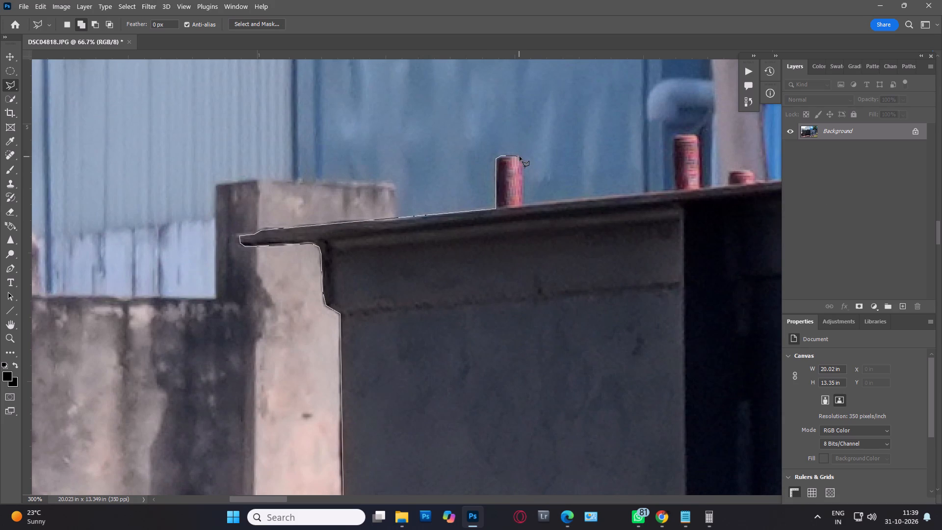
pyautogui.click(520, 157)
pyautogui.click(523, 166)
pyautogui.click(522, 204)
# Continue the lasso outline along the rim and around the second red stud.
pyautogui.click(675, 189)
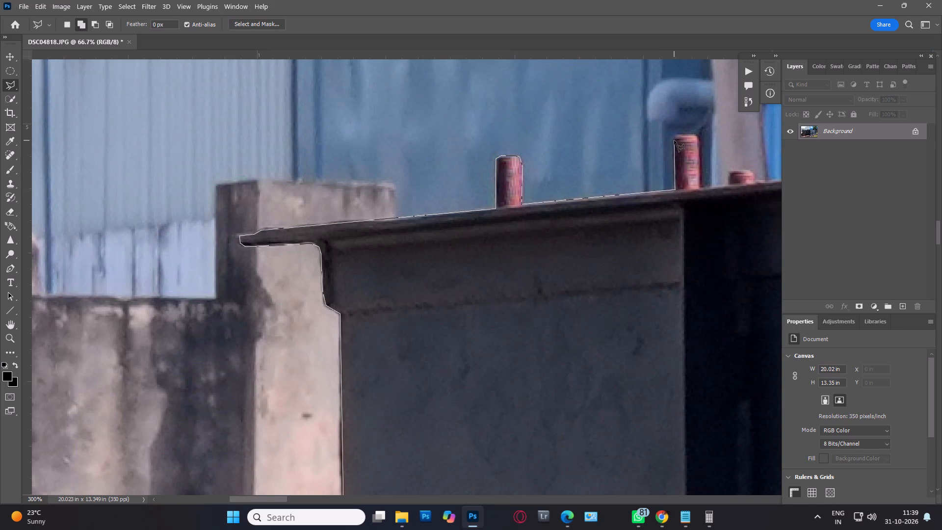
pyautogui.click(674, 140)
pyautogui.click(677, 135)
pyautogui.click(694, 134)
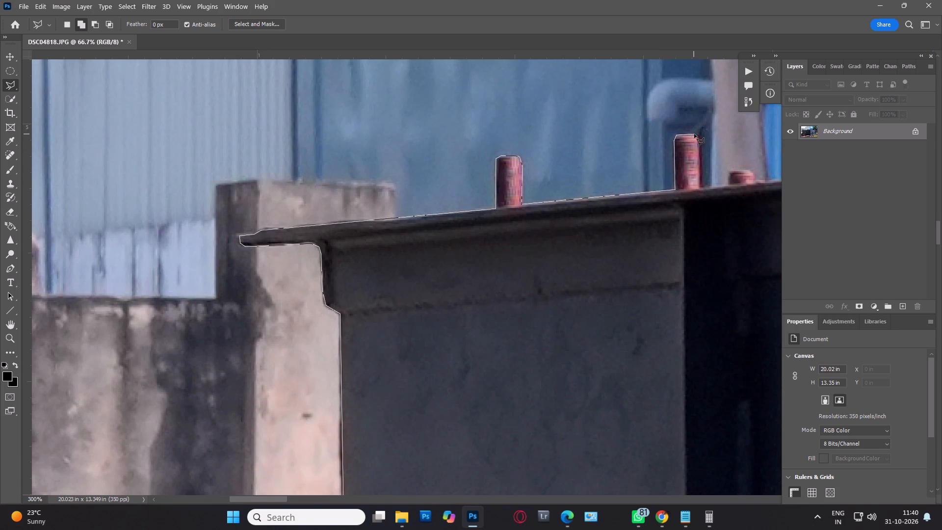
pyautogui.click(697, 138)
pyautogui.click(700, 188)
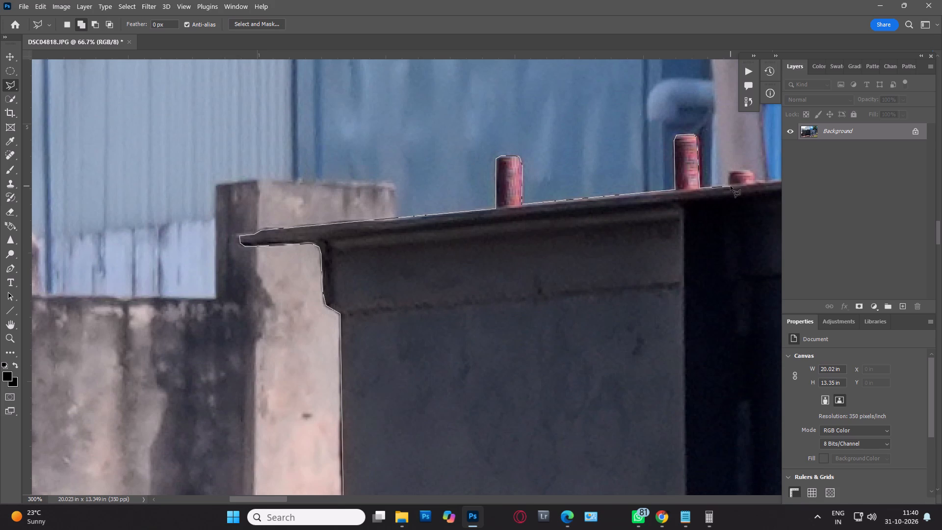
# Continue the lasso outline around the short red stud just past the second tall stud on the top rim.
pyautogui.click(731, 186)
pyautogui.click(729, 174)
pyautogui.click(735, 170)
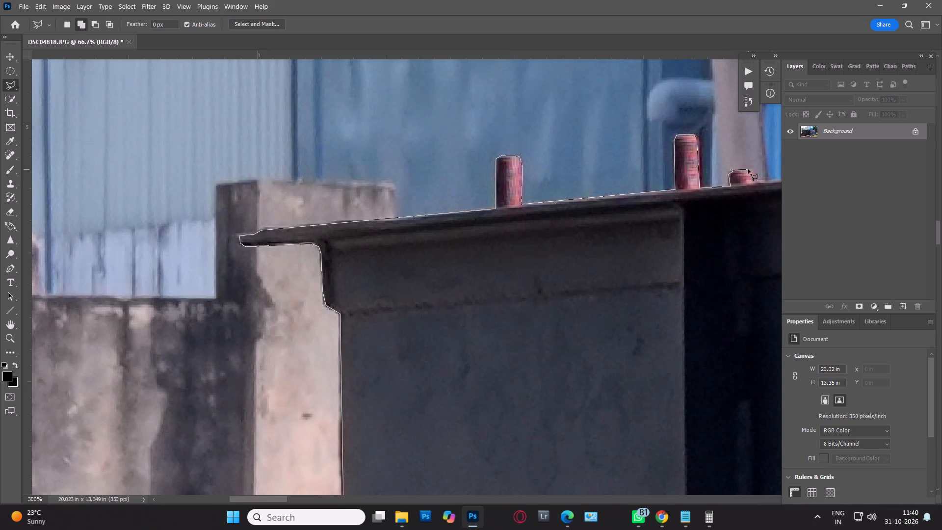
pyautogui.click(748, 169)
pyautogui.click(753, 177)
pyautogui.click(756, 181)
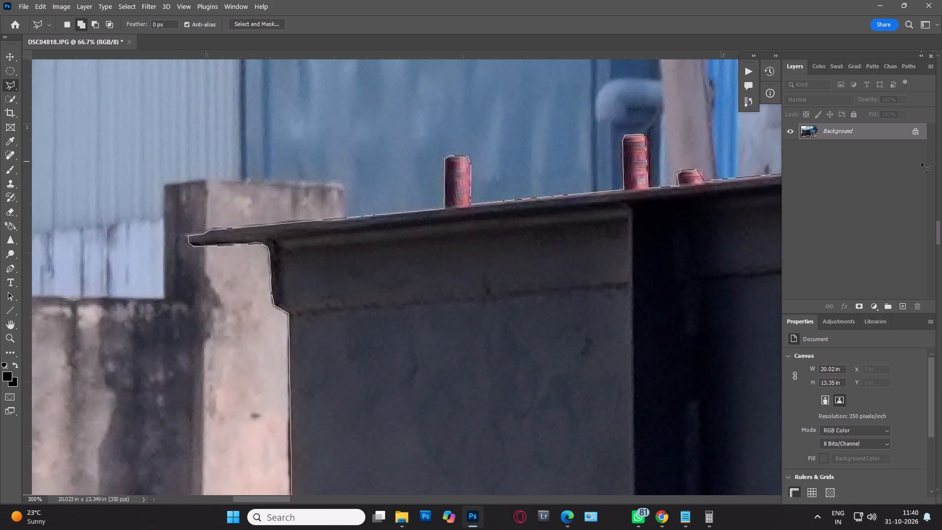
# Extend the lasso outline along the rim and around the first tall red stud past the short one.
pyautogui.press('space')
pyautogui.press('space')
pyautogui.press('space')
pyautogui.press('space')
pyautogui.press('space')
pyautogui.press('space')
pyautogui.press('space')
pyautogui.press('space')
pyautogui.press('space')
pyautogui.press('space')
pyautogui.press('space')
pyautogui.press('space')
pyautogui.press('space')
pyautogui.press('space')
pyautogui.press('space')
pyautogui.press('space')
pyautogui.press('space')
pyautogui.press('space')
pyautogui.press('space')
pyautogui.press('space')
pyautogui.moveTo(736, 226); pyautogui.dragTo(255, 312)
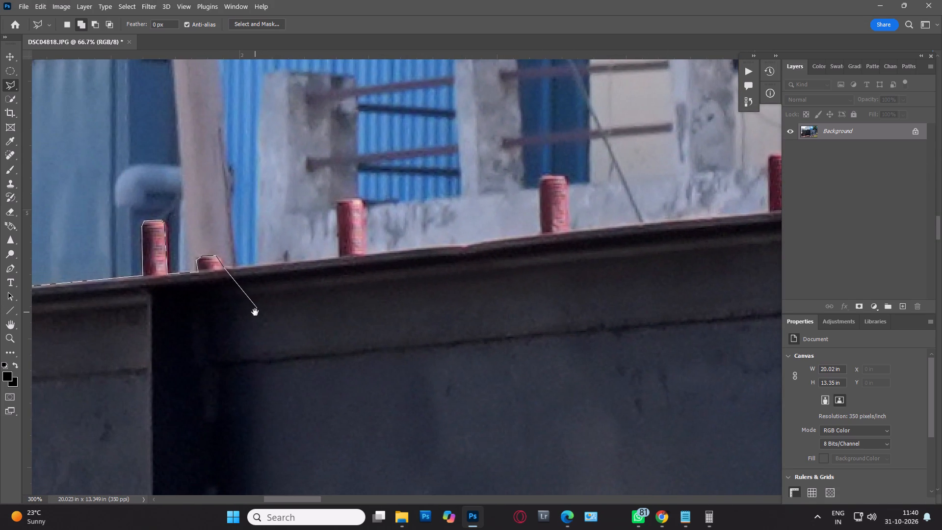
pyautogui.click(224, 270)
pyautogui.click(340, 258)
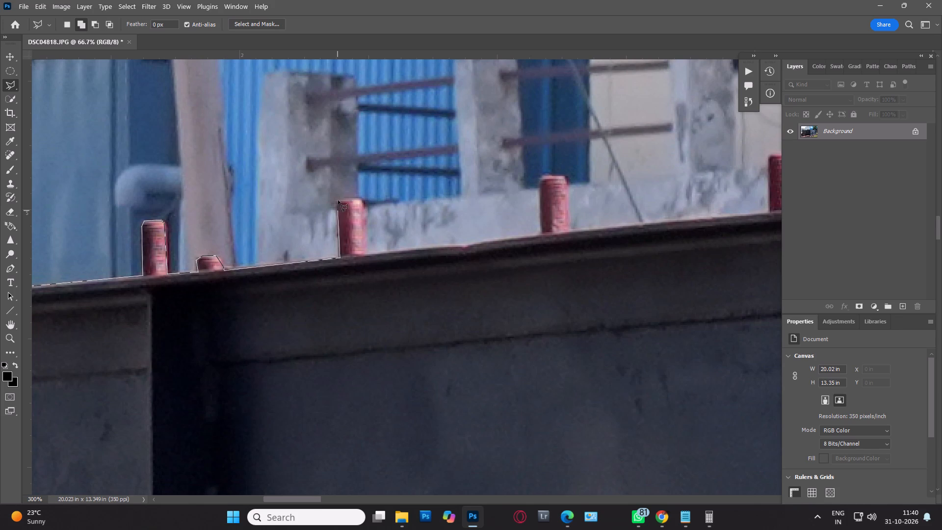
pyautogui.click(338, 202)
pyautogui.click(347, 199)
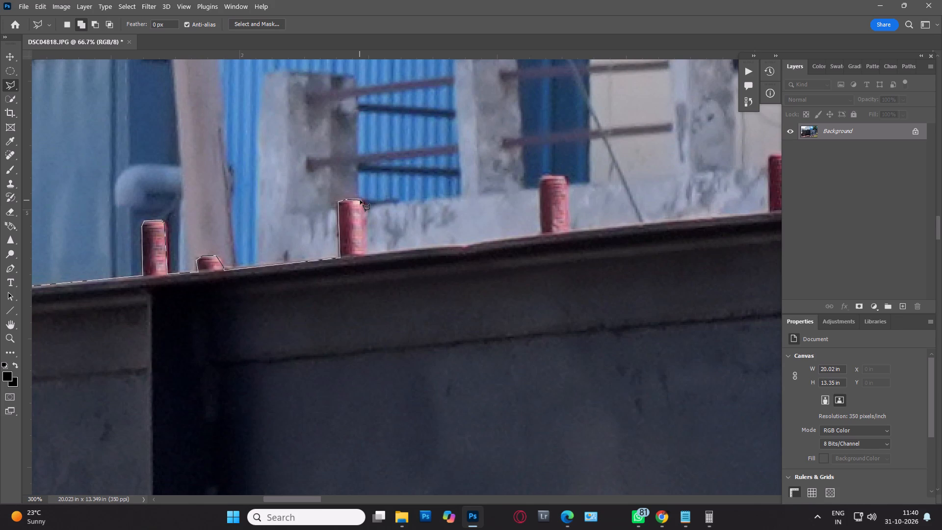
pyautogui.click(360, 200)
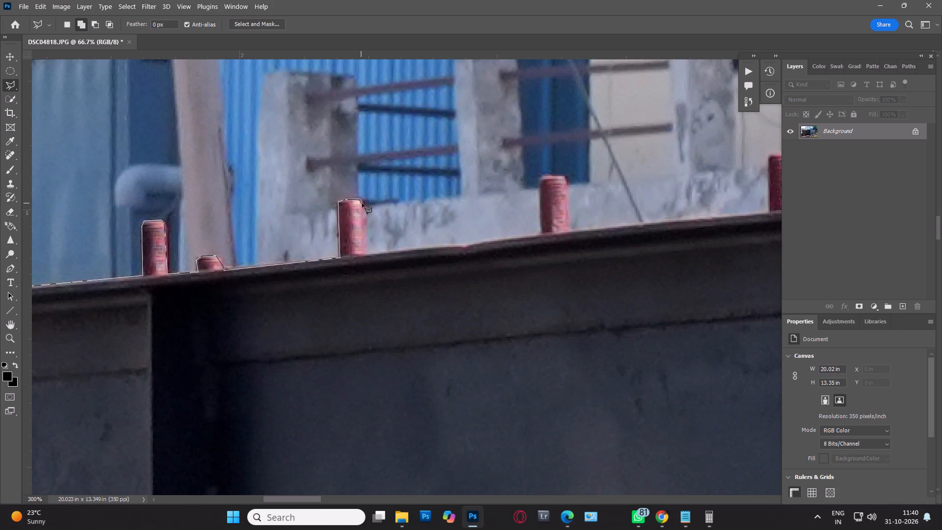
pyautogui.click(362, 203)
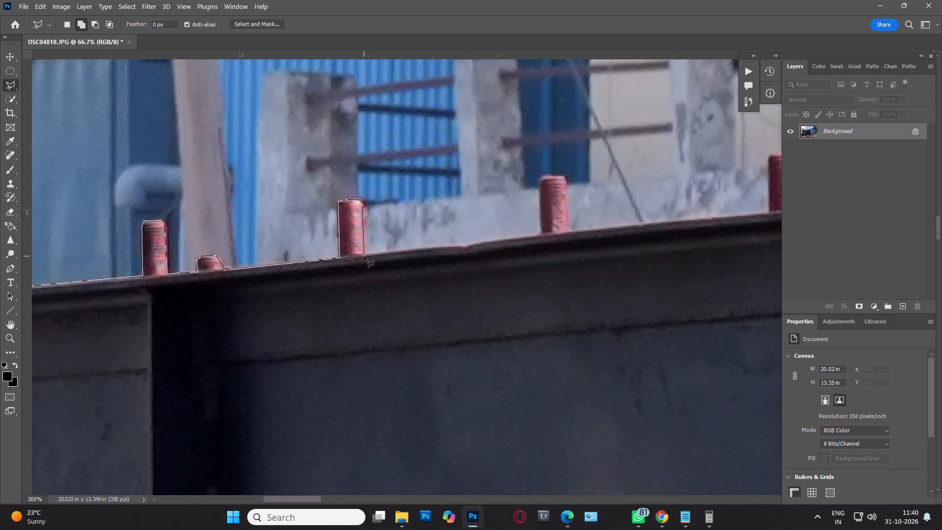
pyautogui.click(364, 256)
# Continue the lasso outline along the rim and around the following tall red stud, in front of the concrete wall.
pyautogui.click(541, 235)
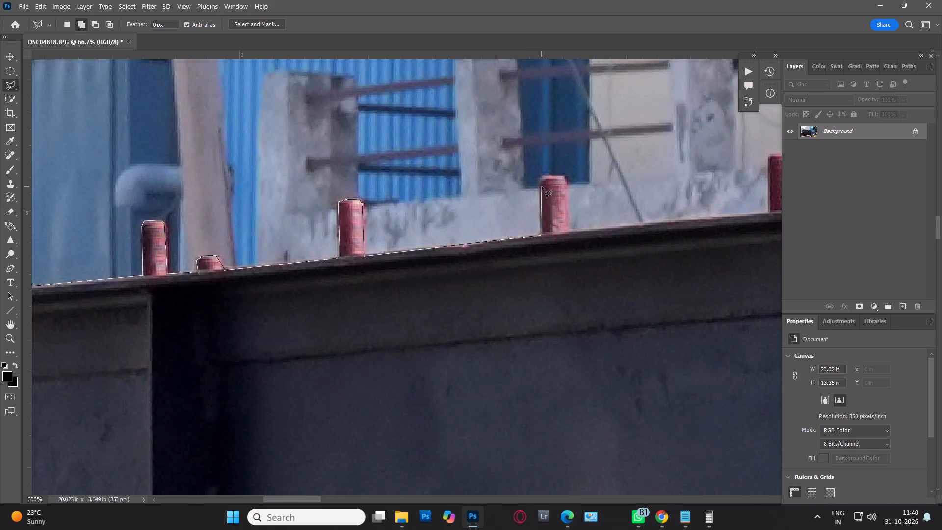
pyautogui.click(538, 187)
pyautogui.click(540, 180)
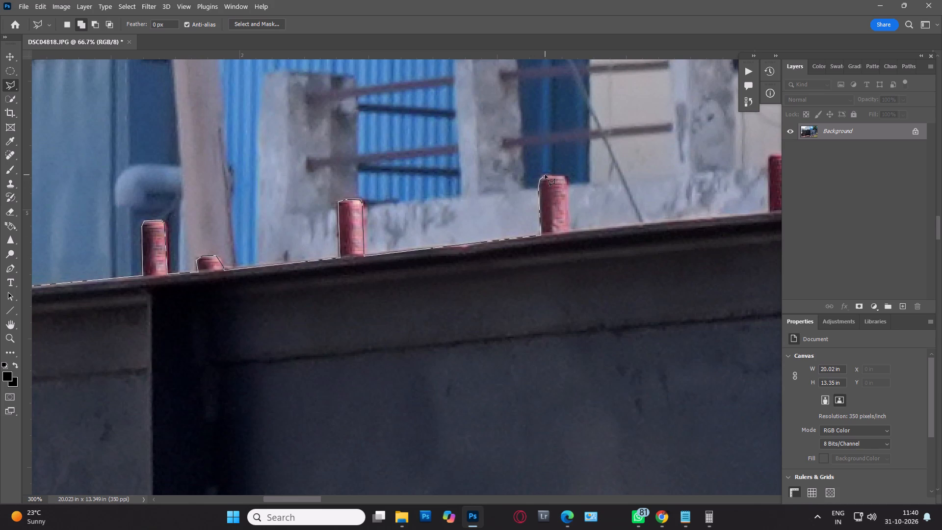
pyautogui.click(548, 175)
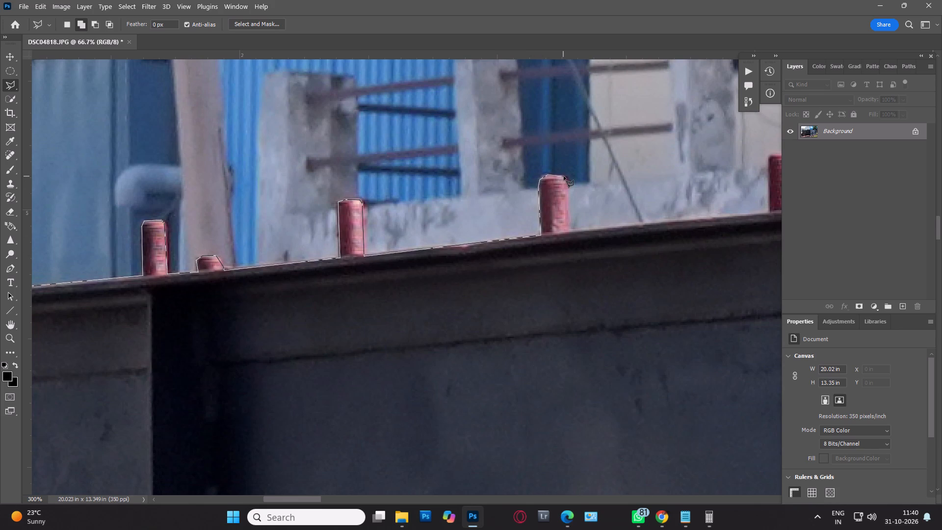
pyautogui.click(564, 176)
pyautogui.click(566, 180)
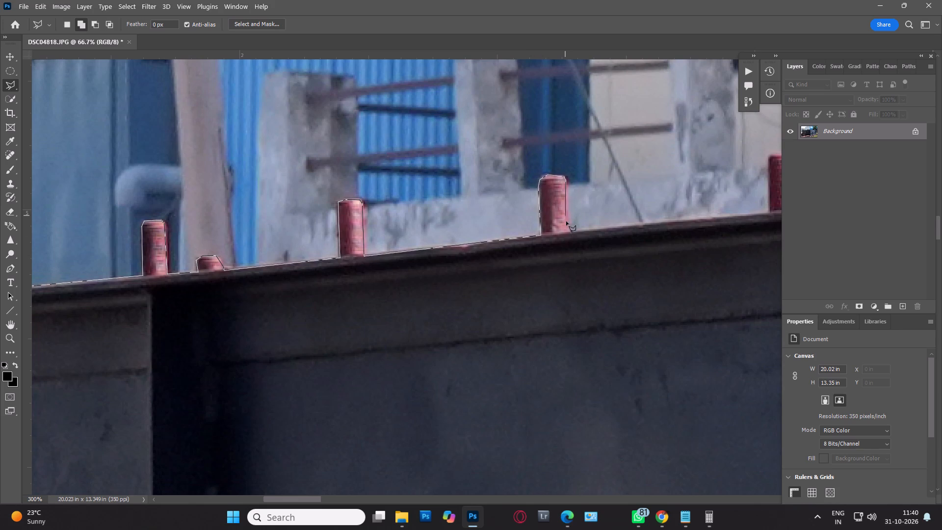
pyautogui.click(568, 231)
# Extend the lasso outline along the rim and around the third tall red stud past the short one.
pyautogui.click(769, 212)
pyautogui.press('space')
pyautogui.press('space')
pyautogui.press('space')
pyautogui.press('space')
pyautogui.press('space')
pyautogui.press('space')
pyautogui.press('space')
pyautogui.press('space')
pyautogui.press('space')
pyautogui.press('space')
pyautogui.press('space')
pyautogui.press('space')
pyautogui.press('space')
pyautogui.press('space')
pyautogui.press('space')
pyautogui.press('space')
pyautogui.press('space')
pyautogui.moveTo(759, 224); pyautogui.dragTo(325, 299)
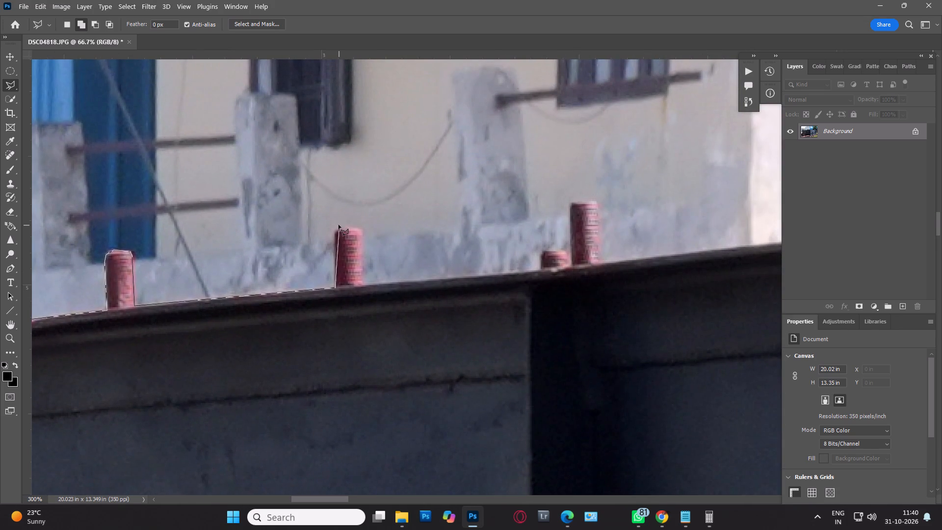
pyautogui.click(335, 232)
pyautogui.click(340, 229)
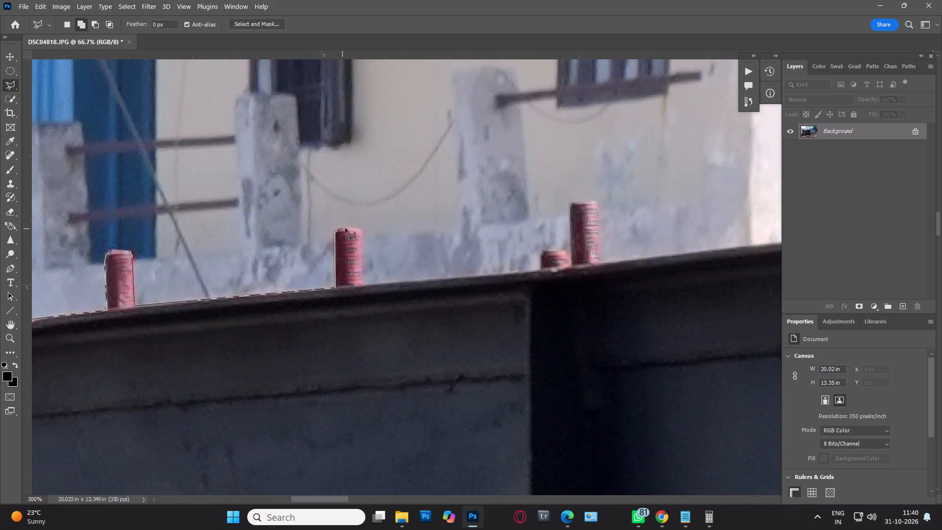
pyautogui.click(352, 228)
pyautogui.click(360, 231)
pyautogui.click(362, 287)
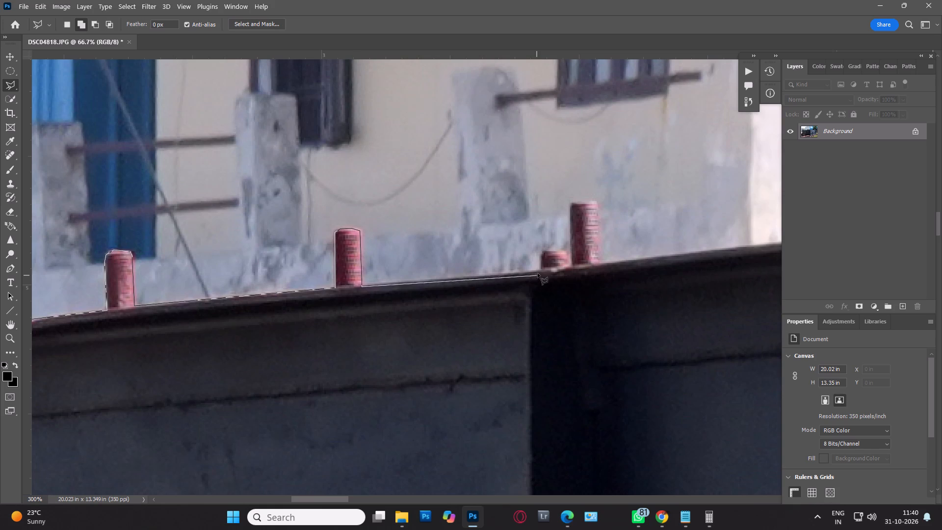
# Continue the lasso outline along the rim and around the second short red stud.
pyautogui.click(540, 271)
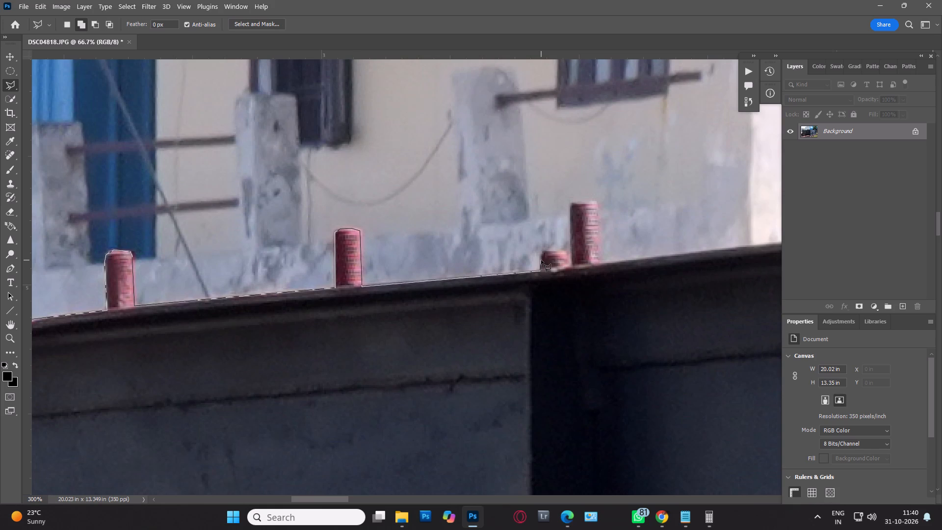
pyautogui.click(541, 259)
pyautogui.click(544, 253)
pyautogui.click(550, 251)
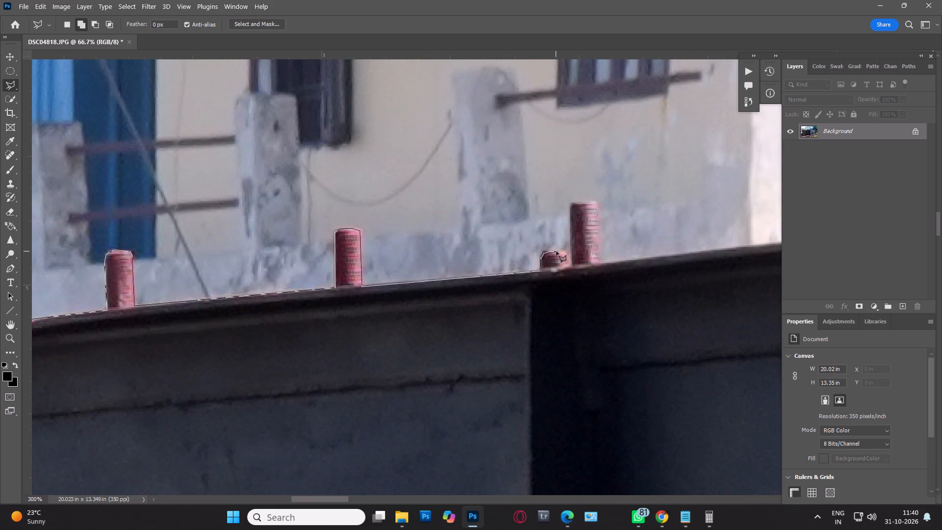
pyautogui.click(556, 251)
pyautogui.click(565, 252)
pyautogui.click(568, 259)
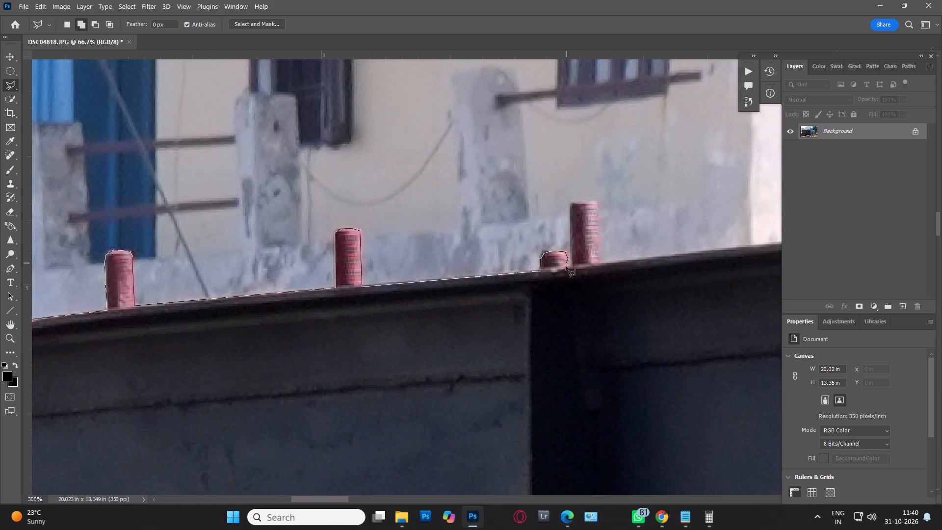
pyautogui.click(566, 268)
# Trace the lasso outline around the tall red stud directly beside the second short stud.
pyautogui.click(572, 268)
pyautogui.click(571, 211)
pyautogui.click(572, 206)
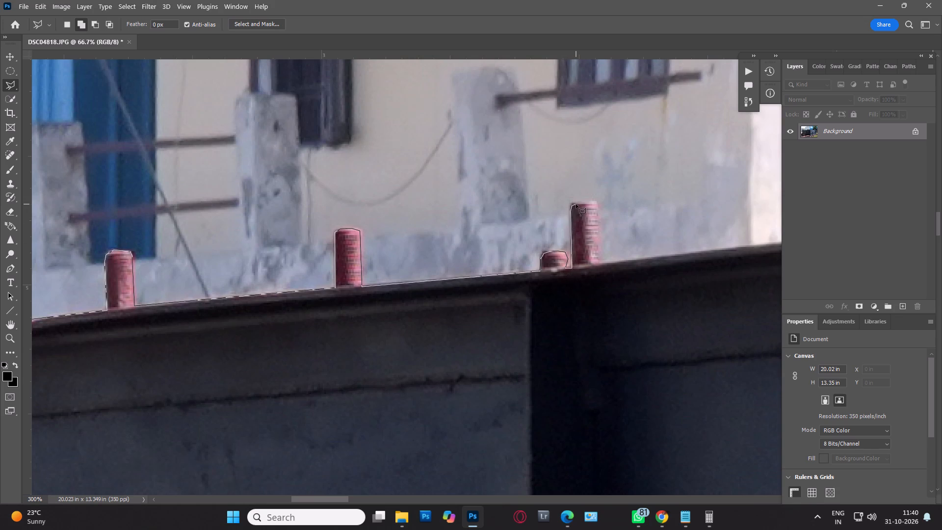
pyautogui.click(579, 203)
pyautogui.click(590, 202)
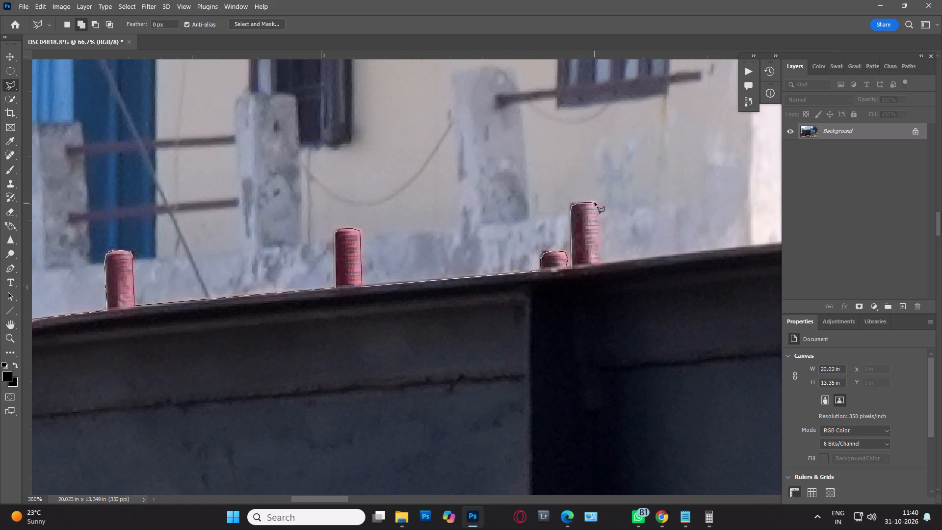
pyautogui.click(595, 202)
pyautogui.click(599, 206)
pyautogui.click(600, 264)
# Extend the lasso outline along the rim and around the first dark threaded stud, beside the white pillar.
pyautogui.press('space')
pyautogui.press('space')
pyautogui.press('space')
pyautogui.press('space')
pyautogui.press('space')
pyautogui.press('space')
pyautogui.press('space')
pyautogui.press('space')
pyautogui.press('space')
pyautogui.press('space')
pyautogui.press('space')
pyautogui.press('space')
pyautogui.press('space')
pyautogui.press('space')
pyautogui.press('space')
pyautogui.press('space')
pyautogui.press('space')
pyautogui.press('space')
pyautogui.press('space')
pyautogui.moveTo(729, 264); pyautogui.dragTo(164, 298)
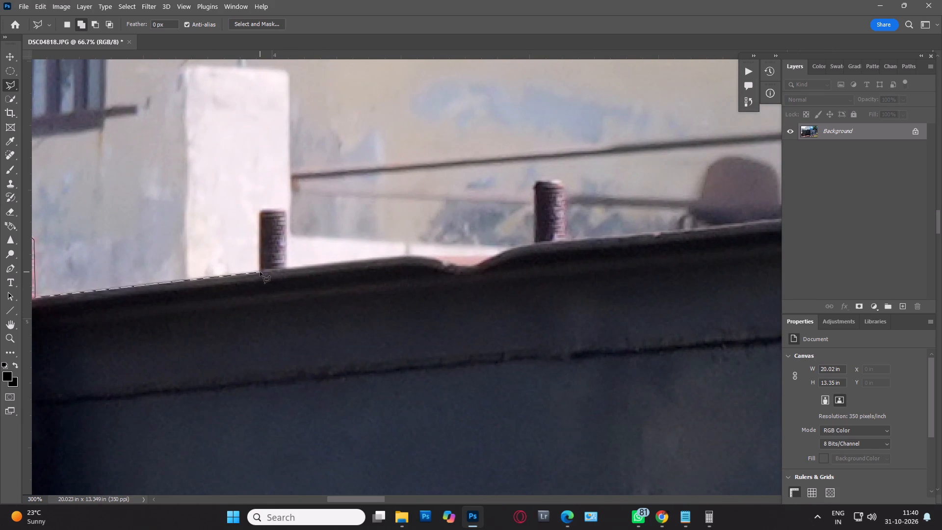
pyautogui.click(260, 273)
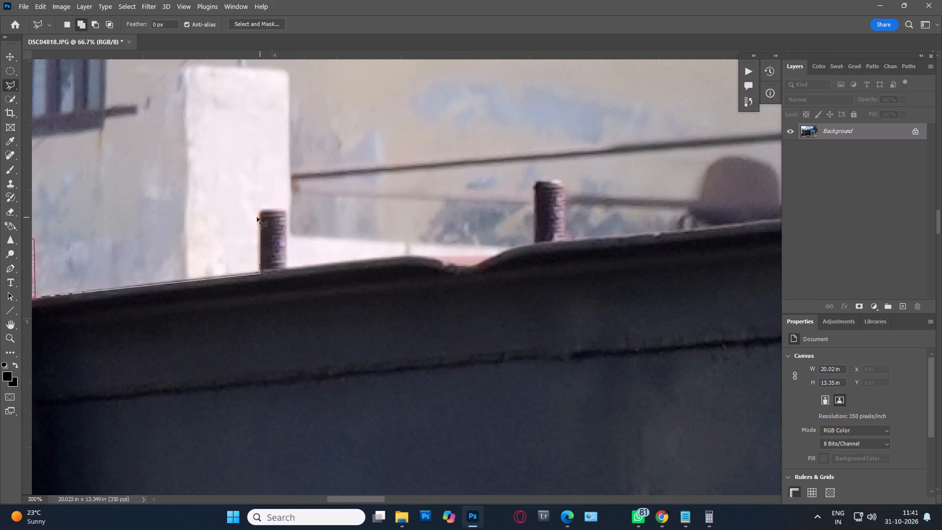
pyautogui.click(260, 217)
pyautogui.click(262, 213)
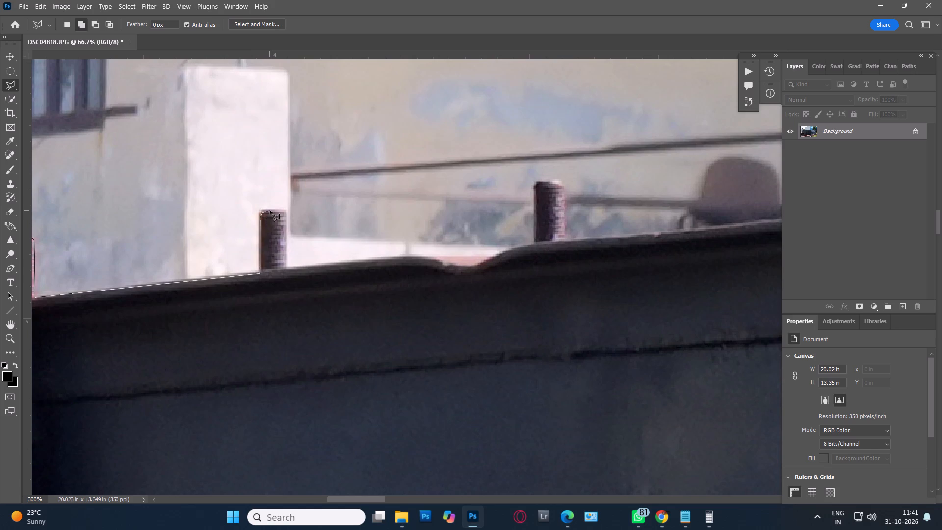
pyautogui.click(270, 210)
pyautogui.click(286, 211)
pyautogui.click(287, 215)
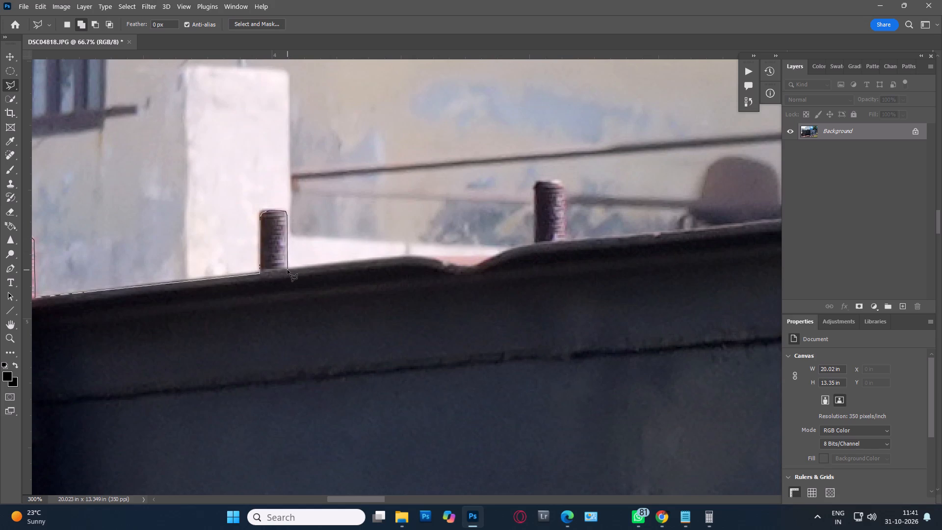
pyautogui.click(286, 270)
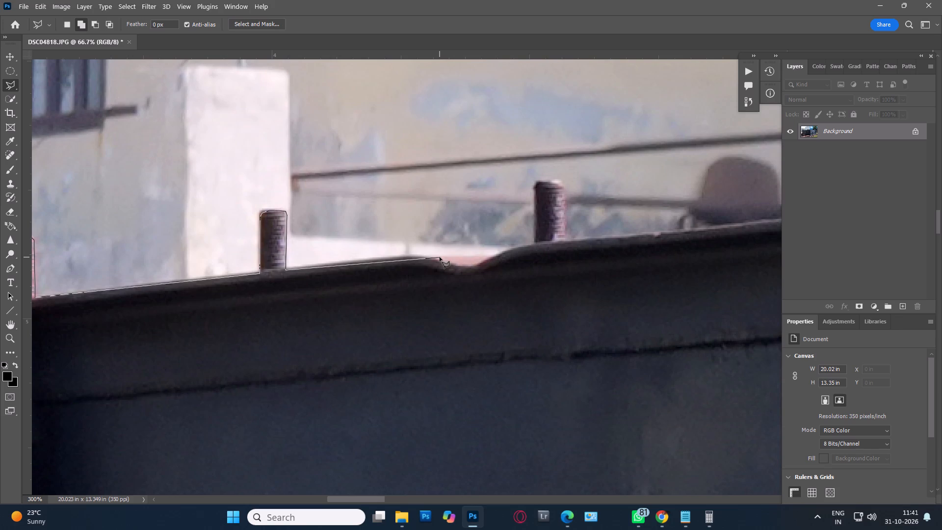
# Extend the lasso outline straight across the rim's dip and around the second dark threaded stud.
pyautogui.click(440, 257)
pyautogui.click(516, 247)
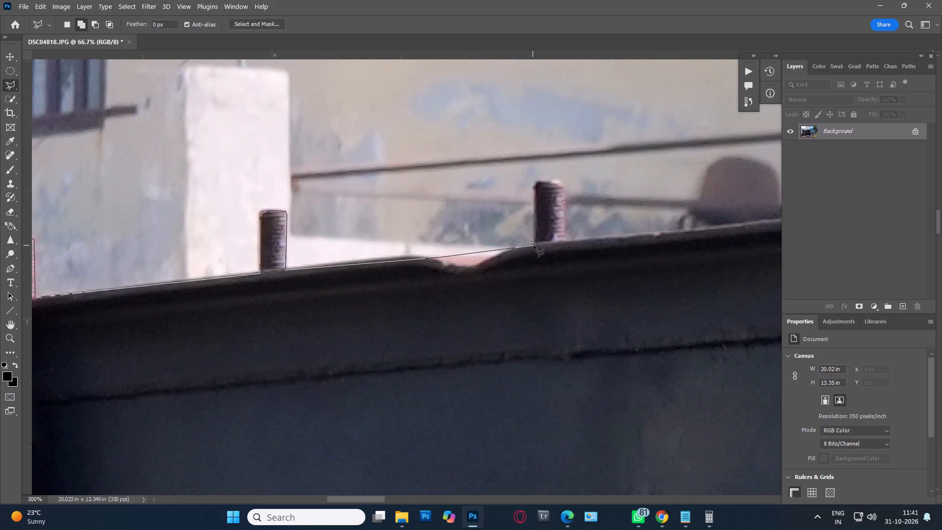
pyautogui.click(536, 244)
pyautogui.click(535, 192)
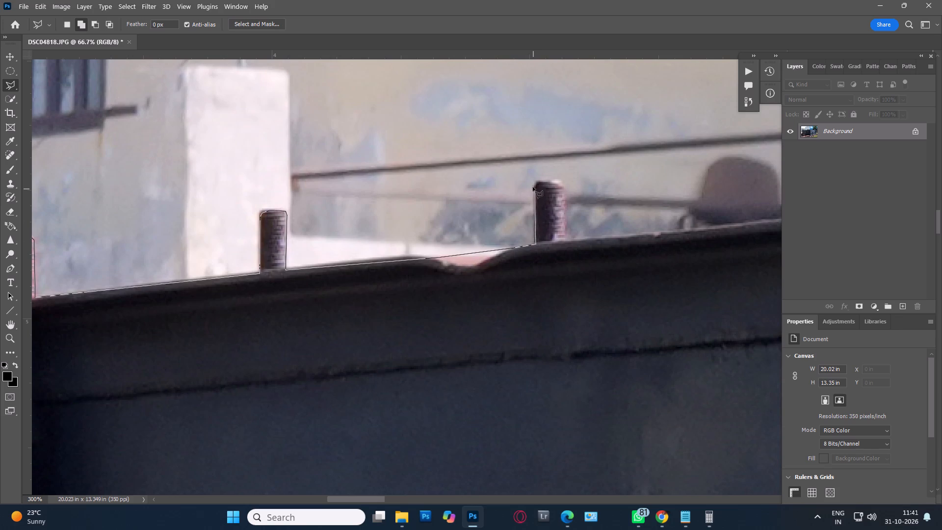
pyautogui.click(536, 184)
pyautogui.click(540, 181)
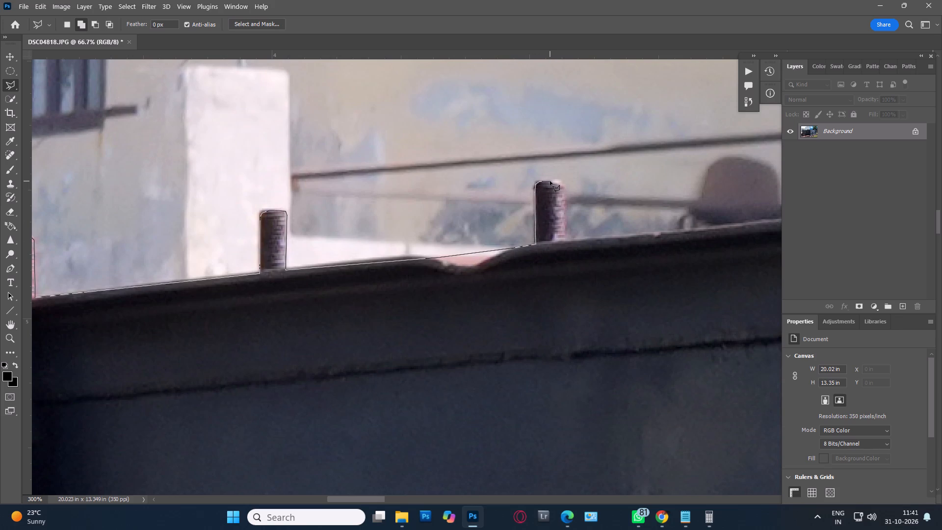
pyautogui.click(551, 181)
pyautogui.click(560, 183)
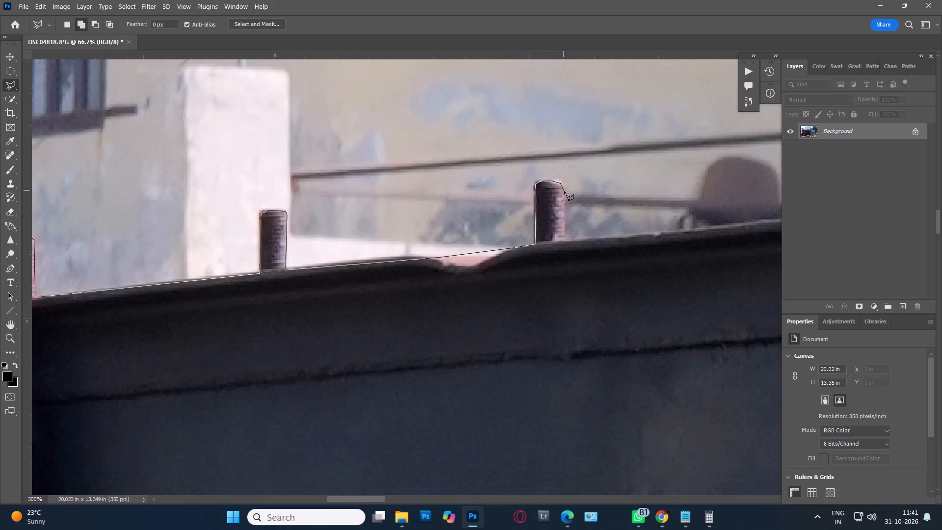
pyautogui.click(564, 191)
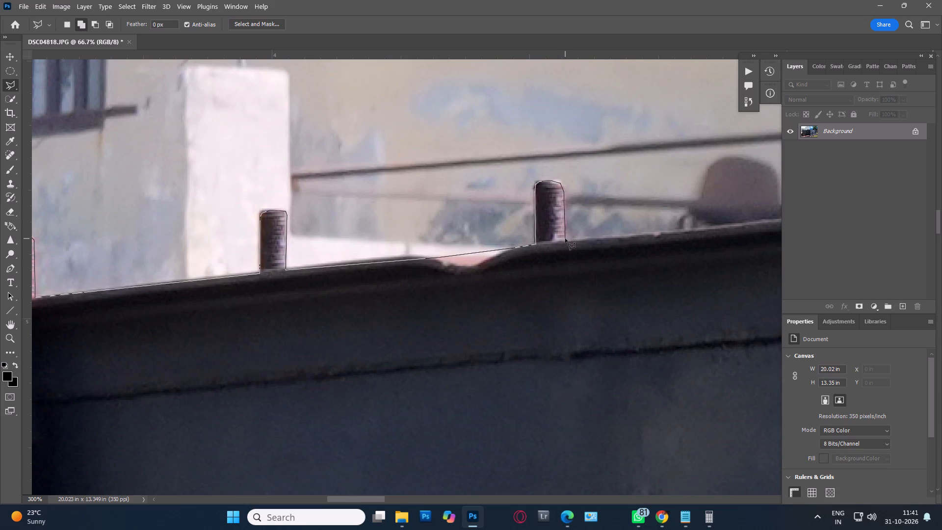
pyautogui.click(565, 240)
# Continue the lasso outline along the rim and around the tall threaded stud just past the blue post.
pyautogui.press('space')
pyautogui.press('space')
pyautogui.press('space')
pyautogui.press('space')
pyautogui.press('space')
pyautogui.press('space')
pyautogui.press('space')
pyautogui.press('space')
pyautogui.press('space')
pyautogui.press('space')
pyautogui.press('space')
pyautogui.press('space')
pyautogui.press('space')
pyautogui.press('space')
pyautogui.press('space')
pyautogui.press('space')
pyautogui.press('space')
pyautogui.press('space')
pyautogui.press('space')
pyautogui.moveTo(755, 228); pyautogui.dragTo(223, 282)
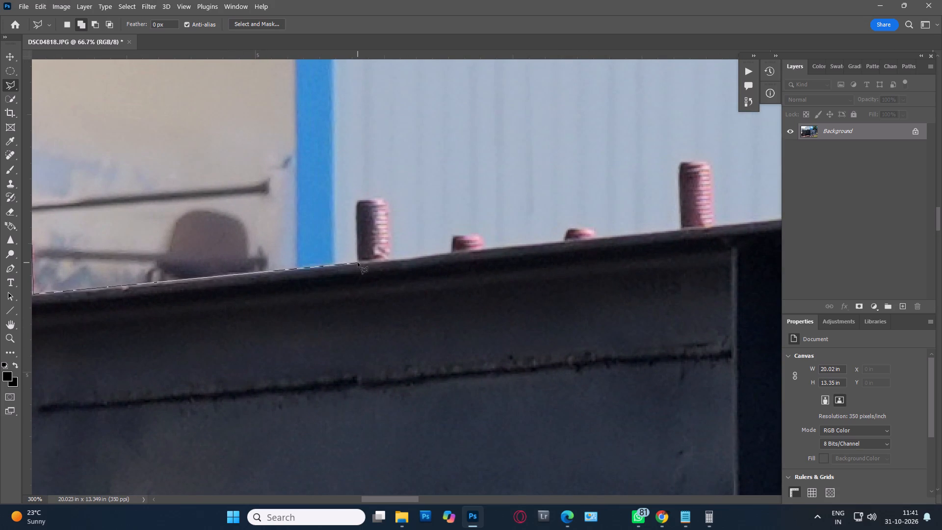
pyautogui.moveTo(358, 264); pyautogui.dragTo(358, 257)
pyautogui.click(357, 209)
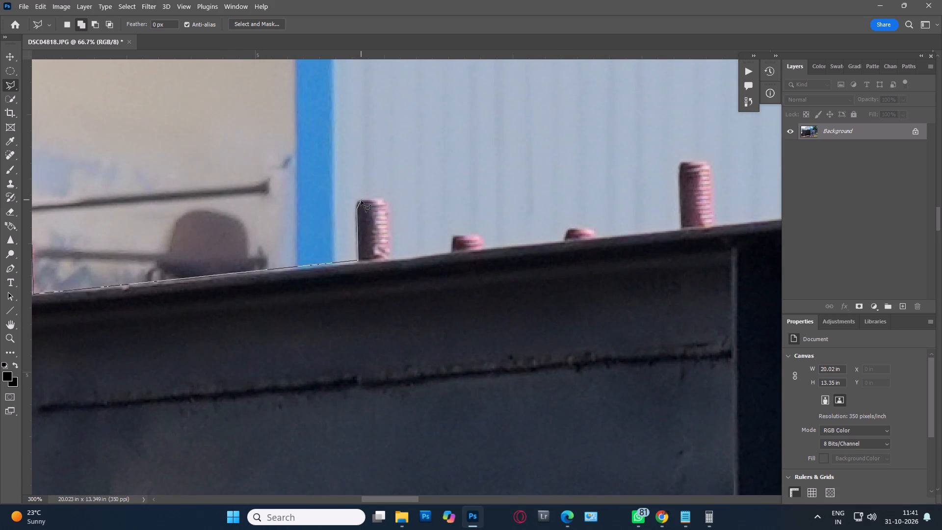
pyautogui.click(361, 203)
pyautogui.click(374, 199)
pyautogui.click(382, 201)
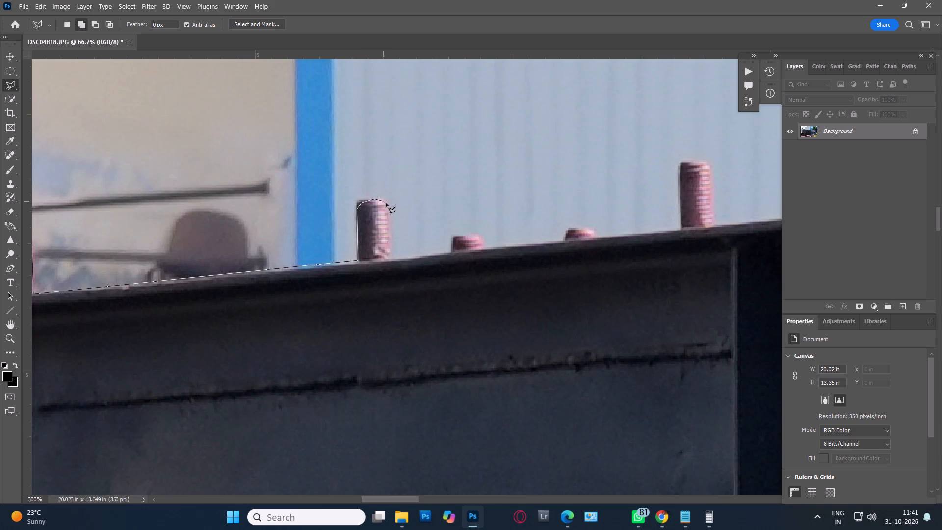
pyautogui.click(388, 207)
pyautogui.click(389, 261)
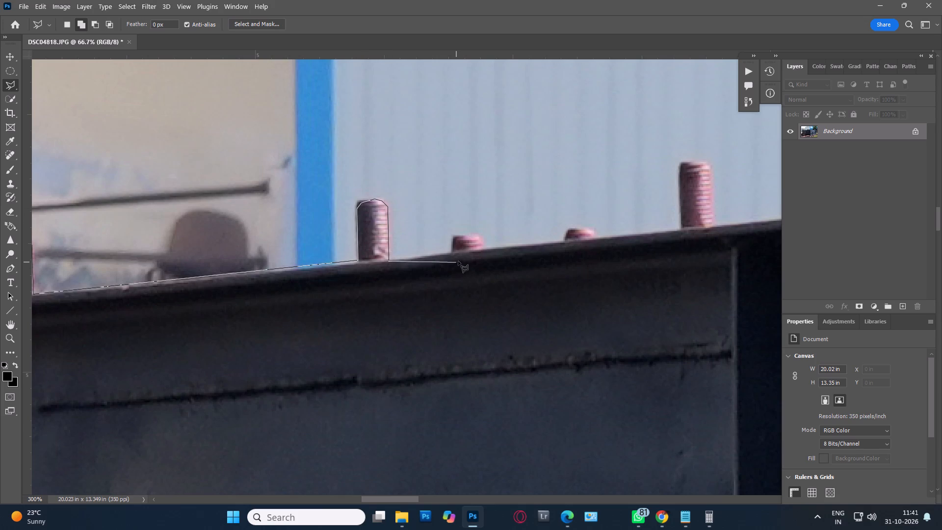
# Extend the lasso outline along the rim and around the first short red stud past the blue post.
pyautogui.click(451, 254)
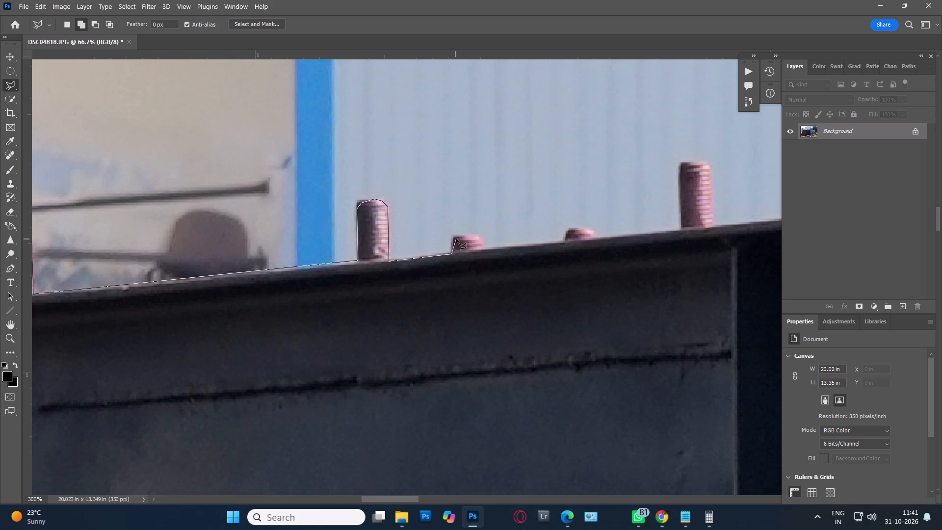
pyautogui.click(453, 238)
pyautogui.click(459, 235)
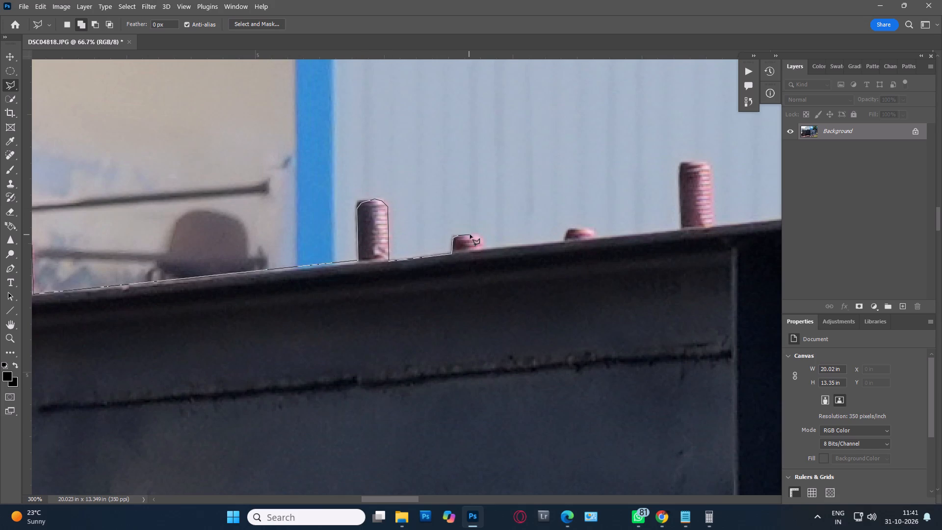
pyautogui.click(470, 235)
pyautogui.click(477, 236)
pyautogui.click(481, 239)
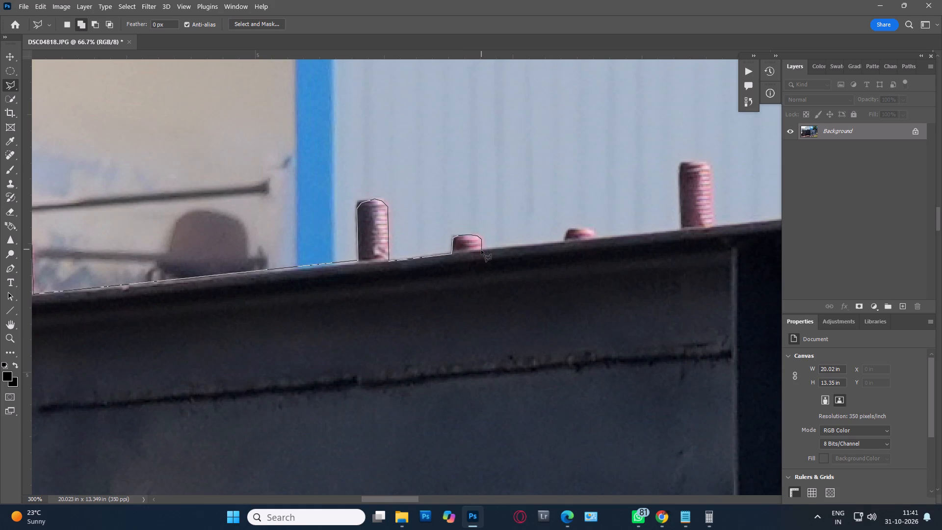
pyautogui.click(481, 250)
# Continue the lasso outline along the rim and around the second short red stud past the blue post.
pyautogui.click(564, 242)
pyautogui.click(566, 235)
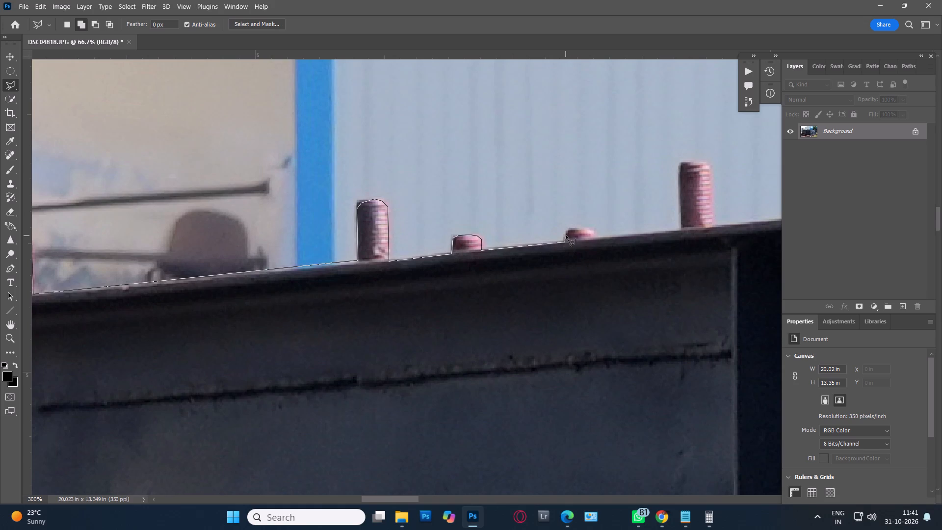
pyautogui.click(569, 231)
pyautogui.click(578, 230)
pyautogui.click(587, 229)
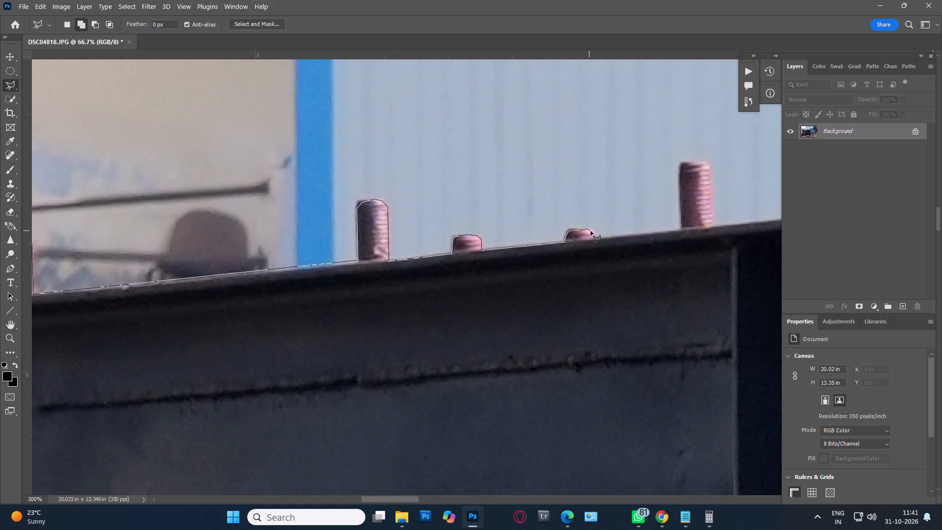
pyautogui.click(594, 231)
pyautogui.click(594, 238)
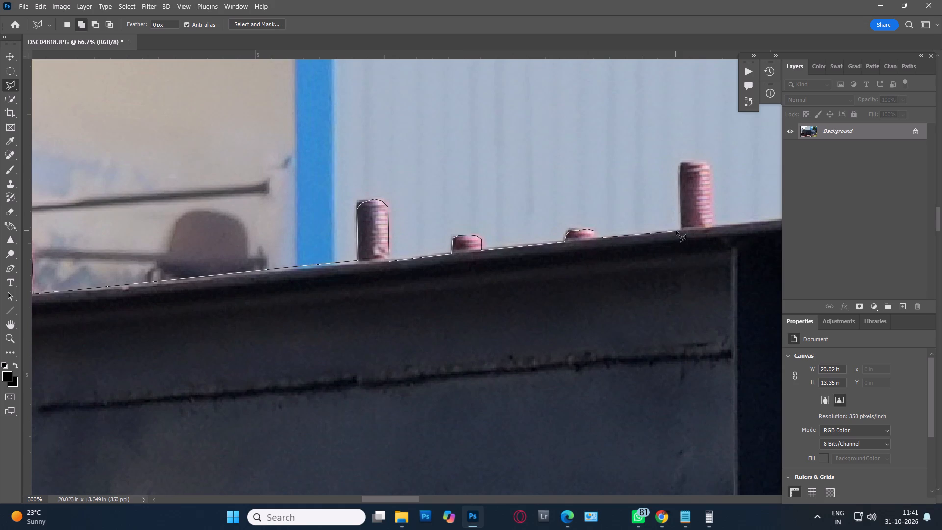
# Extend the lasso outline along the rim and around the tall red stud following the two short ones.
pyautogui.click(682, 230)
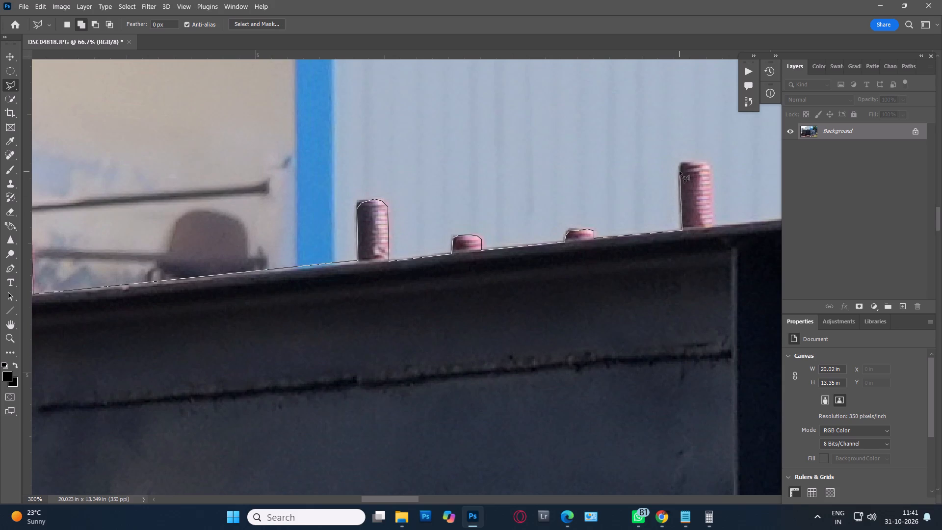
pyautogui.click(680, 171)
pyautogui.click(682, 165)
pyautogui.click(693, 163)
pyautogui.click(702, 161)
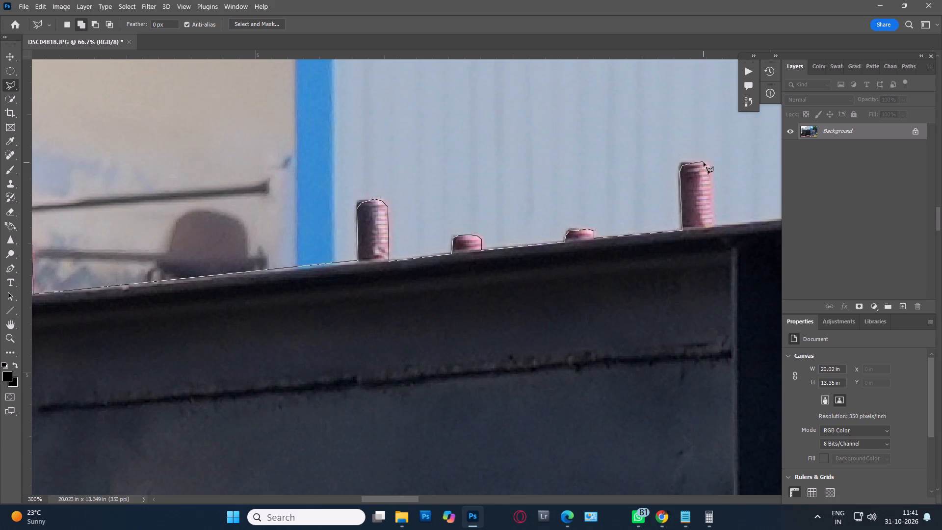
pyautogui.click(710, 165)
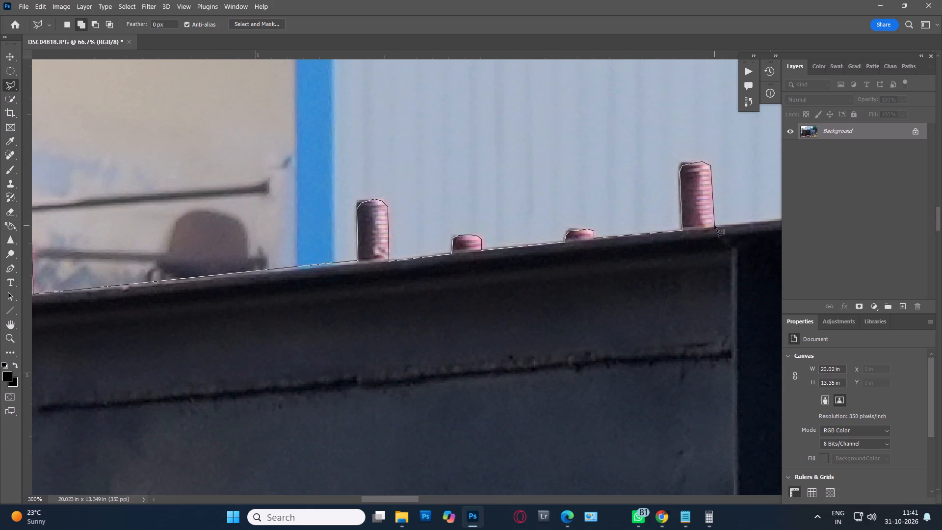
pyautogui.click(714, 227)
# Continue the lasso outline along the rim past the vertical stiffener and around the next tall red stud.
pyautogui.press('space')
pyautogui.press('space')
pyautogui.press('space')
pyautogui.press('space')
pyautogui.press('space')
pyautogui.press('space')
pyautogui.press('space')
pyautogui.press('space')
pyautogui.press('space')
pyautogui.press('space')
pyautogui.press('space')
pyautogui.press('space')
pyautogui.press('space')
pyautogui.press('space')
pyautogui.press('space')
pyautogui.press('space')
pyautogui.press('space')
pyautogui.press('space')
pyautogui.press('space')
pyautogui.press('space')
pyautogui.moveTo(742, 234); pyautogui.dragTo(197, 319)
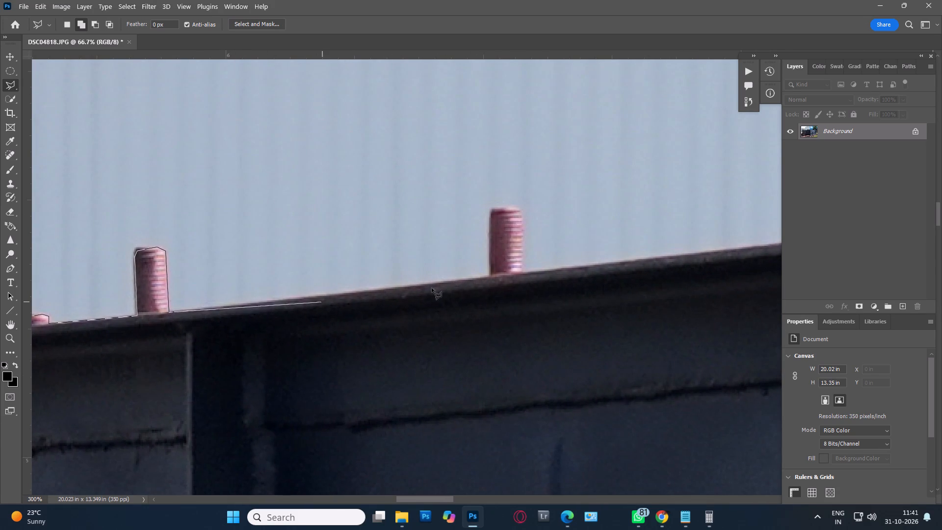
pyautogui.click(489, 277)
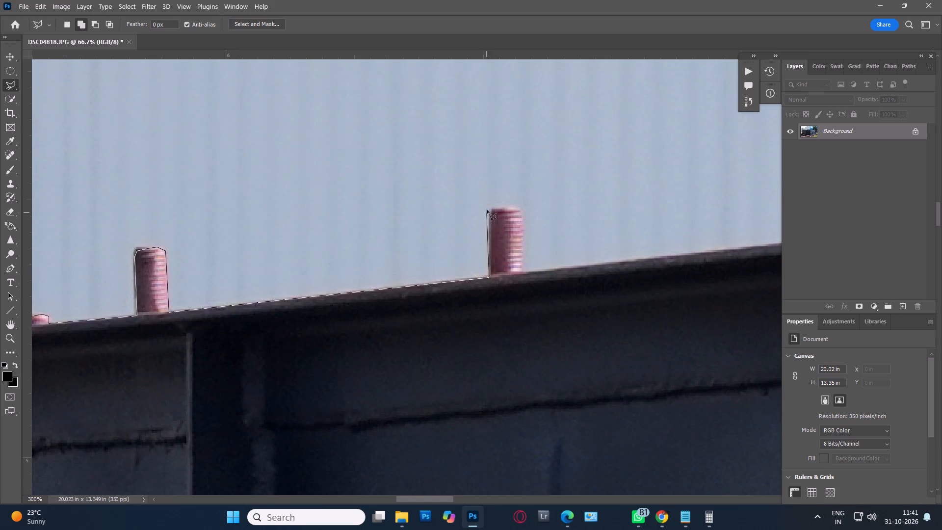
pyautogui.click(491, 216)
pyautogui.click(495, 211)
pyautogui.click(505, 207)
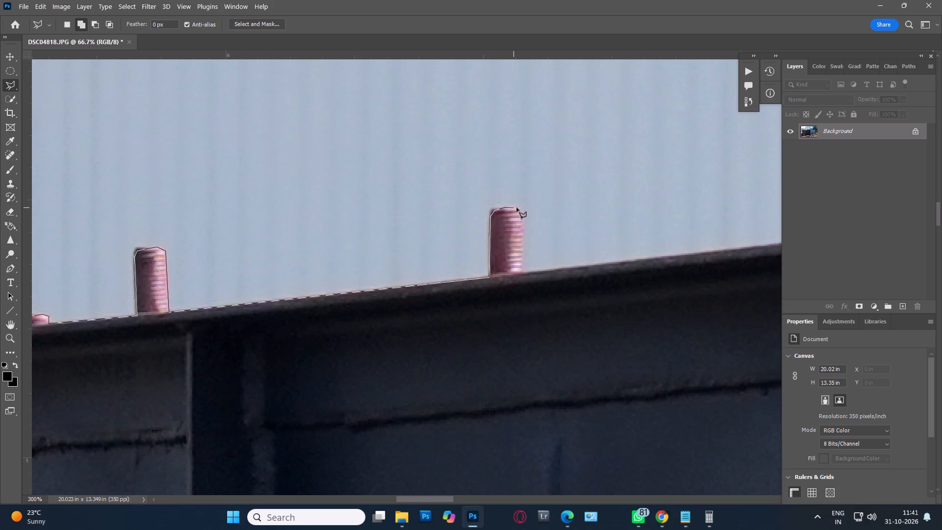
pyautogui.click(517, 208)
pyautogui.click(520, 211)
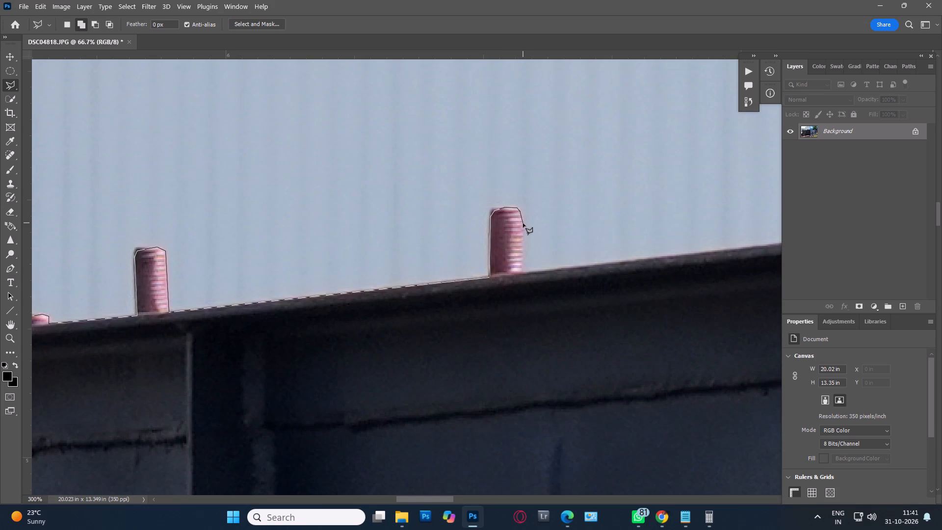
pyautogui.click(523, 223)
pyautogui.click(524, 274)
# Extend the lasso outline along the rim and around the second tall red stud past the vertical stiffener.
pyautogui.press('space')
pyautogui.press('space')
pyautogui.press('space')
pyautogui.press('space')
pyautogui.press('space')
pyautogui.press('space')
pyautogui.press('space')
pyautogui.press('space')
pyautogui.press('space')
pyautogui.press('space')
pyautogui.press('space')
pyautogui.press('space')
pyautogui.press('space')
pyautogui.press('space')
pyautogui.moveTo(730, 271); pyautogui.dragTo(588, 291)
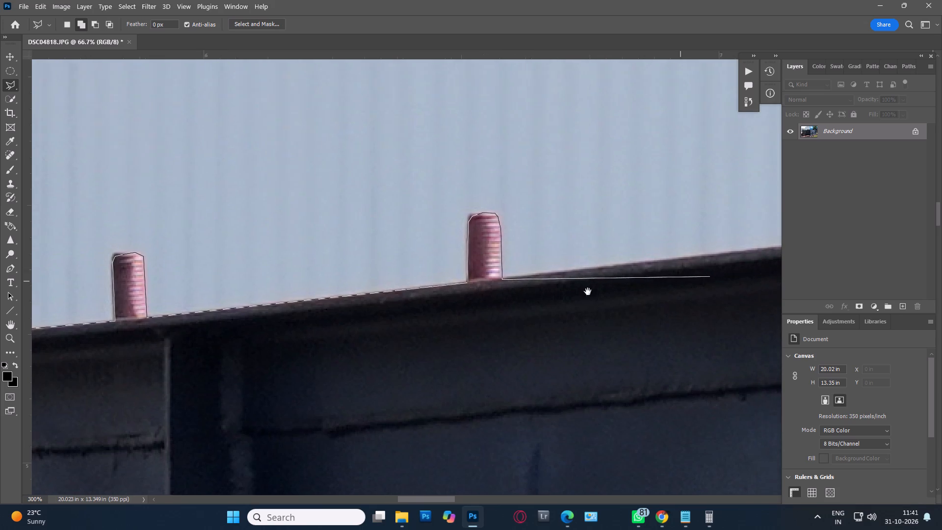
pyautogui.moveTo(588, 291); pyautogui.dragTo(191, 325)
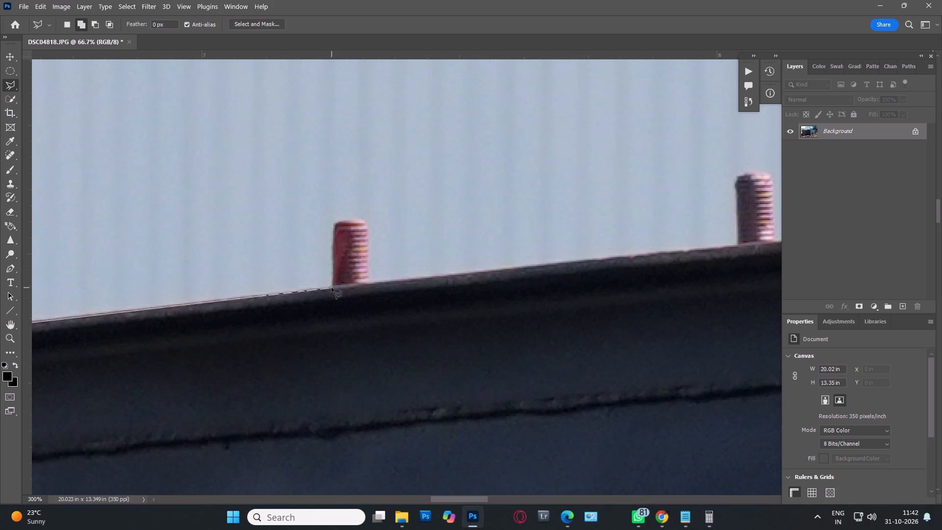
pyautogui.click(332, 288)
pyautogui.click(334, 228)
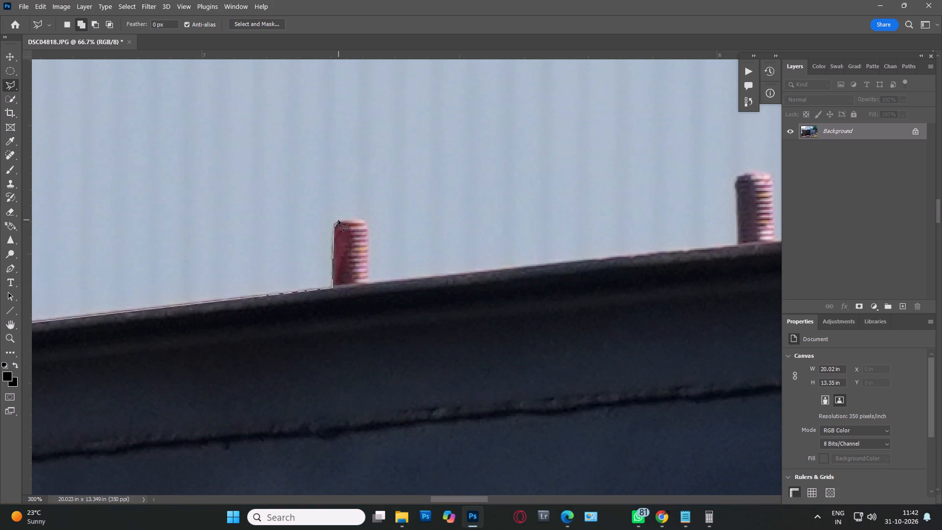
pyautogui.click(340, 221)
pyautogui.click(350, 220)
pyautogui.click(363, 220)
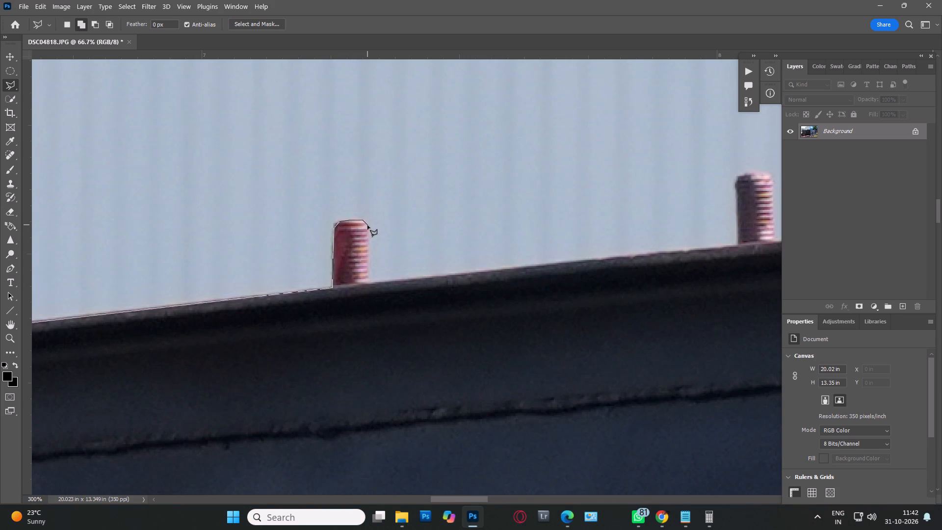
pyautogui.click(367, 225)
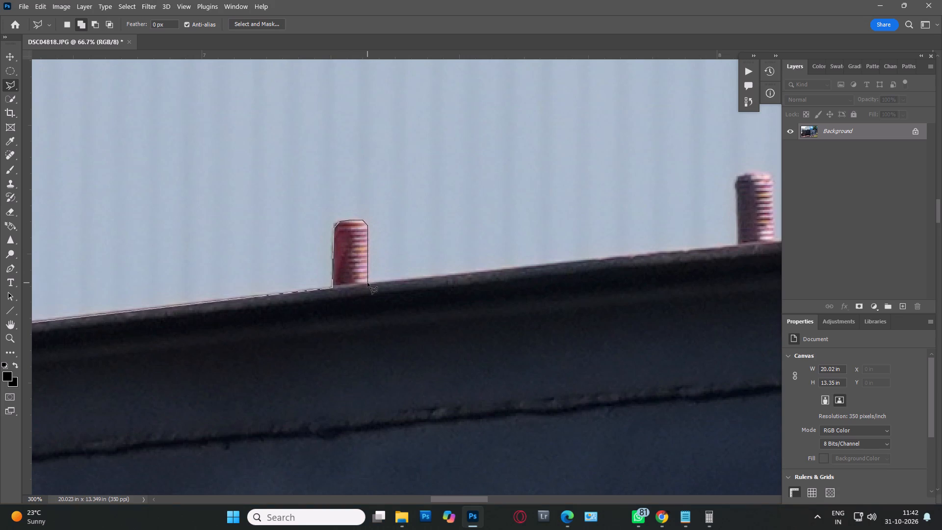
pyautogui.click(367, 283)
# Continue the lasso outline along the rim and around the third tall threaded stud past the vertical stiffener.
pyautogui.click(738, 247)
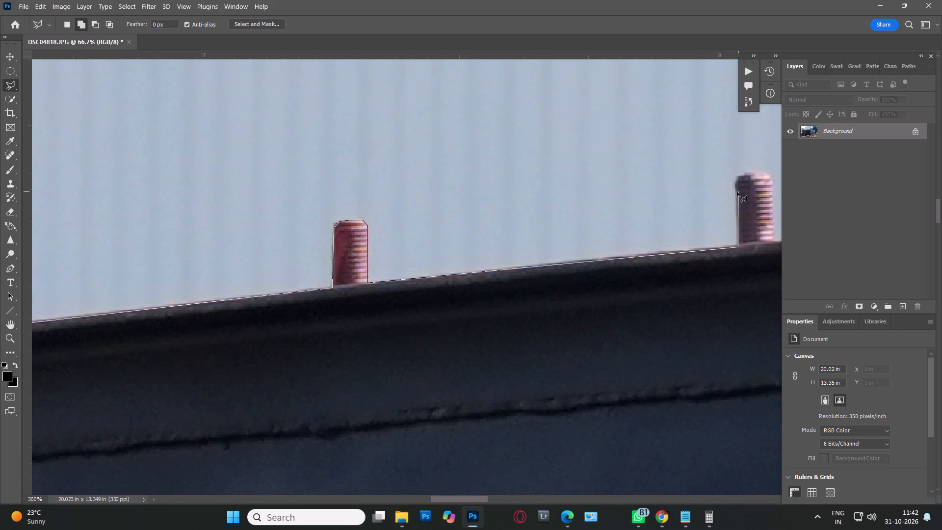
pyautogui.click(736, 192)
pyautogui.click(738, 184)
pyautogui.click(742, 177)
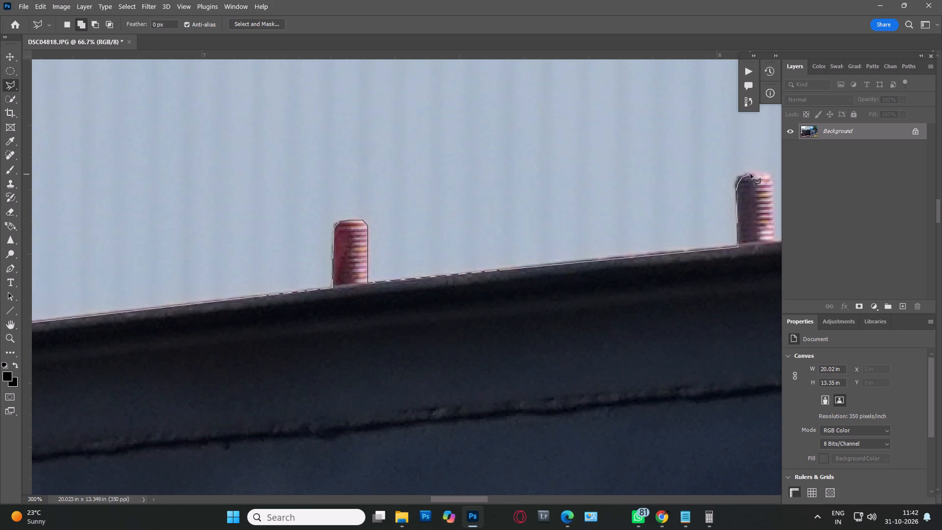
pyautogui.click(751, 174)
pyautogui.click(765, 174)
pyautogui.click(772, 177)
pyautogui.click(773, 189)
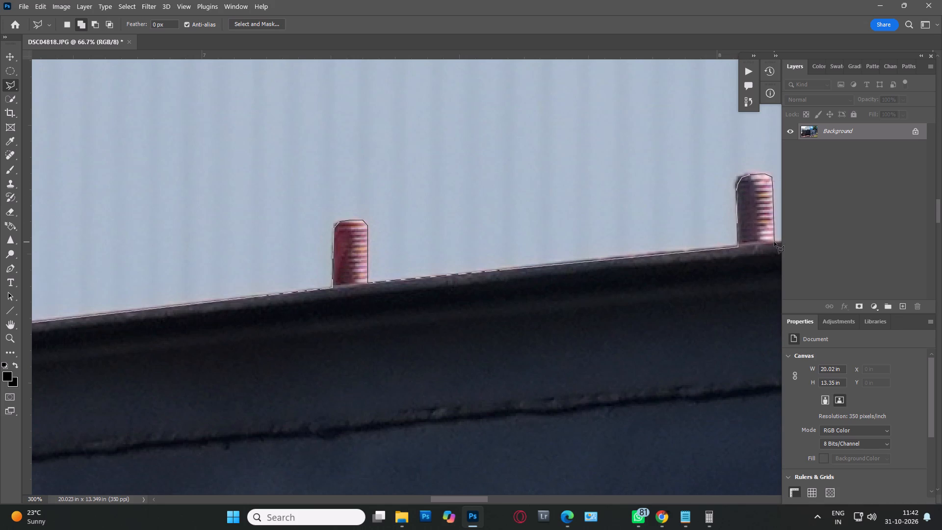
pyautogui.click(774, 242)
# Extend the lasso outline along the rim and around the threaded red stud standing above the next vertical stiffener.
pyautogui.press('space')
pyautogui.press('space')
pyautogui.press('space')
pyautogui.press('space')
pyautogui.press('space')
pyautogui.press('space')
pyautogui.press('space')
pyautogui.press('space')
pyautogui.press('space')
pyautogui.press('space')
pyautogui.press('space')
pyautogui.press('space')
pyautogui.press('space')
pyautogui.press('space')
pyautogui.press('space')
pyautogui.press('space')
pyautogui.press('space')
pyautogui.press('space')
pyautogui.press('space')
pyautogui.press('space')
pyautogui.moveTo(755, 246); pyautogui.dragTo(123, 287)
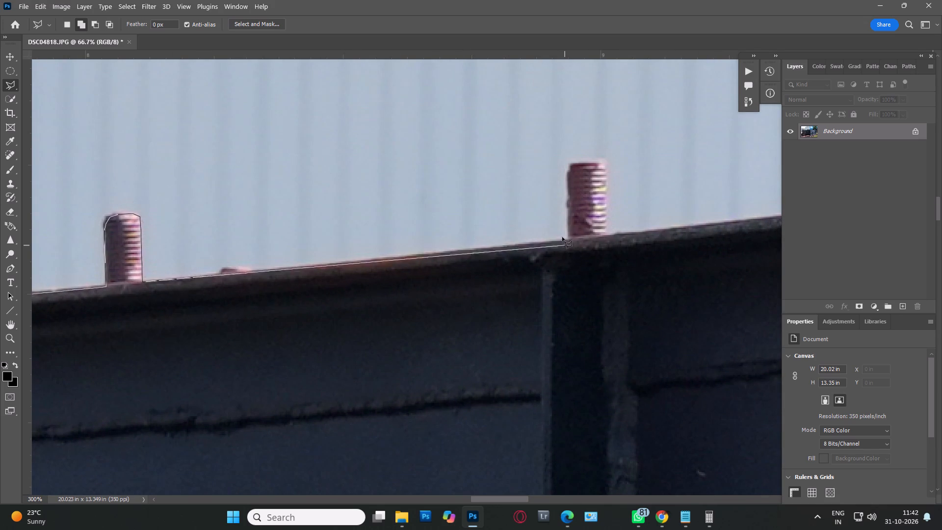
pyautogui.click(568, 239)
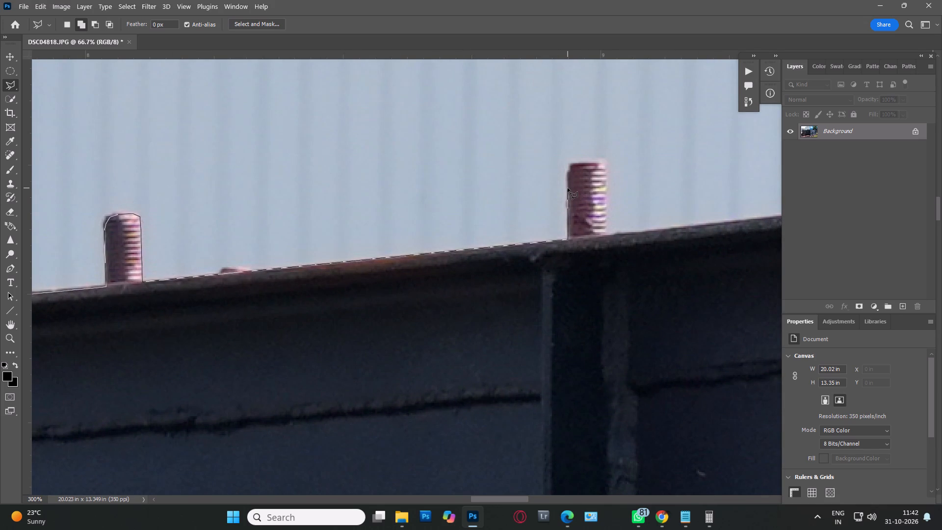
pyautogui.click(568, 187)
pyautogui.click(569, 172)
pyautogui.click(574, 164)
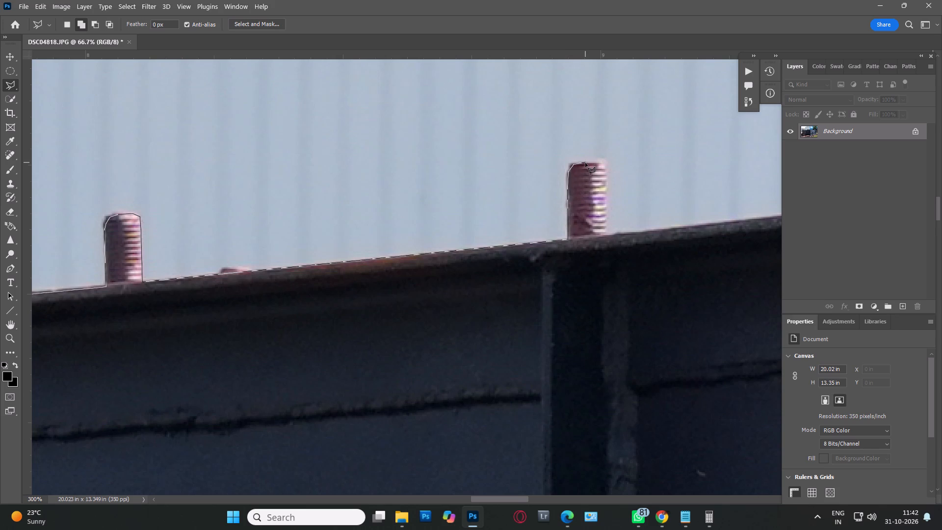
pyautogui.click(585, 163)
pyautogui.click(601, 162)
pyautogui.click(607, 165)
pyautogui.click(607, 236)
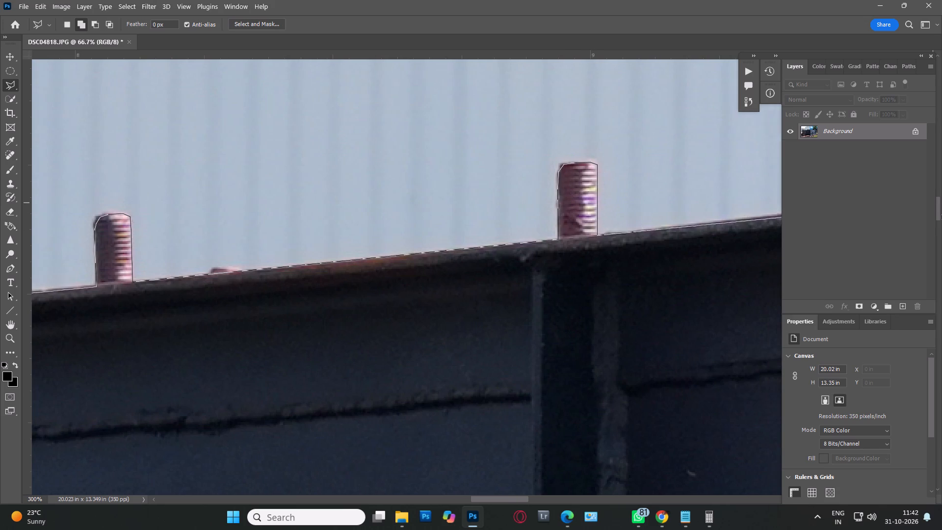
# Continue the lasso outline along the rim past the stiffener and around the next upright red stud.
pyautogui.press('space')
pyautogui.press('space')
pyautogui.press('space')
pyautogui.press('space')
pyautogui.press('space')
pyautogui.press('space')
pyautogui.press('space')
pyautogui.press('space')
pyautogui.press('space')
pyautogui.press('space')
pyautogui.press('space')
pyautogui.press('space')
pyautogui.press('space')
pyautogui.press('space')
pyautogui.press('space')
pyautogui.press('space')
pyautogui.press('space')
pyautogui.press('space')
pyautogui.moveTo(737, 269); pyautogui.dragTo(108, 304)
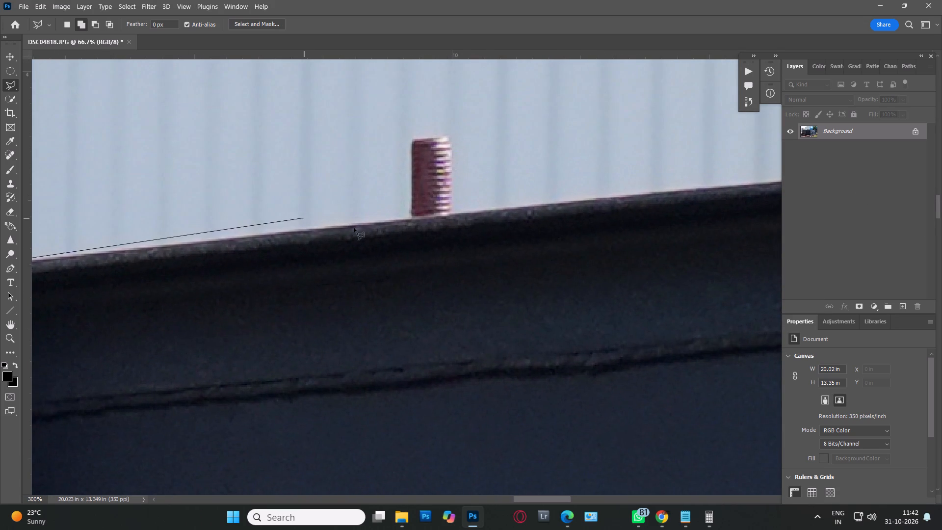
pyautogui.click(412, 220)
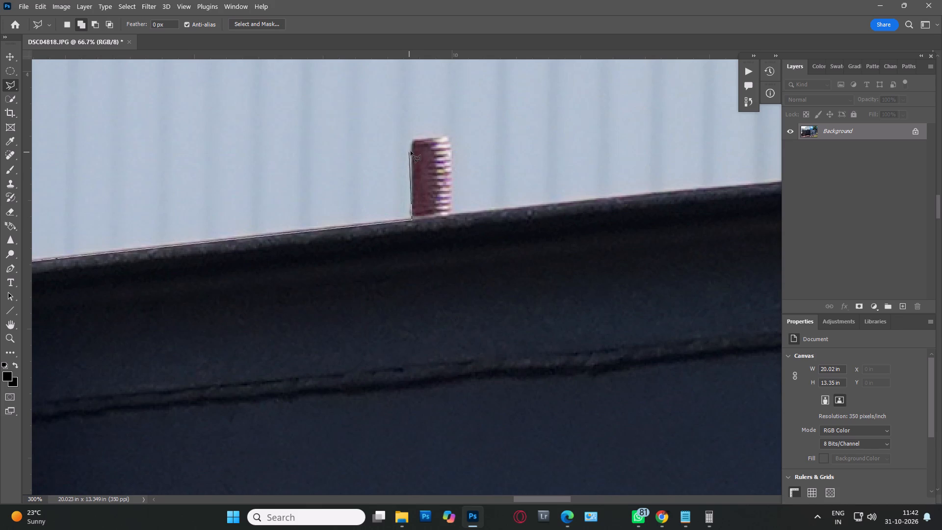
pyautogui.click(412, 150)
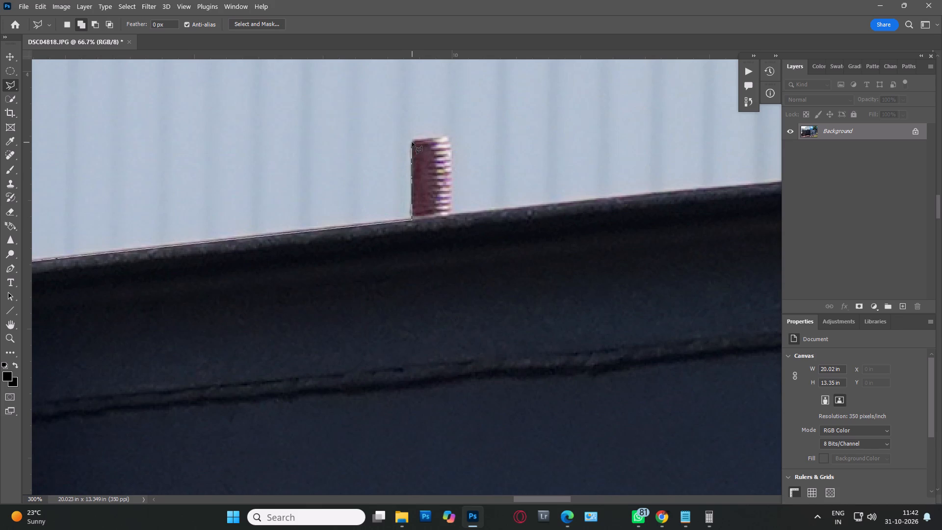
pyautogui.click(412, 142)
pyautogui.click(417, 140)
pyautogui.click(430, 138)
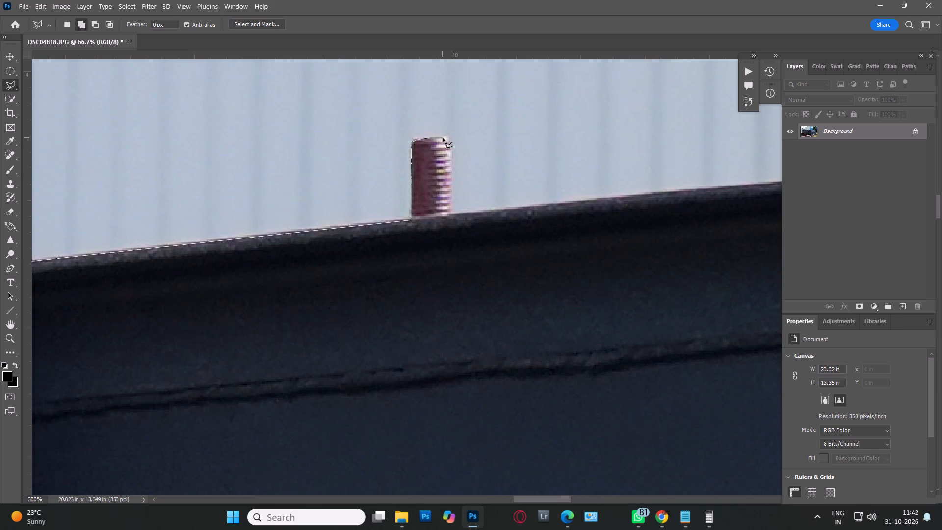
pyautogui.click(443, 138)
pyautogui.click(450, 141)
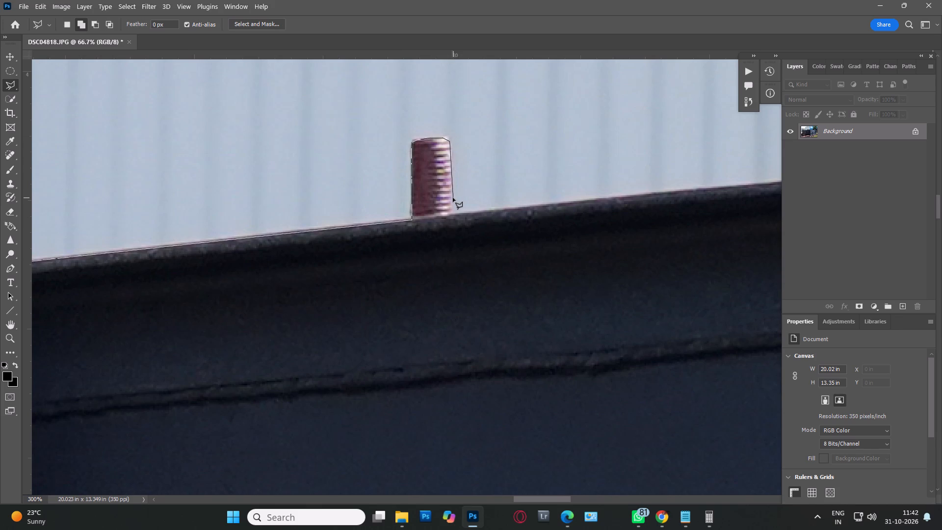
pyautogui.click(450, 197)
pyautogui.click(451, 215)
# Extend the lasso outline around the leaning stud near the tank's corner and along the rim over the corner bump.
pyautogui.press('space')
pyautogui.press('space')
pyautogui.press('space')
pyautogui.press('space')
pyautogui.press('space')
pyautogui.press('space')
pyautogui.press('space')
pyautogui.press('space')
pyautogui.press('space')
pyautogui.press('space')
pyautogui.press('space')
pyautogui.press('space')
pyautogui.press('space')
pyautogui.press('space')
pyautogui.press('space')
pyautogui.press('space')
pyautogui.press('space')
pyautogui.press('space')
pyautogui.press('space')
pyautogui.press('space')
pyautogui.moveTo(695, 239); pyautogui.dragTo(180, 330)
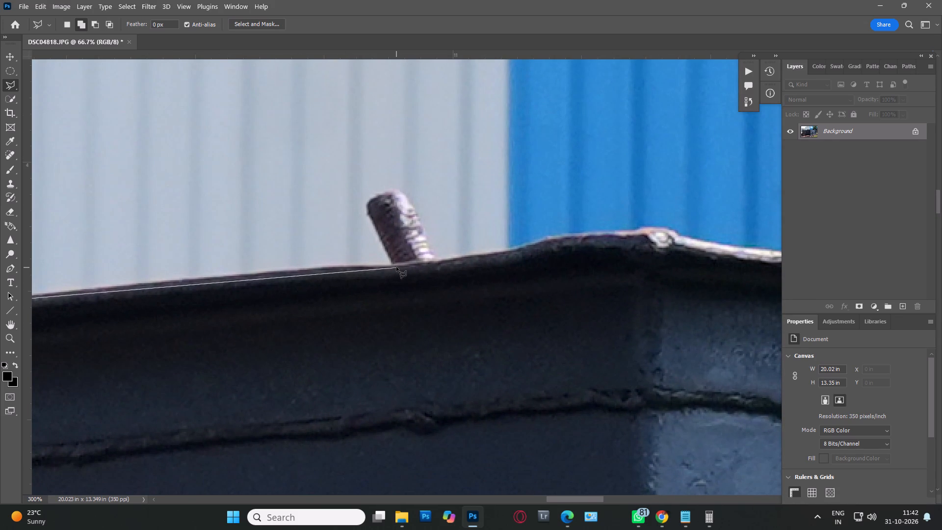
pyautogui.click(395, 266)
pyautogui.click(373, 221)
pyautogui.click(367, 207)
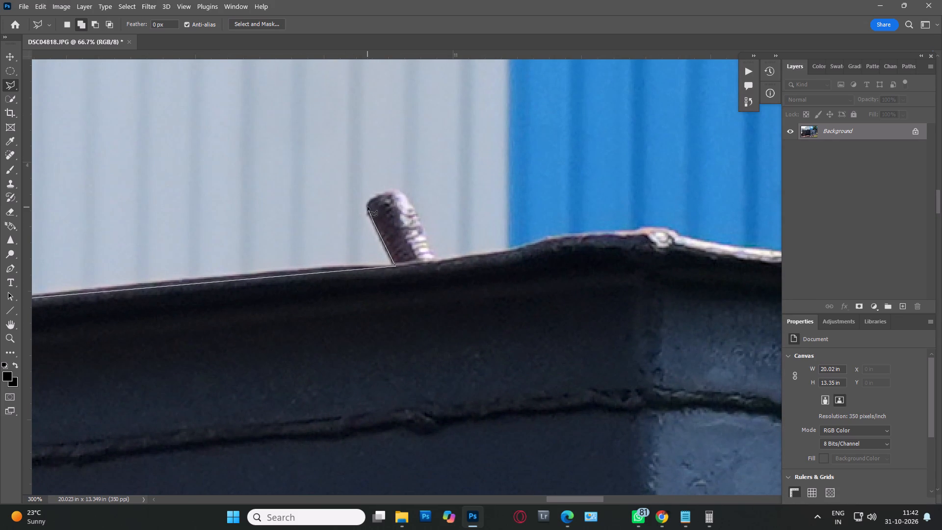
pyautogui.click(375, 198)
pyautogui.click(389, 191)
pyautogui.click(403, 192)
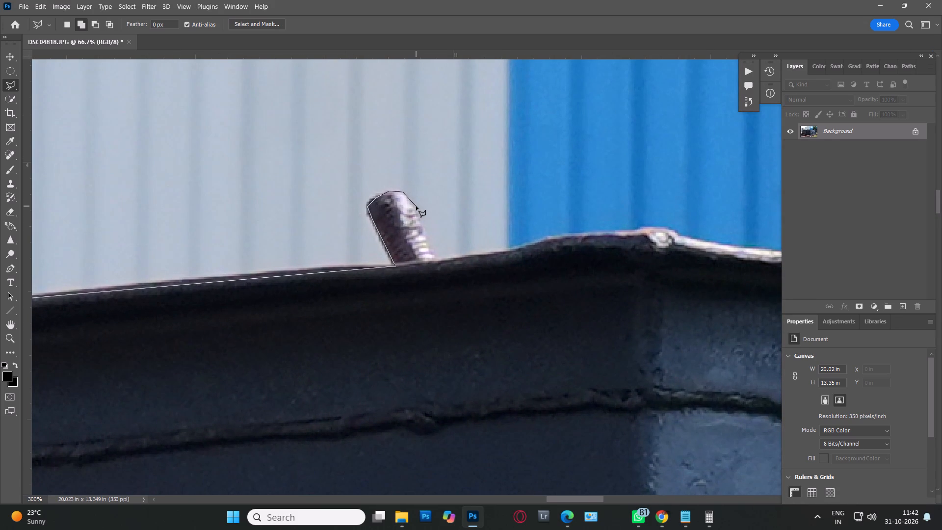
pyautogui.click(413, 205)
pyautogui.click(433, 260)
pyautogui.click(515, 248)
pyautogui.click(578, 237)
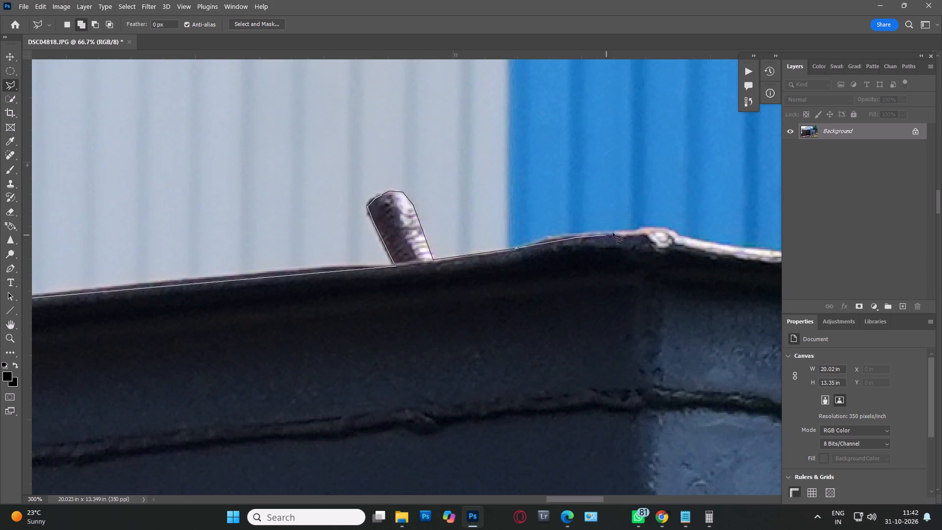
pyautogui.click(639, 233)
pyautogui.click(686, 237)
# Continue the lasso outline down the rim beyond the corner and around the first stud against the blue wall.
pyautogui.press('space')
pyautogui.press('space')
pyautogui.press('space')
pyautogui.press('space')
pyautogui.press('space')
pyautogui.press('space')
pyautogui.press('space')
pyautogui.press('space')
pyautogui.press('space')
pyautogui.press('space')
pyautogui.press('space')
pyautogui.press('space')
pyautogui.press('space')
pyautogui.press('space')
pyautogui.press('space')
pyautogui.press('space')
pyautogui.press('space')
pyautogui.press('space')
pyautogui.moveTo(730, 255); pyautogui.dragTo(362, 253)
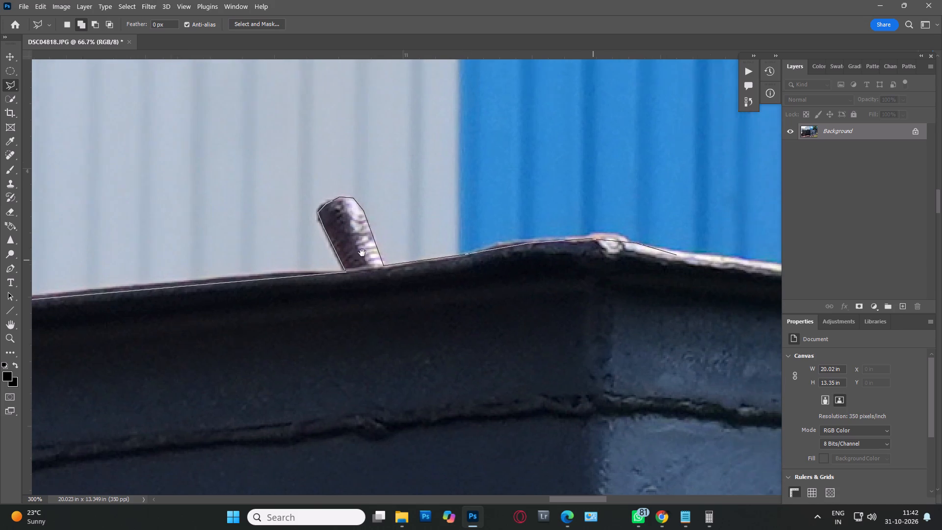
pyautogui.moveTo(362, 253); pyautogui.dragTo(198, 250)
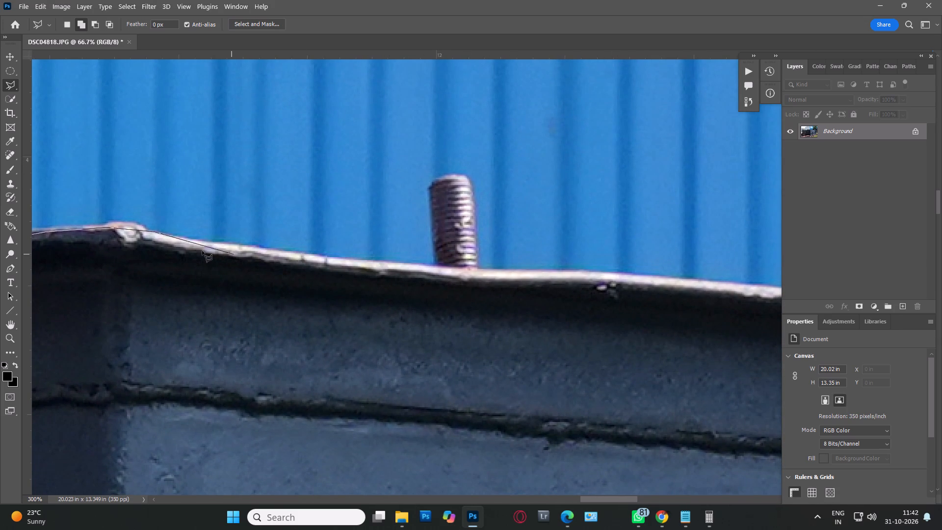
pyautogui.click(223, 243)
pyautogui.click(374, 262)
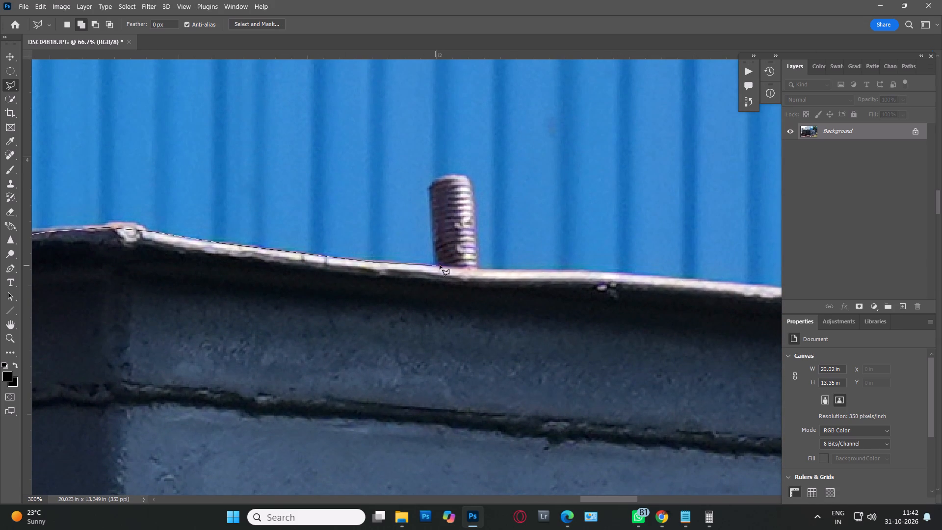
pyautogui.click(436, 266)
pyautogui.click(430, 211)
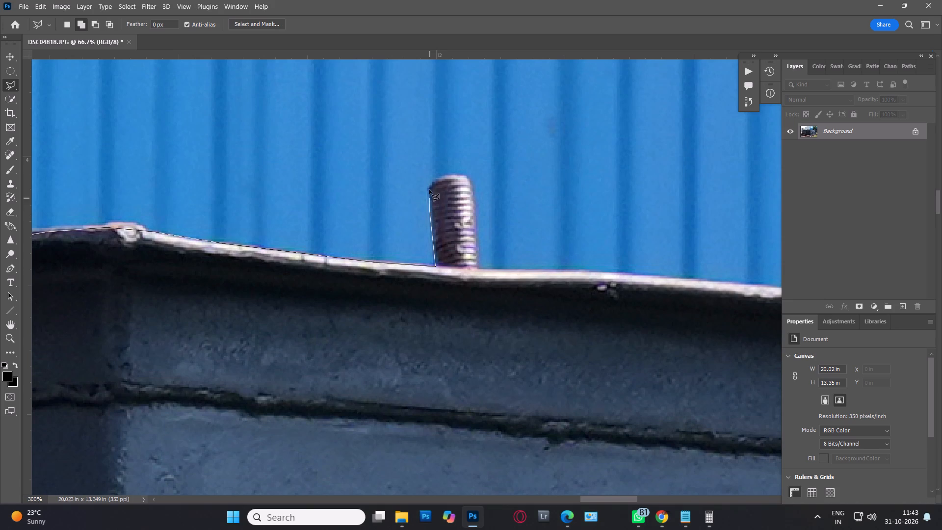
pyautogui.click(432, 184)
pyautogui.click(442, 179)
pyautogui.click(456, 176)
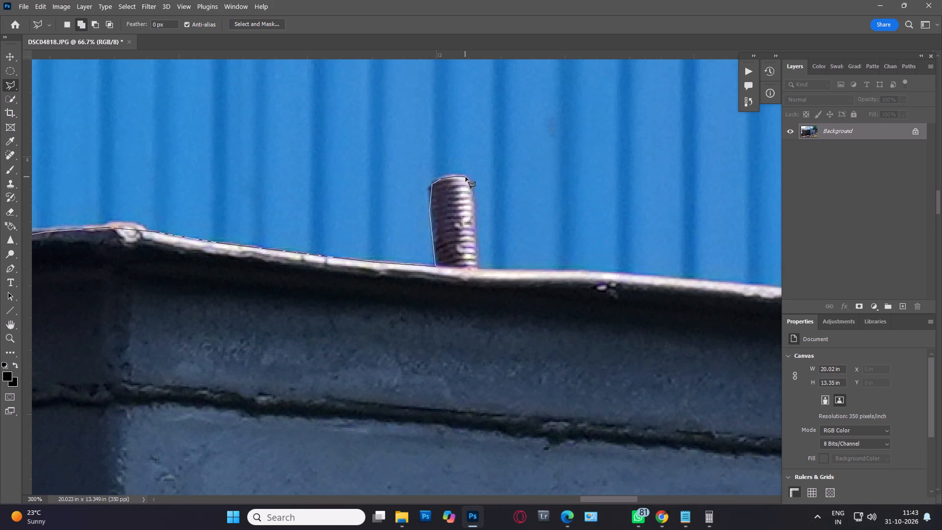
pyautogui.click(466, 177)
pyautogui.click(471, 190)
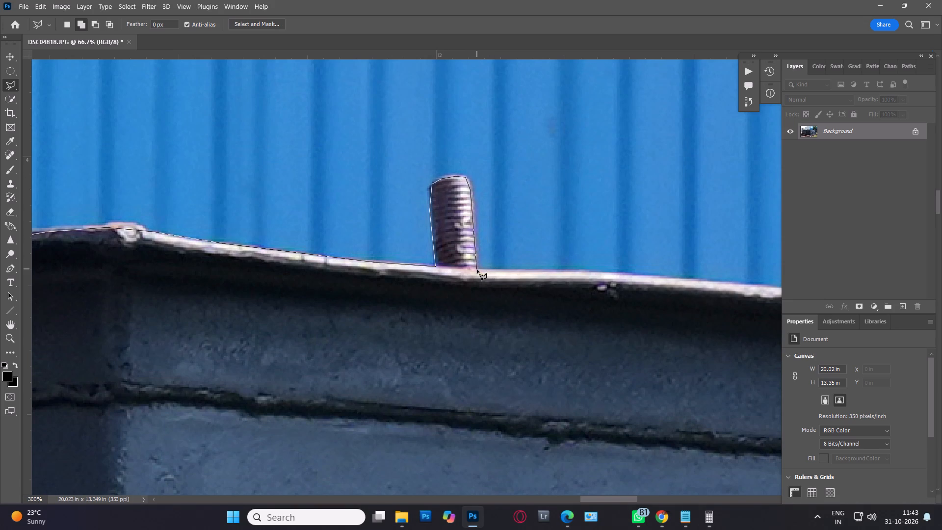
pyautogui.click(477, 269)
# Extend the lasso outline down the rim and around the second red stud against the blue wall.
pyautogui.press('space')
pyautogui.press('space')
pyautogui.press('space')
pyautogui.press('space')
pyautogui.press('space')
pyautogui.press('space')
pyautogui.press('space')
pyautogui.press('space')
pyautogui.press('space')
pyautogui.press('space')
pyautogui.press('space')
pyautogui.press('space')
pyautogui.press('space')
pyautogui.press('space')
pyautogui.press('space')
pyautogui.moveTo(704, 295); pyautogui.dragTo(238, 283)
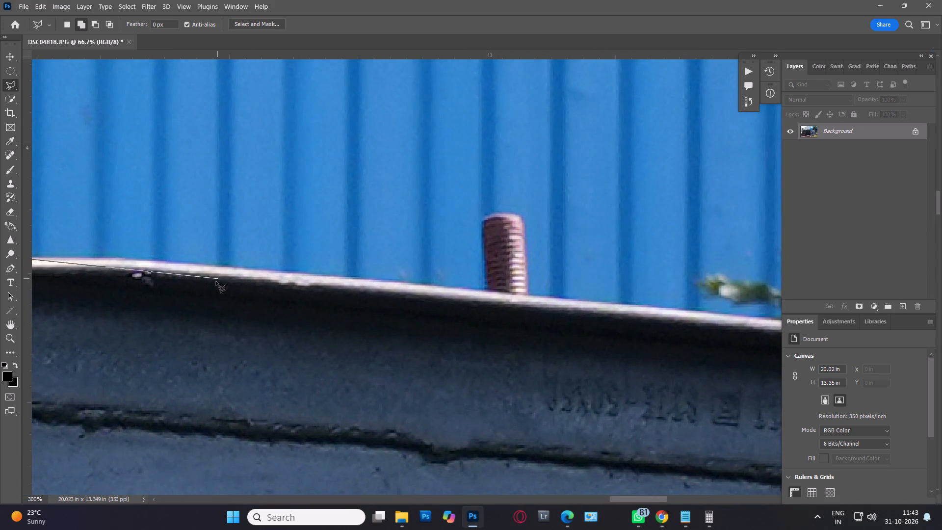
pyautogui.click(248, 269)
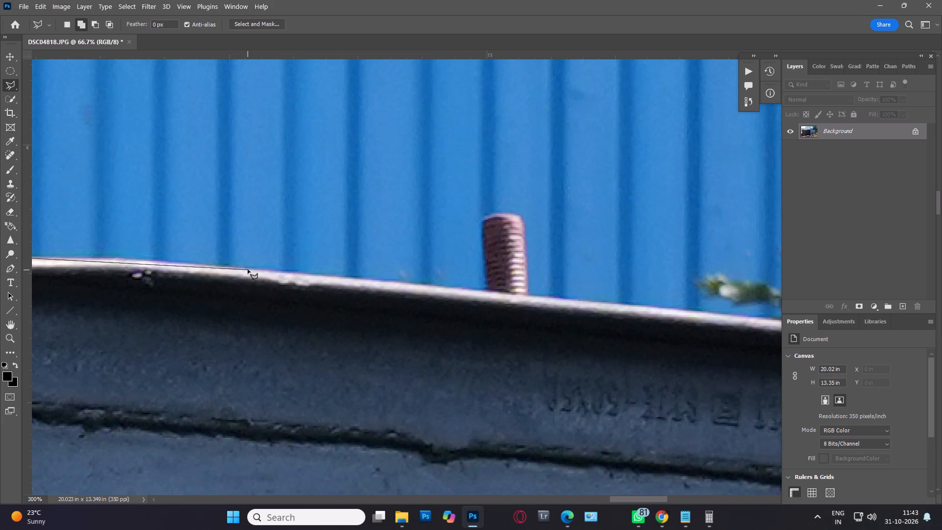
pyautogui.click(489, 291)
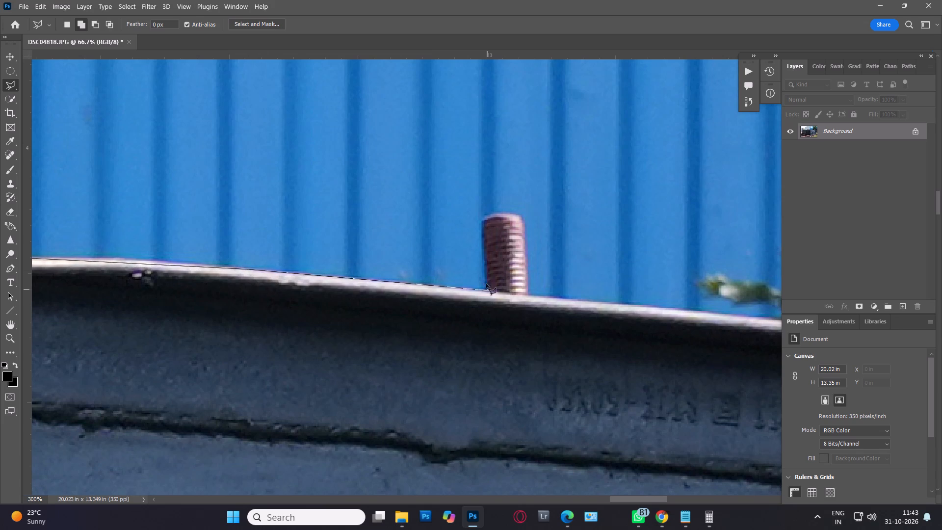
pyautogui.click(486, 250)
pyautogui.click(486, 227)
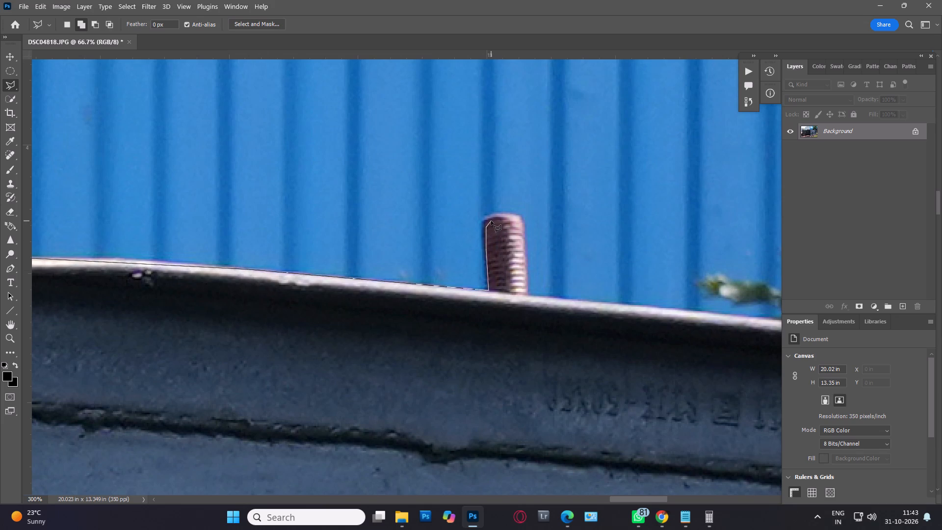
pyautogui.click(491, 221)
pyautogui.click(504, 216)
pyautogui.click(520, 219)
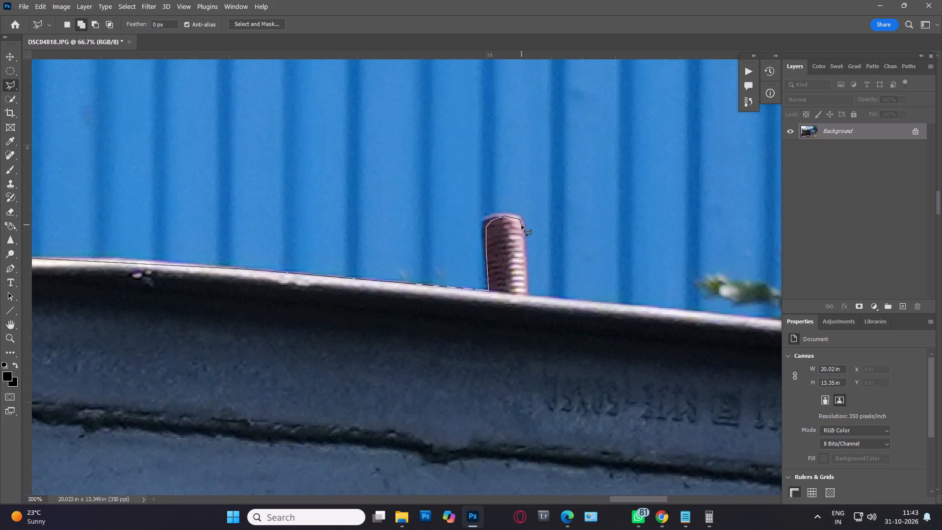
pyautogui.click(524, 227)
pyautogui.click(527, 295)
# Continue the lasso outline along the rim and around the stud standing in front of the first leafy branches.
pyautogui.press('space')
pyautogui.press('space')
pyautogui.press('space')
pyautogui.press('space')
pyautogui.press('space')
pyautogui.press('space')
pyautogui.press('space')
pyautogui.press('space')
pyautogui.press('space')
pyautogui.press('space')
pyautogui.press('space')
pyautogui.press('space')
pyautogui.press('space')
pyautogui.press('space')
pyautogui.press('space')
pyautogui.press('space')
pyautogui.press('space')
pyautogui.press('space')
pyautogui.press('space')
pyautogui.press('space')
pyautogui.moveTo(633, 315); pyautogui.dragTo(301, 300)
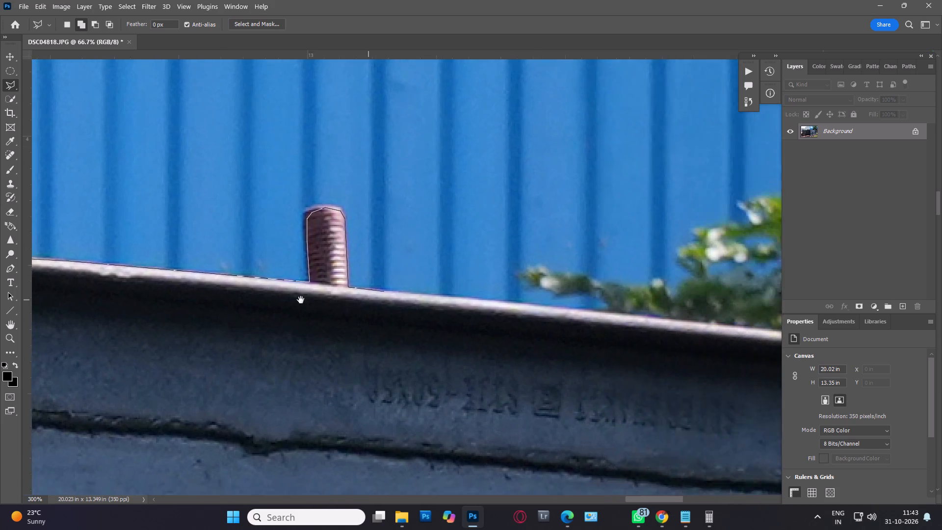
pyautogui.moveTo(301, 300); pyautogui.dragTo(207, 294)
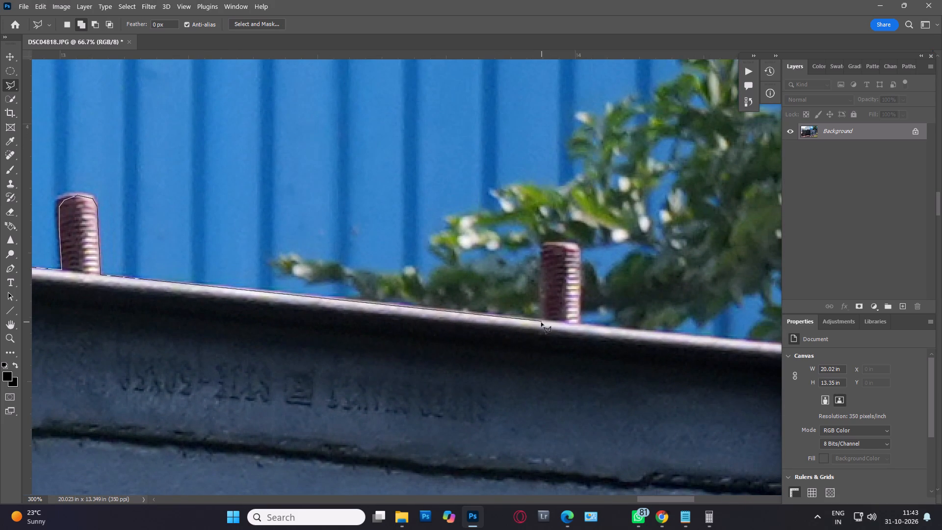
pyautogui.click(543, 320)
pyautogui.click(543, 262)
pyautogui.click(543, 247)
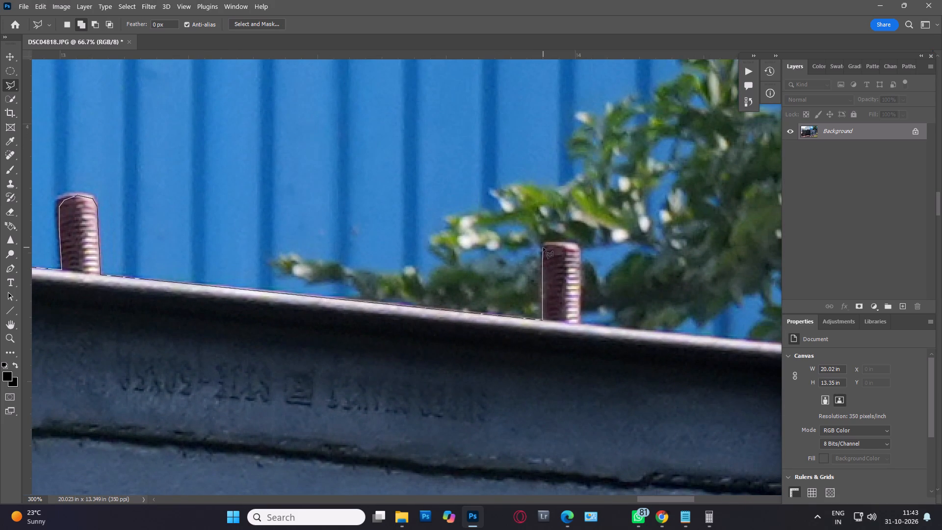
pyautogui.click(548, 244)
pyautogui.click(563, 243)
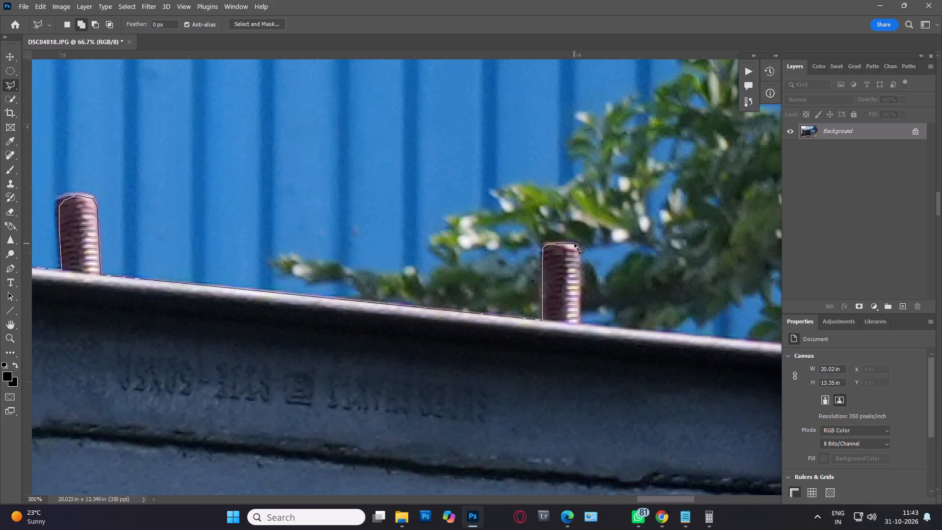
pyautogui.click(575, 245)
pyautogui.click(578, 252)
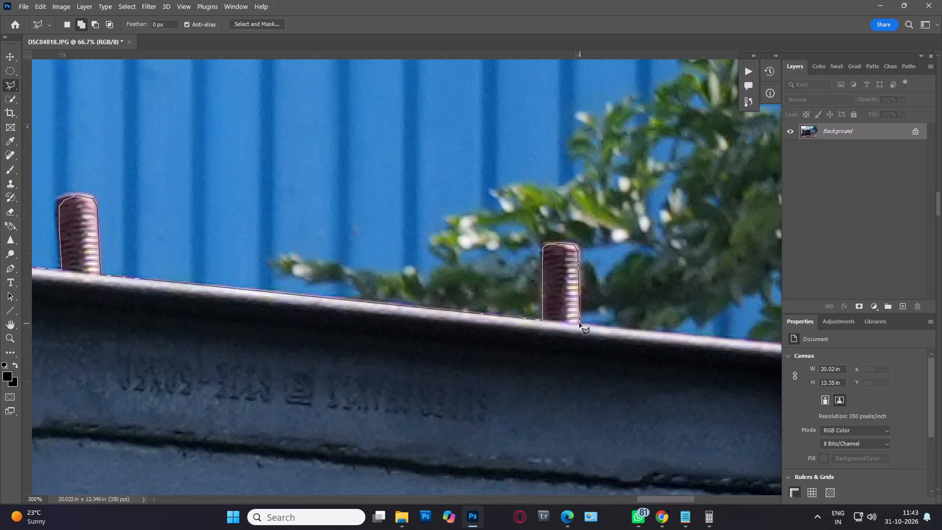
pyautogui.click(579, 325)
# Extend the lasso outline along the rim past the vertical stiffener and around the red stud just beyond it.
pyautogui.press('space')
pyautogui.press('space')
pyautogui.press('space')
pyautogui.press('space')
pyautogui.press('space')
pyautogui.press('space')
pyautogui.press('space')
pyautogui.press('space')
pyautogui.press('space')
pyautogui.press('space')
pyautogui.press('space')
pyautogui.press('space')
pyautogui.press('space')
pyautogui.press('space')
pyautogui.press('space')
pyautogui.press('space')
pyautogui.press('space')
pyautogui.press('space')
pyautogui.moveTo(638, 336); pyautogui.dragTo(224, 291)
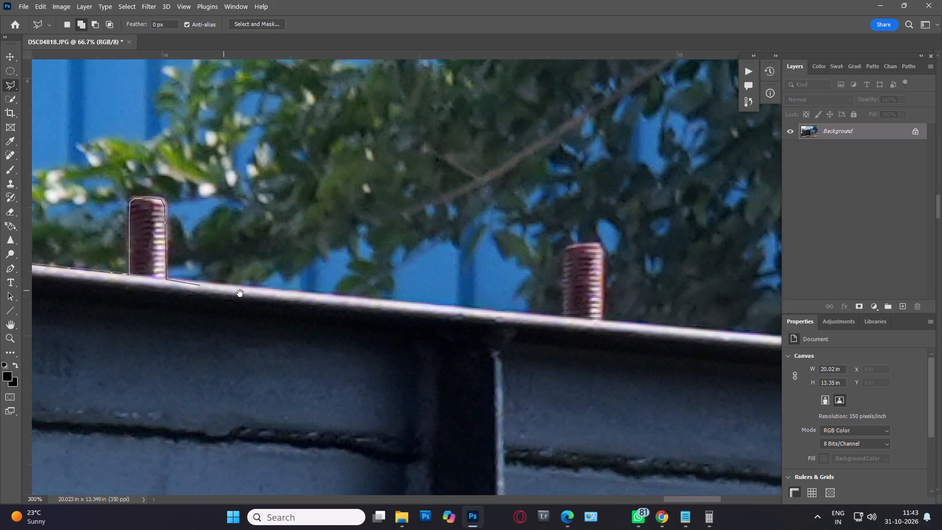
pyautogui.click(563, 318)
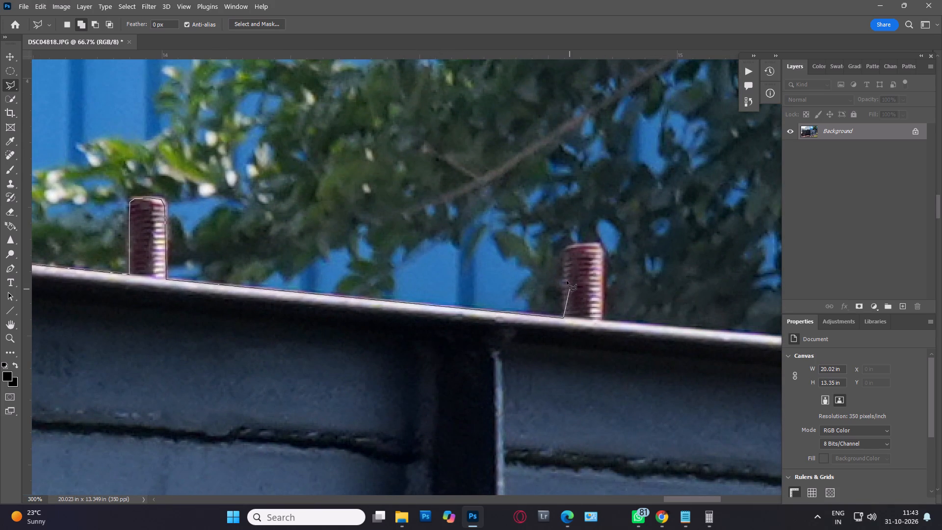
pyautogui.click(564, 276)
pyautogui.click(566, 254)
pyautogui.click(569, 248)
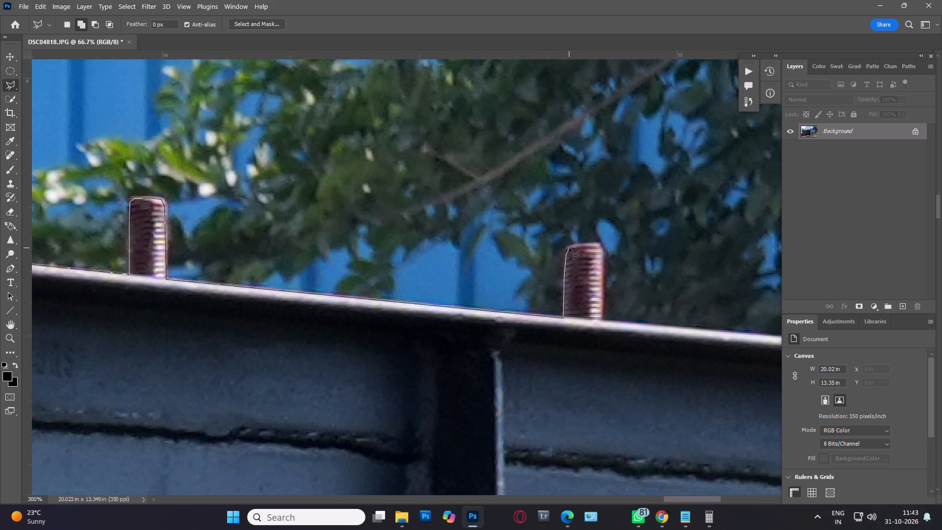
pyautogui.click(578, 246)
pyautogui.click(594, 243)
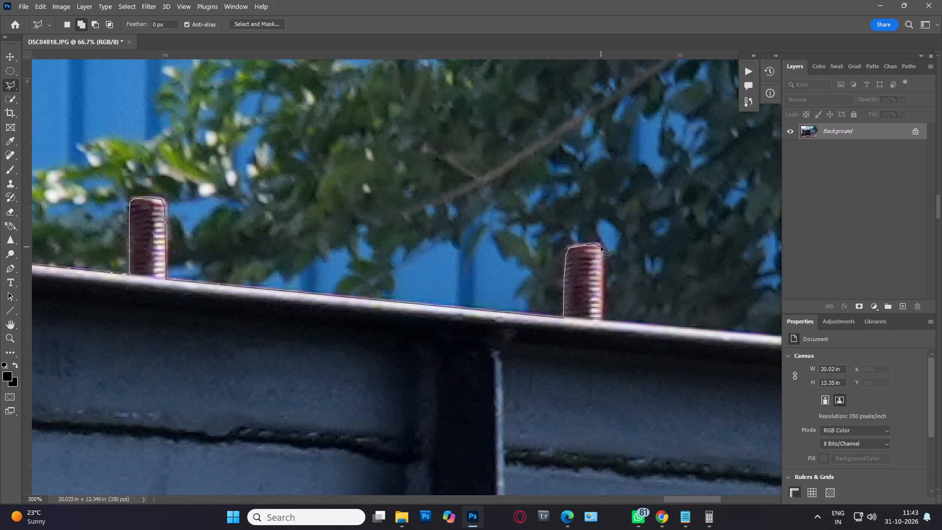
pyautogui.click(601, 247)
pyautogui.click(601, 269)
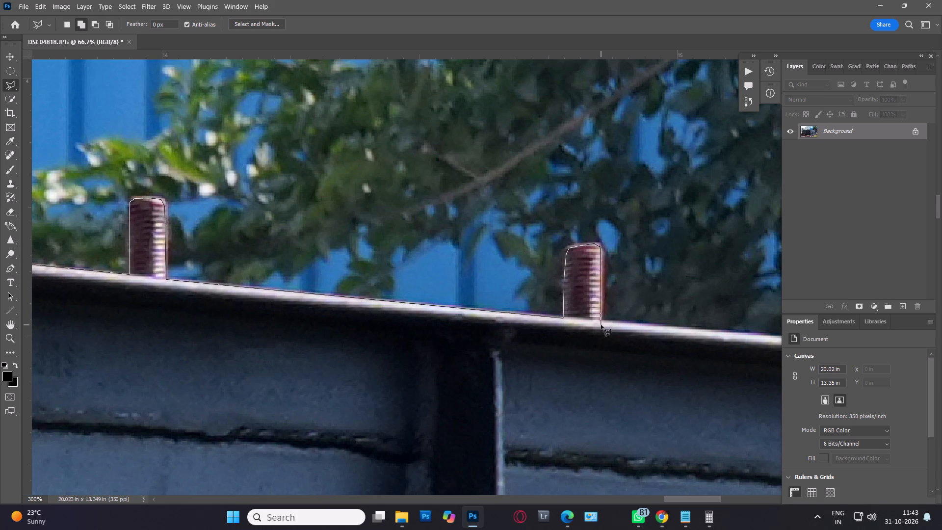
pyautogui.click(601, 319)
# Continue the lasso outline along the rim and around the taller stud of the close pair against the dark foliage.
pyautogui.press('space')
pyautogui.press('space')
pyautogui.press('space')
pyautogui.press('space')
pyautogui.press('space')
pyautogui.press('space')
pyautogui.press('space')
pyautogui.press('space')
pyautogui.press('space')
pyautogui.press('space')
pyautogui.press('space')
pyautogui.press('space')
pyautogui.press('space')
pyautogui.press('space')
pyautogui.press('space')
pyautogui.press('space')
pyautogui.moveTo(699, 331); pyautogui.dragTo(122, 267)
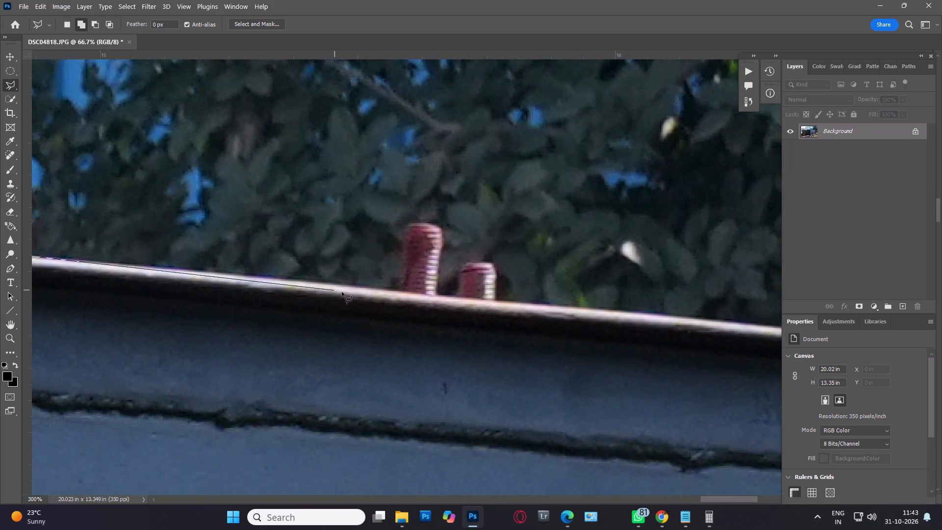
pyautogui.moveTo(404, 291); pyautogui.dragTo(404, 286)
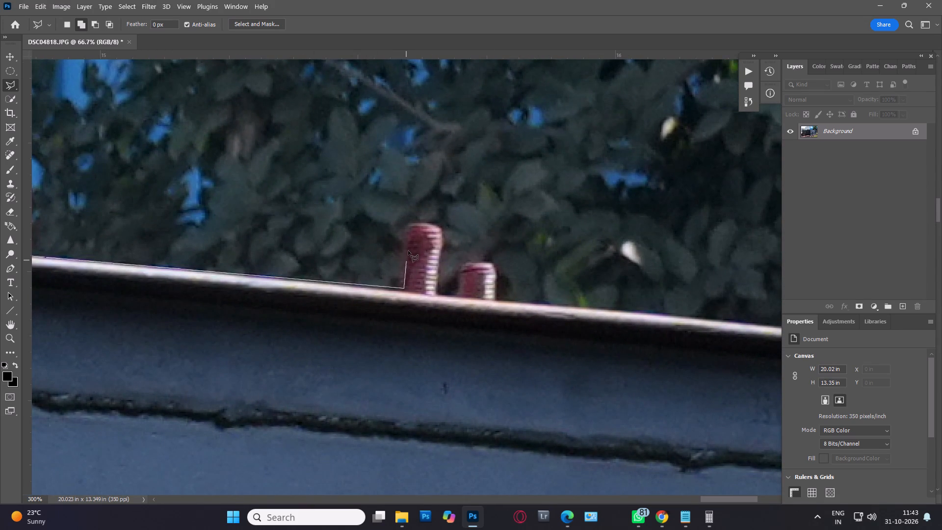
pyautogui.click(408, 236)
pyautogui.click(412, 228)
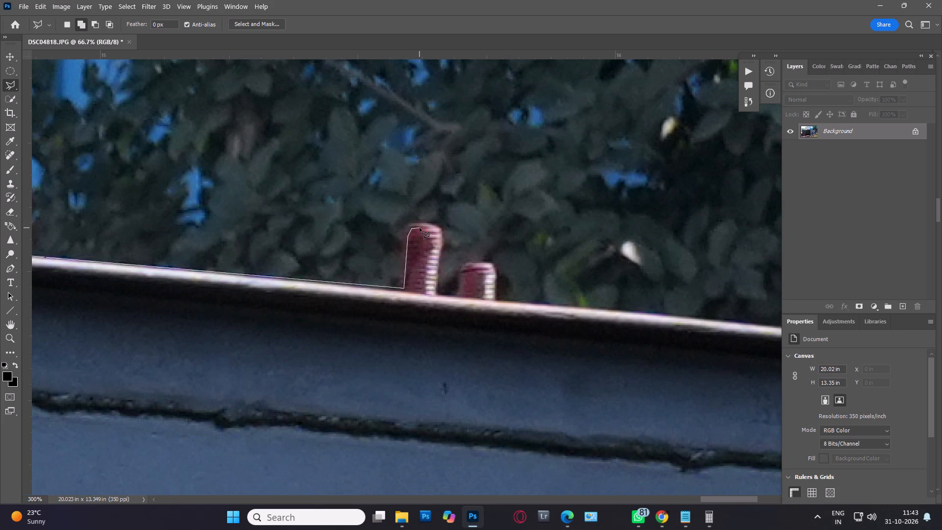
pyautogui.click(420, 225)
pyautogui.click(432, 226)
pyautogui.click(440, 231)
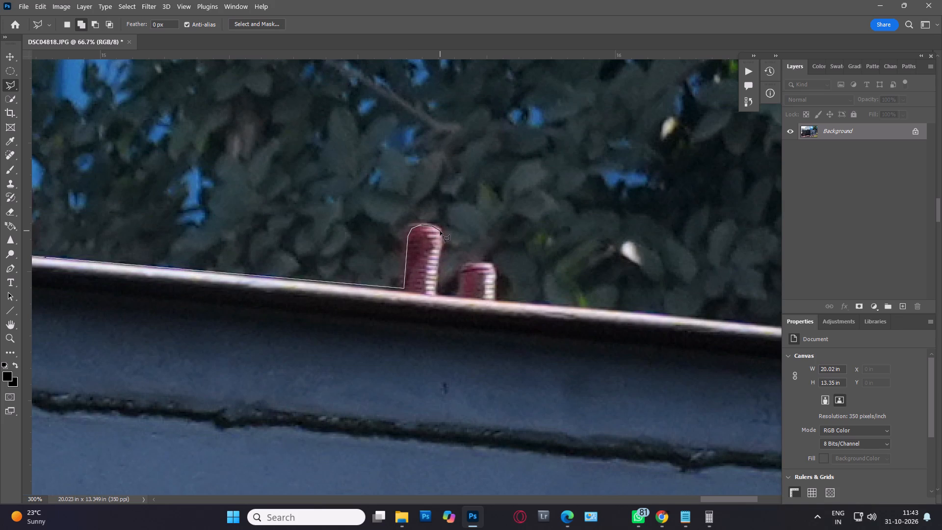
pyautogui.click(442, 242)
pyautogui.click(435, 296)
# Extend the lasso outline across the short gap and around the shorter stud of the pair.
pyautogui.click(460, 297)
pyautogui.click(461, 272)
pyautogui.click(466, 267)
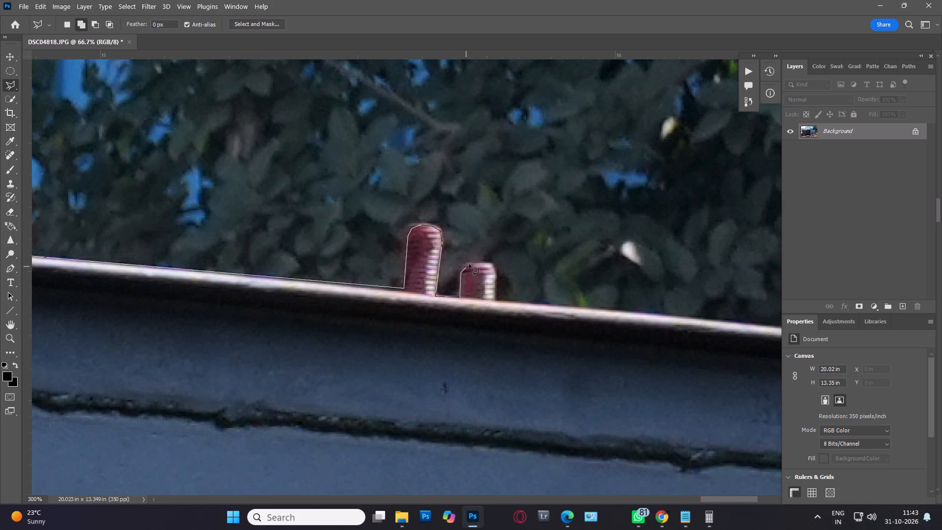
pyautogui.click(478, 263)
pyautogui.click(488, 264)
pyautogui.click(494, 268)
pyautogui.click(494, 300)
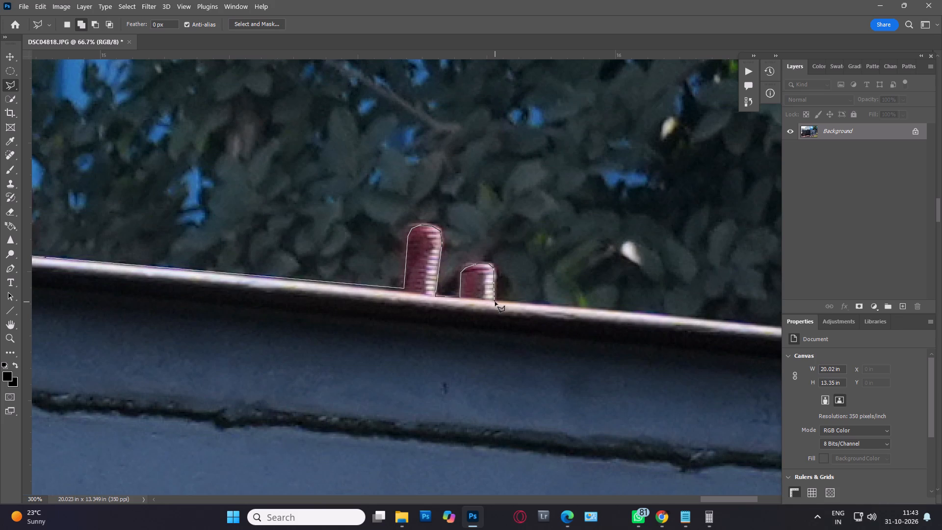
pyautogui.click(495, 302)
# Continue the lasso outline along the rim and around the single upright stud before the next vertical stiffener.
pyautogui.press('space')
pyautogui.press('space')
pyautogui.press('space')
pyautogui.press('space')
pyautogui.press('space')
pyautogui.press('space')
pyautogui.press('space')
pyautogui.press('space')
pyautogui.press('space')
pyautogui.press('space')
pyautogui.press('space')
pyautogui.press('space')
pyautogui.press('space')
pyautogui.press('space')
pyautogui.press('space')
pyautogui.press('space')
pyautogui.press('space')
pyautogui.moveTo(633, 319); pyautogui.dragTo(73, 268)
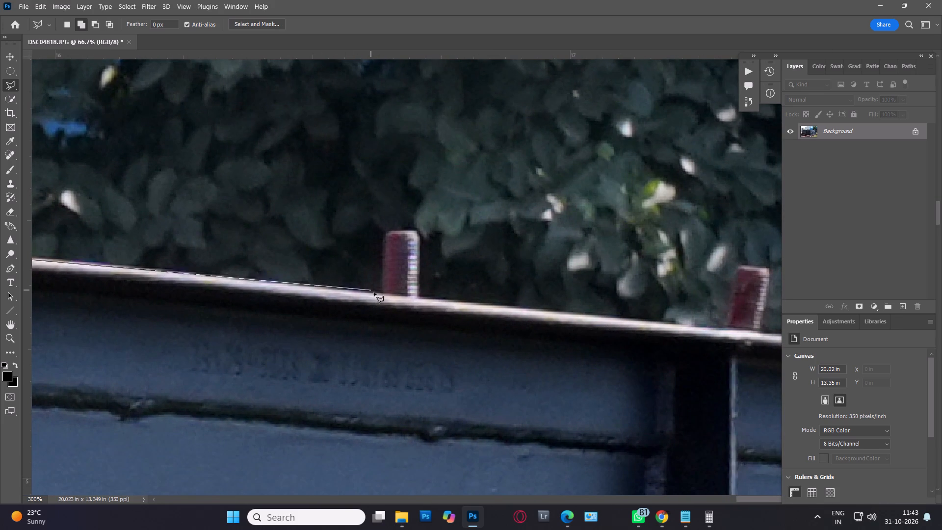
pyautogui.click(383, 295)
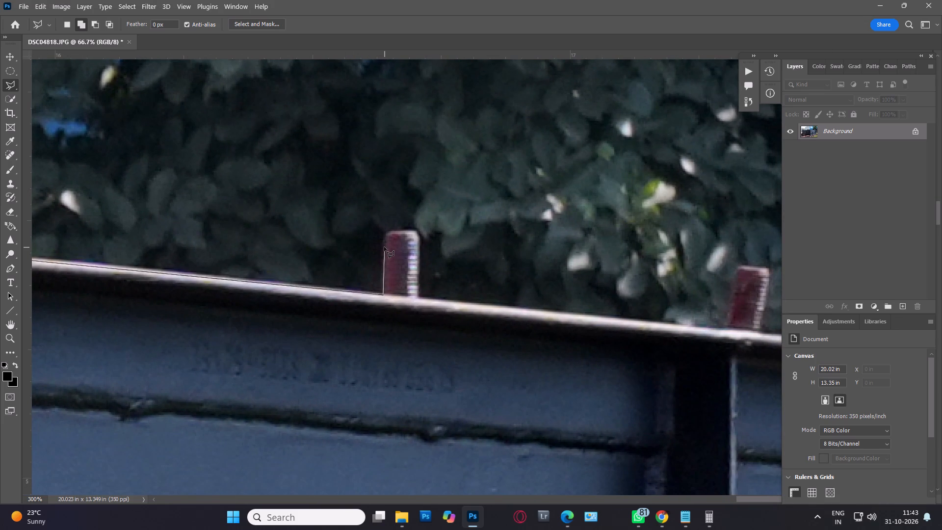
pyautogui.click(384, 247)
pyautogui.click(389, 238)
pyautogui.click(399, 233)
pyautogui.click(411, 232)
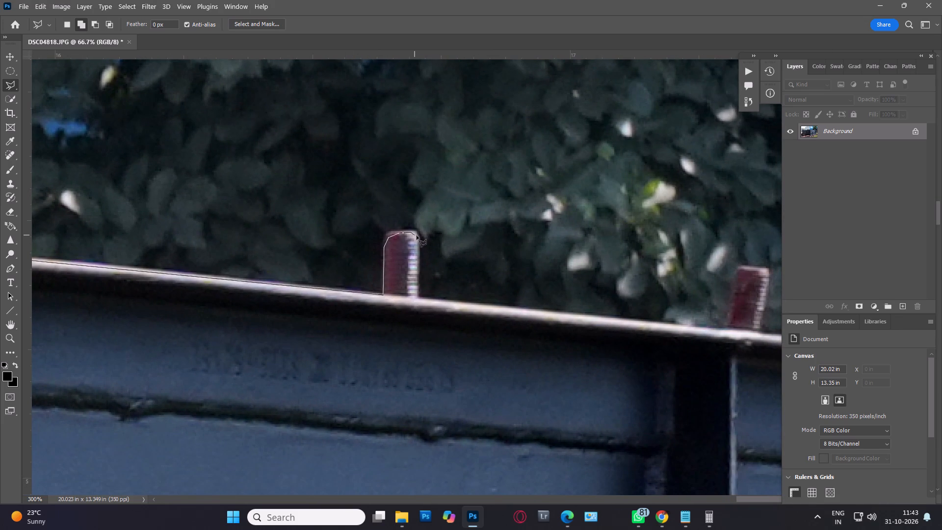
pyautogui.click(418, 236)
pyautogui.click(418, 299)
# Extend the lasso outline along the rim and around the leaning red stud above the vertical stiffener.
pyautogui.press('space')
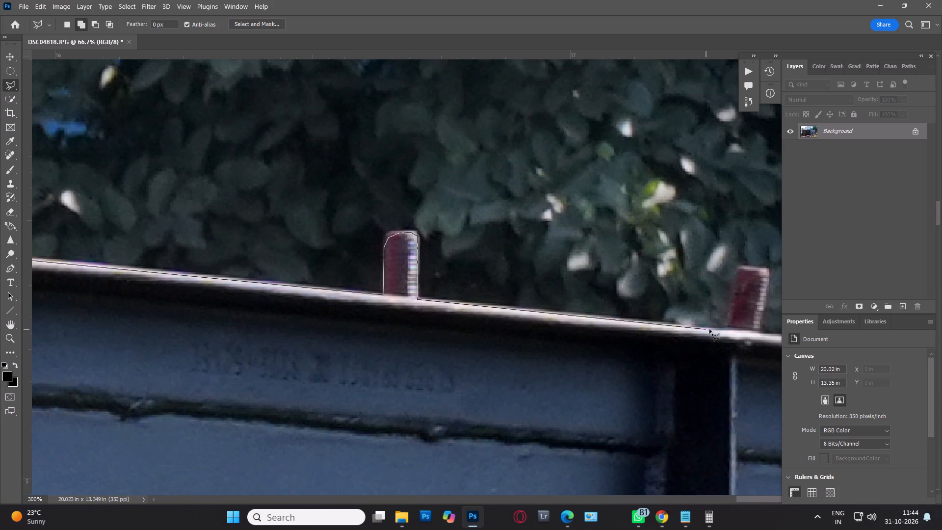
pyautogui.click(713, 330)
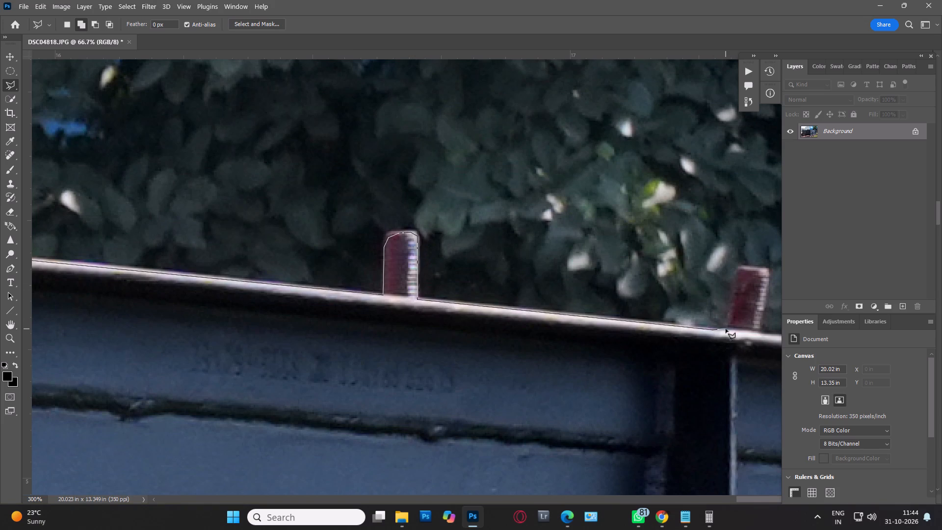
pyautogui.click(726, 329)
pyautogui.click(733, 299)
pyautogui.click(737, 275)
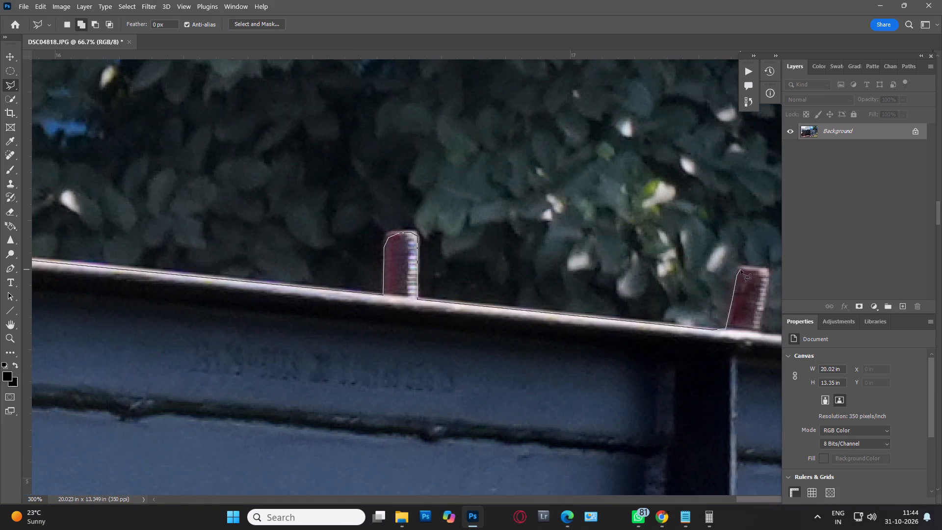
pyautogui.click(741, 269)
pyautogui.click(751, 267)
pyautogui.click(763, 268)
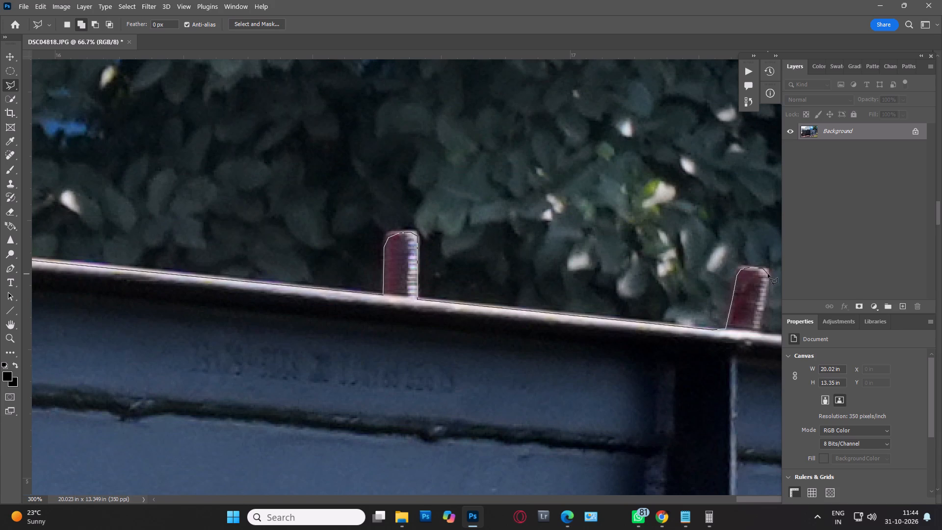
pyautogui.click(768, 274)
pyautogui.click(760, 326)
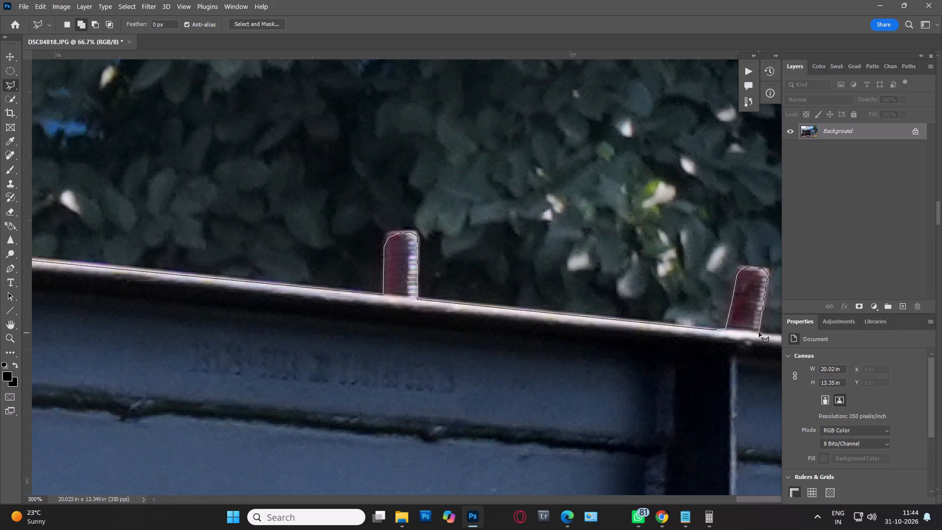
# Extend the lasso outline from the leaning stud's base along the rim and around the next upright red stud.
pyautogui.click(759, 333)
pyautogui.press('space')
pyautogui.press('space')
pyautogui.press('space')
pyautogui.press('space')
pyautogui.press('space')
pyautogui.press('space')
pyautogui.press('space')
pyautogui.press('space')
pyautogui.press('space')
pyautogui.press('space')
pyautogui.press('space')
pyautogui.press('space')
pyautogui.press('space')
pyautogui.press('space')
pyautogui.press('space')
pyautogui.press('space')
pyautogui.moveTo(753, 343); pyautogui.dragTo(114, 302)
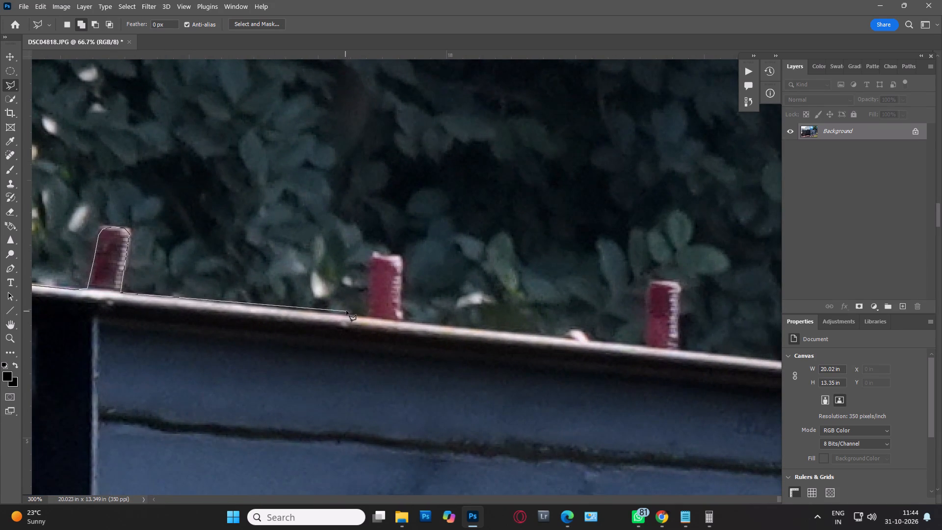
pyautogui.click(367, 318)
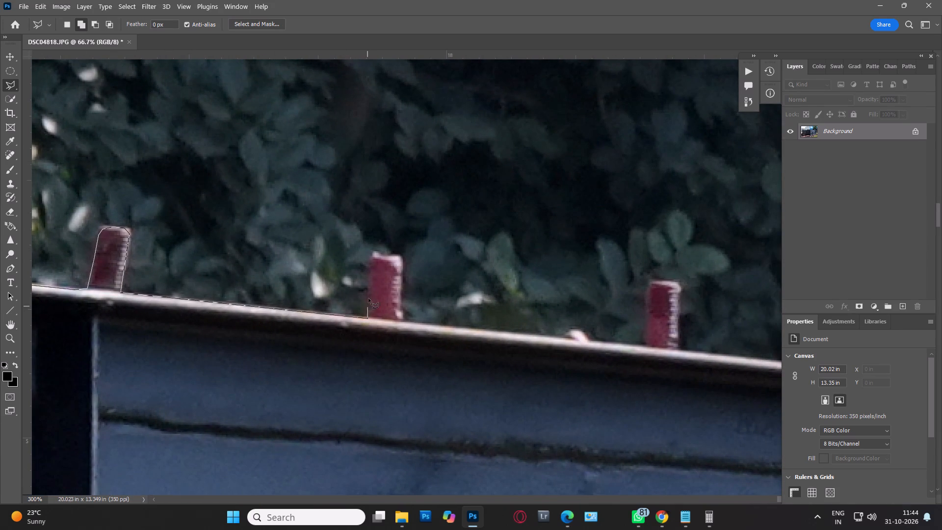
pyautogui.click(370, 288)
pyautogui.click(373, 267)
pyautogui.click(381, 257)
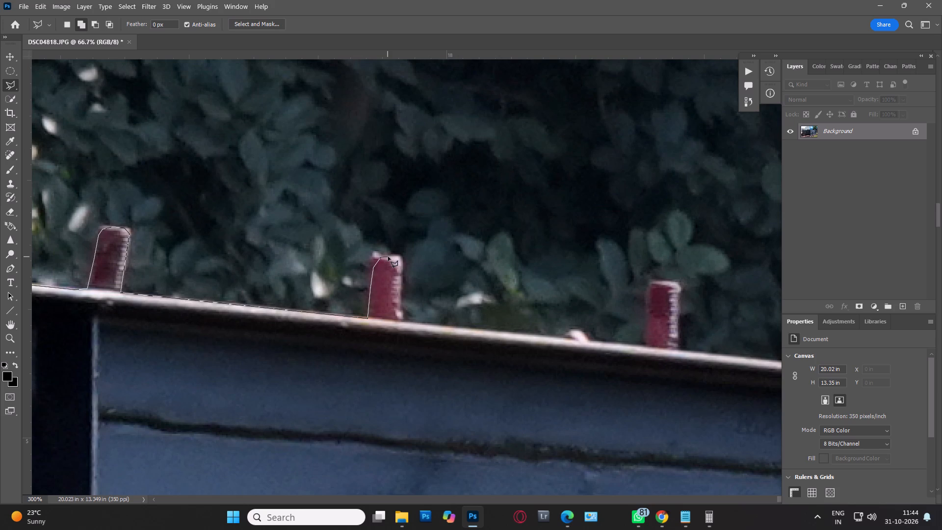
pyautogui.click(389, 256)
pyautogui.click(398, 256)
pyautogui.click(401, 263)
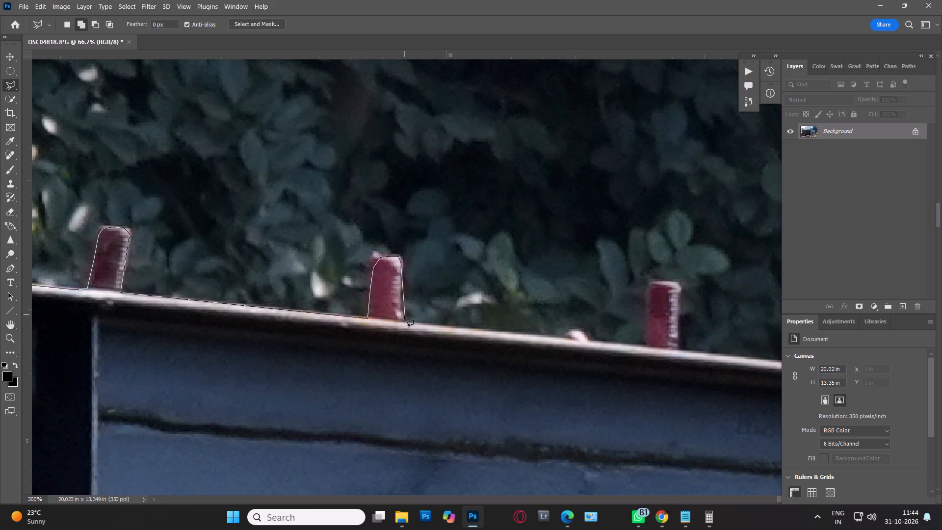
pyautogui.click(399, 322)
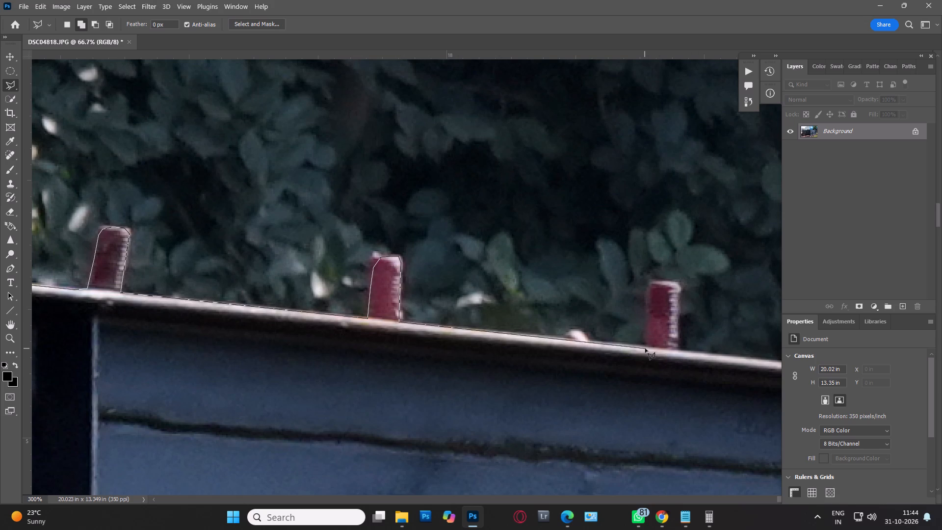
# Continue the lasso outline along the rim and around the last red stud before the brick wall.
pyautogui.click(648, 347)
pyautogui.click(649, 309)
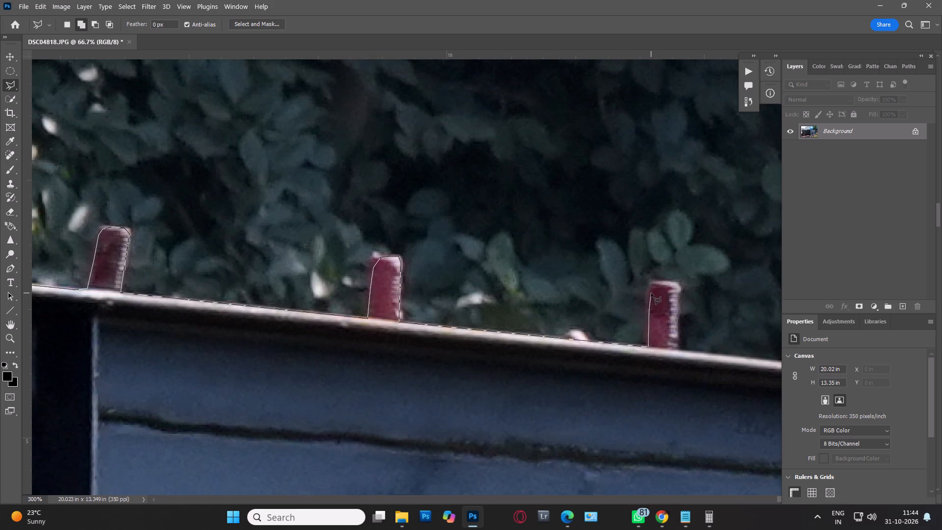
pyautogui.click(652, 292)
pyautogui.click(657, 285)
pyautogui.click(672, 285)
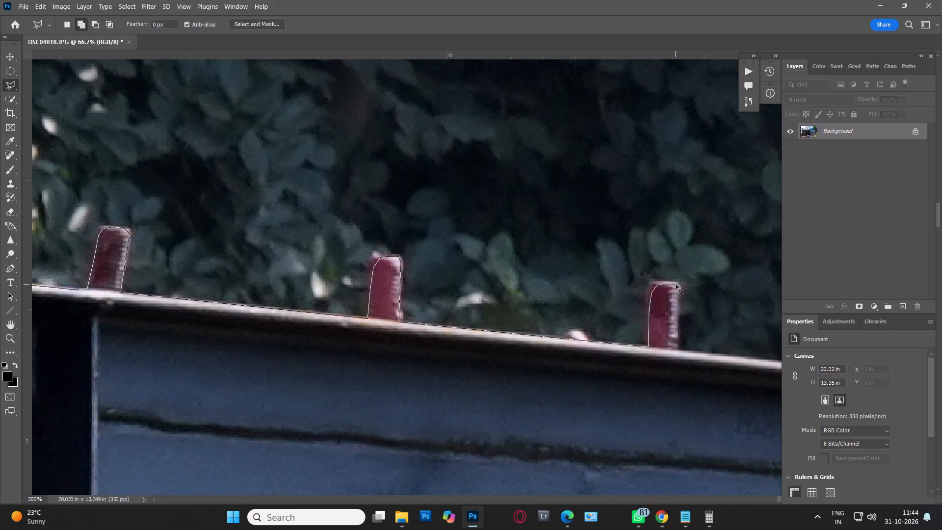
pyautogui.click(679, 288)
pyautogui.click(677, 350)
# Extend the lasso outline along the rim to its overhanging tip and back underneath to the tank wall's edge.
pyautogui.press('space')
pyautogui.press('space')
pyautogui.press('space')
pyautogui.press('space')
pyautogui.press('space')
pyautogui.press('space')
pyautogui.press('space')
pyautogui.press('space')
pyautogui.press('space')
pyautogui.press('space')
pyautogui.press('space')
pyautogui.press('space')
pyautogui.press('space')
pyautogui.press('space')
pyautogui.press('space')
pyautogui.press('space')
pyautogui.press('space')
pyautogui.press('space')
pyautogui.moveTo(725, 354); pyautogui.dragTo(132, 288)
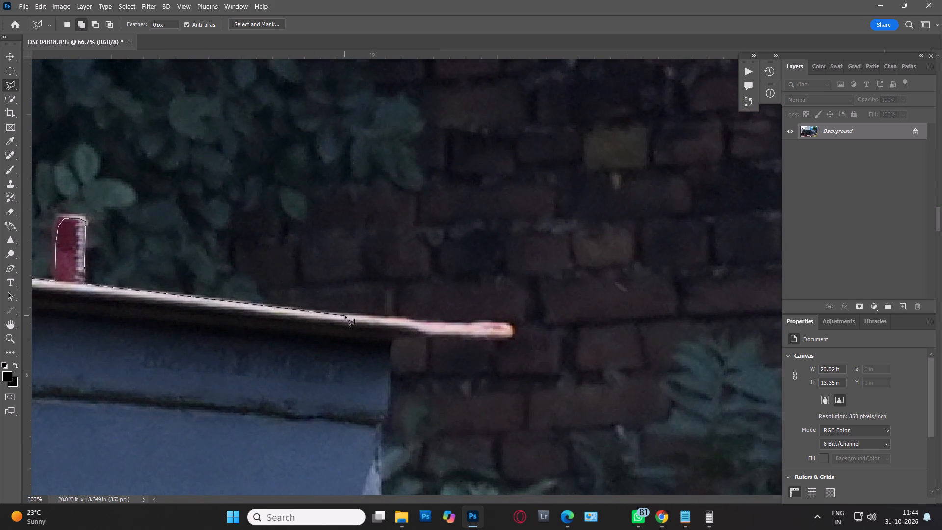
pyautogui.click(347, 314)
pyautogui.click(440, 324)
pyautogui.click(503, 325)
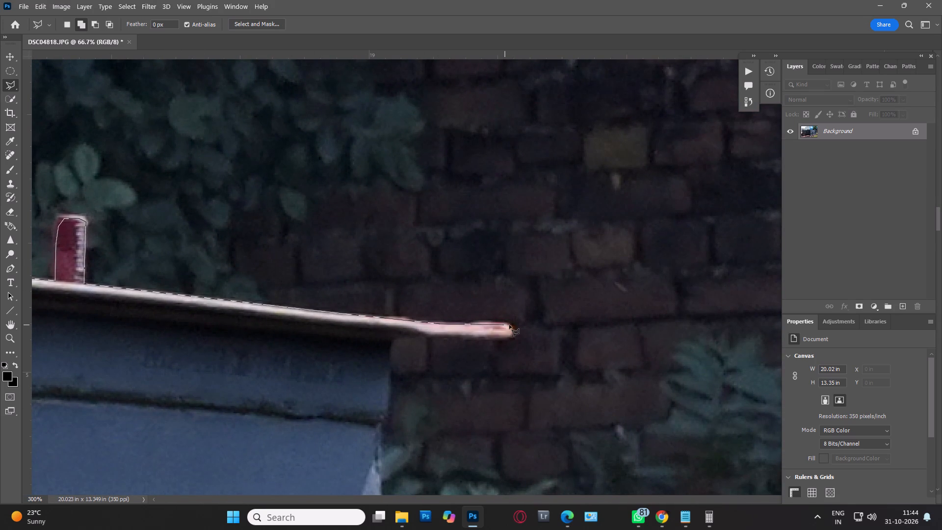
pyautogui.click(511, 327)
pyautogui.click(511, 331)
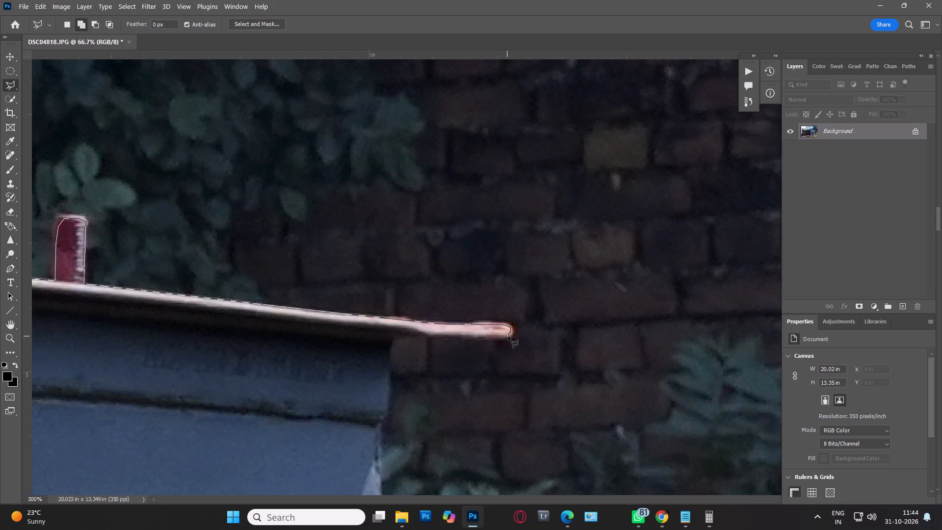
pyautogui.click(509, 336)
pyautogui.click(429, 337)
pyautogui.click(391, 338)
# Carry the lasso outline down the tank's end edge and around the upper flange tip of the mid-height channel.
pyautogui.moveTo(390, 363); pyautogui.dragTo(390, 368)
pyautogui.click(386, 415)
pyautogui.click(380, 445)
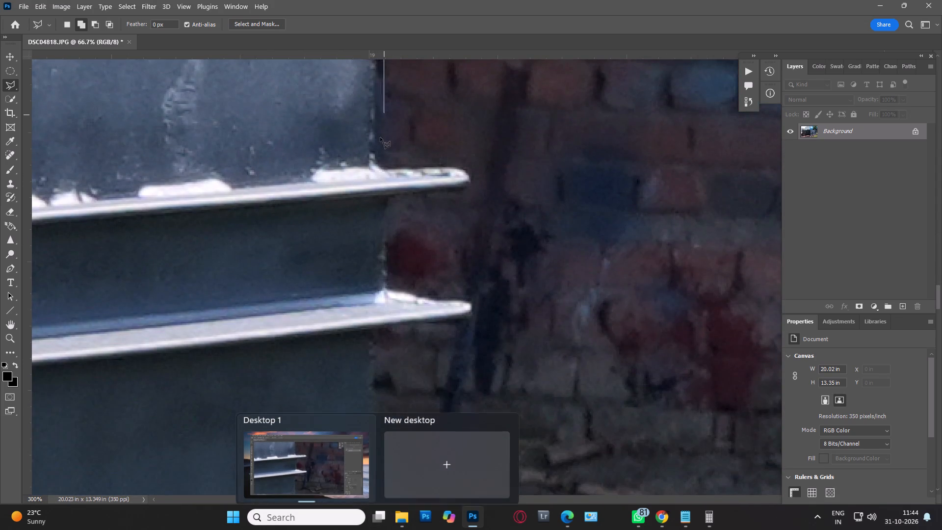
pyautogui.click(372, 166)
pyautogui.click(382, 171)
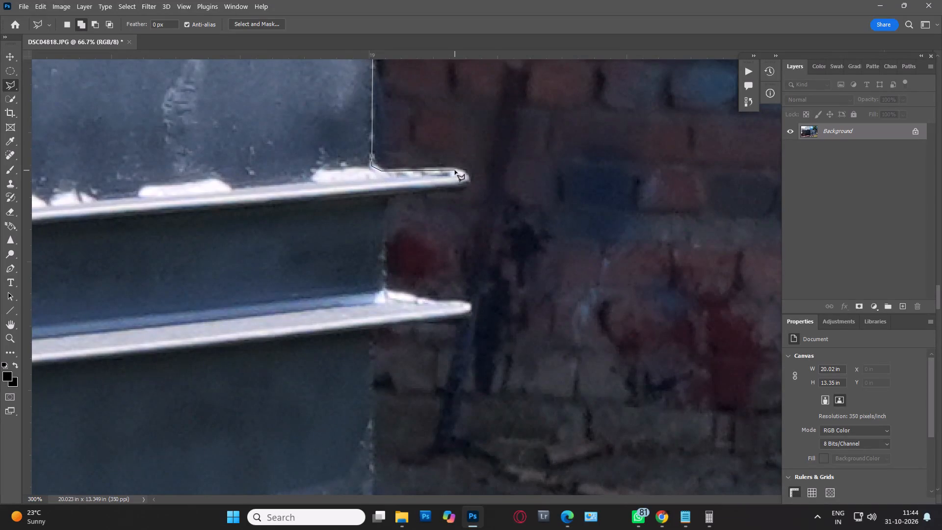
pyautogui.click(455, 170)
pyautogui.click(466, 173)
pyautogui.click(470, 183)
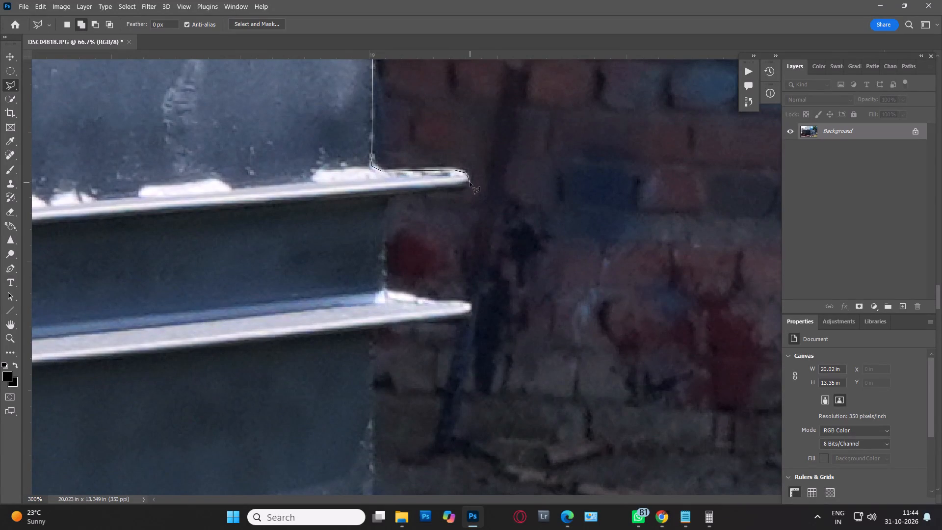
pyautogui.click(465, 185)
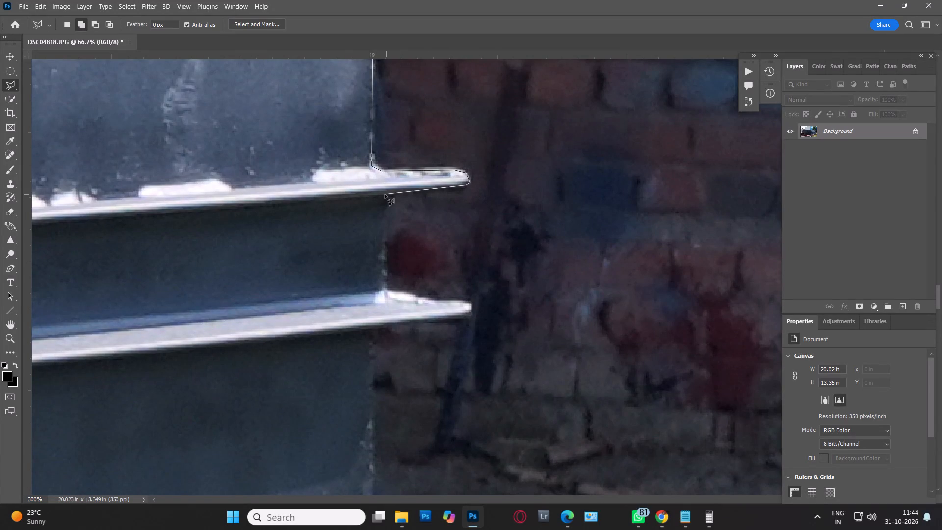
pyautogui.click(385, 194)
# Continue the lasso outline down the channel web and around its lower flange tip back to the tank wall.
pyautogui.click(387, 292)
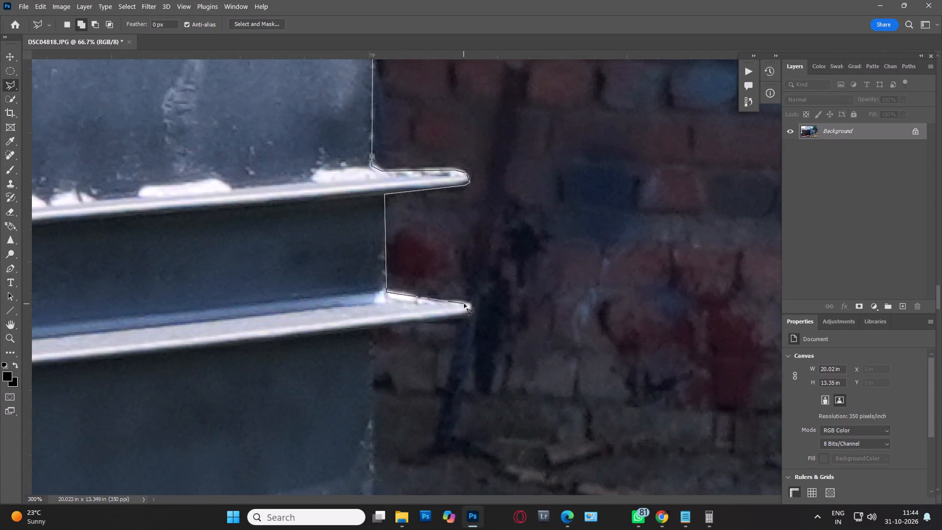
pyautogui.click(465, 304)
pyautogui.click(472, 309)
pyautogui.click(471, 317)
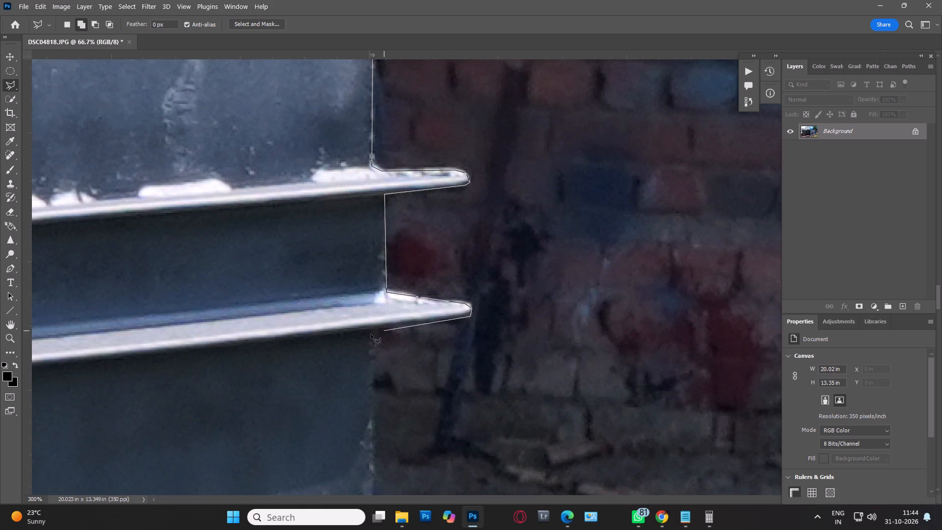
pyautogui.click(373, 330)
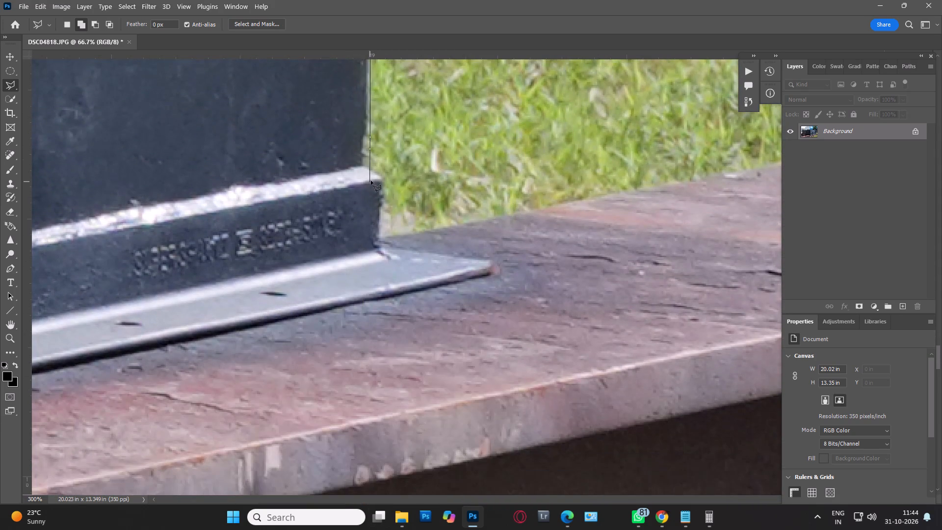
# Extend the lasso outline down the wall, around the base angle's end, and along the bottom edge to the tank's near corner.
pyautogui.click(363, 161)
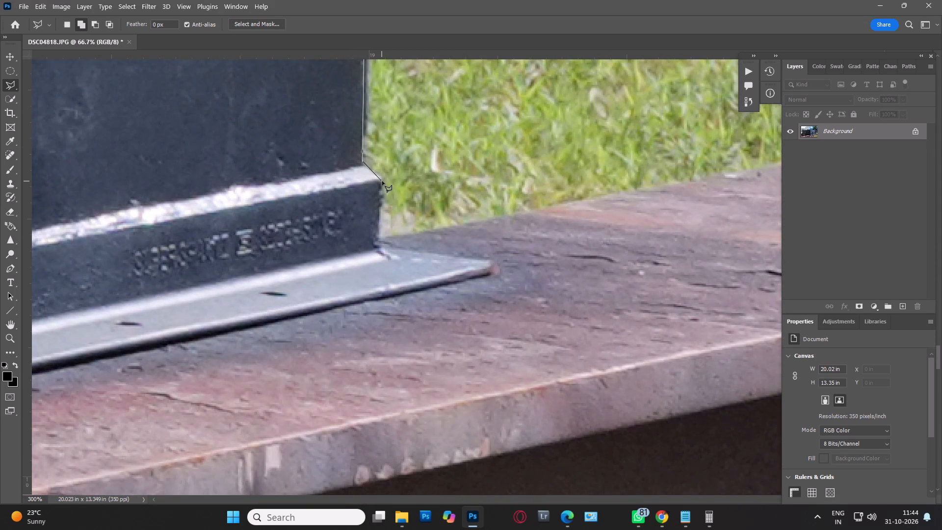
pyautogui.click(382, 181)
pyautogui.click(378, 243)
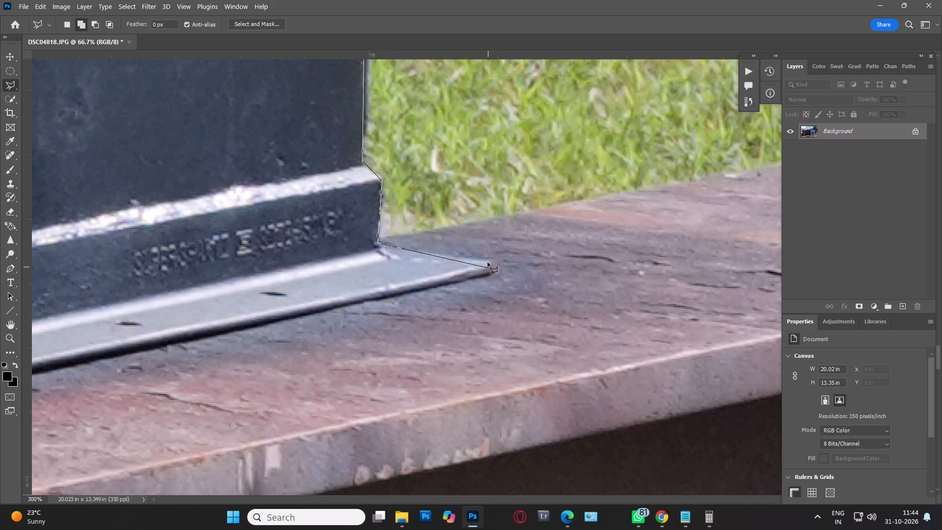
pyautogui.click(488, 262)
pyautogui.click(491, 269)
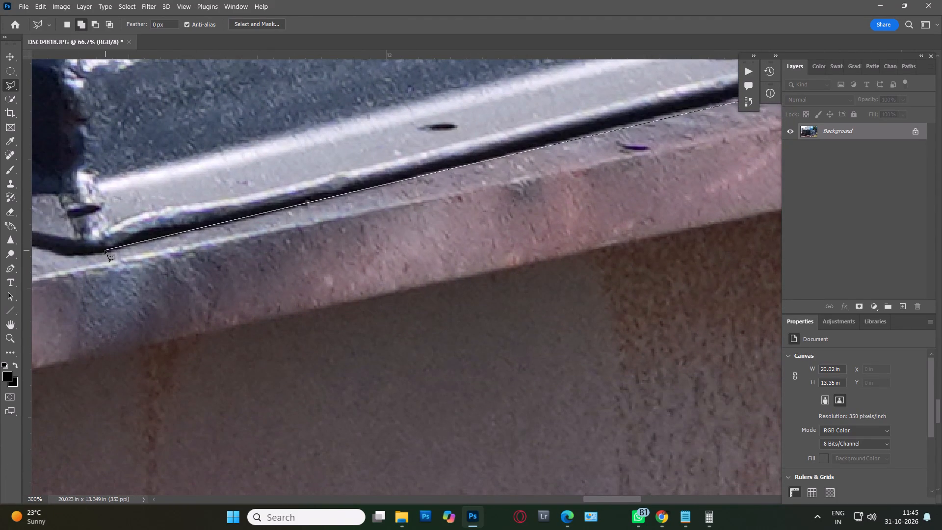
pyautogui.click(96, 250)
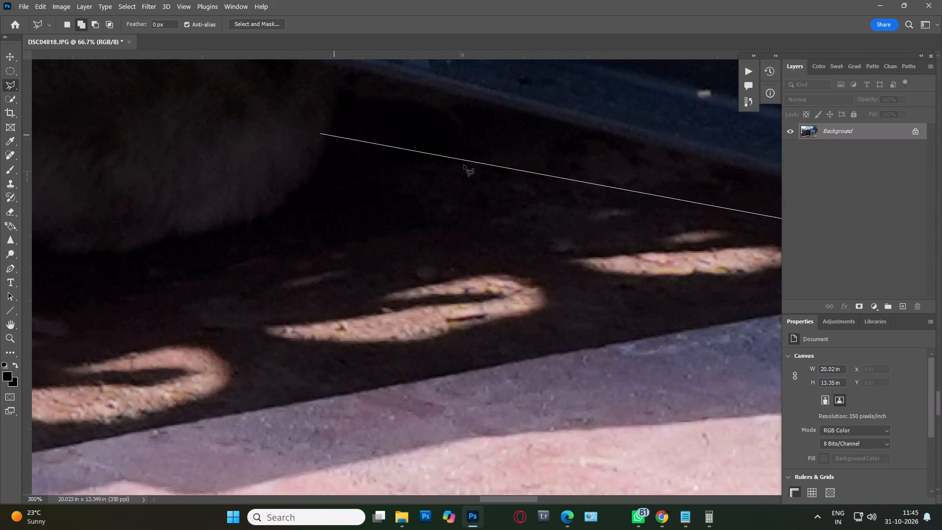
# Trace the bottom edge of the shaded long side to the far corner and close the lasso outline into a selection.
pyautogui.press('space')
pyautogui.press('space')
pyautogui.press('space')
pyautogui.press('space')
pyautogui.press('space')
pyautogui.press('space')
pyautogui.press('space')
pyautogui.press('space')
pyautogui.press('space')
pyautogui.press('space')
pyautogui.press('space')
pyautogui.press('space')
pyautogui.press('space')
pyautogui.press('space')
pyautogui.press('space')
pyautogui.press('space')
pyautogui.press('space')
pyautogui.press('space')
pyautogui.press('space')
pyautogui.press('space')
pyautogui.moveTo(466, 160); pyautogui.dragTo(489, 340)
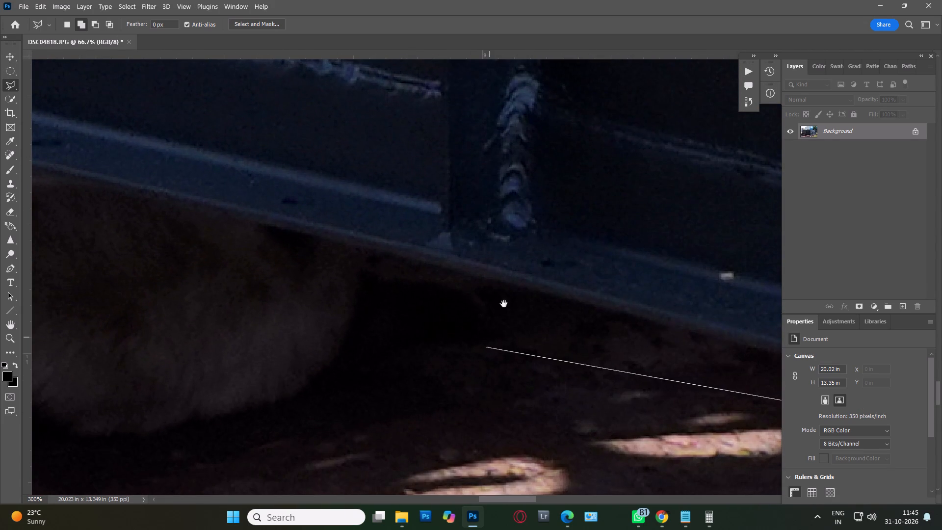
pyautogui.click(490, 278)
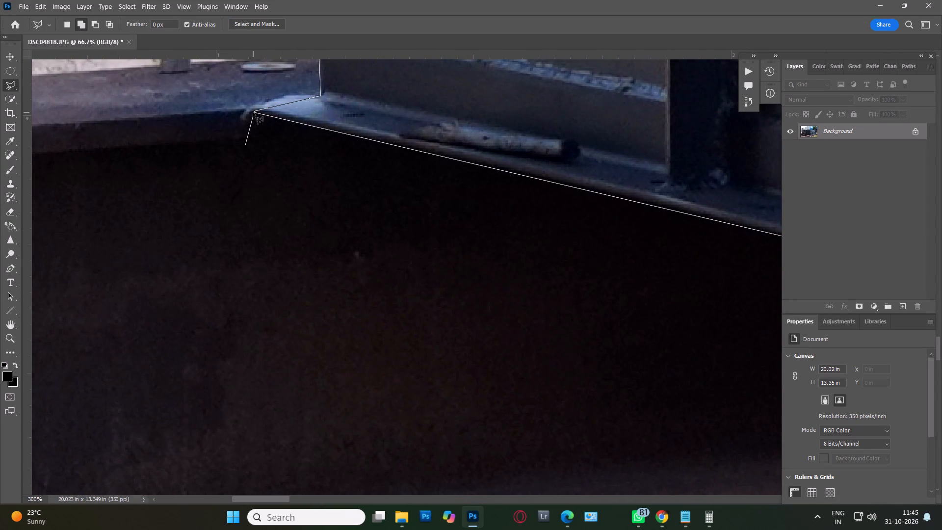
pyautogui.doubleClick(252, 111)
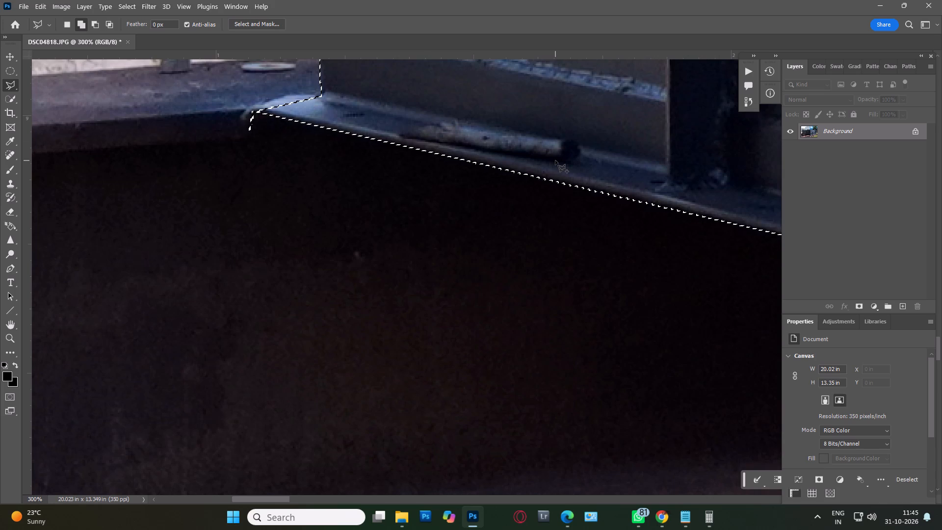
# Subtract the stray sliver below the tank's far bottom corner from the selection with the Polygonal Lasso.
pyautogui.keyDown('alt'); pyautogui.click(270, 132); pyautogui.keyUp('alt')
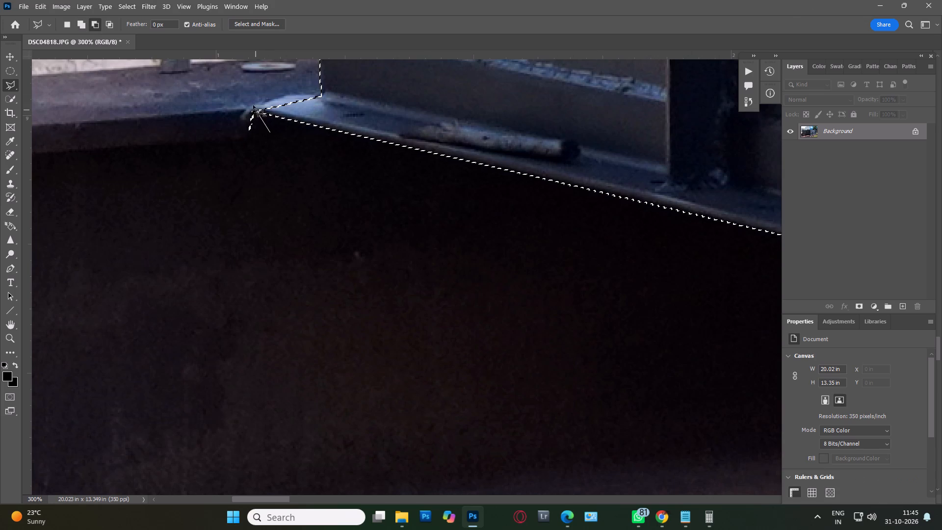
pyautogui.keyDown('alt'); pyautogui.moveTo(252, 102); pyautogui.dragTo(233, 103); pyautogui.keyUp('alt')
pyautogui.keyDown('alt'); pyautogui.moveTo(202, 125); pyautogui.dragTo(202, 129); pyautogui.keyUp('alt')
pyautogui.keyDown('alt'); pyautogui.moveTo(222, 196); pyautogui.dragTo(239, 201); pyautogui.keyUp('alt')
pyautogui.keyDown('alt'); pyautogui.doubleClick(288, 181); pyautogui.keyUp('alt')
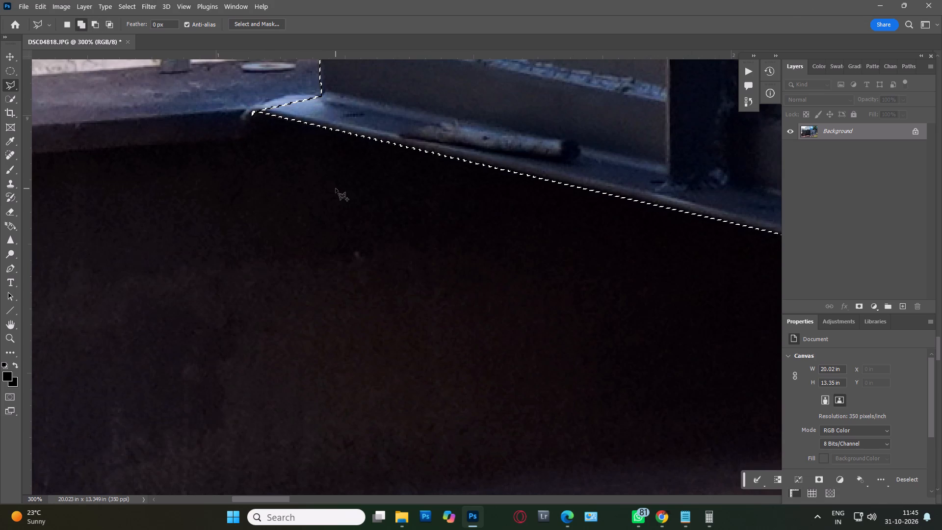
# Check the selection around the whole tank, and copy and paste the selected tank onto a new layer.
pyautogui.hotkey('ctrl', '-')
pyautogui.hotkey('ctrl', '-')
pyautogui.hotkey('ctrl', '-')
pyautogui.hotkey('ctrl', '-')
pyautogui.hotkey('ctrl', '-')
pyautogui.hotkey('ctrl', '-')
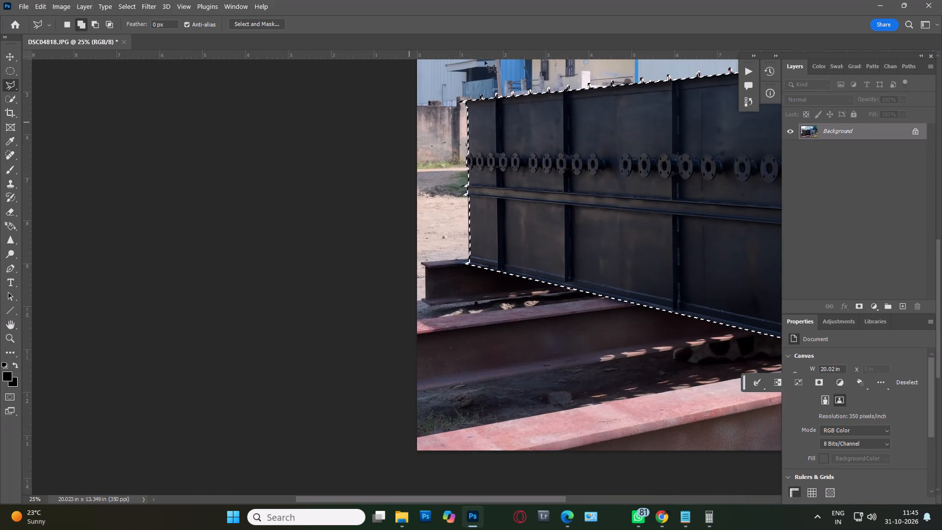
pyautogui.press('space')
pyautogui.press('space')
pyautogui.press('space')
pyautogui.press('space')
pyautogui.press('space')
pyautogui.press('space')
pyautogui.press('space')
pyautogui.press('space')
pyautogui.press('space')
pyautogui.press('space')
pyautogui.press('space')
pyautogui.press('space')
pyautogui.press('space')
pyautogui.press('space')
pyautogui.press('space')
pyautogui.press('space')
pyautogui.press('space')
pyautogui.press('space')
pyautogui.press('space')
pyautogui.press('space')
pyautogui.moveTo(676, 206); pyautogui.dragTo(223, 255)
pyautogui.moveTo(535, 246); pyautogui.dragTo(340, 262)
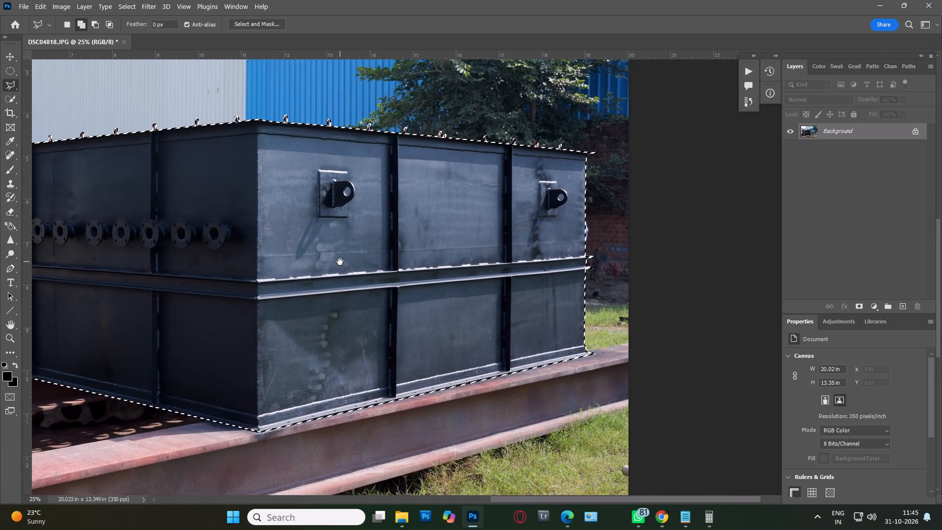
pyautogui.moveTo(340, 262); pyautogui.dragTo(673, 297)
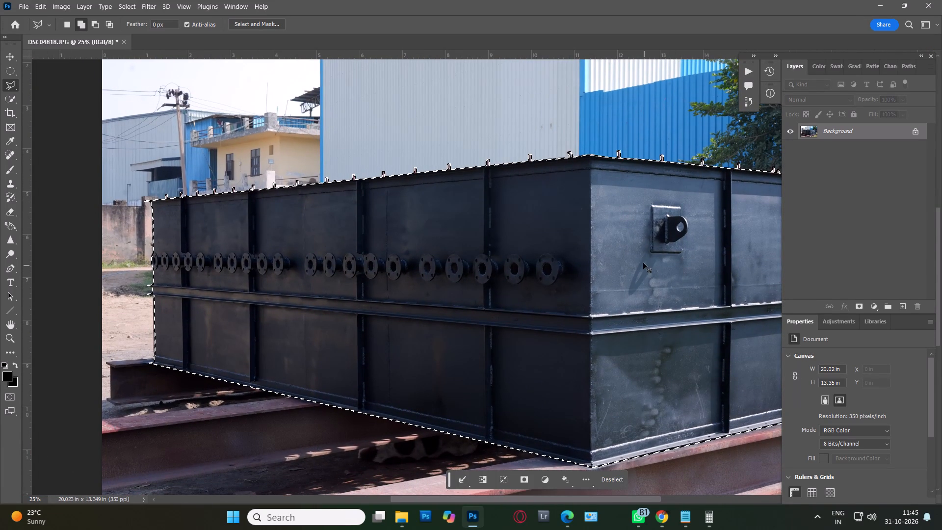
pyautogui.hotkey('ctrl', 'c')
pyautogui.hotkey('ctrl', 'v')
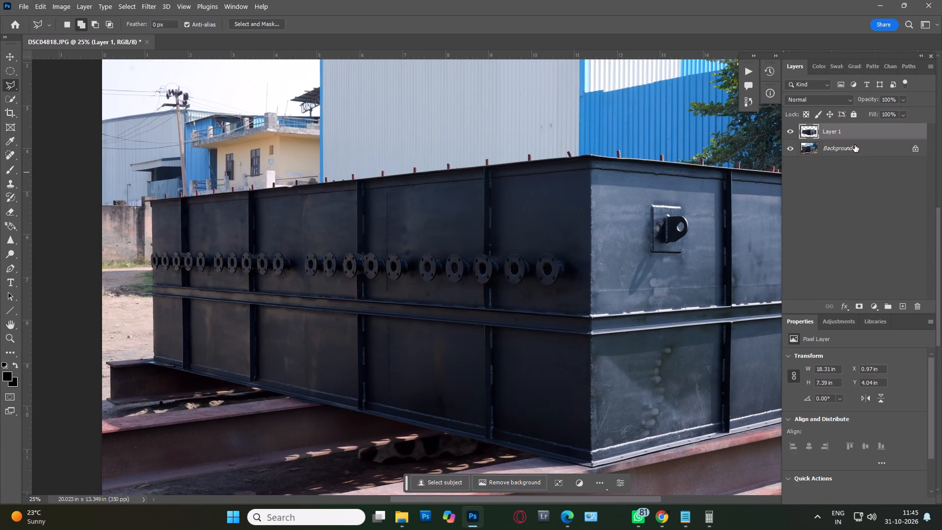
# Duplicate the Background layer beneath the tank cutout.
pyautogui.click(855, 145)
pyautogui.hotkey('ctrl', 'j')
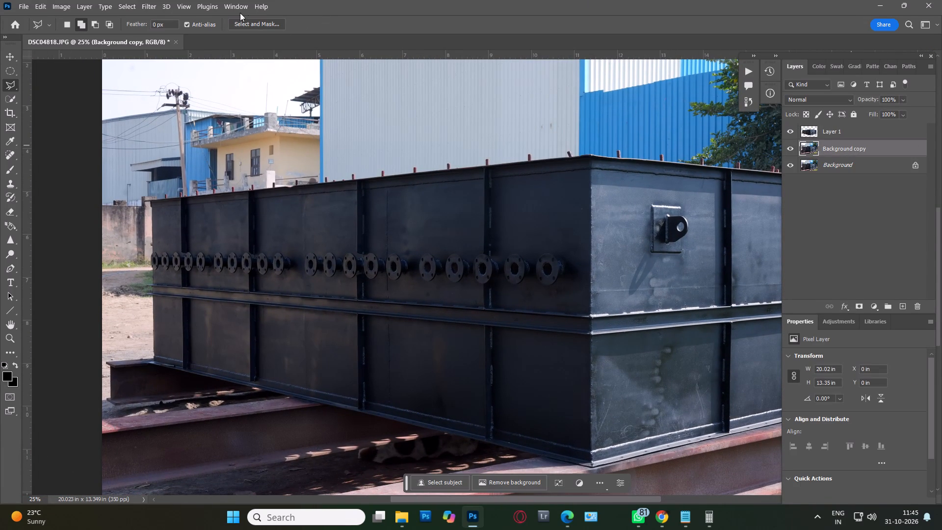
# Reapply the last-used filter to the Background copy layer.
pyautogui.click(152, 7)
pyautogui.click(160, 16)
# Check the blurred background around the tank cutout and save the layered document as DSC04818.psd.
pyautogui.press('space')
pyautogui.press('space')
pyautogui.press('space')
pyautogui.press('space')
pyautogui.press('space')
pyautogui.press('space')
pyautogui.press('space')
pyautogui.press('space')
pyautogui.press('space')
pyautogui.press('space')
pyautogui.press('space')
pyautogui.press('space')
pyautogui.press('space')
pyautogui.press('space')
pyautogui.press('space')
pyautogui.press('space')
pyautogui.press('space')
pyautogui.press('space')
pyautogui.press('space')
pyautogui.press('space')
pyautogui.moveTo(646, 273); pyautogui.dragTo(615, 265)
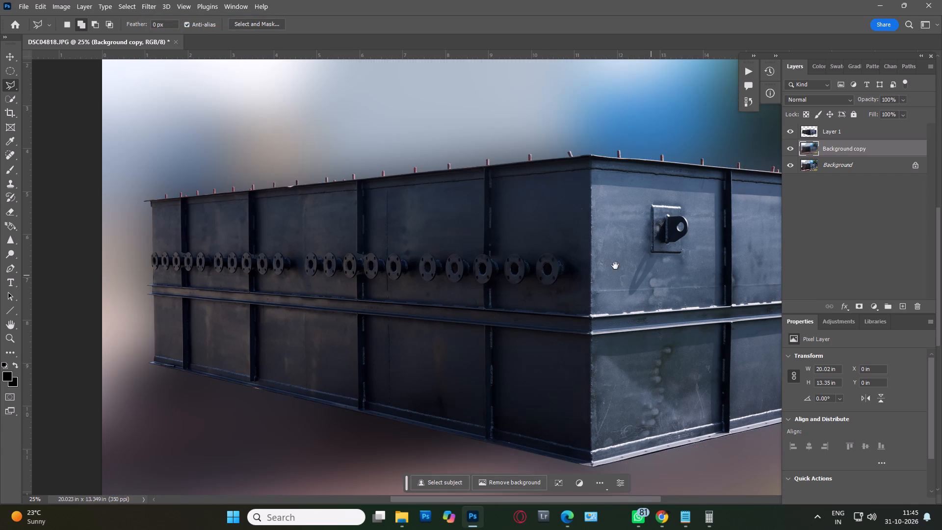
pyautogui.moveTo(615, 265); pyautogui.dragTo(533, 224)
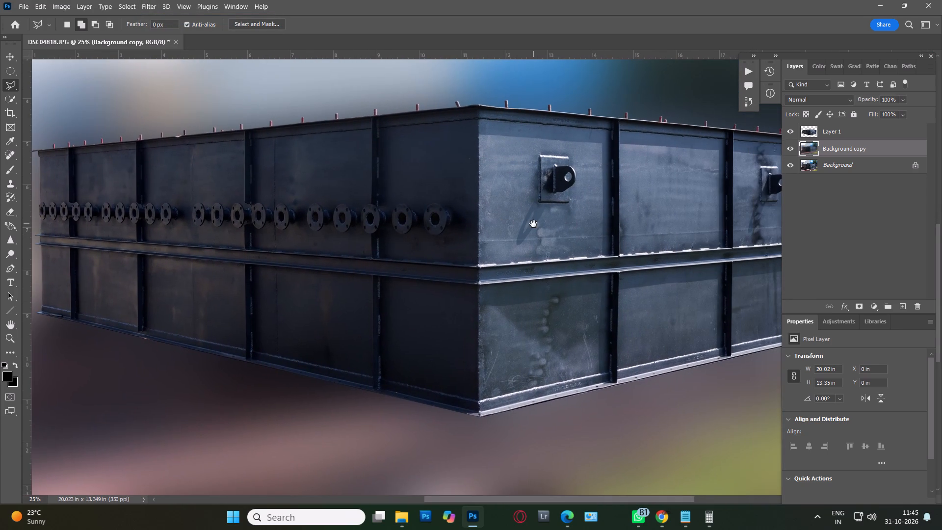
pyautogui.moveTo(533, 224); pyautogui.dragTo(533, 222)
pyautogui.hotkey('ctrl', 's')
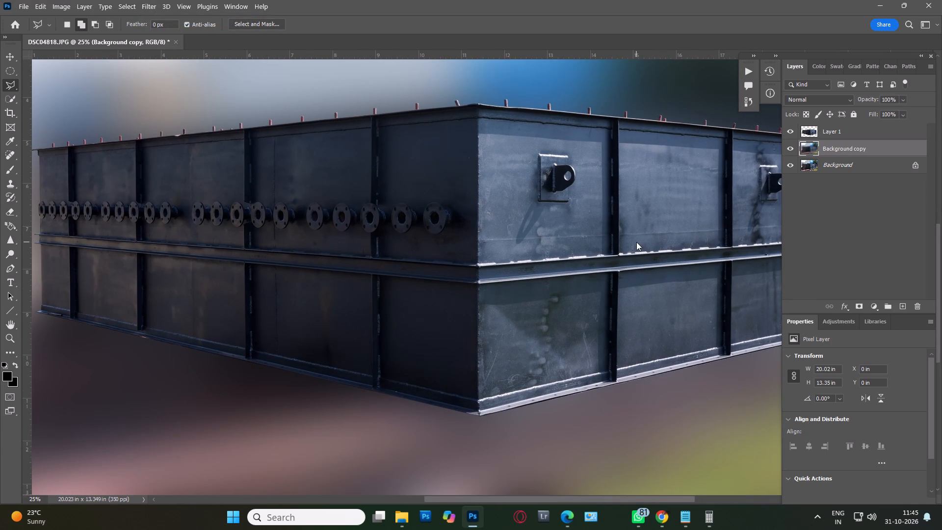
pyautogui.press('Return')
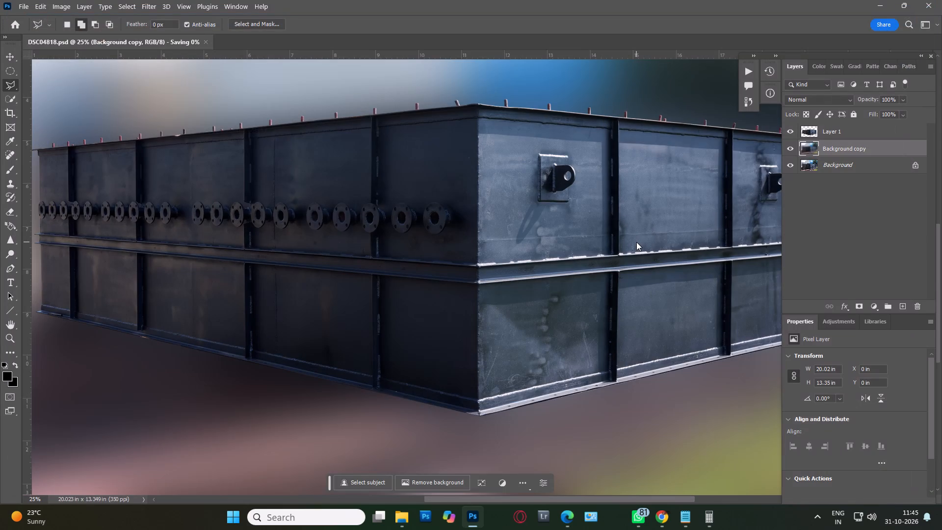
# Preview DSC04822.JPG and the photo before it from the 100MSDCF folder, and open DSC04822.JPG in Photoshop.
pyautogui.click(884, 1)
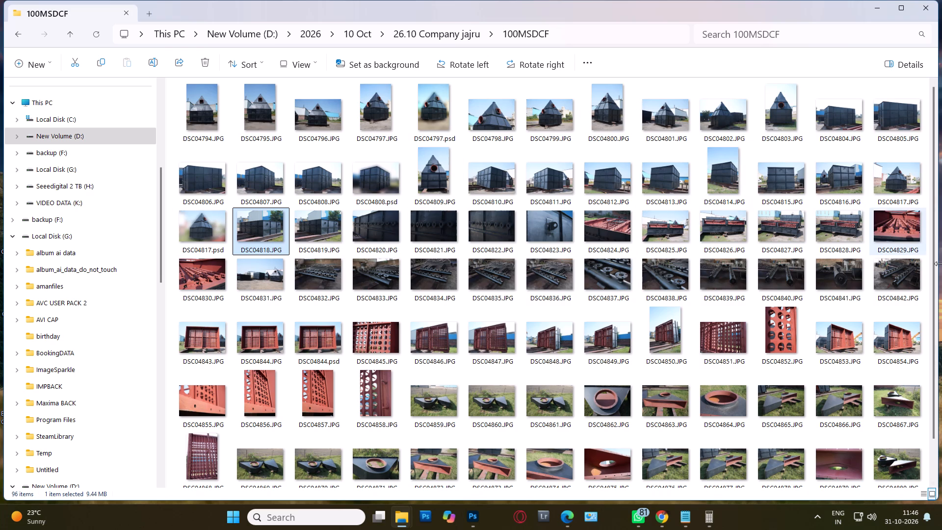
pyautogui.doubleClick(500, 228)
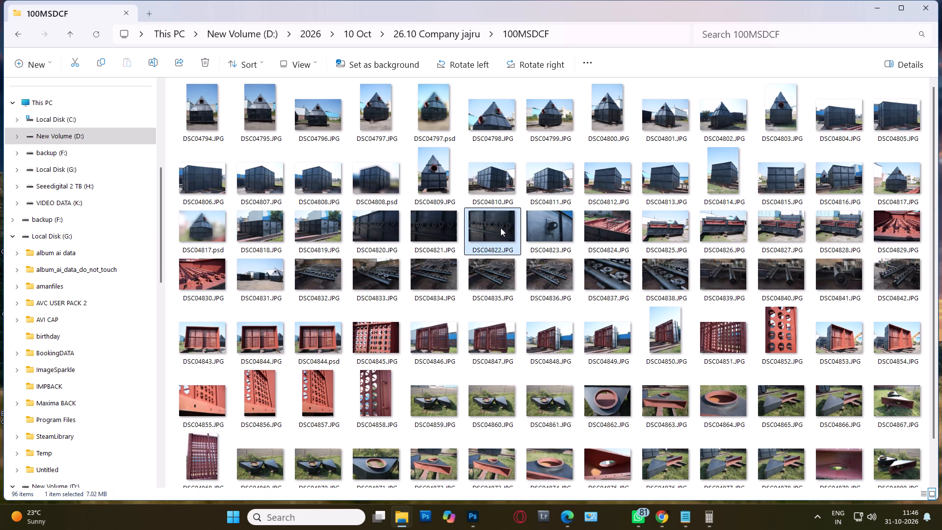
pyautogui.press('Left')
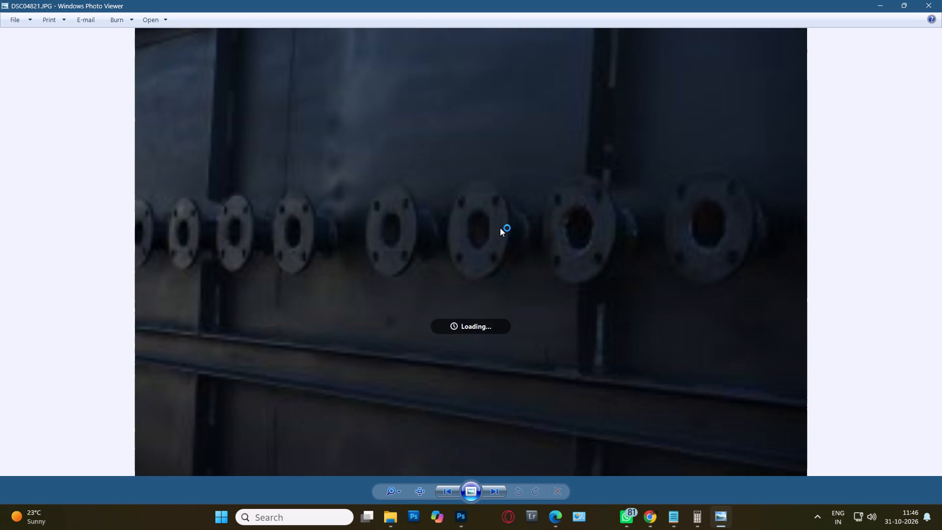
pyautogui.press('Right')
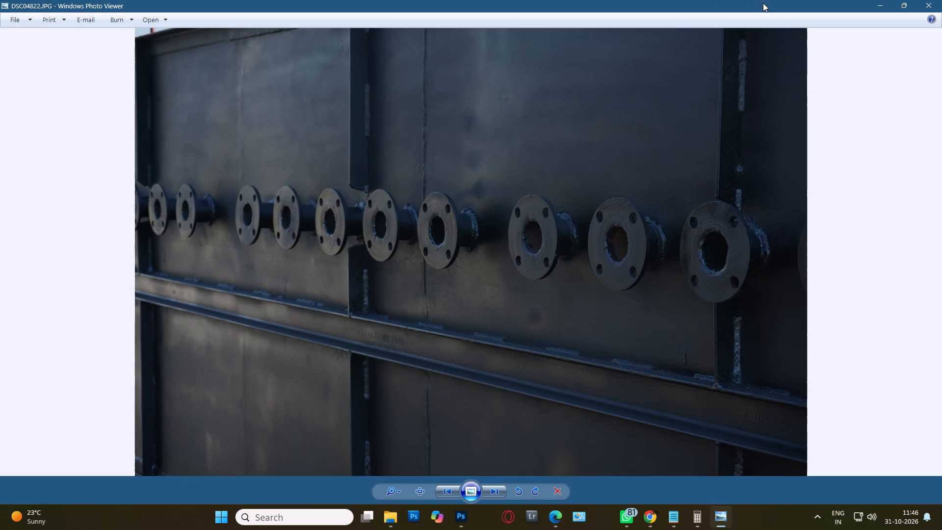
pyautogui.click(929, 3)
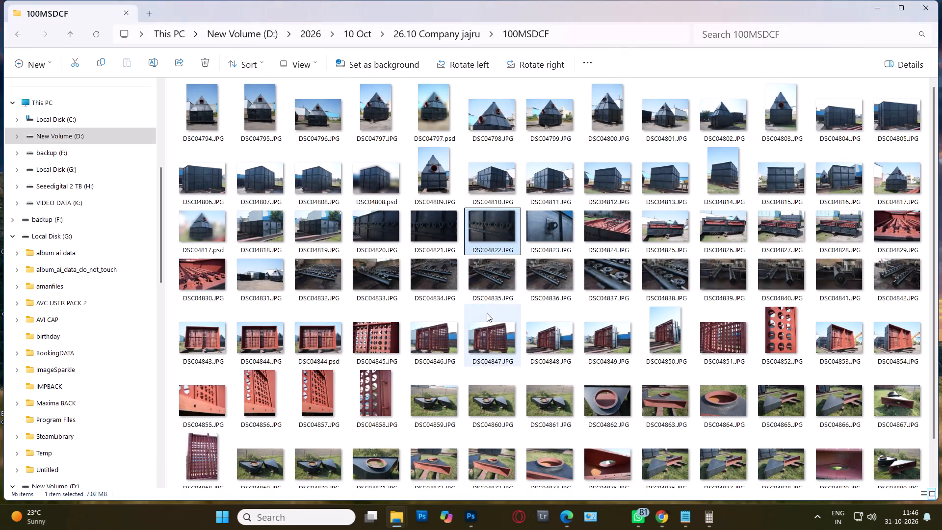
pyautogui.moveTo(493, 222); pyautogui.dragTo(432, 0)
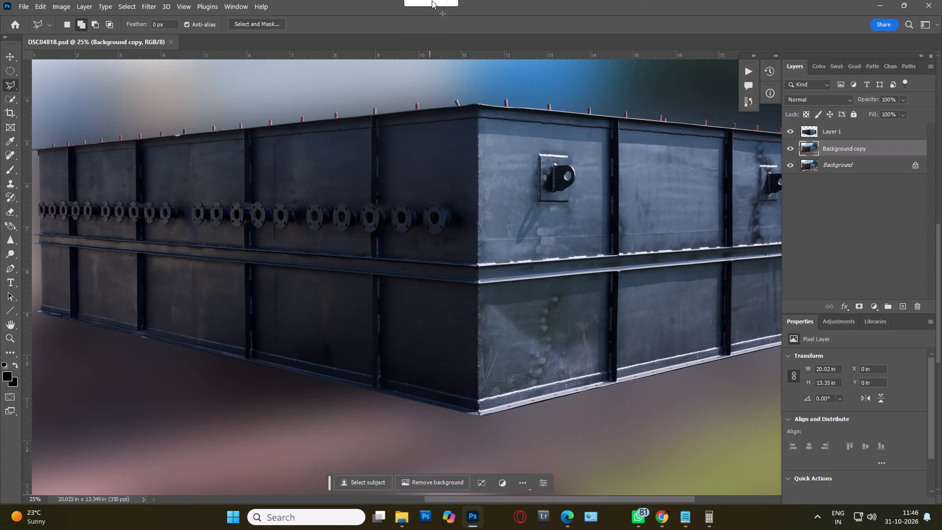
pyautogui.moveTo(432, 0); pyautogui.dragTo(520, 0)
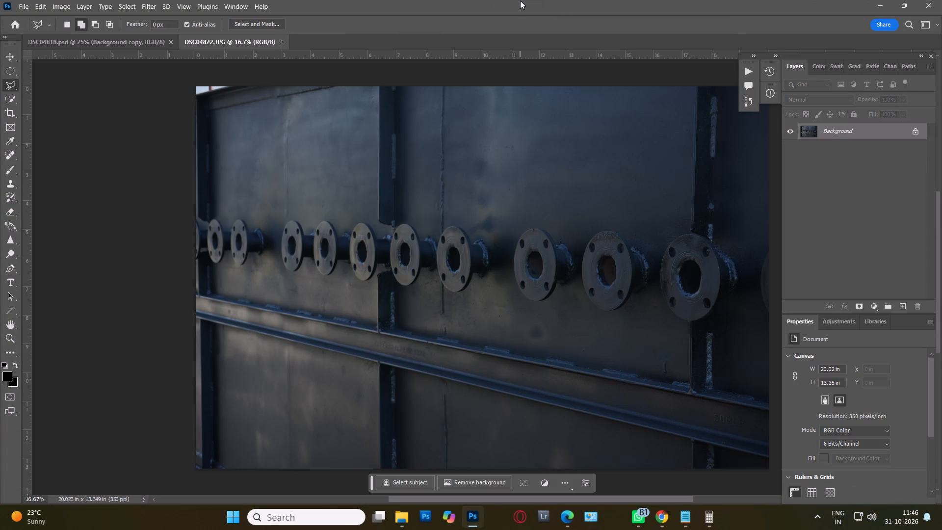
# Apply Auto Contrast to the flange close-up in DSC04822.JPG.
pyautogui.hotkey('ctrl', 'alt', 'shift', 'l')
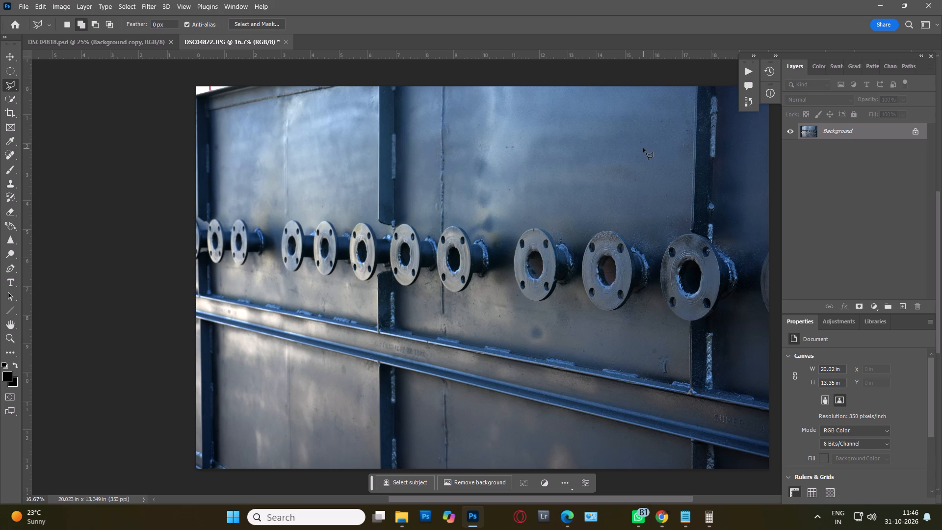
# Clear the preset crop size and crop DSC04822.JPG to a wide strip around the row of flanges, about 19.83 × 6.29 in.
pyautogui.press('c')
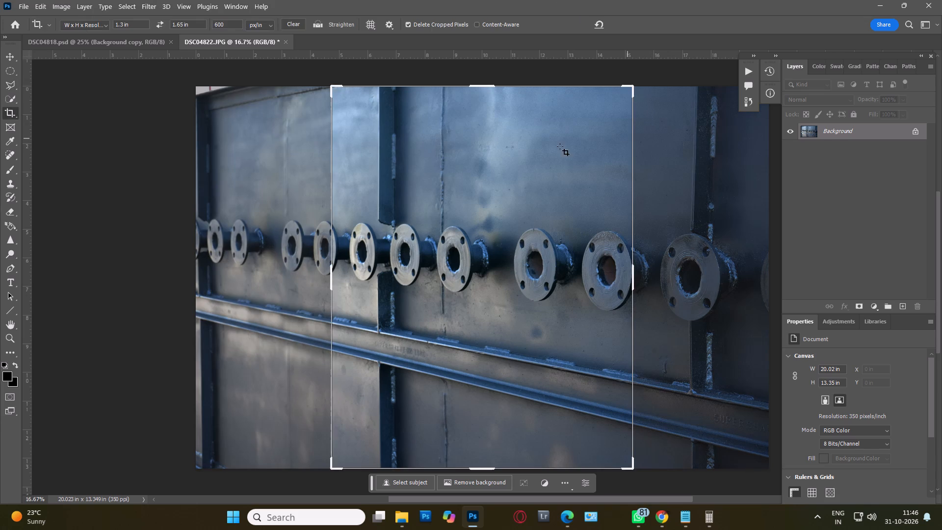
pyautogui.click(289, 23)
pyautogui.click(298, 26)
pyautogui.moveTo(333, 277); pyautogui.dragTo(269, 284)
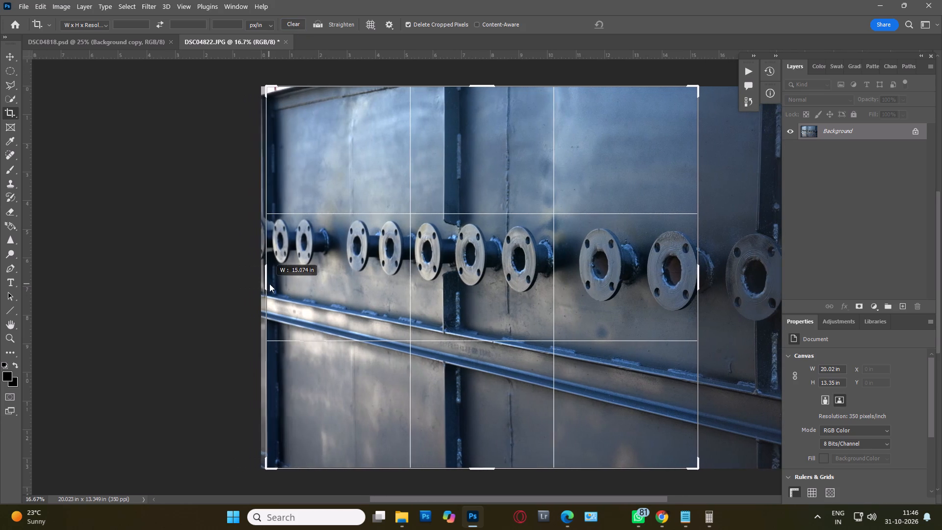
pyautogui.moveTo(269, 284); pyautogui.dragTo(268, 282)
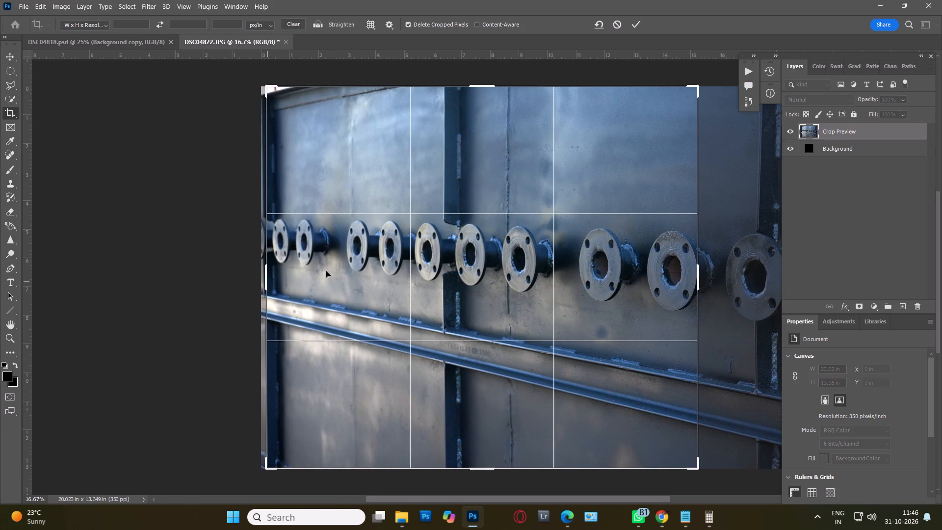
pyautogui.moveTo(485, 87); pyautogui.dragTo(480, 112)
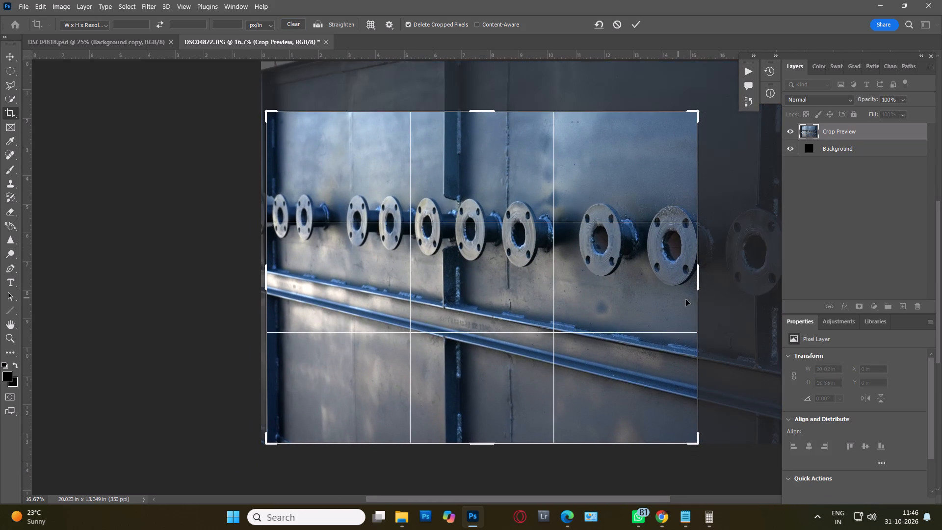
pyautogui.moveTo(700, 271); pyautogui.dragTo(774, 272)
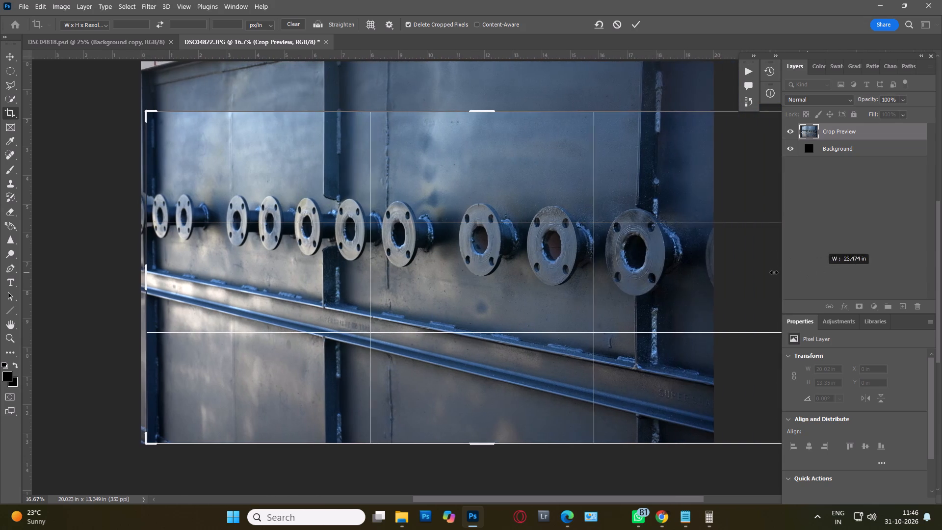
pyautogui.moveTo(774, 272); pyautogui.dragTo(768, 269)
pyautogui.moveTo(576, 445); pyautogui.dragTo(570, 382)
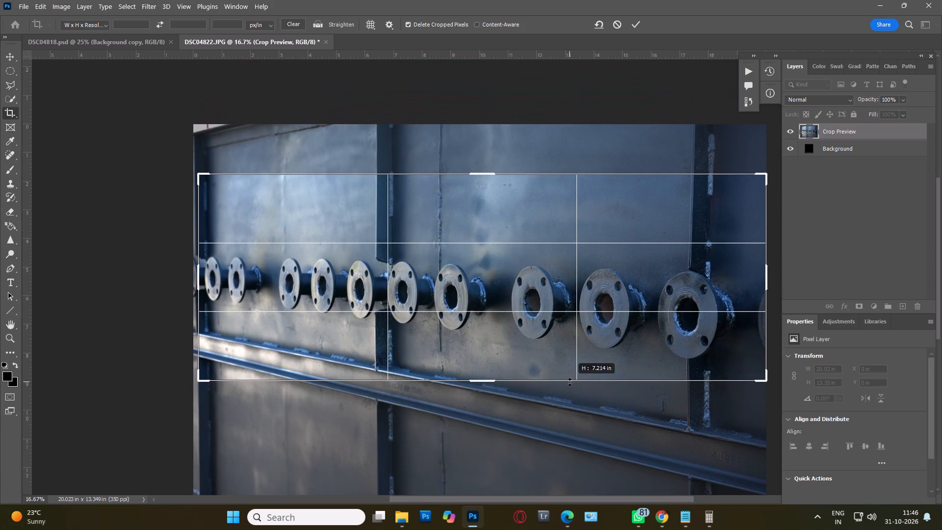
pyautogui.moveTo(570, 382); pyautogui.dragTo(570, 382)
pyautogui.moveTo(488, 170); pyautogui.dragTo(488, 181)
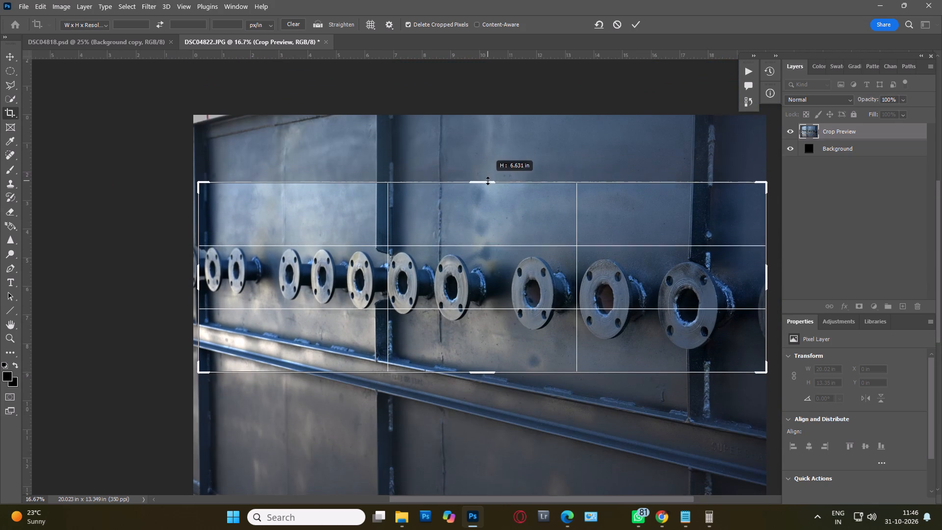
pyautogui.moveTo(488, 181); pyautogui.dragTo(487, 184)
pyautogui.doubleClick(508, 236)
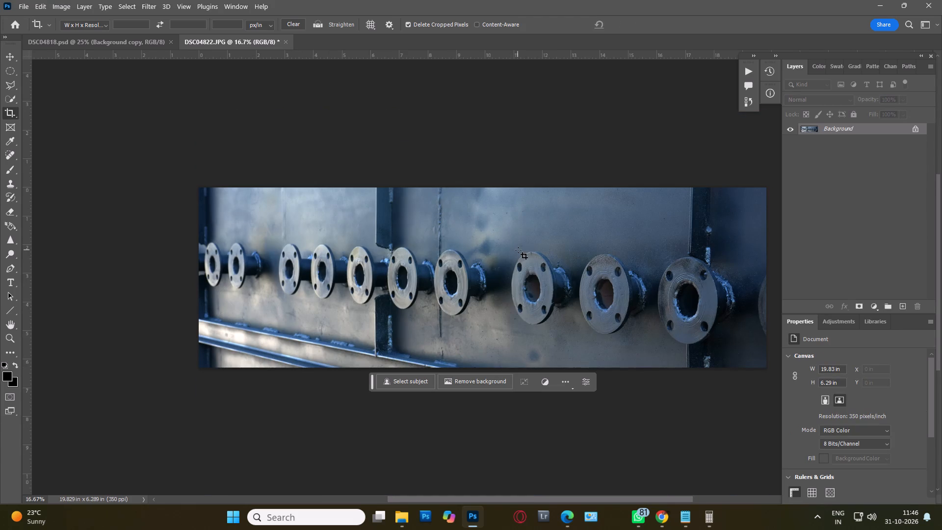
# Save the cropped DSC04822.JPG as a progressive JPEG at maximum quality 12 and close it.
pyautogui.hotkey('ctrl', 's')
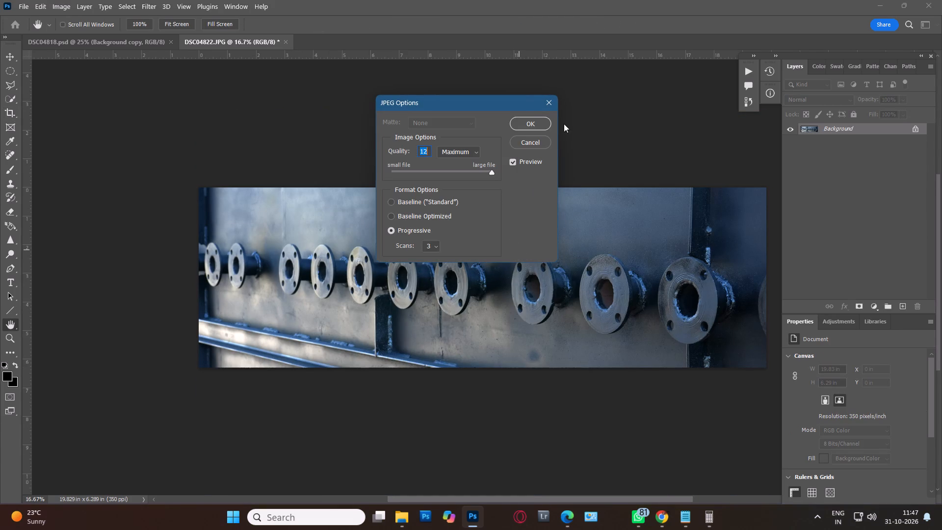
pyautogui.click(530, 119)
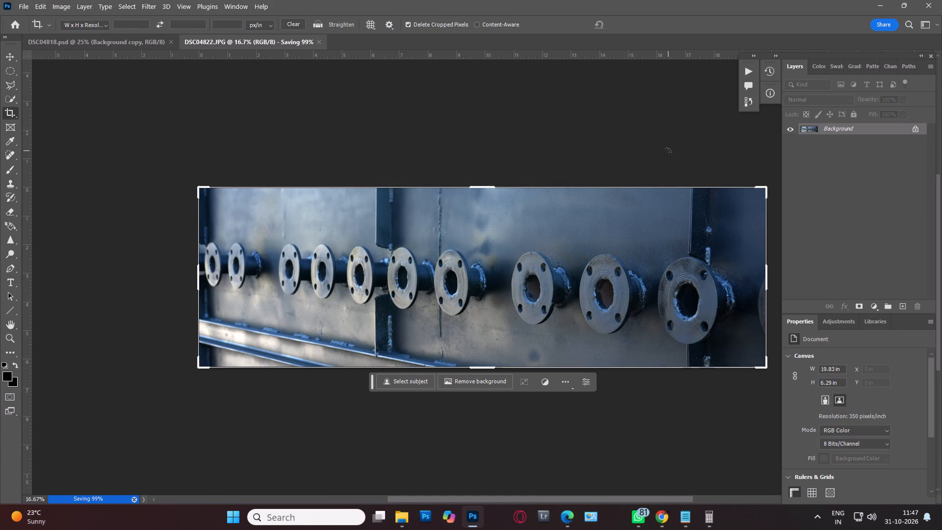
pyautogui.hotkey('ctrl', 'w')
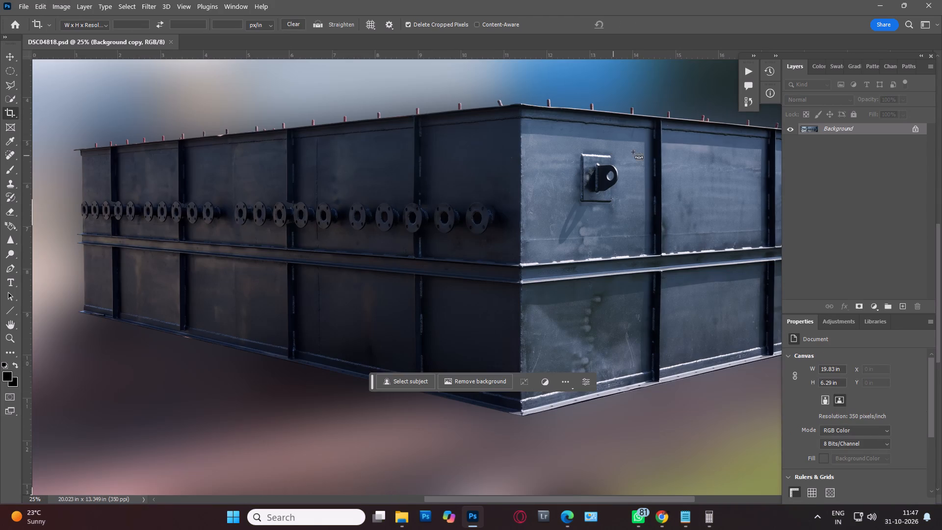
# Preview DSC04824.JPG from the 100MSDCF folder and open it in Photoshop.
pyautogui.click(882, 3)
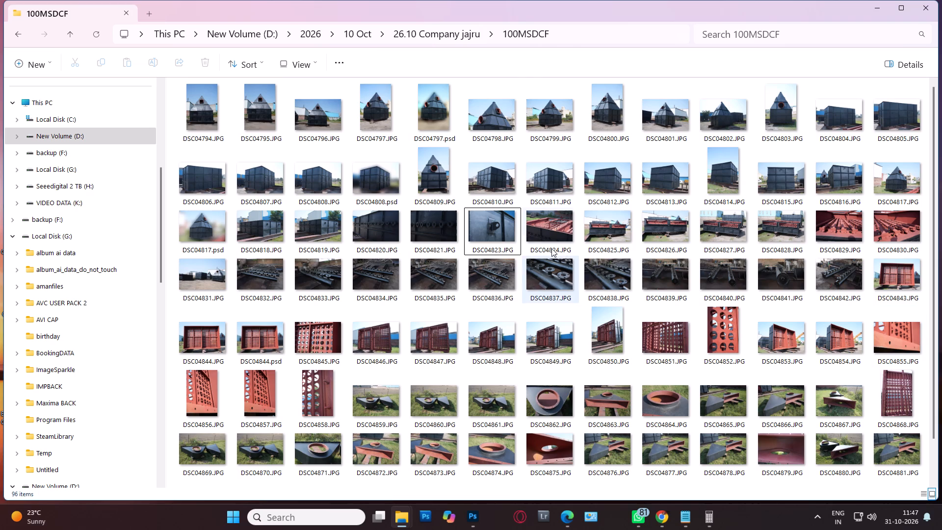
pyautogui.doubleClick(534, 232)
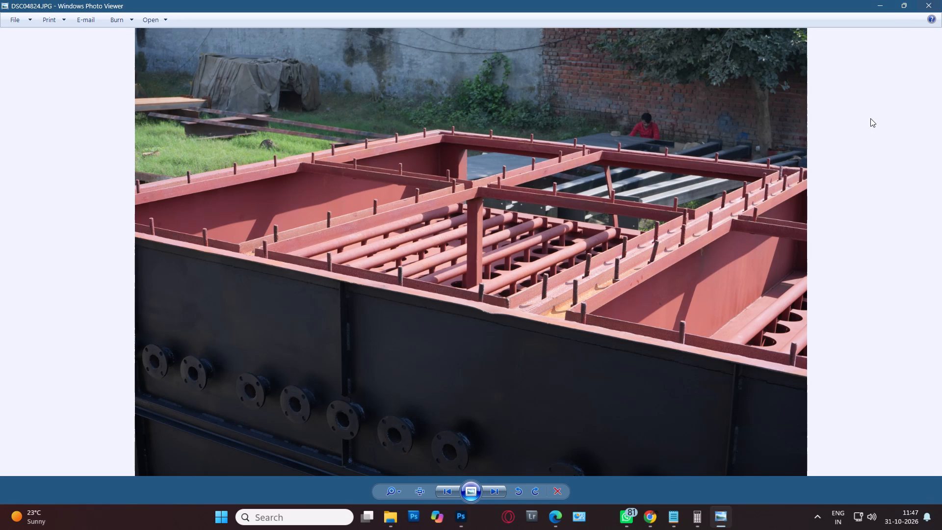
pyautogui.click(928, 2)
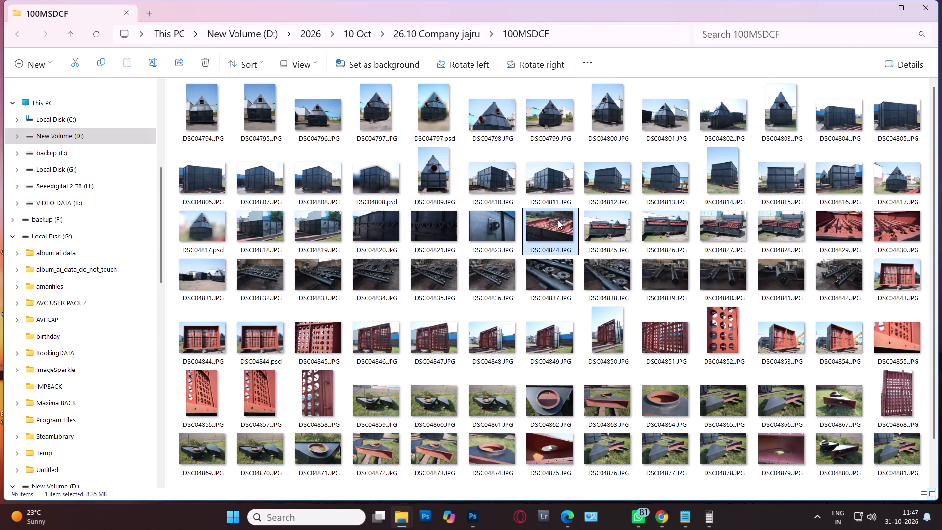
pyautogui.moveTo(558, 220); pyautogui.dragTo(462, 208)
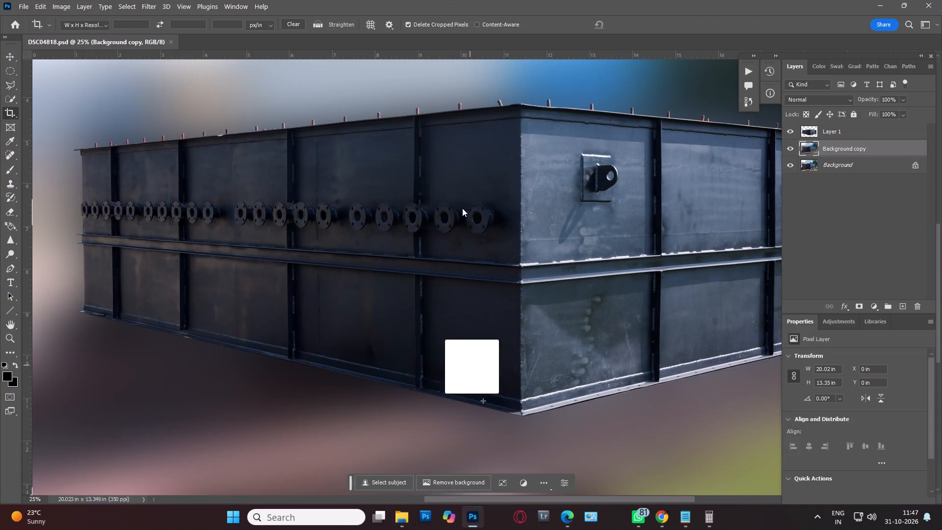
pyautogui.moveTo(462, 208); pyautogui.dragTo(687, 0)
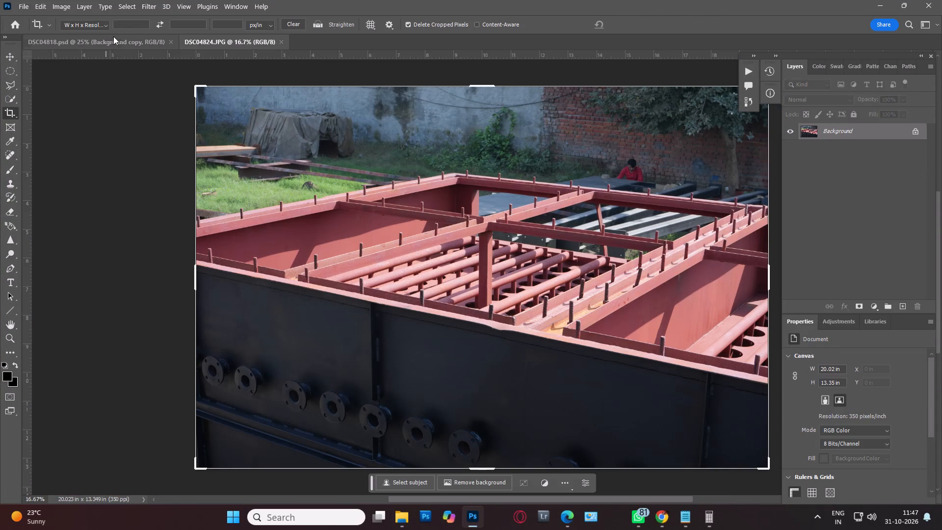
# Close the saved DSC04818.psd document, keeping DSC04824.JPG open.
pyautogui.click(117, 39)
pyautogui.hotkey('ctrl', 'w')
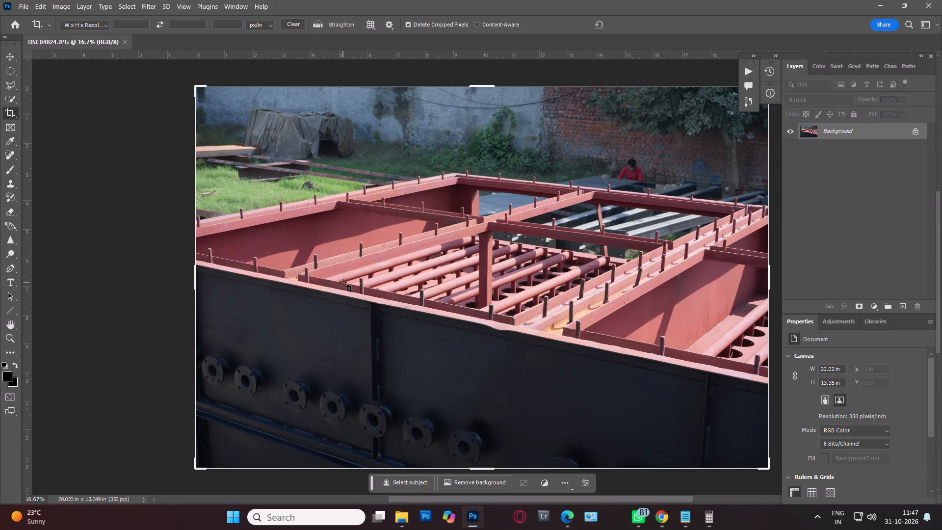
# Examine the edges of the red frame and black tank in DSC04824.JPG with the Polygonal Lasso ready.
pyautogui.press('l')
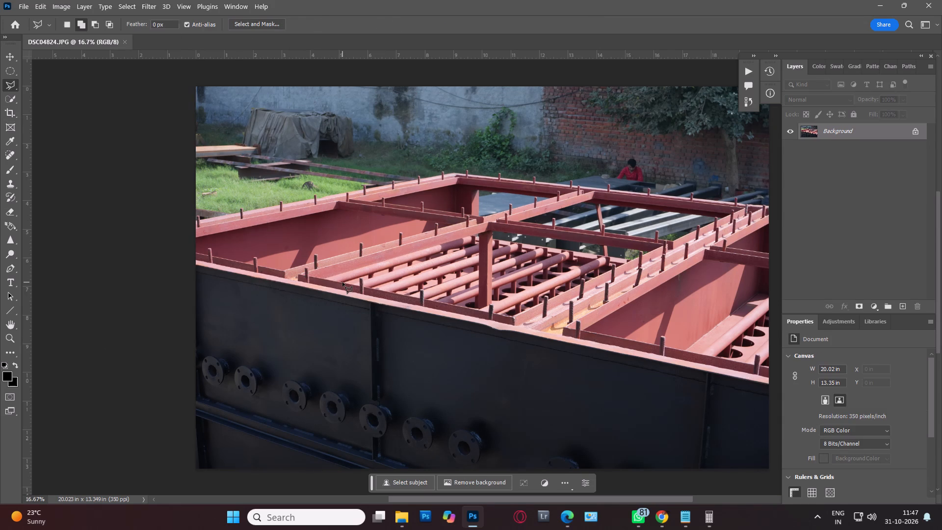
pyautogui.hotkey('ctrl', '+')
pyautogui.hotkey('ctrl', '+')
pyautogui.press('space')
pyautogui.press('space')
pyautogui.press('space')
pyautogui.press('space')
pyautogui.press('space')
pyautogui.press('space')
pyautogui.press('space')
pyautogui.press('space')
pyautogui.press('space')
pyautogui.press('space')
pyautogui.press('space')
pyautogui.press('space')
pyautogui.press('space')
pyautogui.press('space')
pyautogui.press('space')
pyautogui.press('space')
pyautogui.press('space')
pyautogui.press('space')
pyautogui.press('space')
pyautogui.press('space')
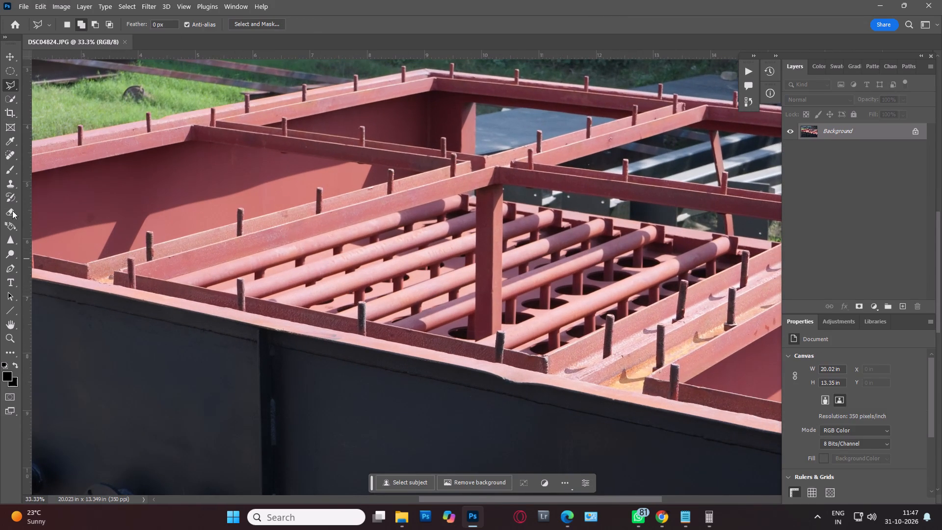
pyautogui.moveTo(80, 205); pyautogui.dragTo(217, 287)
pyautogui.hotkey('ctrl', '-')
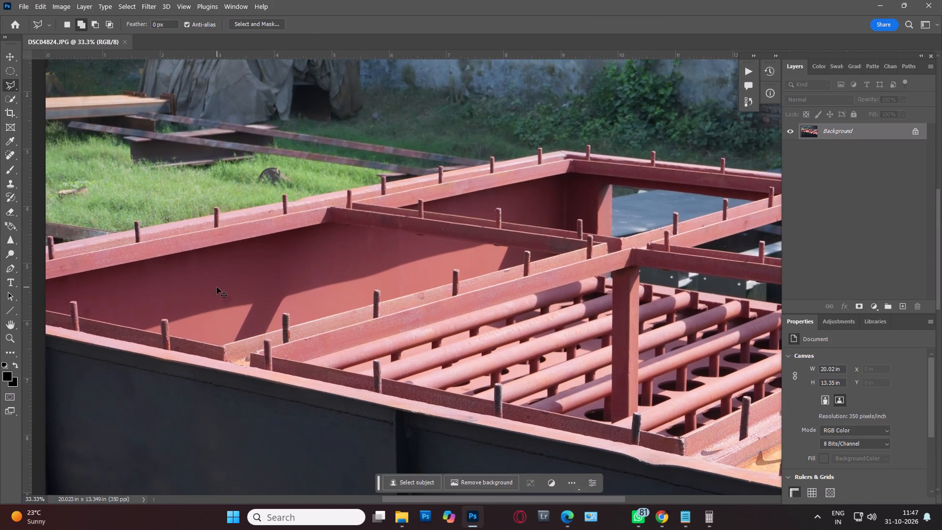
pyautogui.hotkey('ctrl', '-')
pyautogui.press('space')
pyautogui.press('space')
pyautogui.press('space')
pyautogui.press('space')
pyautogui.press('space')
pyautogui.press('space')
pyautogui.press('space')
pyautogui.press('space')
pyautogui.press('space')
pyautogui.press('space')
pyautogui.moveTo(383, 352); pyautogui.dragTo(218, 301)
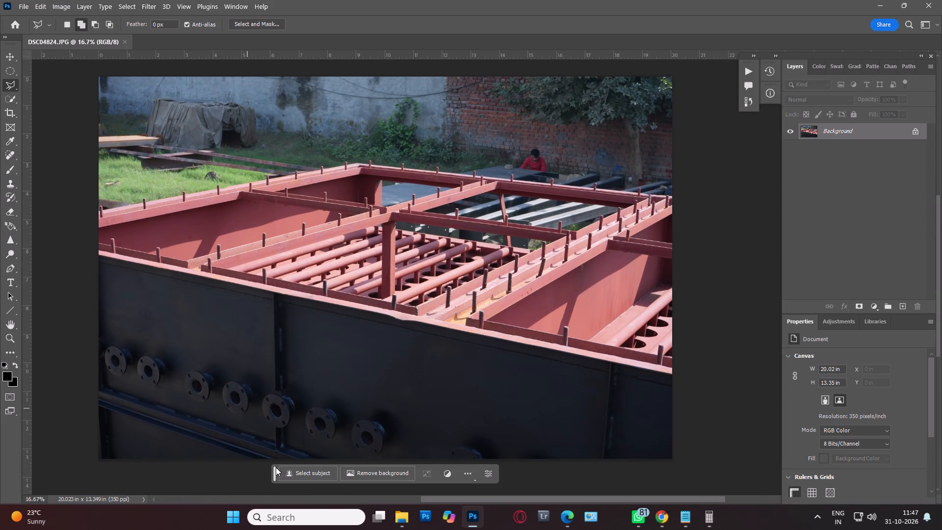
# Select the main subject of DSC04824.JPG automatically with Select Subject.
pyautogui.click(309, 474)
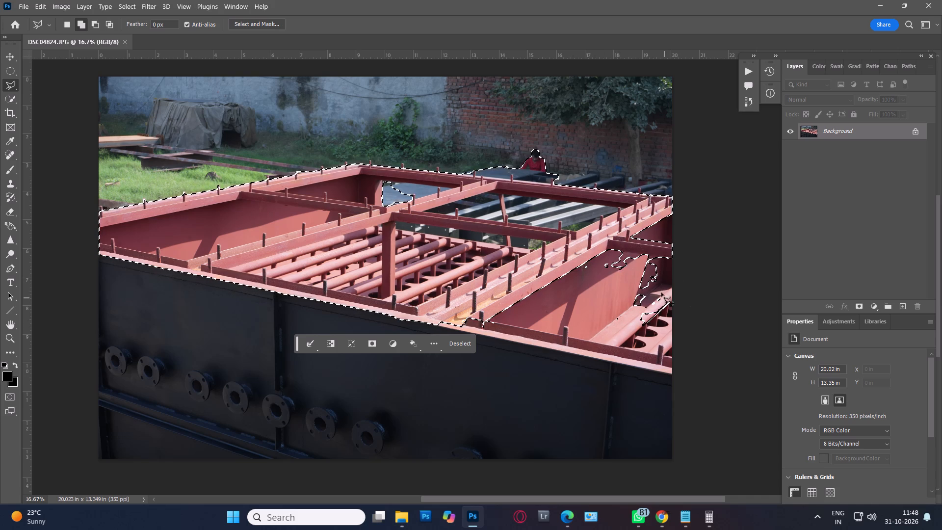
# Add the black tank and the missing right-hand part of the red frame to the selection with the Polygonal Lasso.
pyautogui.press('l')
pyautogui.keyDown('shift'); pyautogui.click(654, 200); pyautogui.keyUp('shift')
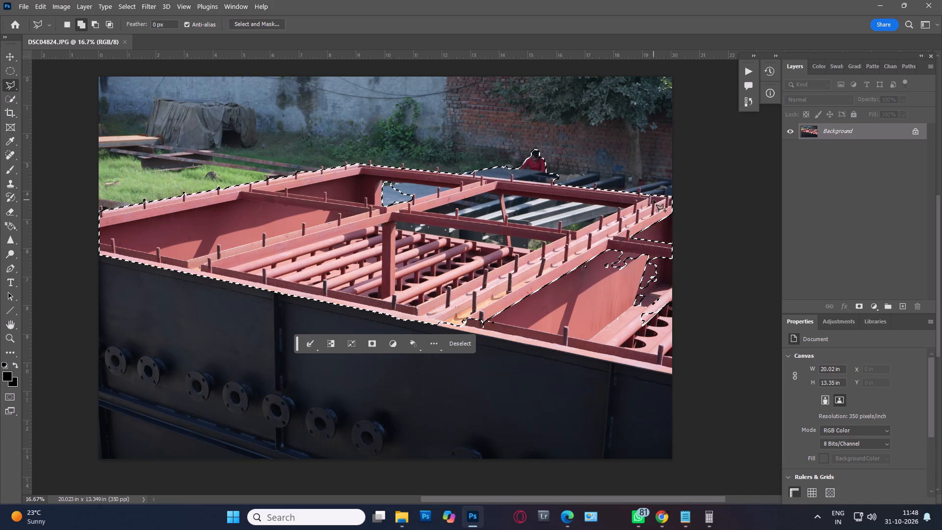
pyautogui.click(685, 194)
pyautogui.moveTo(762, 449); pyautogui.dragTo(751, 450)
pyautogui.click(64, 498)
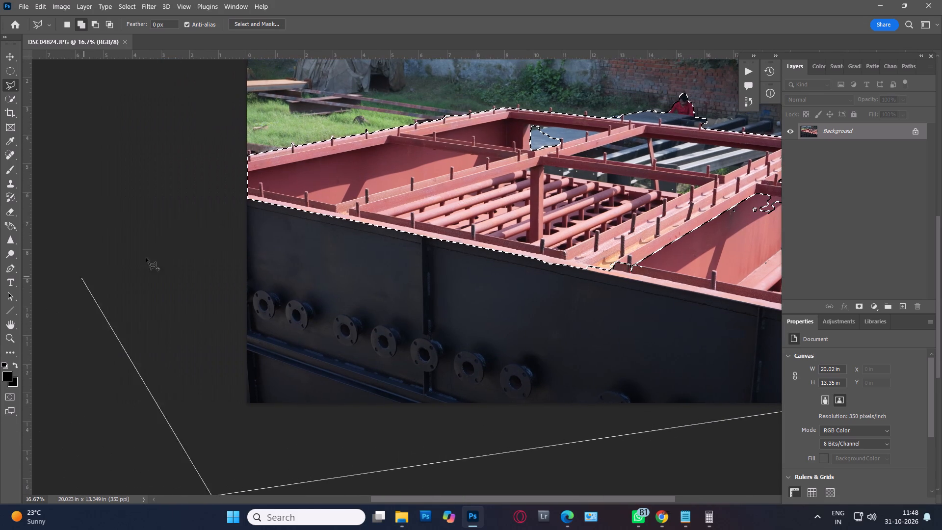
pyautogui.moveTo(155, 240); pyautogui.dragTo(170, 220)
pyautogui.click(220, 175)
pyautogui.doubleClick(323, 173)
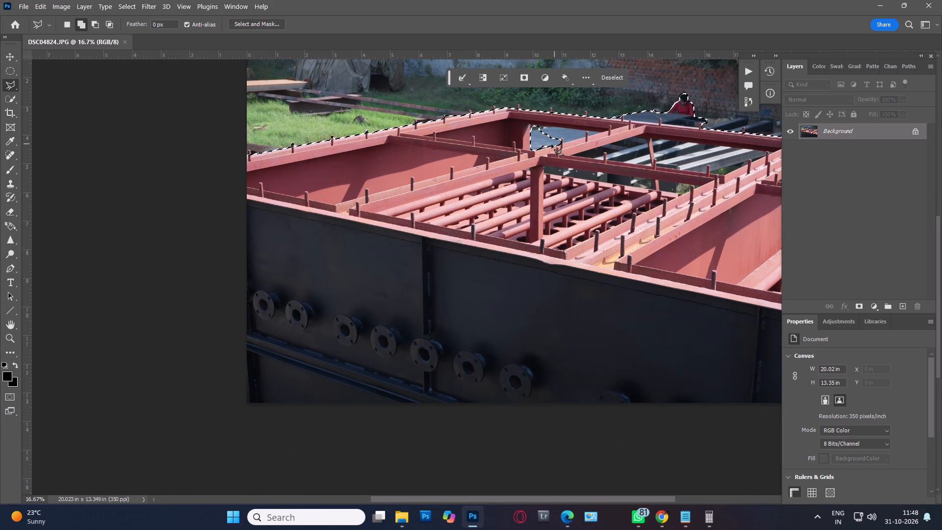
# Add the unselected gap inside the frame opening beside the rear upright to the selection.
pyautogui.keyDown('shift'); pyautogui.click(524, 124); pyautogui.keyUp('shift')
pyautogui.keyDown('shift'); pyautogui.click(547, 122); pyautogui.keyUp('shift')
pyautogui.keyDown('shift'); pyautogui.moveTo(592, 149); pyautogui.dragTo(589, 154); pyautogui.keyUp('shift')
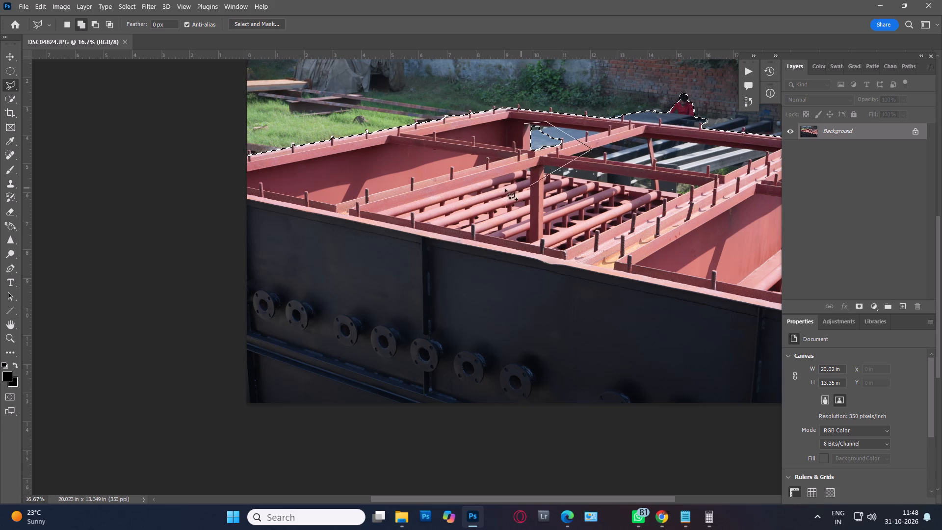
pyautogui.keyDown('shift'); pyautogui.click(505, 188); pyautogui.keyUp('shift')
pyautogui.keyDown('shift'); pyautogui.doubleClick(474, 165); pyautogui.keyUp('shift')
# Subtract the worker in red and the dark sheets behind the rear beam from the selection, following the beam's top edge.
pyautogui.press('space')
pyautogui.press('space')
pyautogui.press('space')
pyautogui.press('space')
pyautogui.press('space')
pyautogui.press('space')
pyautogui.press('space')
pyautogui.press('space')
pyautogui.press('space')
pyautogui.press('space')
pyautogui.press('space')
pyautogui.press('space')
pyautogui.moveTo(632, 182); pyautogui.dragTo(470, 315)
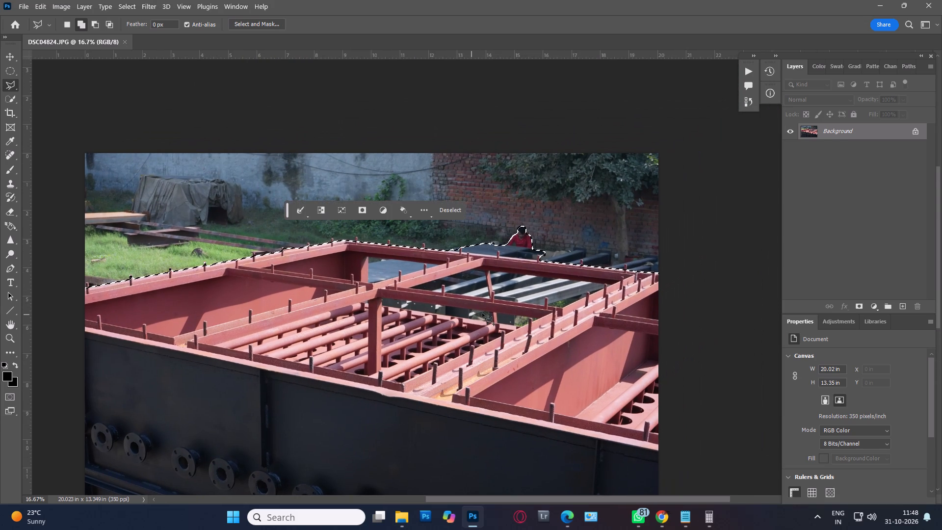
pyautogui.hotkey('ctrl', '+')
pyautogui.hotkey('ctrl', '+')
pyautogui.hotkey('ctrl', '+')
pyautogui.hotkey('ctrl', '+')
pyautogui.hotkey('ctrl', '+')
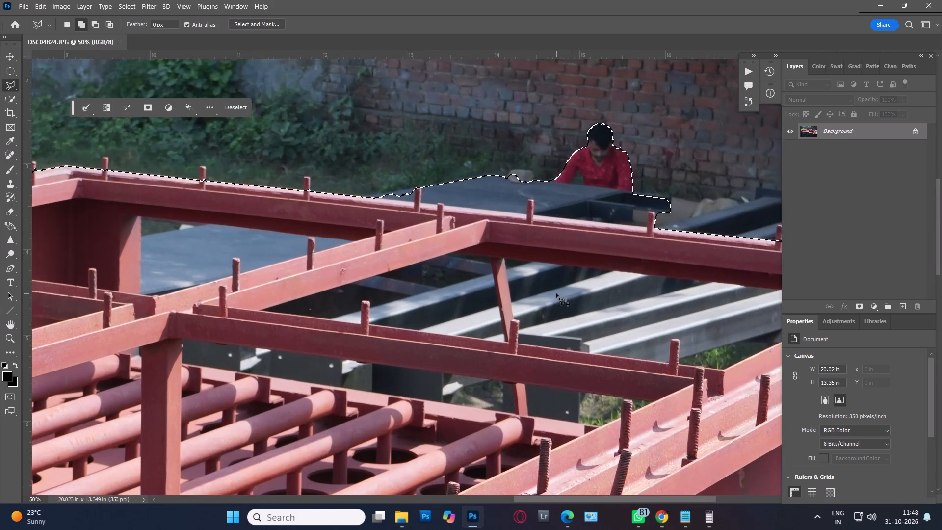
pyautogui.press('space')
pyautogui.press('space')
pyautogui.press('space')
pyautogui.press('space')
pyautogui.press('space')
pyautogui.press('space')
pyautogui.press('space')
pyautogui.press('space')
pyautogui.press('space')
pyautogui.press('space')
pyautogui.press('space')
pyautogui.moveTo(647, 310); pyautogui.dragTo(422, 355)
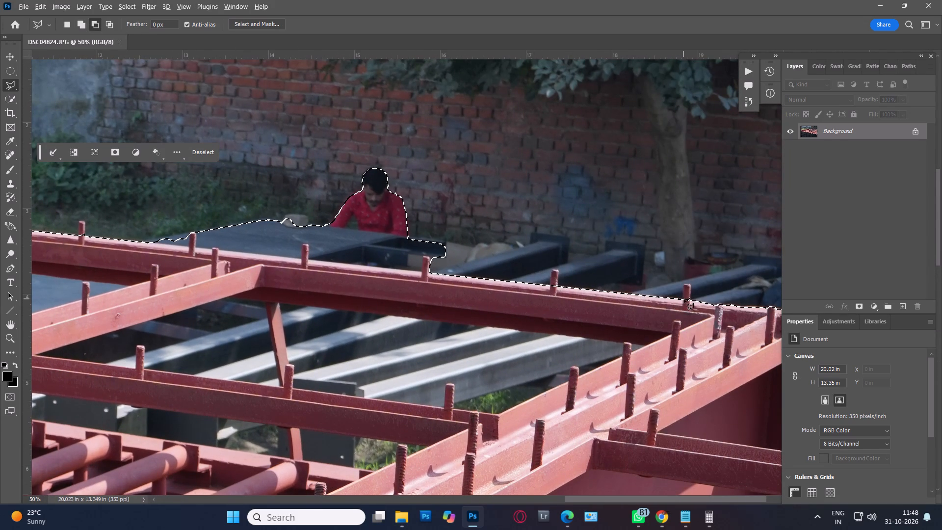
pyautogui.keyDown('alt'); pyautogui.click(690, 302); pyautogui.keyUp('alt')
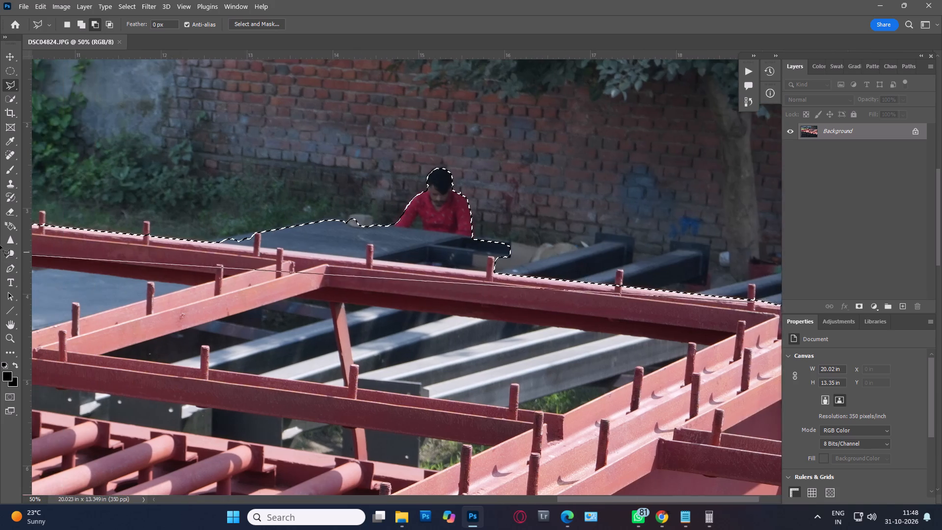
pyautogui.click(243, 210)
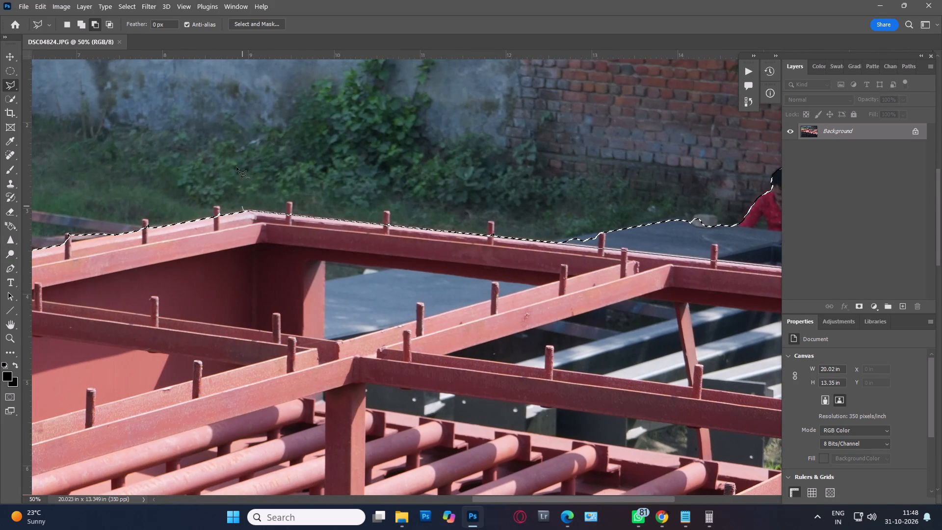
pyautogui.click(242, 128)
pyautogui.doubleClick(322, 71)
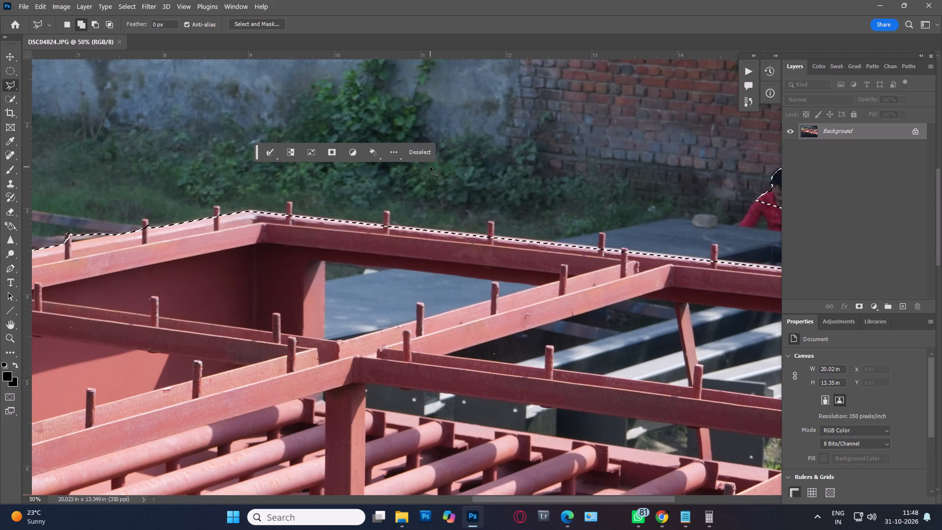
# Subtract the background strip above the frame's long left beam, from the rear corner to the photo's left edge.
pyautogui.press('space')
pyautogui.press('space')
pyautogui.press('space')
pyautogui.press('space')
pyautogui.press('space')
pyautogui.press('space')
pyautogui.press('space')
pyautogui.press('space')
pyautogui.press('space')
pyautogui.press('space')
pyautogui.press('space')
pyautogui.press('space')
pyautogui.press('space')
pyautogui.press('space')
pyautogui.press('space')
pyautogui.press('space')
pyautogui.press('space')
pyautogui.press('space')
pyautogui.press('space')
pyautogui.press('space')
pyautogui.moveTo(110, 285); pyautogui.dragTo(445, 263)
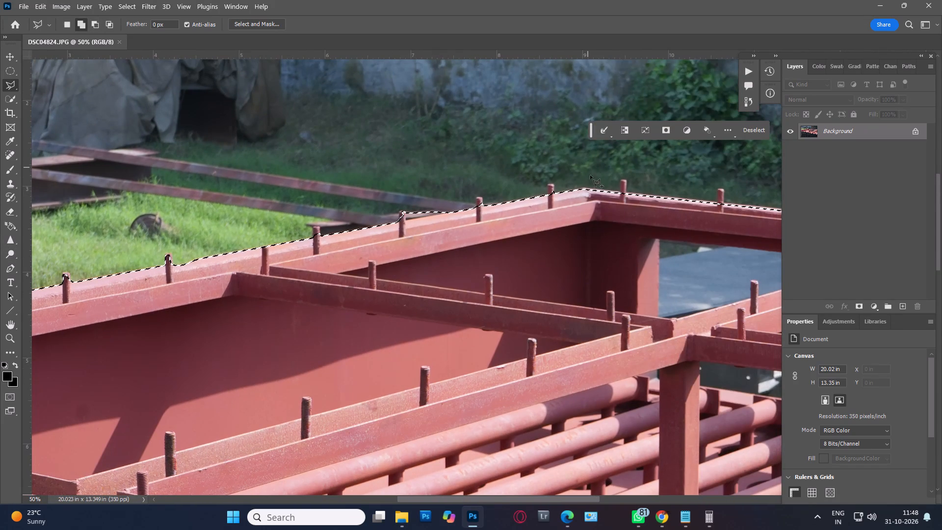
pyautogui.keyDown('alt'); pyautogui.click(586, 187); pyautogui.keyUp('alt')
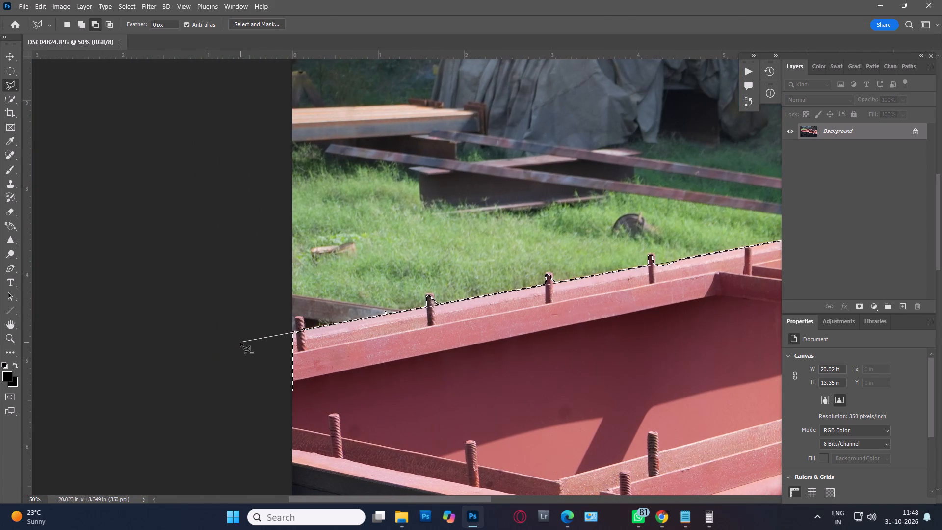
pyautogui.click(238, 342)
pyautogui.moveTo(211, 255); pyautogui.dragTo(213, 249)
pyautogui.doubleClick(357, 198)
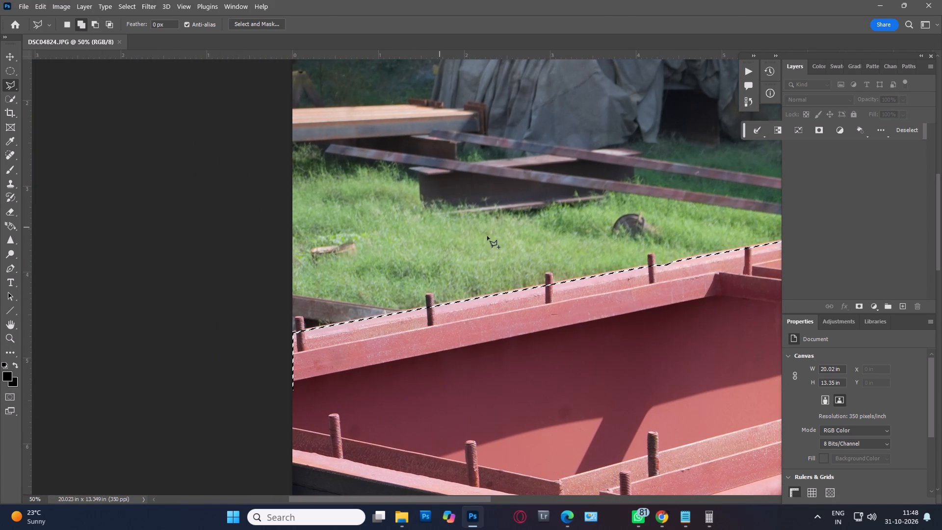
# Add the left beam's top edge at the photo's left border to the selection with the Polygonal Lasso.
pyautogui.press('space')
pyautogui.press('space')
pyautogui.press('space')
pyautogui.press('space')
pyautogui.press('space')
pyautogui.press('space')
pyautogui.press('space')
pyautogui.press('space')
pyautogui.press('space')
pyautogui.press('space')
pyautogui.press('space')
pyautogui.press('space')
pyautogui.press('space')
pyautogui.press('space')
pyautogui.press('space')
pyautogui.press('space')
pyautogui.press('space')
pyautogui.press('space')
pyautogui.press('space')
pyautogui.press('space')
pyautogui.moveTo(749, 265); pyautogui.dragTo(880, 204)
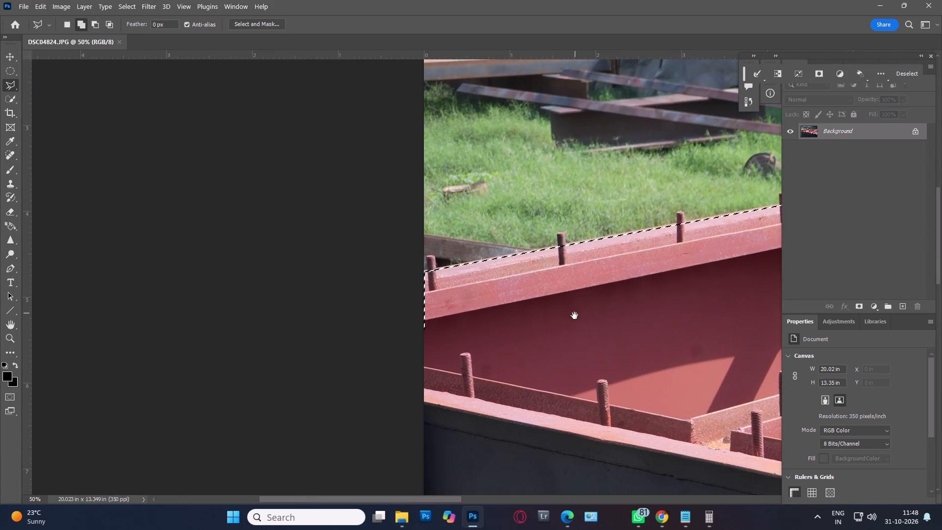
pyautogui.moveTo(574, 316); pyautogui.dragTo(531, 318)
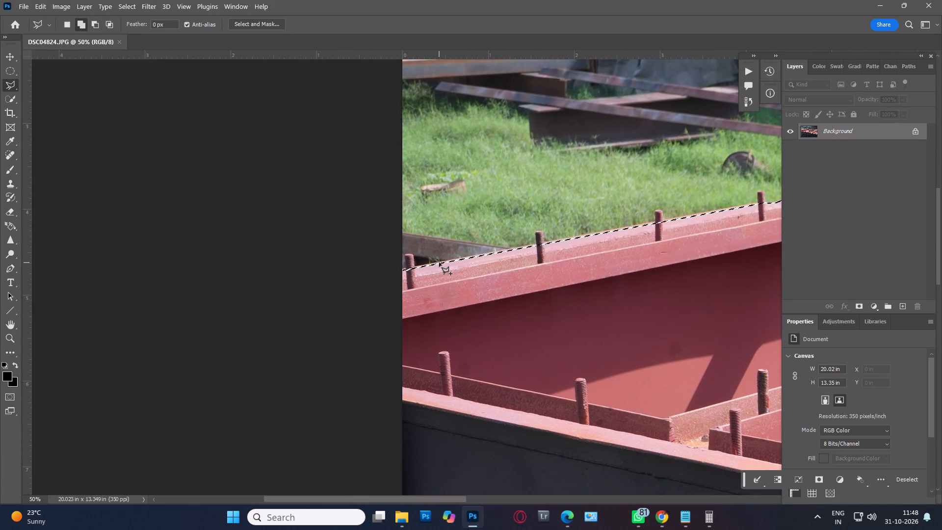
pyautogui.keyDown('shift'); pyautogui.click(439, 263); pyautogui.keyUp('shift')
pyautogui.click(333, 281)
pyautogui.moveTo(315, 358); pyautogui.dragTo(319, 365)
pyautogui.doubleClick(548, 352)
pyautogui.press('space')
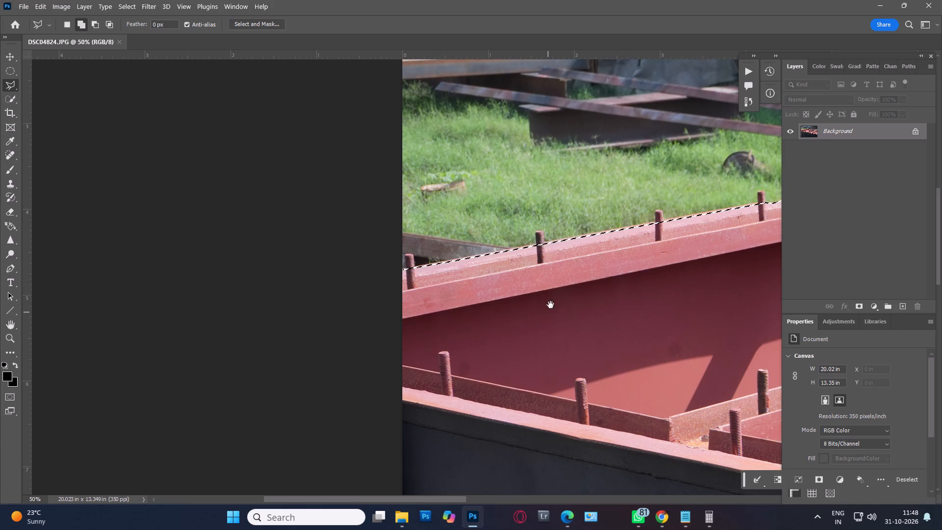
# Add the tips of the first three studs on the left beam to the selection with the Quick Selection tool.
pyautogui.press('w')
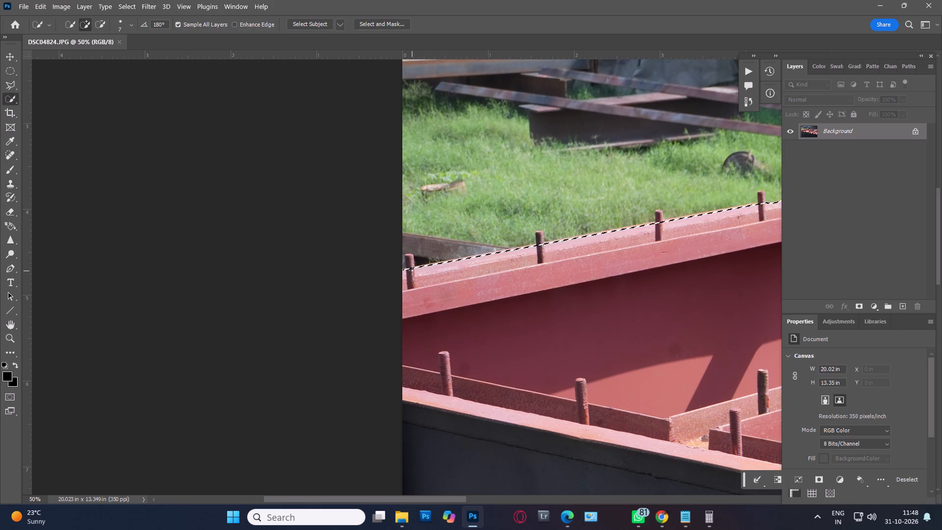
pyautogui.keyDown('shift'); pyautogui.moveTo(412, 269); pyautogui.dragTo(410, 256); pyautogui.keyUp('shift')
pyautogui.keyDown('shift'); pyautogui.moveTo(538, 231); pyautogui.dragTo(537, 236); pyautogui.keyUp('shift')
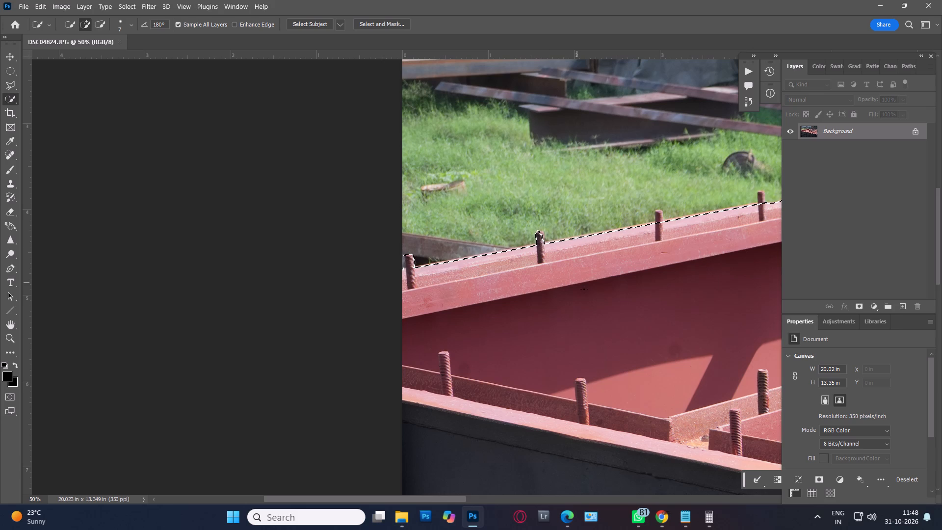
pyautogui.keyDown('shift'); pyautogui.click(657, 211); pyautogui.keyUp('shift')
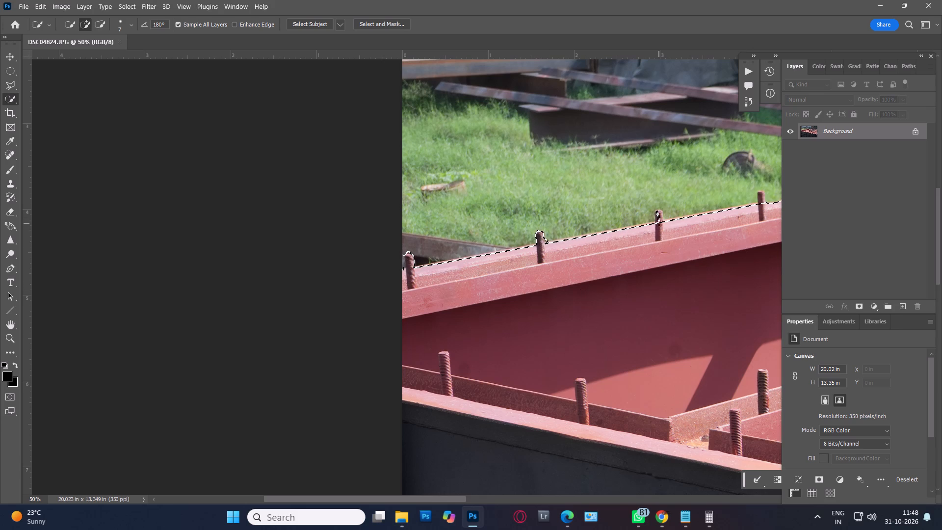
# Enlarge the Quick Selection brush to 25 and add the fourth stud tip on the left beam to the selection.
pyautogui.press('space')
pyautogui.press('space')
pyautogui.press('space')
pyautogui.press('space')
pyautogui.press('space')
pyautogui.press('space')
pyautogui.press('space')
pyautogui.press('space')
pyautogui.press('space')
pyautogui.moveTo(710, 270); pyautogui.dragTo(588, 279)
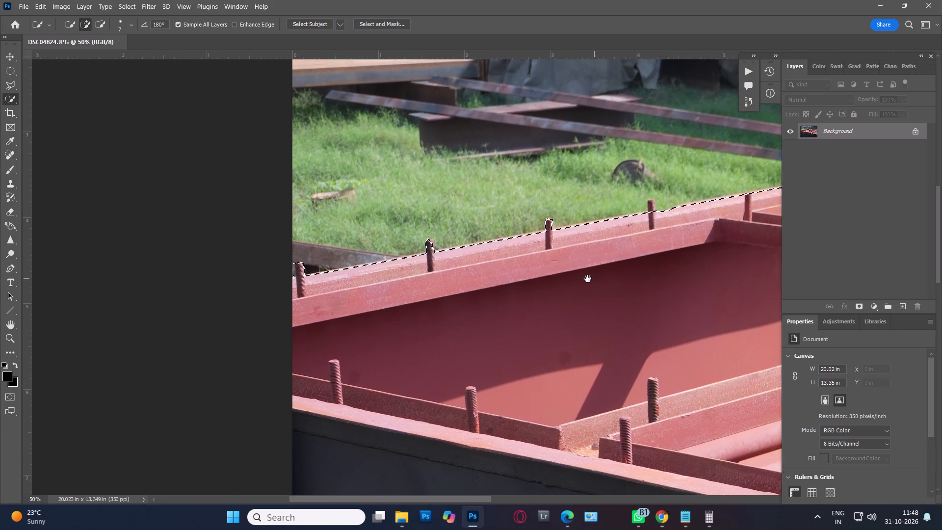
pyautogui.moveTo(588, 279); pyautogui.dragTo(585, 280)
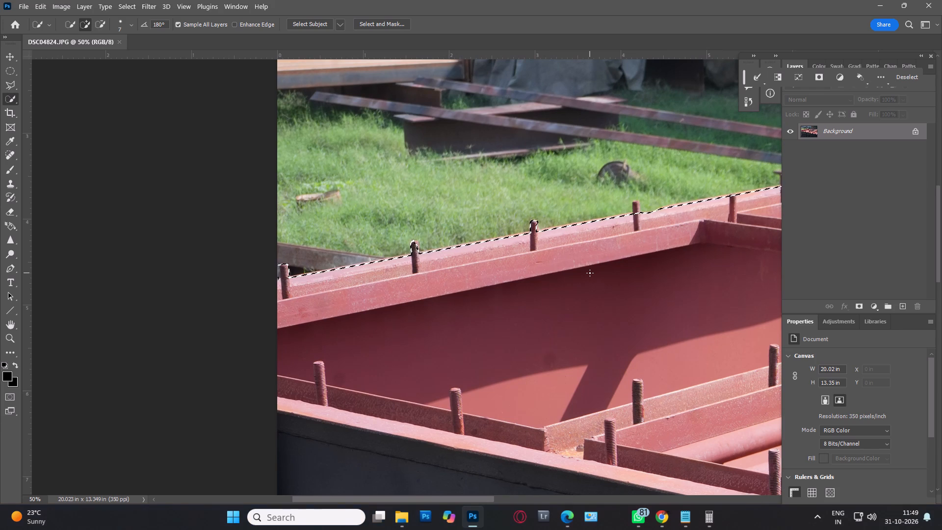
pyautogui.write(']]')
pyautogui.write(']]]]')
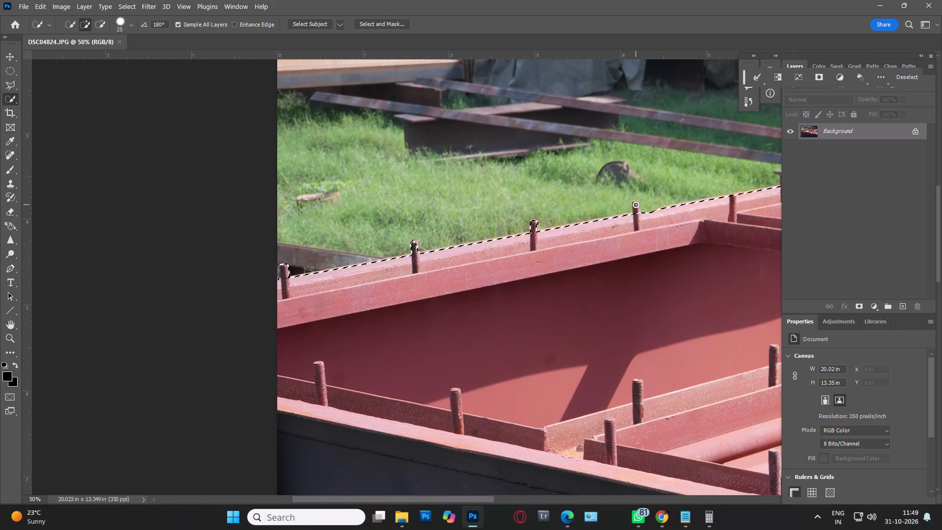
pyautogui.keyDown('shift'); pyautogui.moveTo(636, 205); pyautogui.dragTo(636, 211); pyautogui.keyUp('shift')
# Add the next two protruding stud tips along the left beam to the selection, redoing the stroke on the second one.
pyautogui.press('space')
pyautogui.press('space')
pyautogui.press('space')
pyautogui.press('space')
pyautogui.press('space')
pyautogui.press('space')
pyautogui.press('space')
pyautogui.press('space')
pyautogui.moveTo(712, 267); pyautogui.dragTo(426, 293)
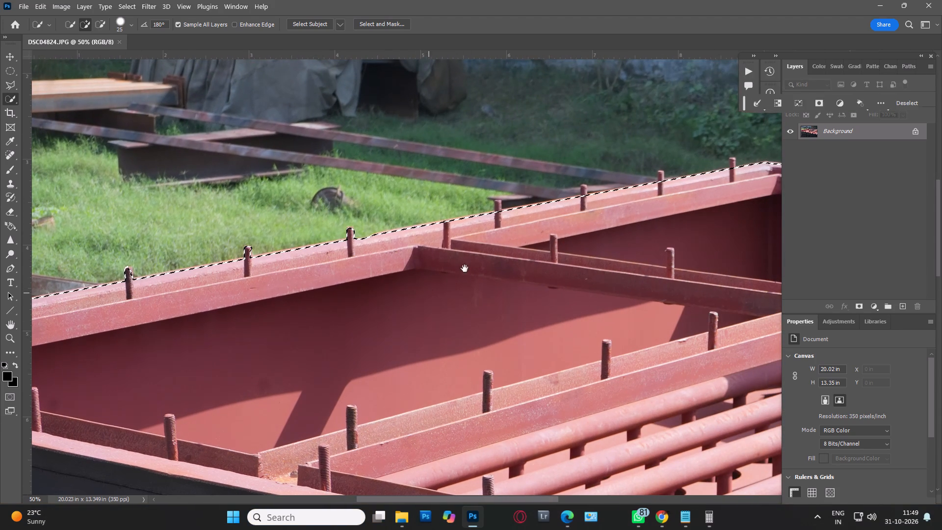
pyautogui.keyDown('shift'); pyautogui.click(497, 203); pyautogui.keyUp('shift')
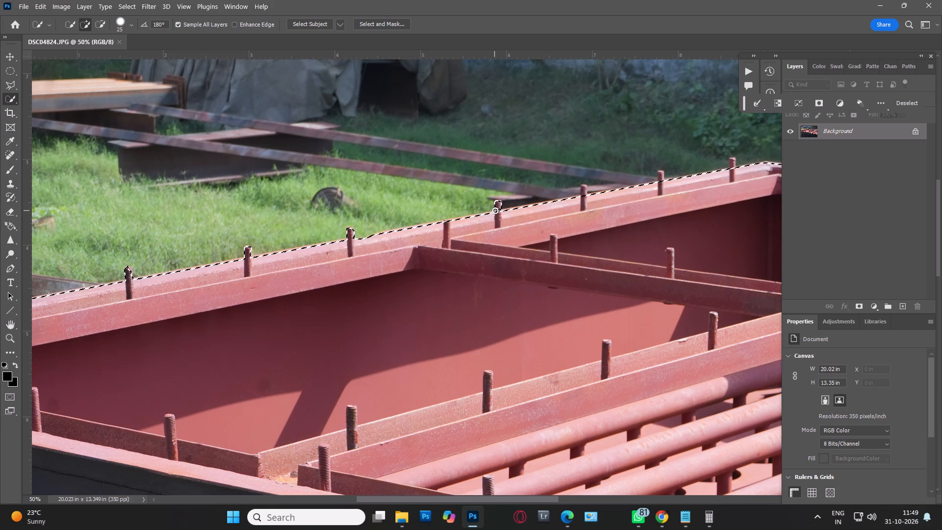
pyautogui.keyDown('shift'); pyautogui.click(497, 211); pyautogui.keyUp('shift')
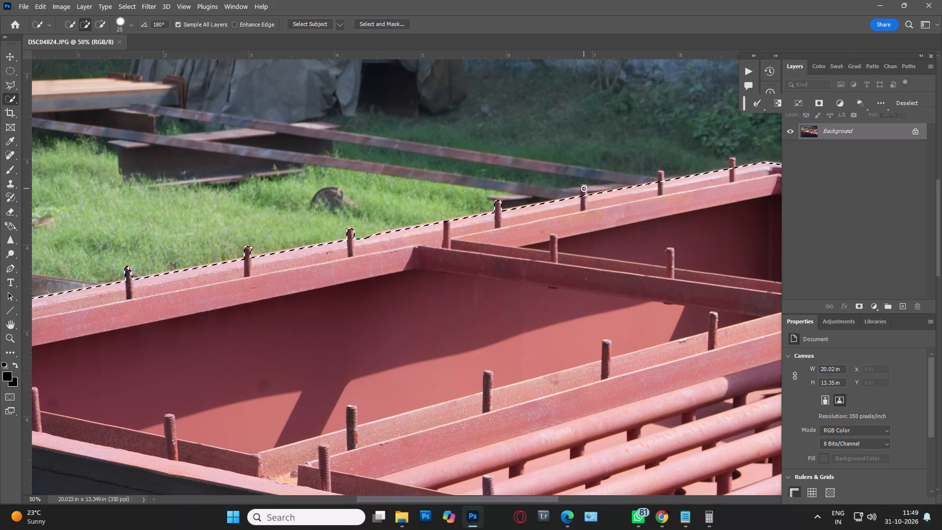
pyautogui.keyDown('shift'); pyautogui.moveTo(584, 188); pyautogui.dragTo(583, 196); pyautogui.keyUp('shift')
pyautogui.hotkey('ctrl', 'z')
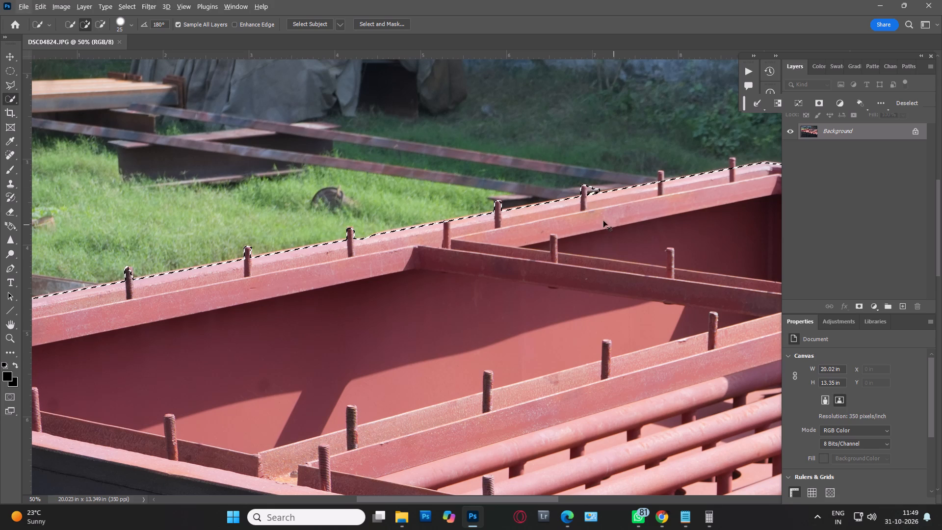
pyautogui.keyDown('shift'); pyautogui.click(583, 189); pyautogui.keyUp('shift')
# Add the last two stud tips before the frame's rear corner and the first one beyond it to the selection.
pyautogui.press('space')
pyautogui.press('space')
pyautogui.press('space')
pyautogui.press('space')
pyautogui.press('space')
pyautogui.press('space')
pyautogui.moveTo(654, 220); pyautogui.dragTo(516, 246)
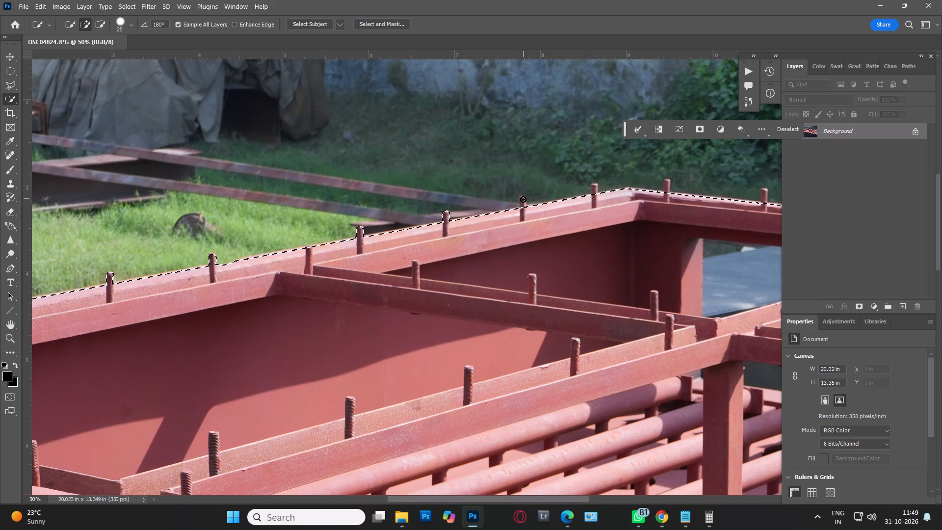
pyautogui.keyDown('shift'); pyautogui.moveTo(523, 199); pyautogui.dragTo(523, 209); pyautogui.keyUp('shift')
pyautogui.press('space')
pyautogui.press('space')
pyautogui.press('space')
pyautogui.press('space')
pyautogui.moveTo(600, 234); pyautogui.dragTo(506, 256)
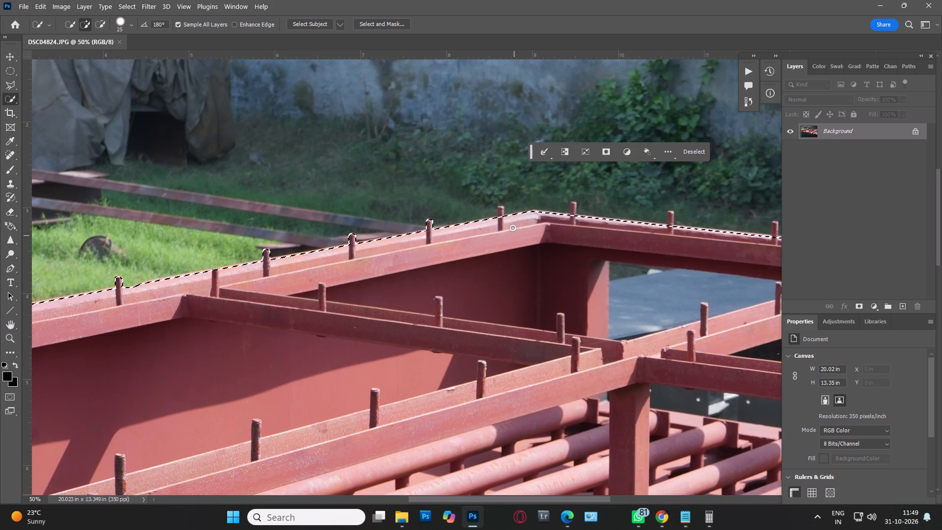
pyautogui.keyDown('shift'); pyautogui.moveTo(500, 208); pyautogui.dragTo(501, 215); pyautogui.keyUp('shift')
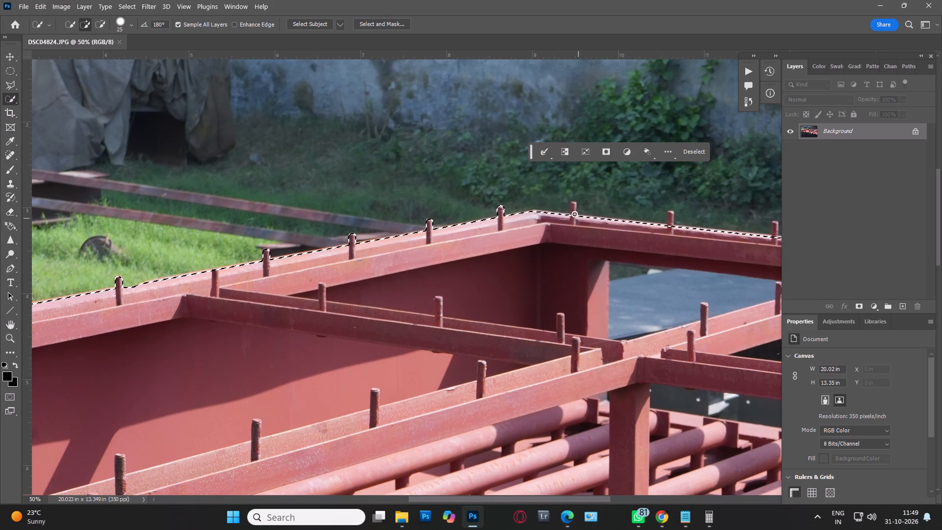
pyautogui.keyDown('shift'); pyautogui.moveTo(574, 204); pyautogui.dragTo(571, 217); pyautogui.keyUp('shift')
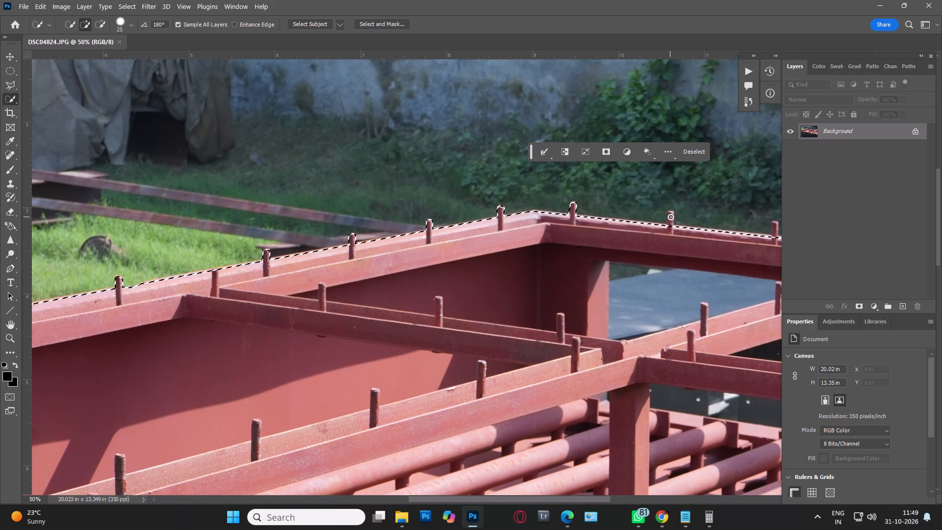
# Add the tips of the second and third studs beyond the frame's rear corner to the selection with the Quick Selection tool.
pyautogui.keyDown('shift'); pyautogui.moveTo(671, 215); pyautogui.dragTo(669, 224); pyautogui.keyUp('shift')
pyautogui.press('space')
pyautogui.press('space')
pyautogui.press('space')
pyautogui.press('space')
pyautogui.press('space')
pyautogui.press('space')
pyautogui.press('space')
pyautogui.press('space')
pyautogui.press('space')
pyautogui.press('space')
pyautogui.press('space')
pyautogui.press('space')
pyautogui.moveTo(722, 280); pyautogui.dragTo(482, 272)
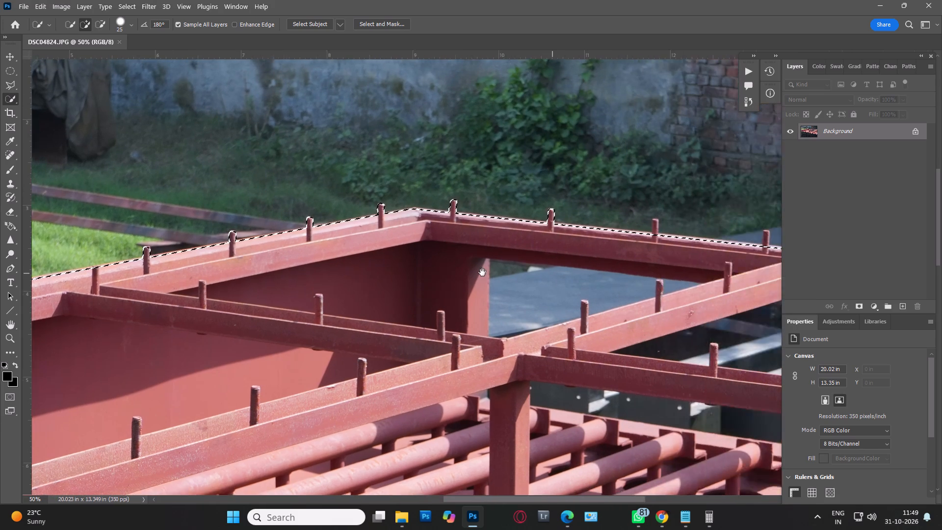
pyautogui.moveTo(482, 272); pyautogui.dragTo(447, 273)
pyautogui.keyDown('shift'); pyautogui.moveTo(502, 217); pyautogui.dragTo(502, 226); pyautogui.keyUp('shift')
# Add the fourth and fifth stud tips beyond the rear corner to the selection, redoing the stroke on the fourth one.
pyautogui.keyDown('shift'); pyautogui.moveTo(612, 229); pyautogui.dragTo(610, 239); pyautogui.keyUp('shift')
pyautogui.hotkey('ctrl', 'z')
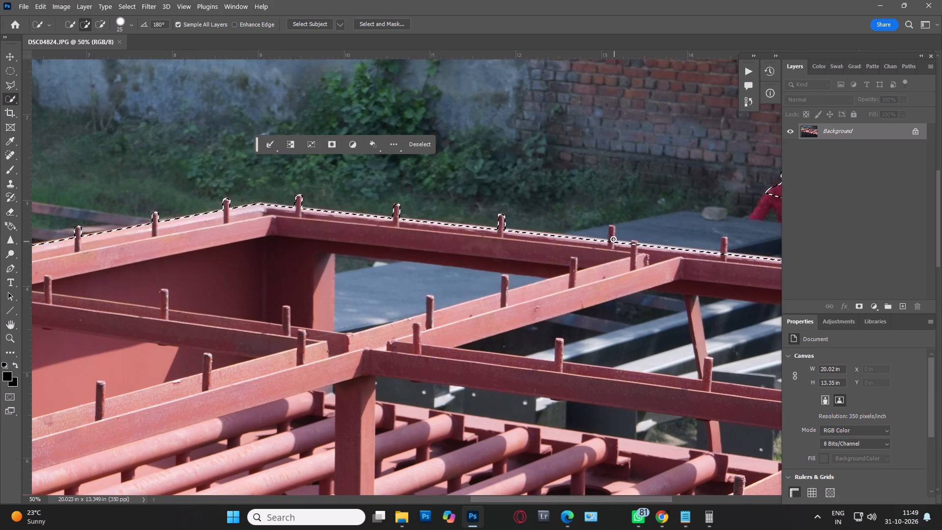
pyautogui.keyDown('shift'); pyautogui.moveTo(612, 230); pyautogui.dragTo(612, 237); pyautogui.keyUp('shift')
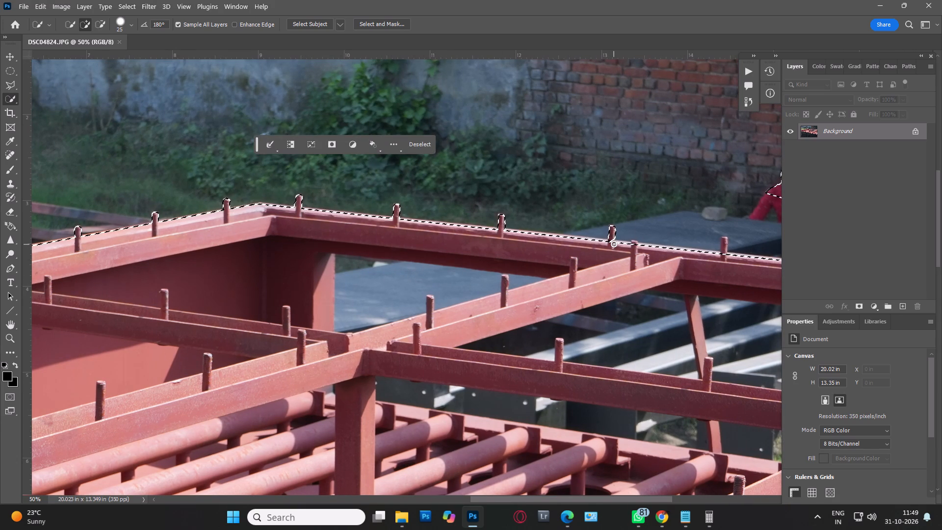
pyautogui.keyDown('shift'); pyautogui.click(611, 241); pyautogui.keyUp('shift')
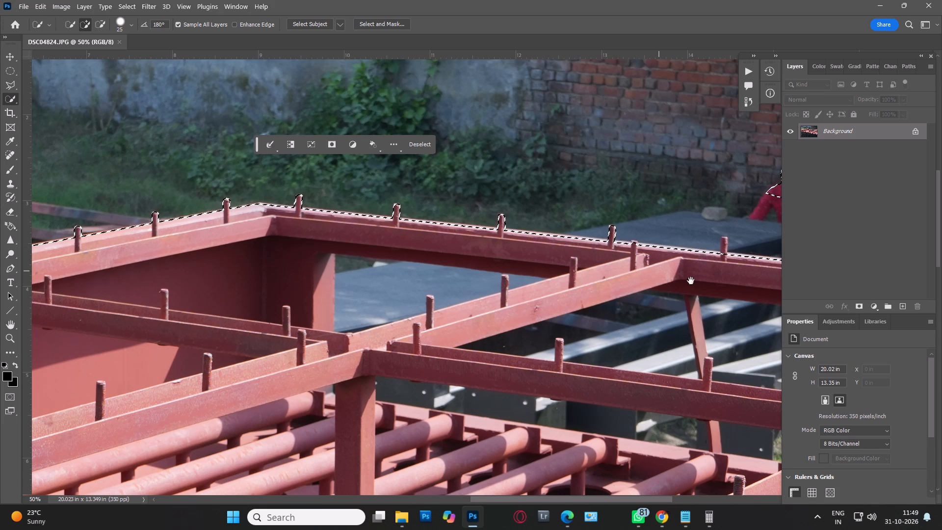
pyautogui.press('space')
pyautogui.press('space')
pyautogui.press('space')
pyautogui.press('space')
pyautogui.press('space')
pyautogui.press('space')
pyautogui.moveTo(691, 282); pyautogui.dragTo(482, 268)
pyautogui.keyDown('shift'); pyautogui.moveTo(516, 227); pyautogui.dragTo(516, 230); pyautogui.keyUp('shift')
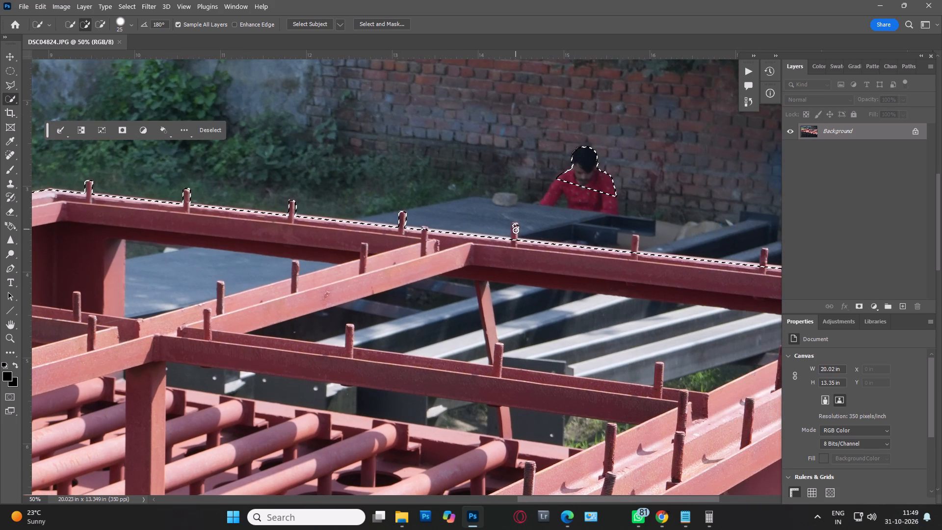
pyautogui.keyDown('shift'); pyautogui.moveTo(516, 230); pyautogui.dragTo(516, 241); pyautogui.keyUp('shift')
# Add the sixth and seventh stud tips along the rear beam, past the seated worker, to the selection.
pyautogui.press('space')
pyautogui.press('space')
pyautogui.press('space')
pyautogui.press('space')
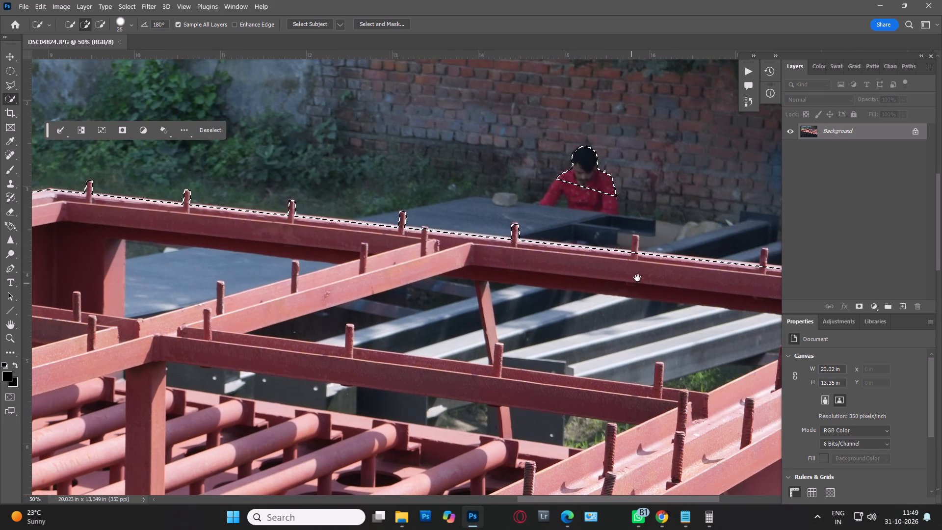
pyautogui.moveTo(636, 278); pyautogui.dragTo(549, 271)
pyautogui.keyDown('shift'); pyautogui.moveTo(548, 232); pyautogui.dragTo(549, 248); pyautogui.keyUp('shift')
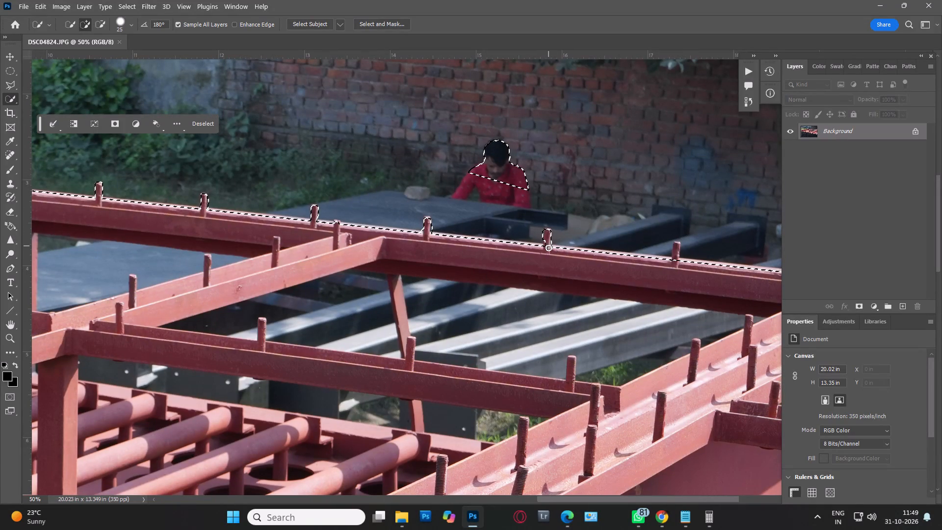
pyautogui.keyDown('shift'); pyautogui.moveTo(549, 248); pyautogui.dragTo(546, 247); pyautogui.keyUp('shift')
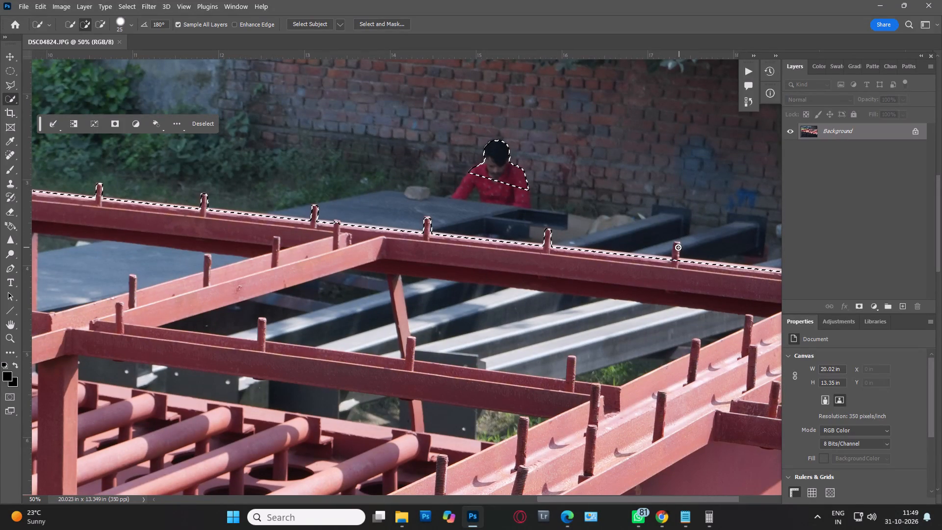
pyautogui.keyDown('shift'); pyautogui.moveTo(678, 244); pyautogui.dragTo(675, 258); pyautogui.keyUp('shift')
# Add the last protruding stud tip near the rear beam's right end to the selection, undoing and repainting the stroke.
pyautogui.press('space')
pyautogui.press('space')
pyautogui.press('space')
pyautogui.press('space')
pyautogui.press('space')
pyautogui.press('space')
pyautogui.press('space')
pyautogui.press('space')
pyautogui.press('space')
pyautogui.press('space')
pyautogui.press('space')
pyautogui.moveTo(718, 293); pyautogui.dragTo(434, 267)
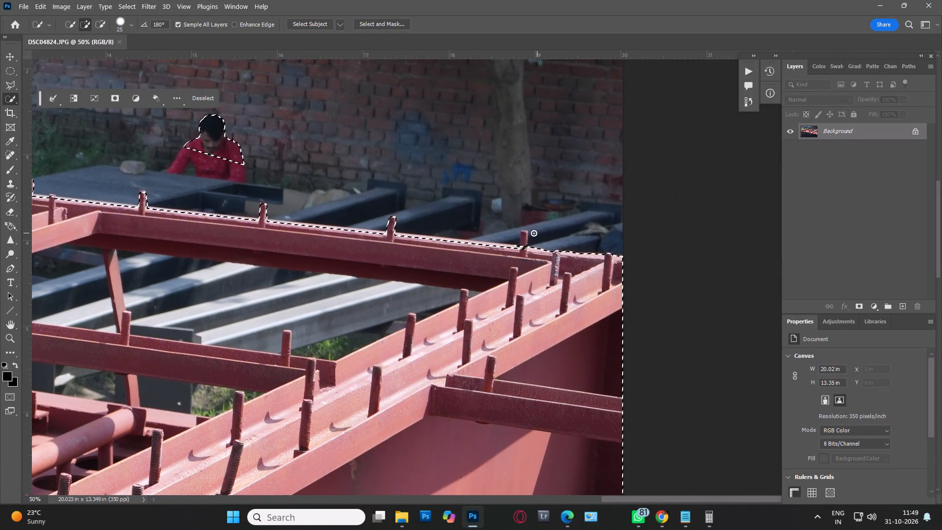
pyautogui.keyDown('shift'); pyautogui.moveTo(523, 232); pyautogui.dragTo(522, 245); pyautogui.keyUp('shift')
pyautogui.hotkey('ctrl', 'z')
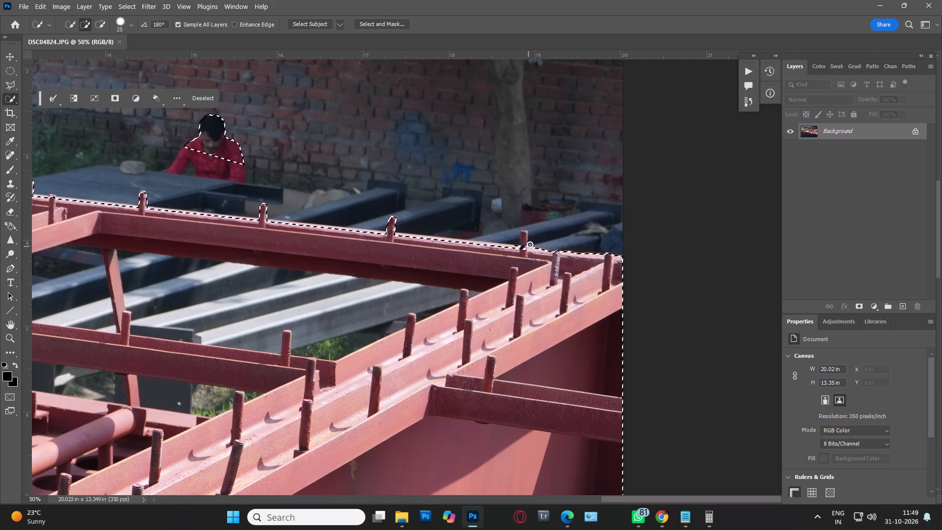
pyautogui.keyDown('shift'); pyautogui.moveTo(523, 249); pyautogui.dragTo(522, 239); pyautogui.keyUp('shift')
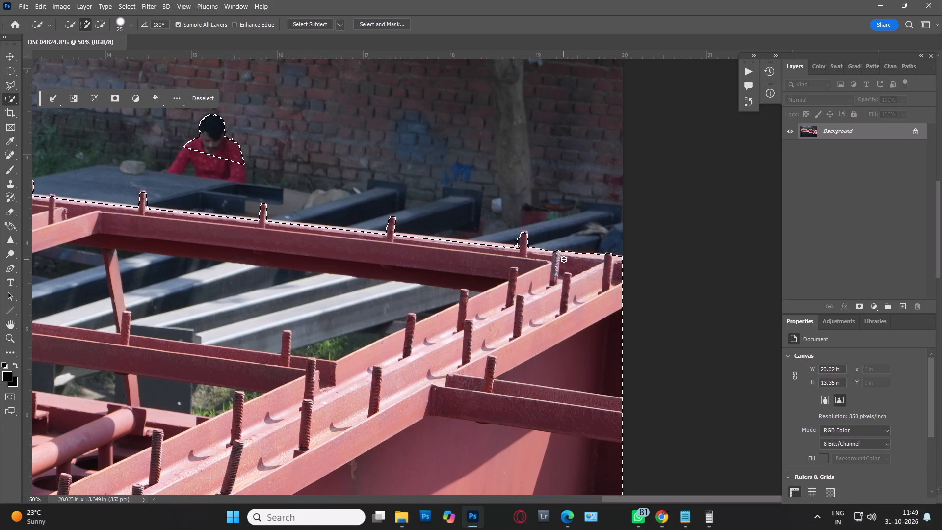
# Switch to the Polygonal Lasso tool for further work on the frame selection.
pyautogui.press('l')
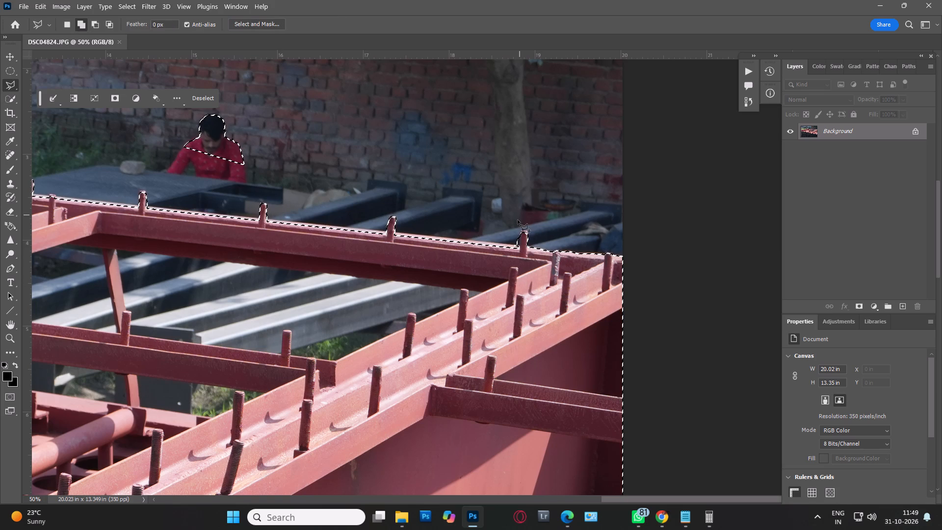
# Subtract the excess sliver beside the rightmost stud above the rear beam from the frame selection.
pyautogui.keyDown('alt'); pyautogui.click(519, 217); pyautogui.keyUp('alt')
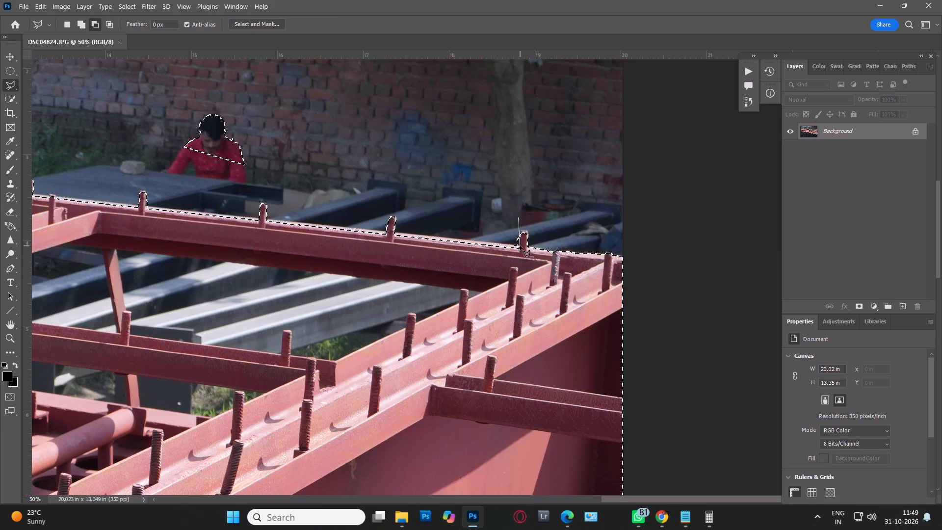
pyautogui.click(519, 246)
pyautogui.click(454, 231)
pyautogui.doubleClick(453, 214)
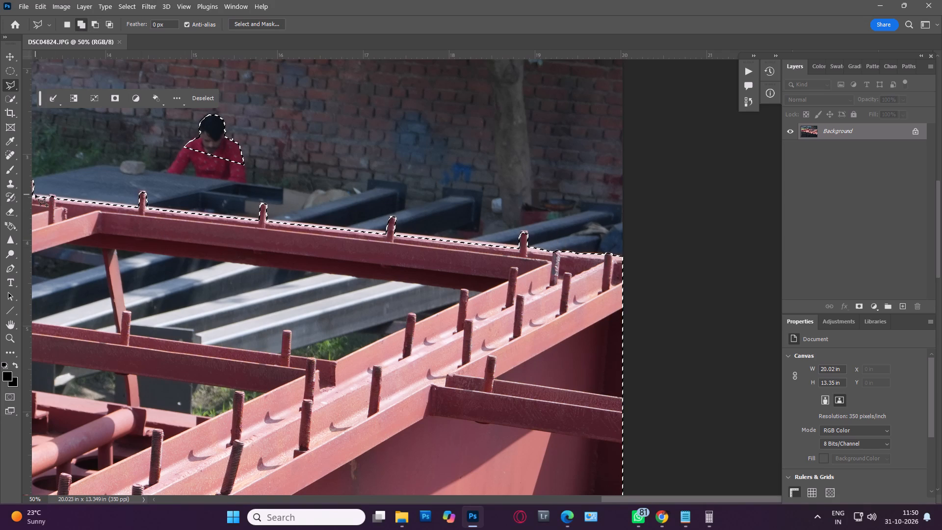
# Add a polygon below the rear beam's top edge, reaching to its right end, to close gaps in the frame selection.
pyautogui.scroll(4, 49, 194)
pyautogui.press('space')
pyautogui.press('space')
pyautogui.press('space')
pyautogui.press('space')
pyautogui.moveTo(96, 289); pyautogui.dragTo(177, 289)
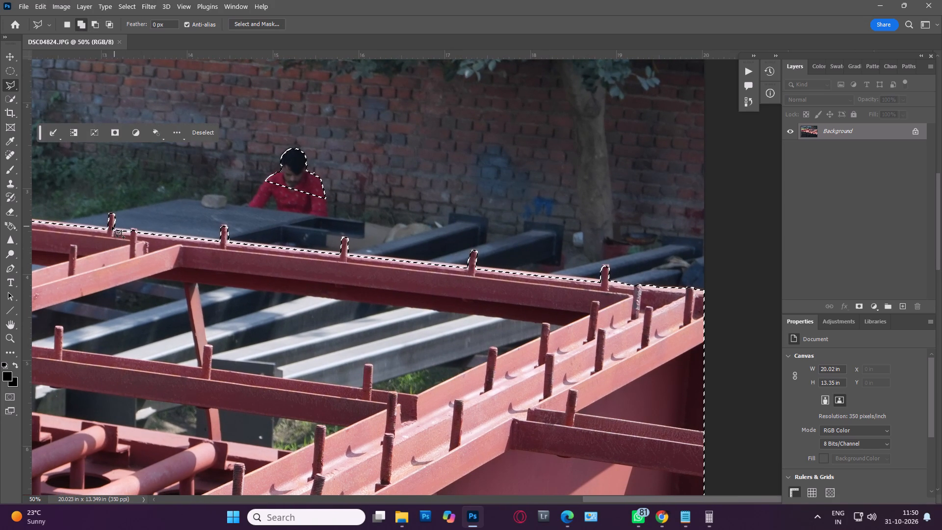
pyautogui.keyDown('shift'); pyautogui.click(111, 227); pyautogui.keyUp('shift')
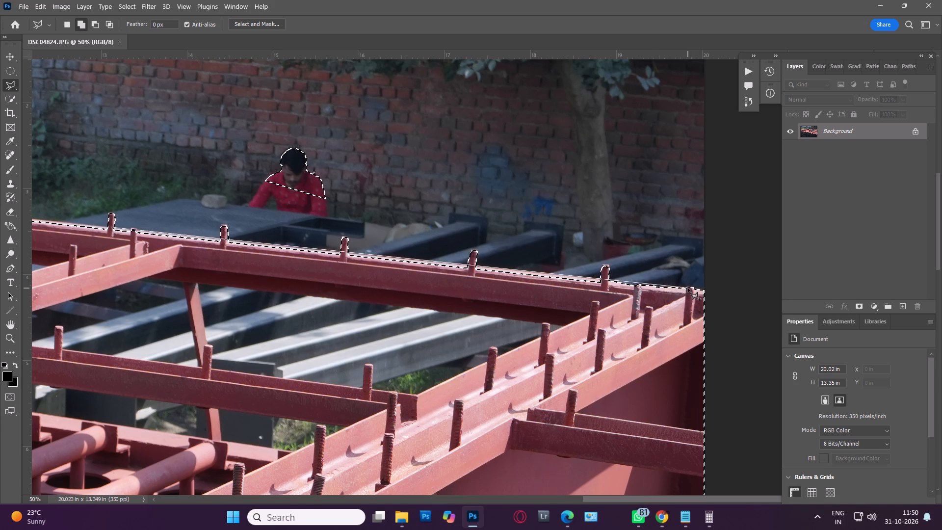
pyautogui.keyDown('shift'); pyautogui.click(688, 288); pyautogui.keyUp('shift')
pyautogui.keyDown('shift'); pyautogui.moveTo(665, 358); pyautogui.dragTo(634, 362); pyautogui.keyUp('shift')
pyautogui.keyDown('shift'); pyautogui.moveTo(262, 389); pyautogui.dragTo(234, 387); pyautogui.keyUp('shift')
pyautogui.keyDown('shift'); pyautogui.doubleClick(96, 370); pyautogui.keyUp('shift')
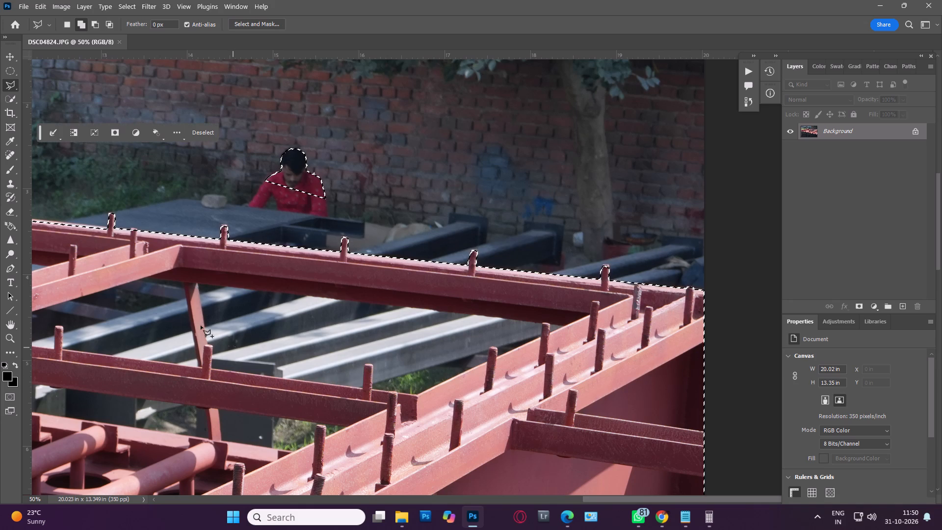
# Add two overlapping polygons below the rear beam's top edge, toward the rear corner, to fill gaps at the stud bases.
pyautogui.press('space')
pyautogui.press('space')
pyautogui.press('space')
pyautogui.press('space')
pyautogui.press('space')
pyautogui.press('space')
pyautogui.press('space')
pyautogui.press('space')
pyautogui.press('space')
pyautogui.press('space')
pyautogui.press('space')
pyautogui.press('space')
pyautogui.press('space')
pyautogui.press('space')
pyautogui.moveTo(157, 318); pyautogui.dragTo(613, 341)
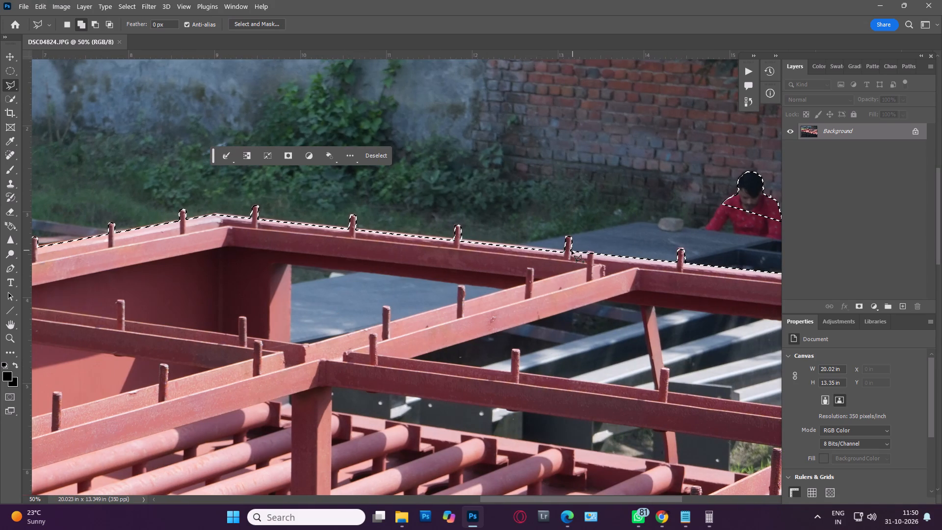
pyautogui.keyDown('shift'); pyautogui.moveTo(572, 251); pyautogui.dragTo(564, 253); pyautogui.keyUp('shift')
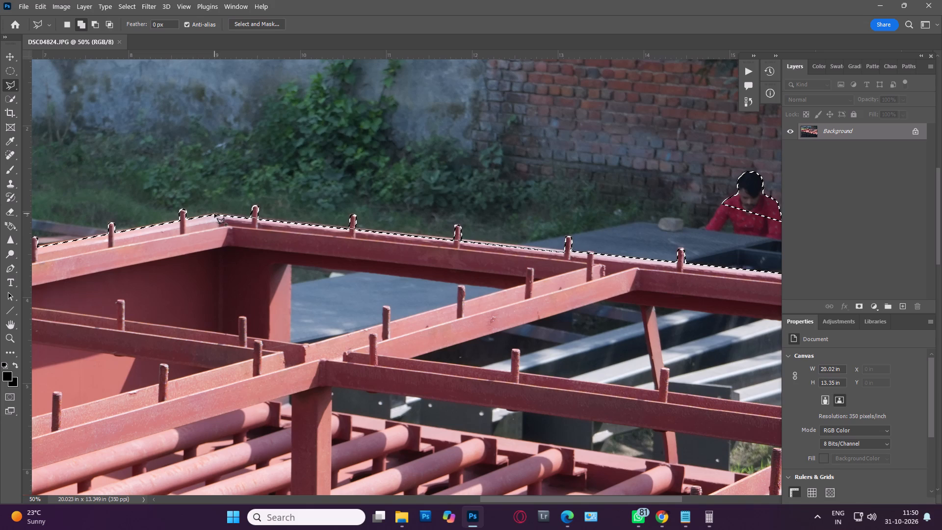
pyautogui.click(214, 213)
pyautogui.moveTo(268, 275); pyautogui.dragTo(274, 276)
pyautogui.doubleClick(486, 285)
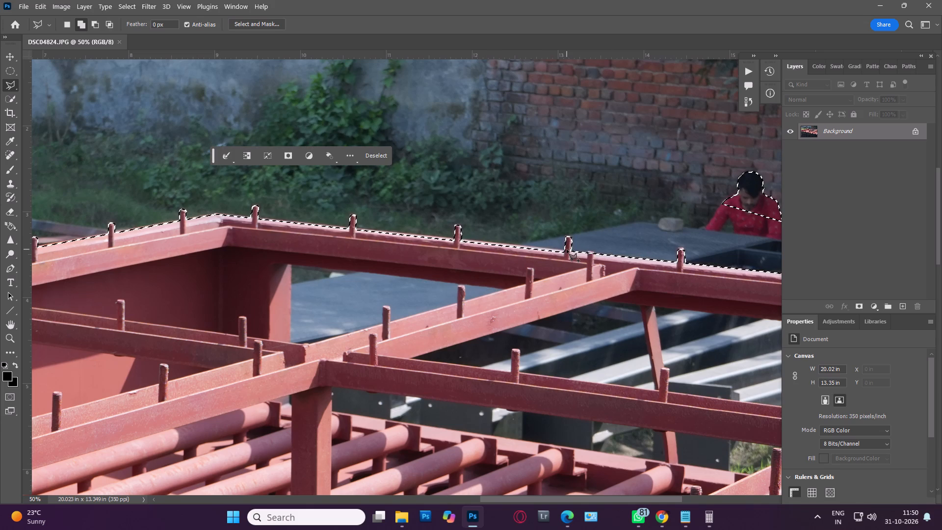
pyautogui.keyDown('shift'); pyautogui.moveTo(567, 249); pyautogui.dragTo(562, 250); pyautogui.keyUp('shift')
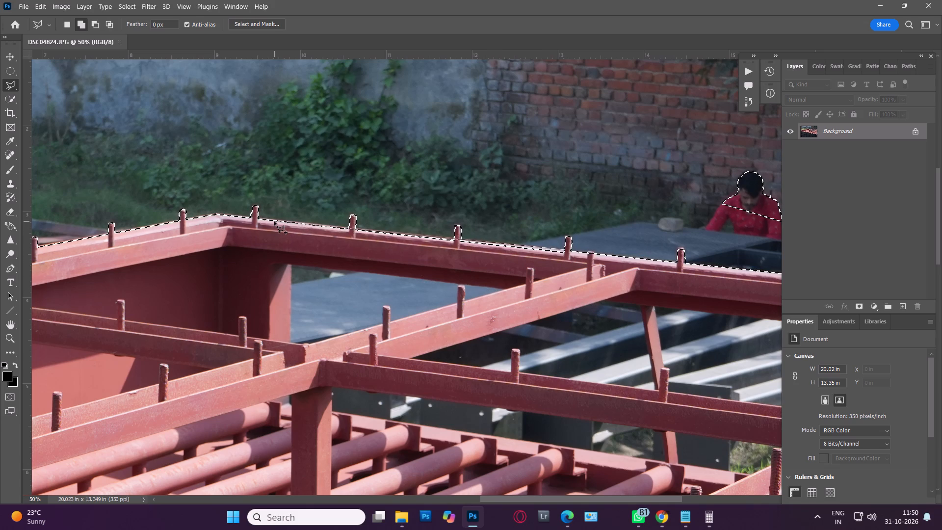
pyautogui.click(273, 221)
pyautogui.moveTo(322, 298); pyautogui.dragTo(332, 303)
pyautogui.click(521, 359)
pyautogui.click(521, 356)
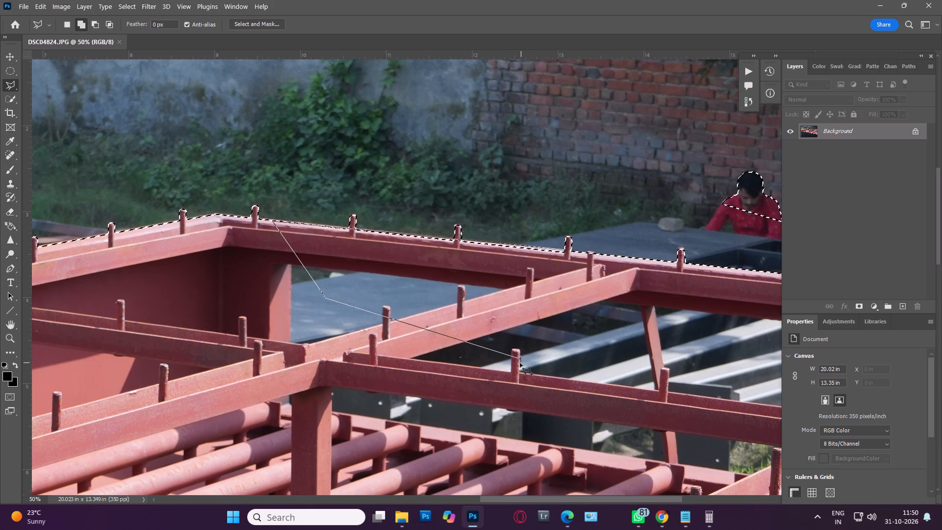
pyautogui.doubleClick(637, 344)
# Subtract the seated worker's head and shoulders from the selection with a polygon drawn around them.
pyautogui.press('space')
pyautogui.moveTo(707, 327); pyautogui.dragTo(436, 366)
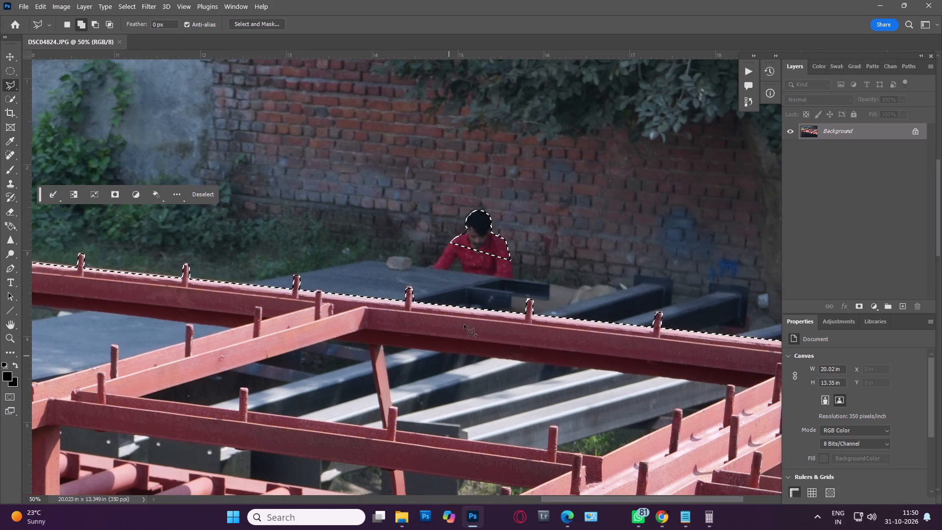
pyautogui.keyDown('alt'); pyautogui.moveTo(561, 267); pyautogui.dragTo(553, 268); pyautogui.keyUp('alt')
pyautogui.keyDown('alt'); pyautogui.moveTo(434, 270); pyautogui.dragTo(426, 267); pyautogui.keyUp('alt')
pyautogui.keyDown('alt'); pyautogui.moveTo(388, 221); pyautogui.dragTo(386, 200); pyautogui.keyUp('alt')
pyautogui.keyDown('alt'); pyautogui.moveTo(419, 126); pyautogui.dragTo(428, 123); pyautogui.keyUp('alt')
pyautogui.keyDown('alt'); pyautogui.doubleClick(604, 188); pyautogui.keyUp('alt')
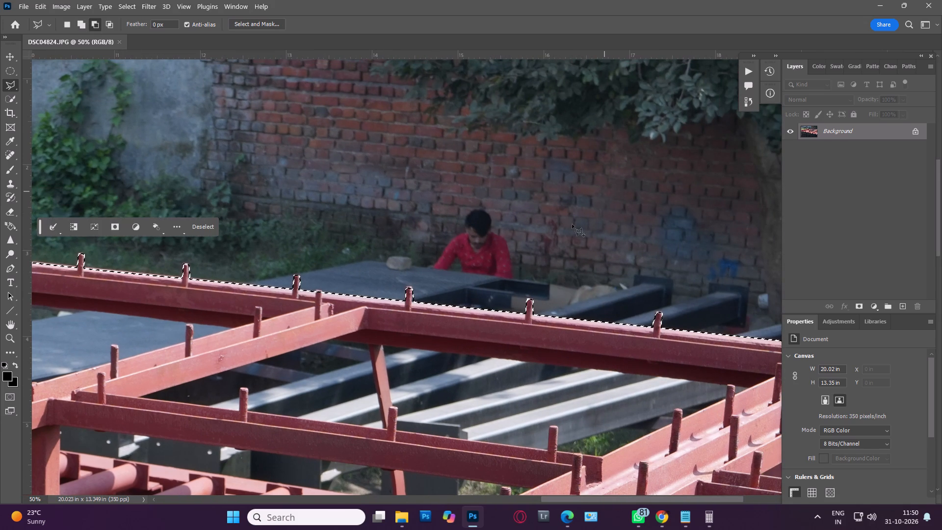
# Subtract the opening beneath the rear beam beside the rear corner from the selection, tracing around the two studs on the cross beam.
pyautogui.press('space')
pyautogui.press('space')
pyautogui.press('space')
pyautogui.press('space')
pyautogui.press('space')
pyautogui.press('space')
pyautogui.press('space')
pyautogui.press('space')
pyautogui.press('space')
pyautogui.press('space')
pyautogui.press('space')
pyautogui.press('space')
pyautogui.press('space')
pyautogui.press('space')
pyautogui.press('space')
pyautogui.press('space')
pyautogui.press('space')
pyautogui.press('space')
pyautogui.press('space')
pyautogui.press('space')
pyautogui.moveTo(229, 396); pyautogui.dragTo(536, 315)
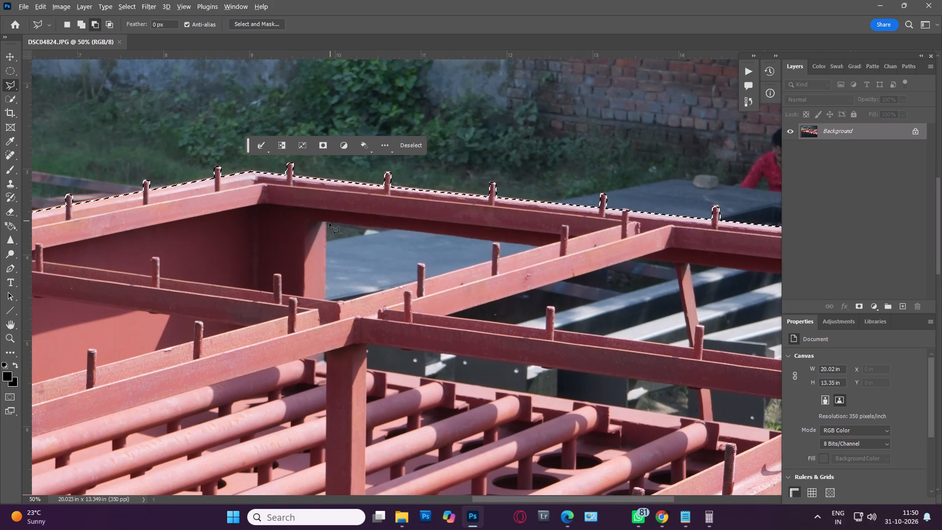
pyautogui.keyDown('alt'); pyautogui.click(327, 223); pyautogui.keyUp('alt')
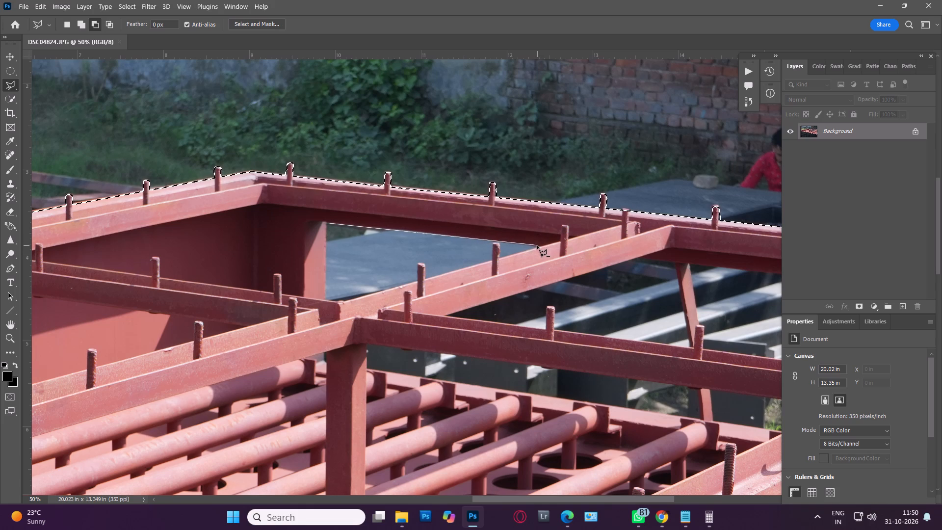
pyautogui.click(536, 245)
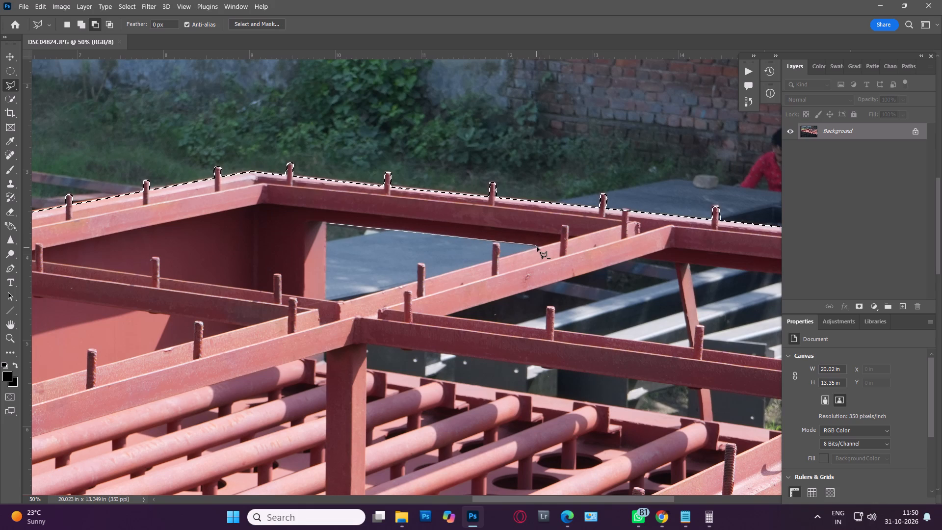
pyautogui.click(537, 247)
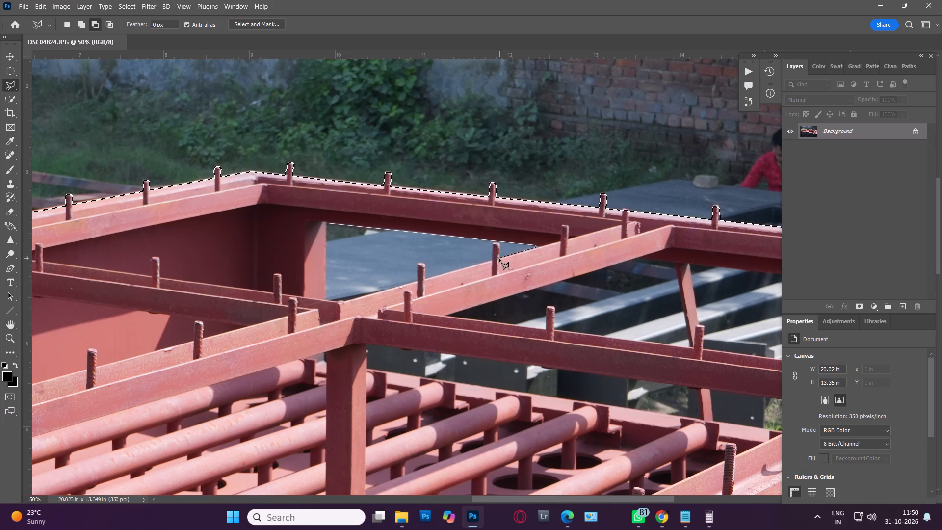
pyautogui.click(499, 258)
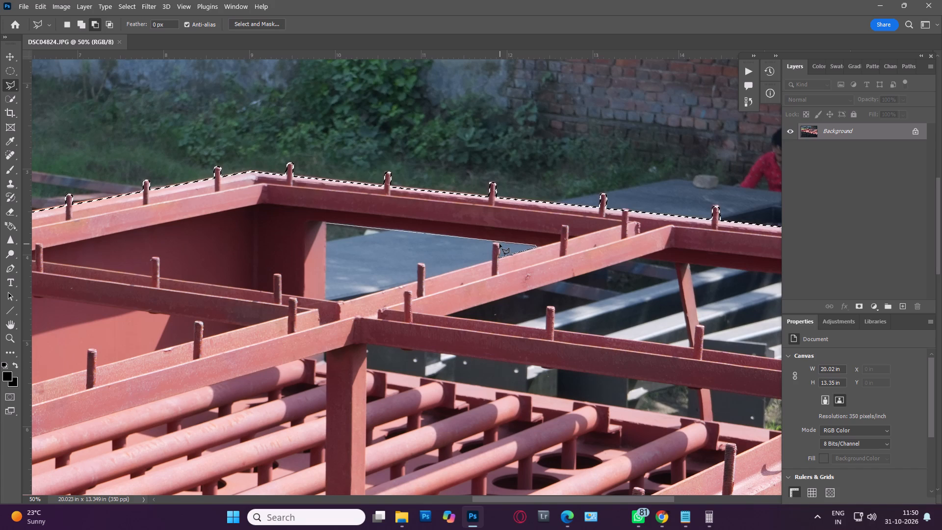
pyautogui.click(499, 243)
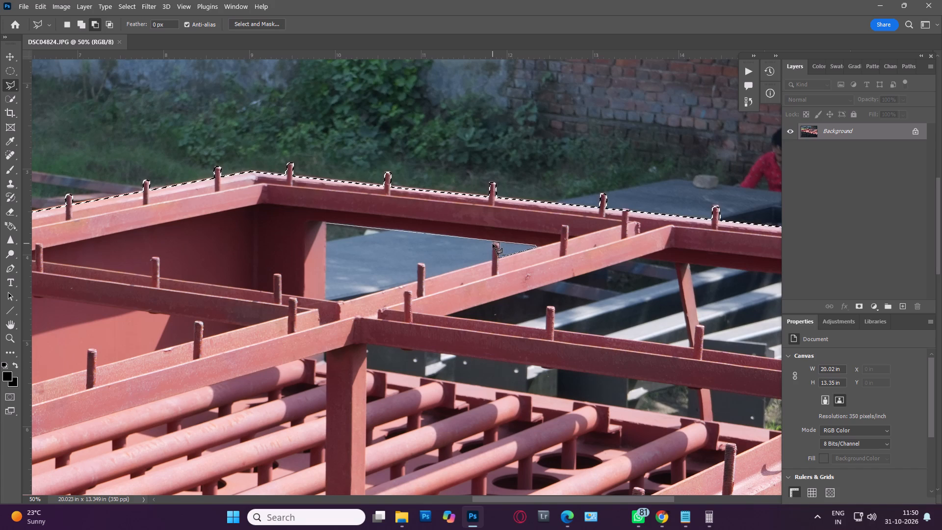
pyautogui.click(494, 243)
pyautogui.click(493, 261)
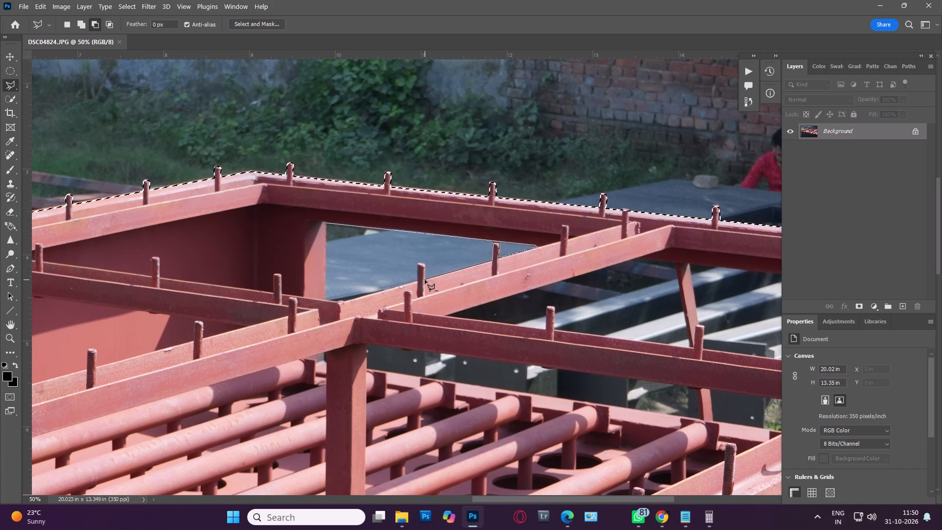
pyautogui.click(425, 280)
pyautogui.click(424, 264)
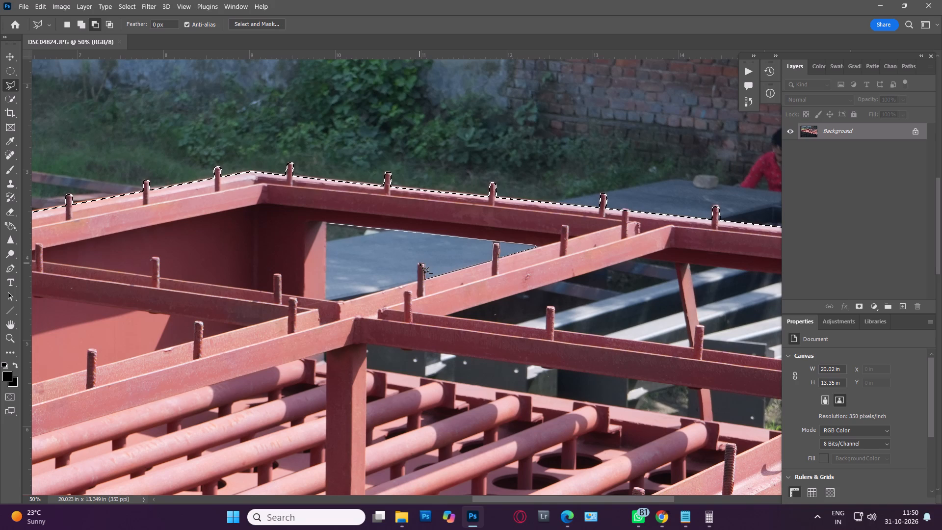
pyautogui.click(418, 264)
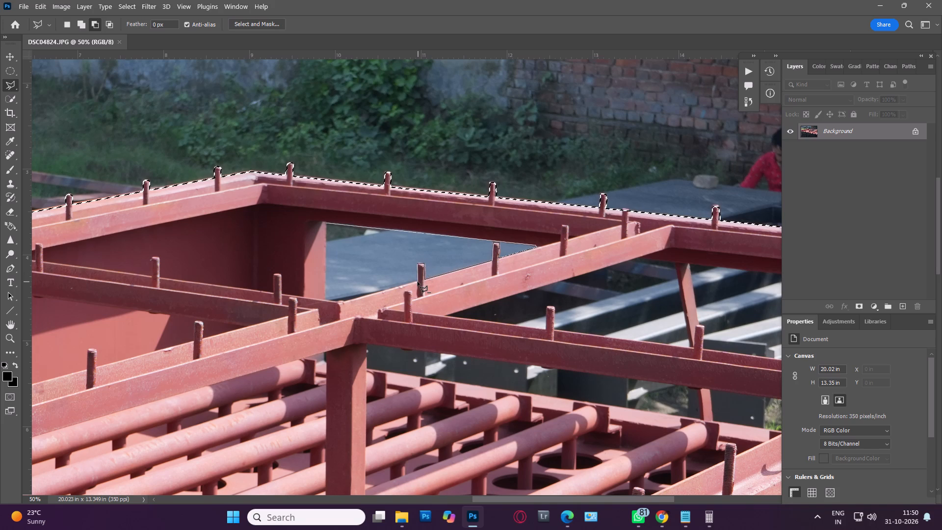
pyautogui.click(418, 282)
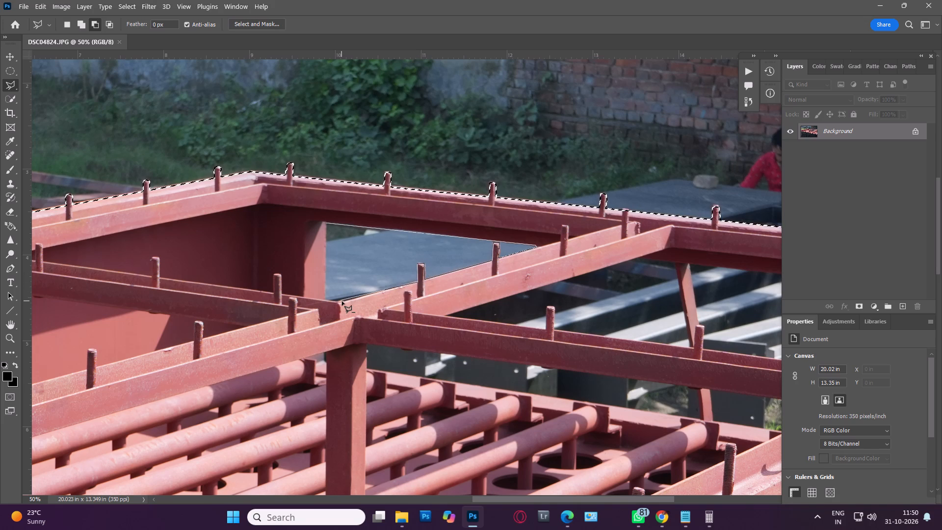
pyautogui.click(342, 302)
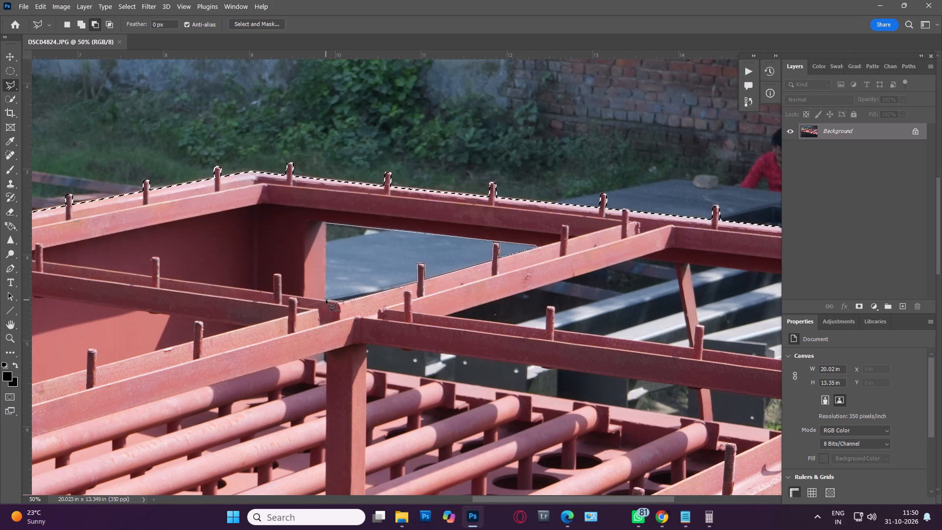
pyautogui.click(324, 299)
pyautogui.doubleClick(325, 223)
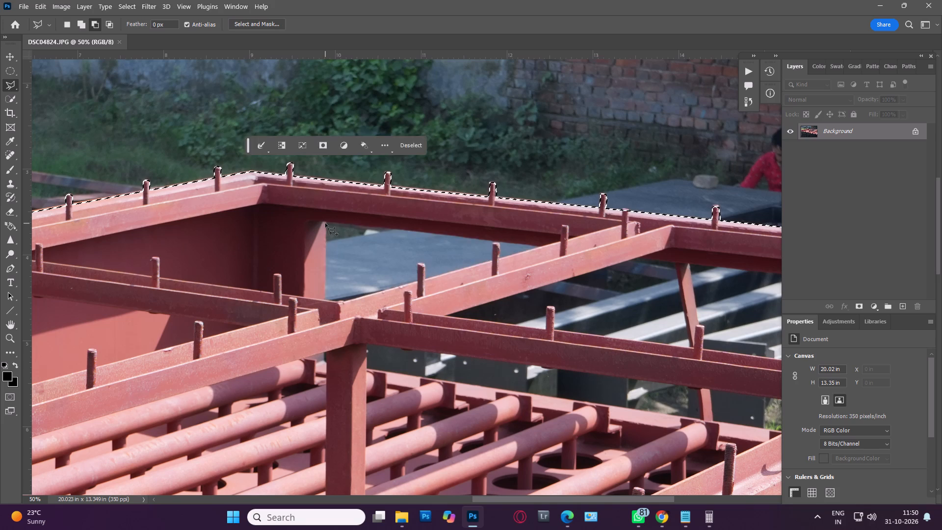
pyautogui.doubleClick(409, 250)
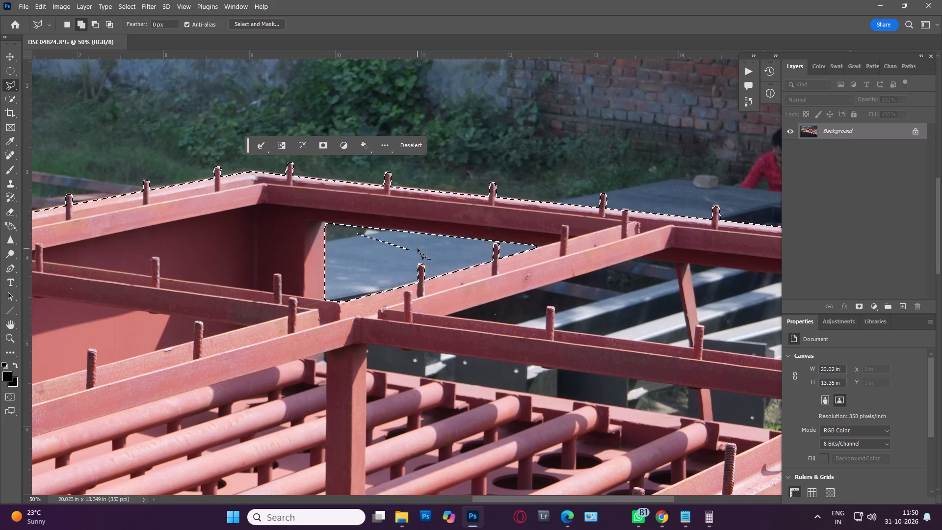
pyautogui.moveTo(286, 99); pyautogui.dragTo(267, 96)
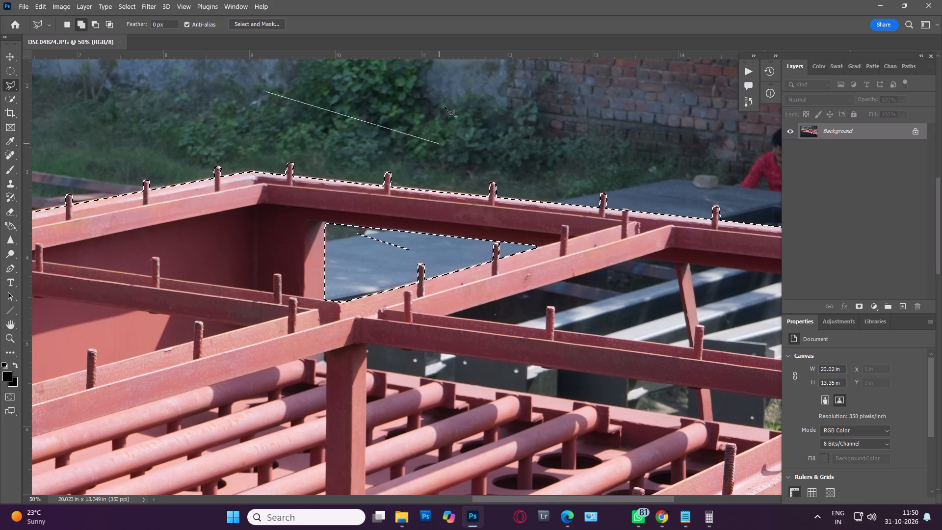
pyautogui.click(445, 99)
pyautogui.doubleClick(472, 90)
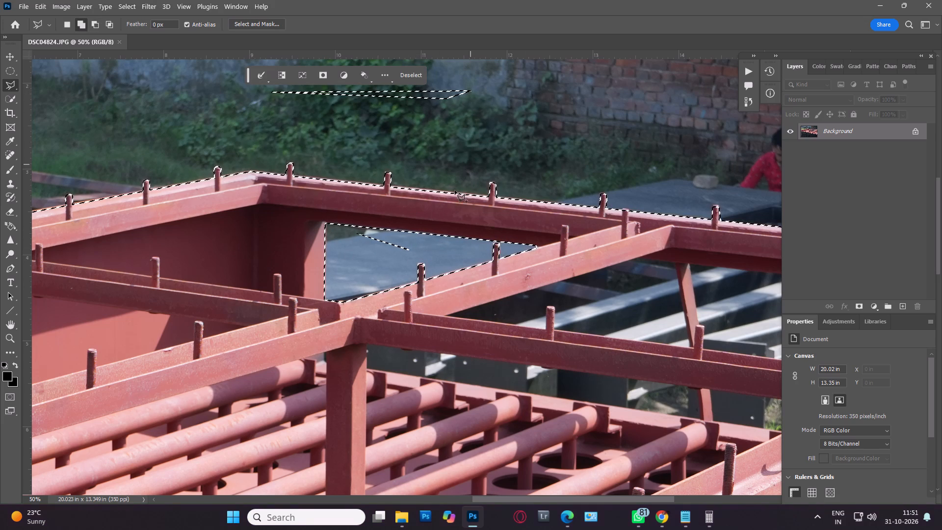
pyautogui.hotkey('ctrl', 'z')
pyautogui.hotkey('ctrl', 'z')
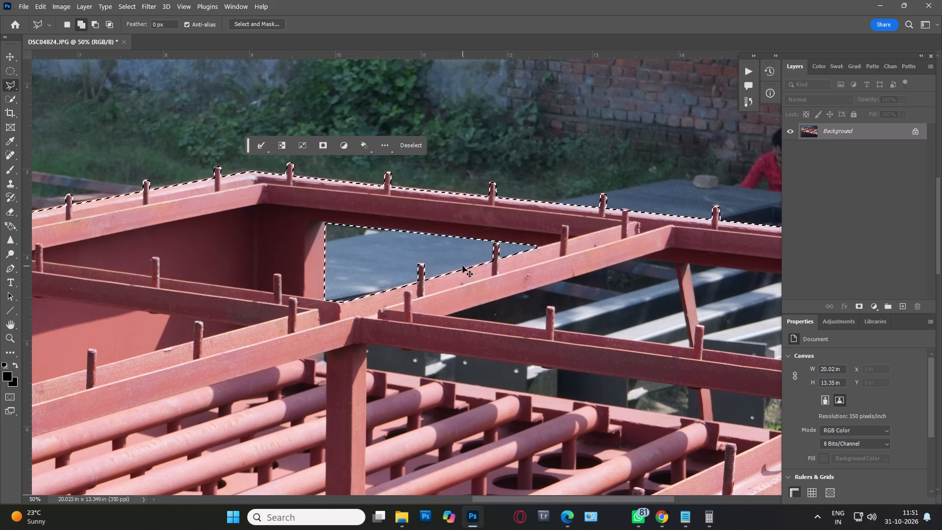
# Copy the selected steel frame and paste it as a new layer.
pyautogui.hotkey('ctrl', '-')
pyautogui.hotkey('ctrl', '-')
pyautogui.hotkey('ctrl', '-')
pyautogui.hotkey('ctrl', '-')
pyautogui.hotkey('ctrl', '-')
pyautogui.hotkey('ctrl', '-')
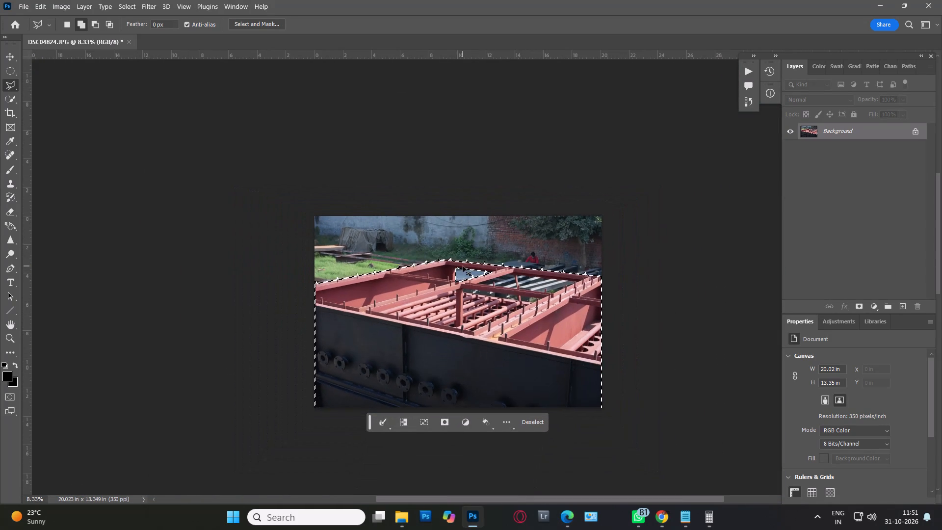
pyautogui.hotkey('ctrl', 'c')
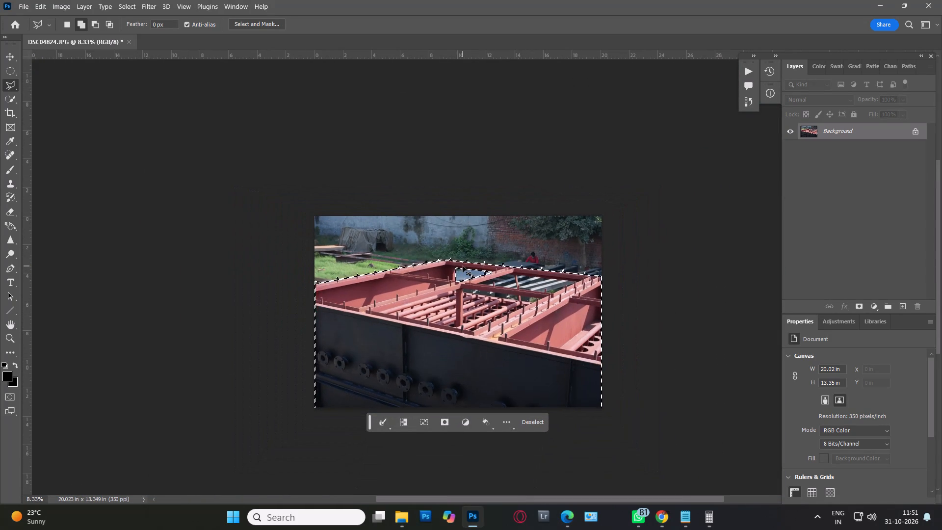
pyautogui.hotkey('ctrl', 'v')
# Save the document as DSC04824.psd in the 100MSDCF folder.
pyautogui.hotkey('ctrl', 's')
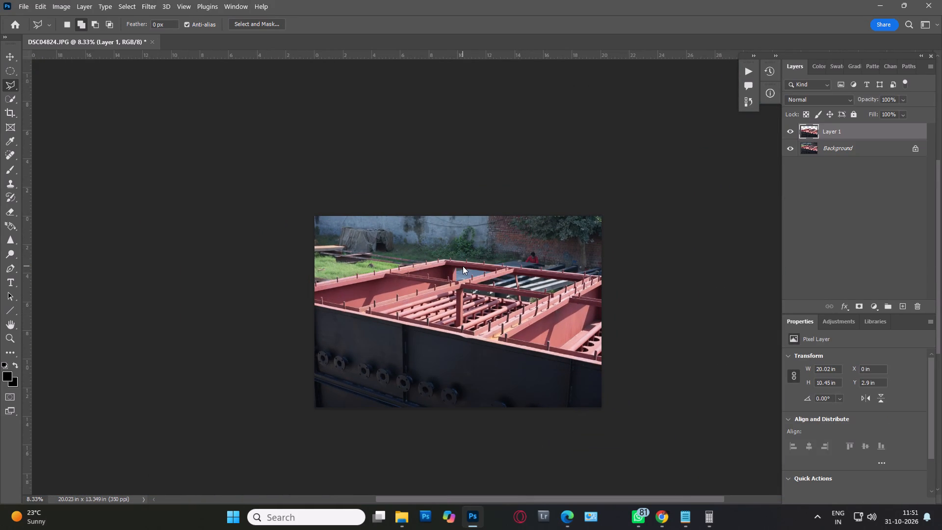
pyautogui.press('Return')
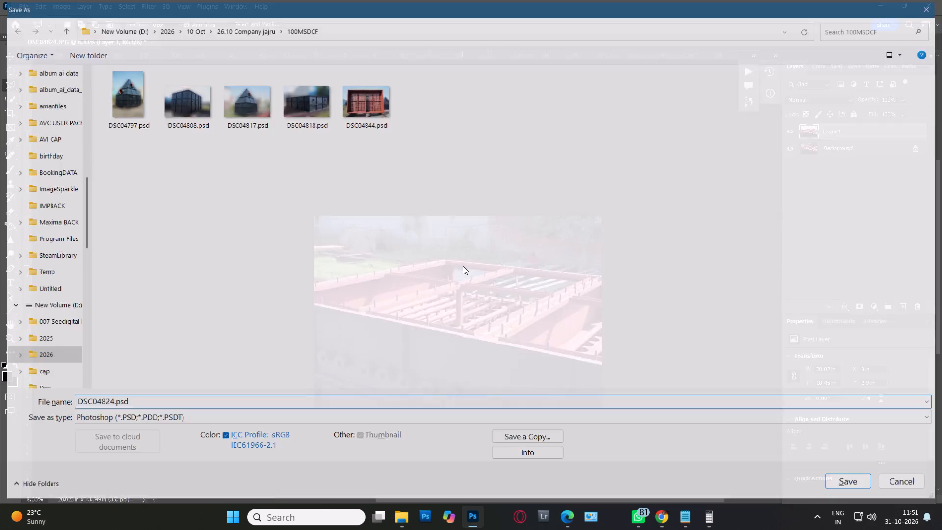
# Duplicate the Background layer beneath the pasted frame layer.
pyautogui.click(860, 148)
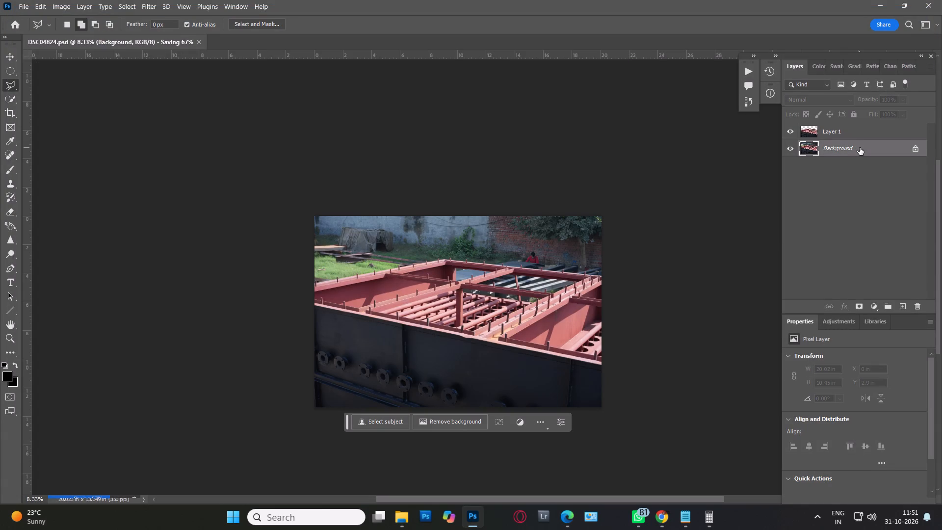
pyautogui.hotkey('ctrl', 'j')
# Apply the last-used blur filter to the Background copy layer beneath the frame layer.
pyautogui.hotkey('ctrl', '+')
pyautogui.hotkey('ctrl', '+')
pyautogui.hotkey('ctrl', '+')
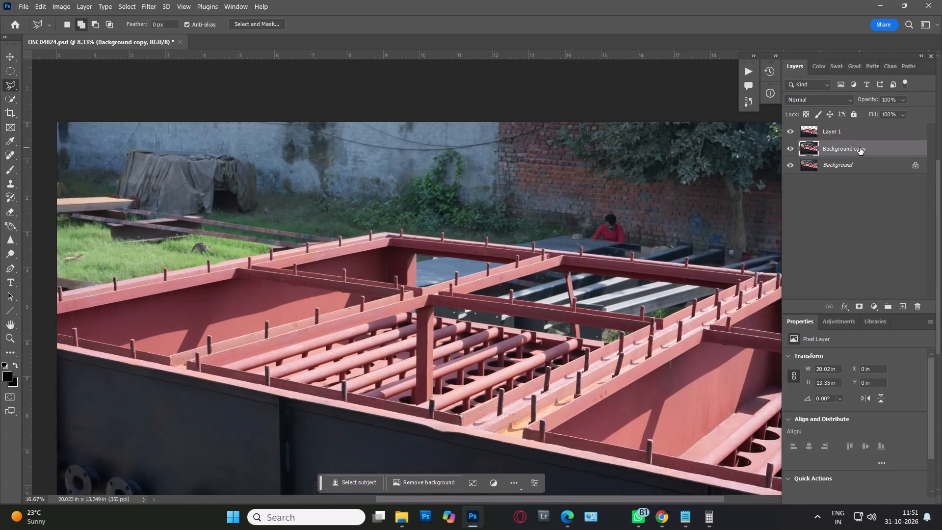
pyautogui.press('space')
pyautogui.press('space')
pyautogui.press('space')
pyautogui.press('space')
pyautogui.press('space')
pyautogui.press('space')
pyautogui.press('space')
pyautogui.press('space')
pyautogui.press('space')
pyautogui.press('space')
pyautogui.press('space')
pyautogui.press('space')
pyautogui.press('space')
pyautogui.press('space')
pyautogui.press('space')
pyautogui.press('space')
pyautogui.moveTo(638, 279); pyautogui.dragTo(392, 255)
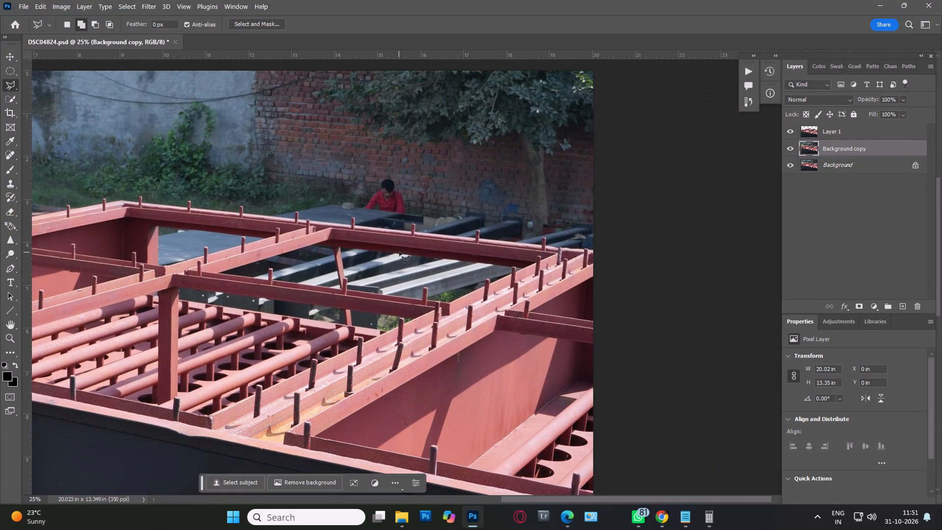
pyautogui.hotkey('ctrl', '+')
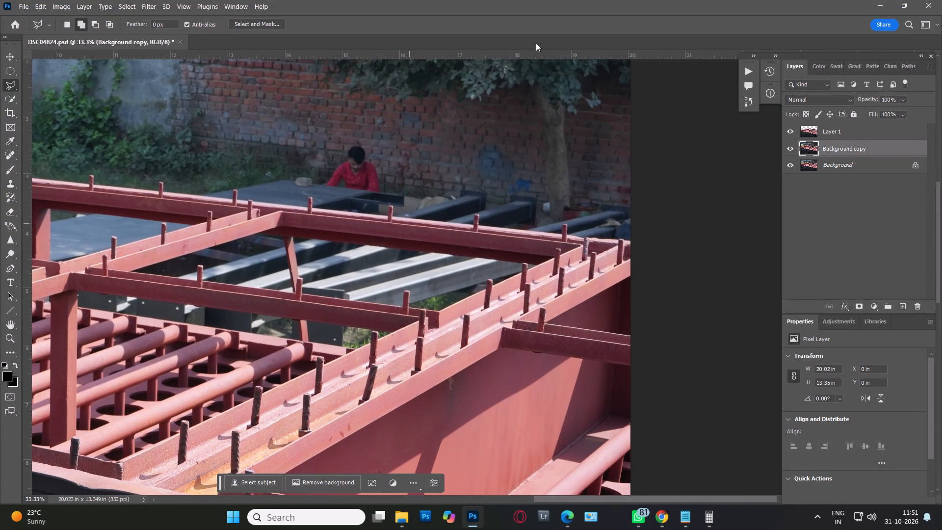
pyautogui.click(150, 8)
pyautogui.click(172, 18)
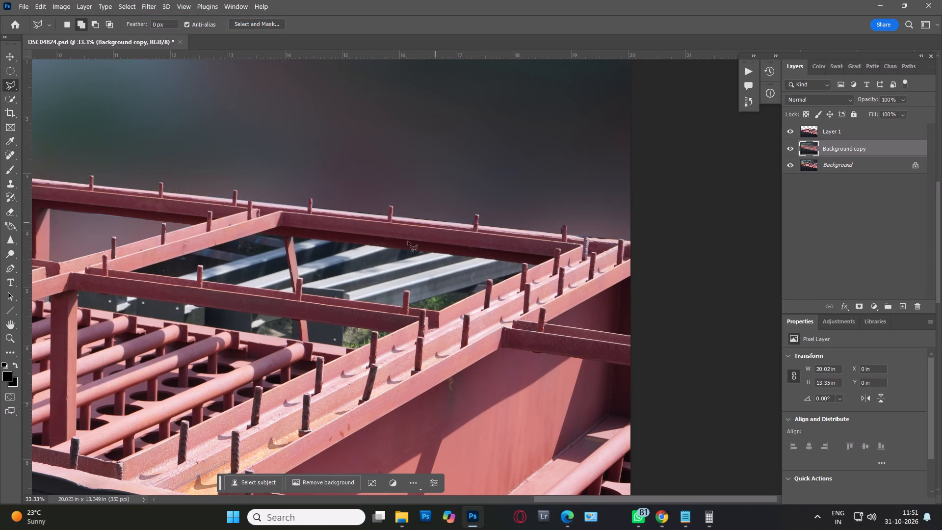
# Select the opening between the rear beam, slanted brace and cross beams with the Polygonal Lasso, tracing around the protruding studs.
pyautogui.press('space')
pyautogui.press('space')
pyautogui.press('space')
pyautogui.press('space')
pyautogui.press('space')
pyautogui.press('space')
pyautogui.press('space')
pyautogui.press('space')
pyautogui.press('space')
pyautogui.press('space')
pyautogui.press('space')
pyautogui.press('space')
pyautogui.press('space')
pyautogui.press('space')
pyautogui.press('space')
pyautogui.press('space')
pyautogui.press('space')
pyautogui.press('space')
pyautogui.press('space')
pyautogui.press('space')
pyautogui.moveTo(300, 260); pyautogui.dragTo(410, 249)
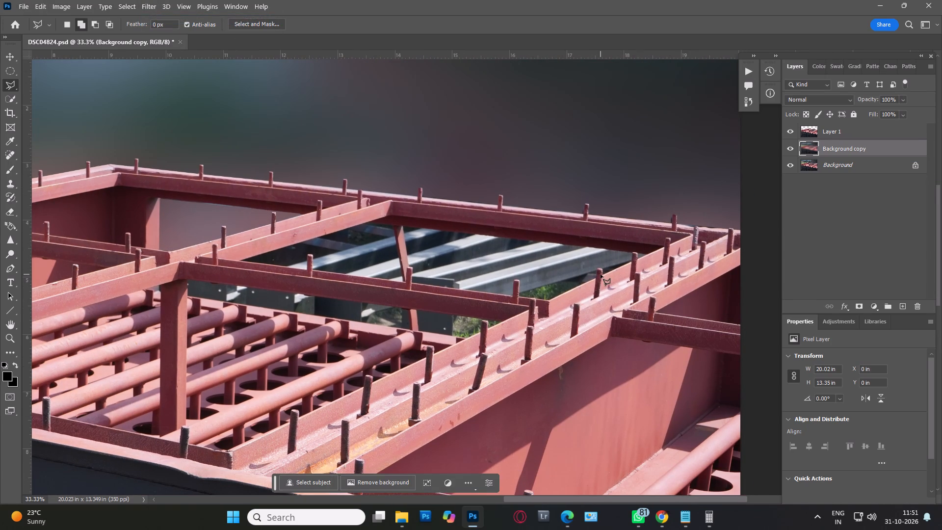
pyautogui.press('l')
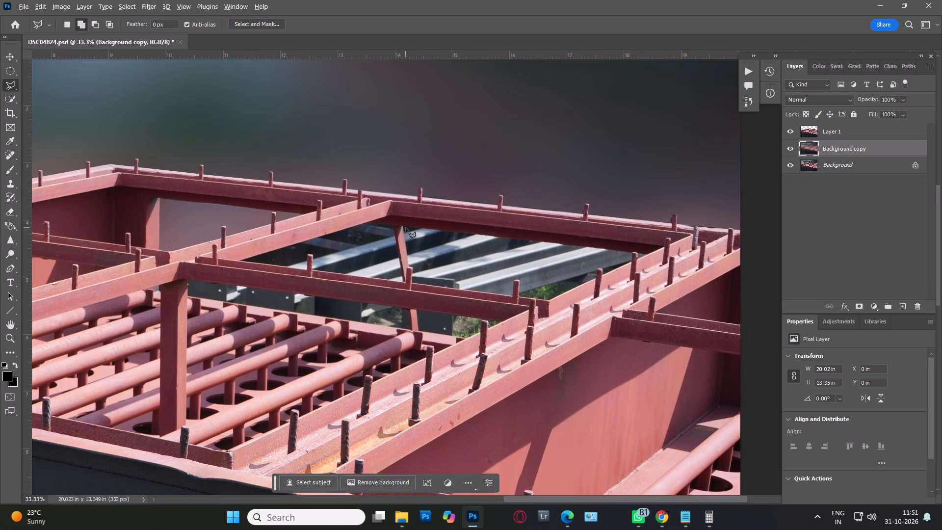
pyautogui.keyDown('alt'); pyautogui.click(405, 227); pyautogui.keyUp('alt')
pyautogui.click(402, 227)
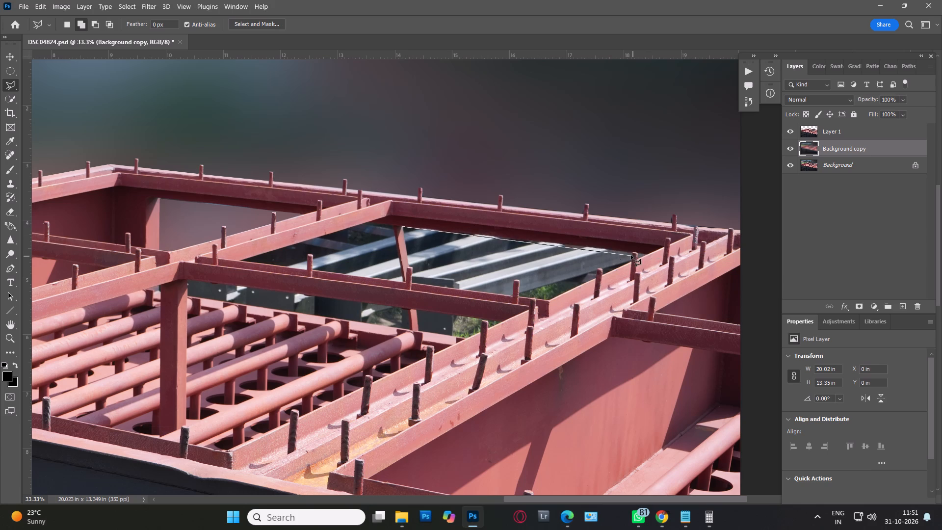
pyautogui.click(647, 254)
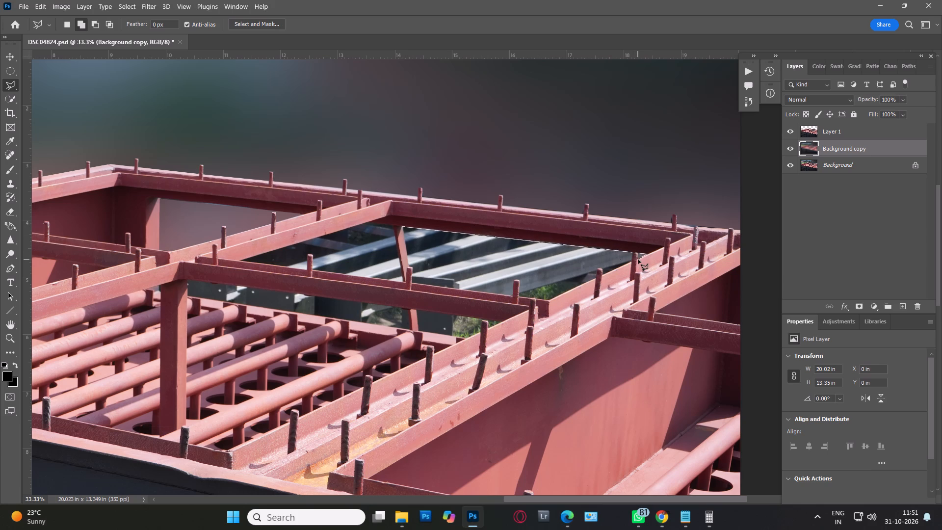
pyautogui.click(637, 259)
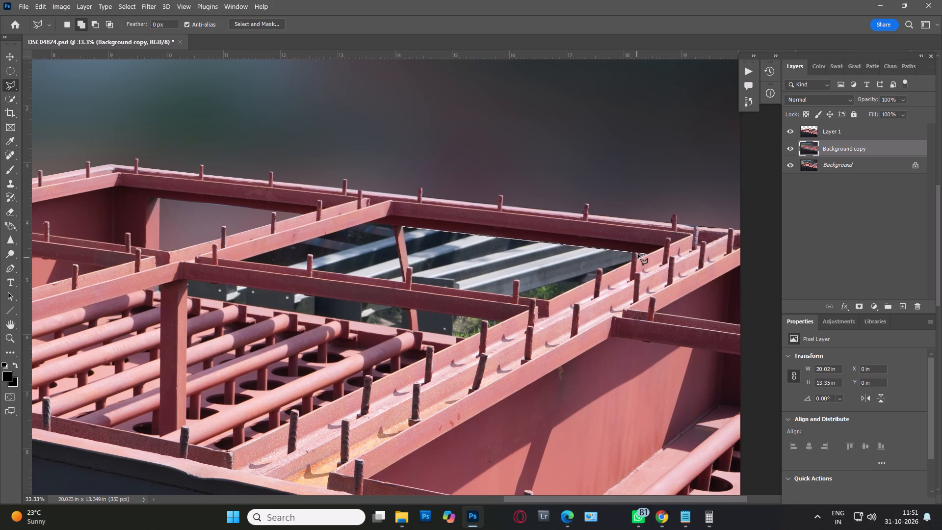
pyautogui.click(637, 252)
pyautogui.click(631, 252)
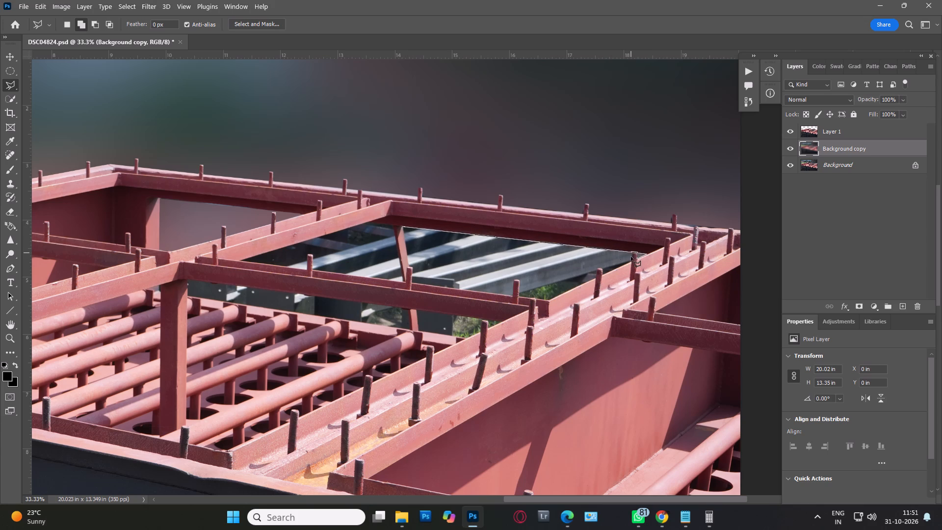
pyautogui.click(631, 263)
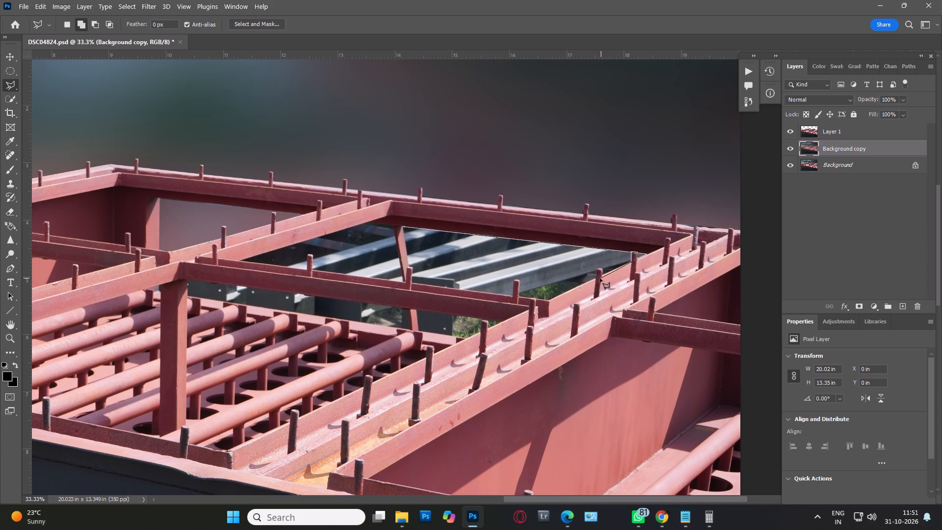
pyautogui.click(602, 275)
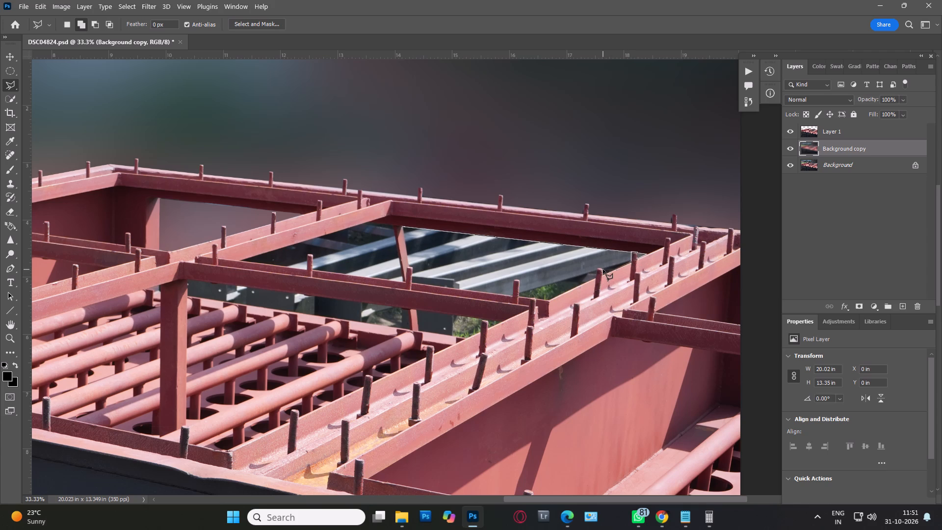
pyautogui.click(603, 269)
pyautogui.click(598, 268)
pyautogui.click(597, 269)
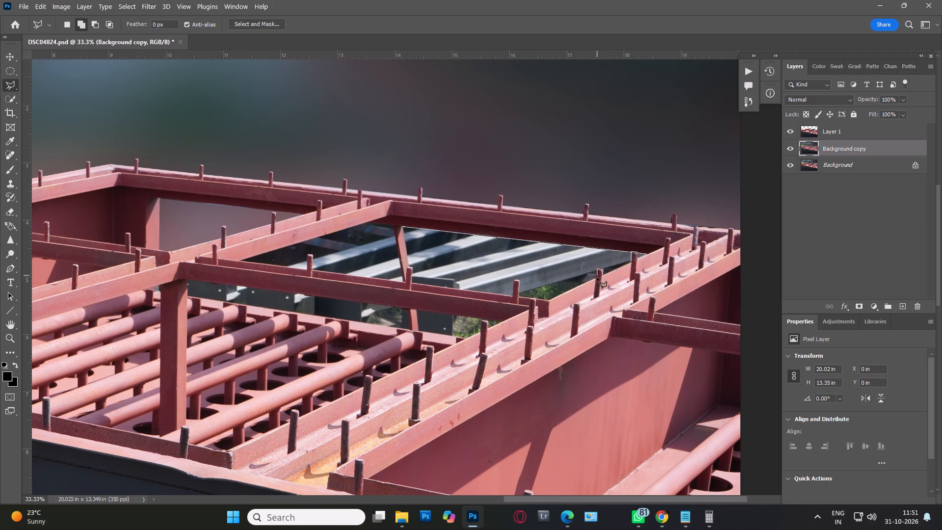
pyautogui.click(596, 279)
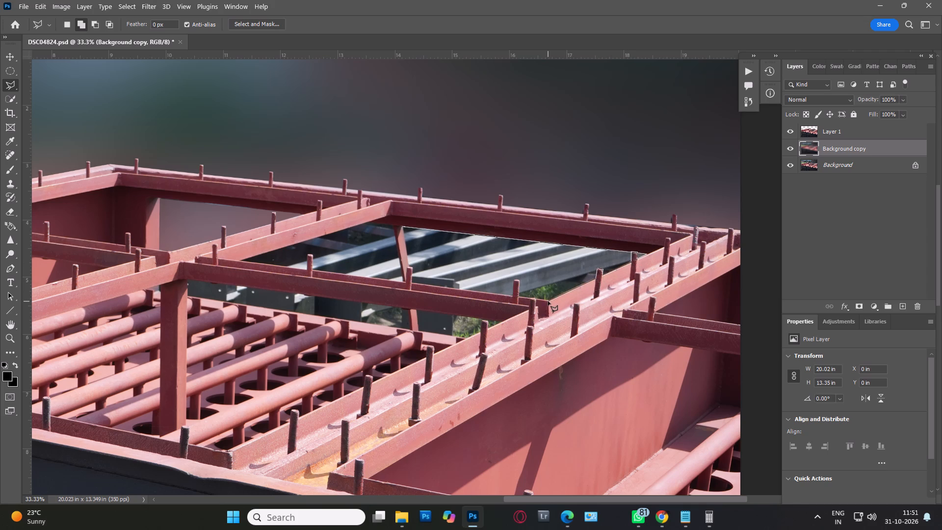
pyautogui.click(548, 301)
pyautogui.click(519, 297)
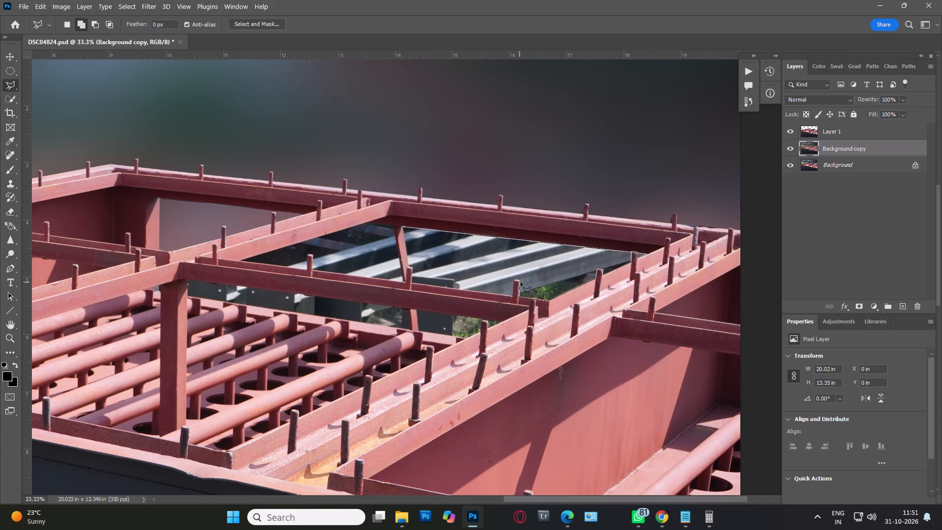
pyautogui.click(520, 281)
pyautogui.click(515, 280)
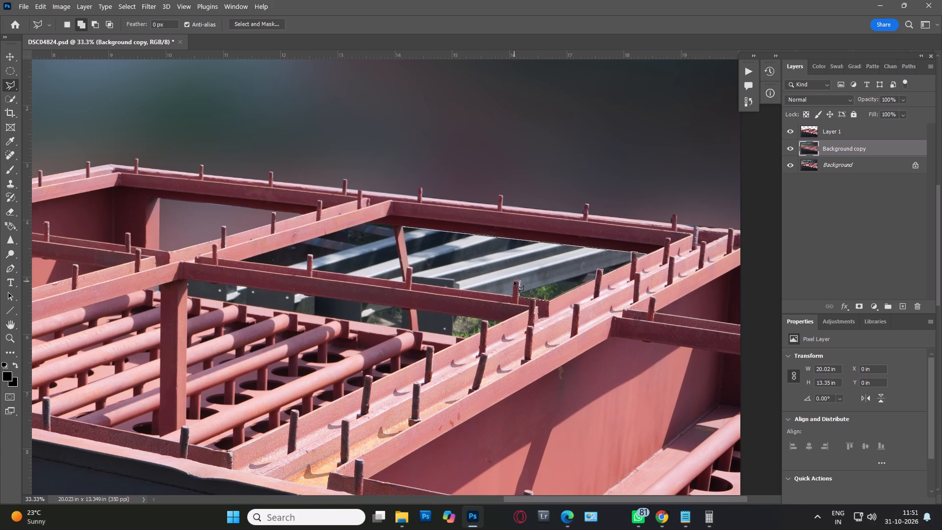
pyautogui.click(514, 280)
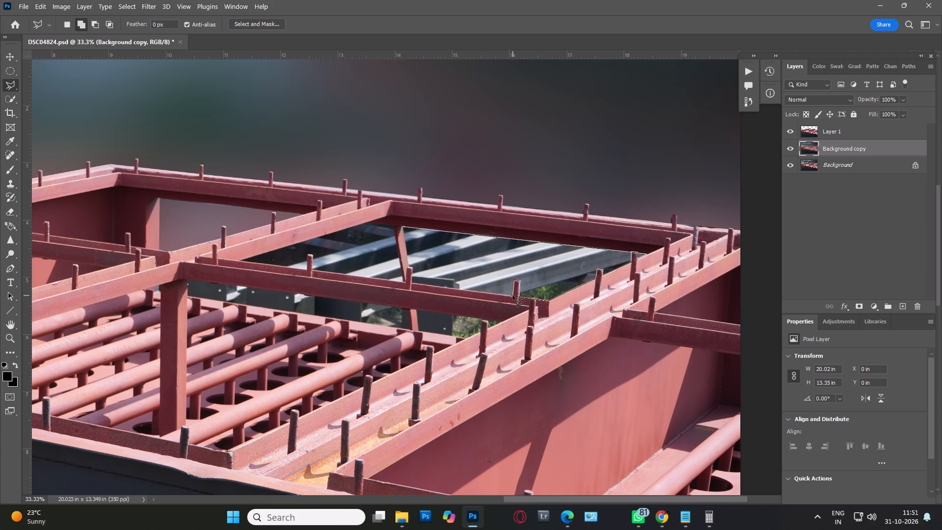
pyautogui.click(513, 295)
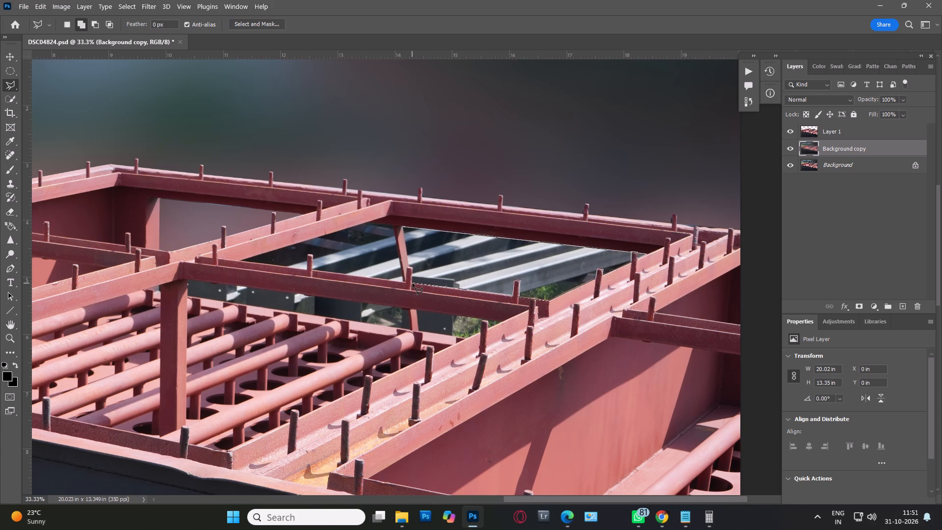
pyautogui.click(412, 283)
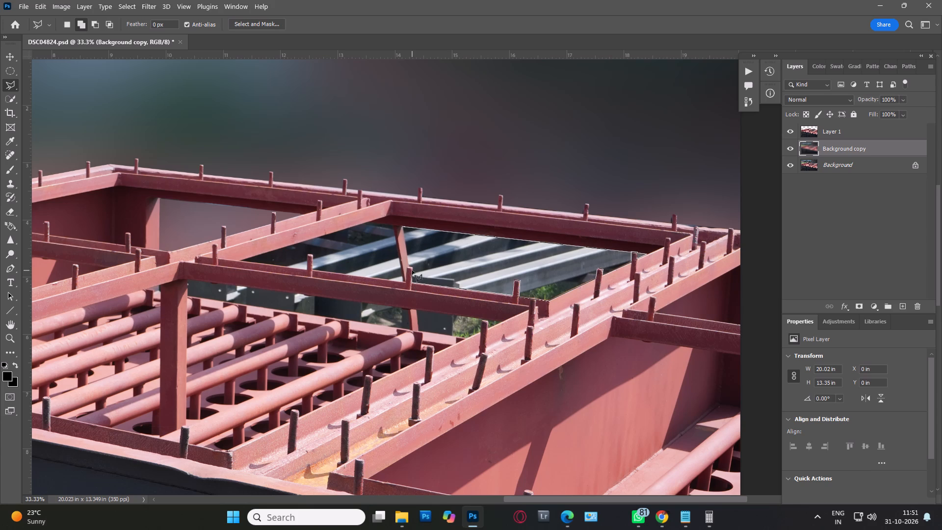
pyautogui.click(413, 268)
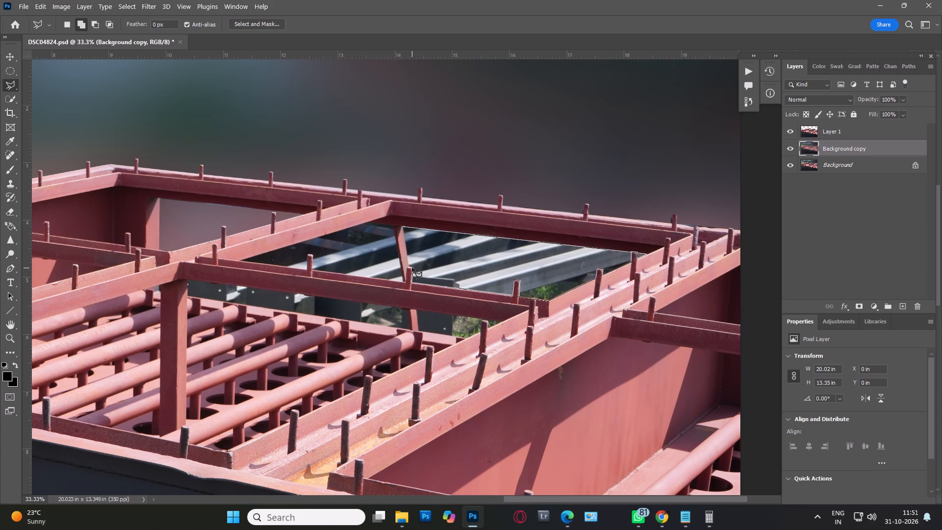
pyautogui.click(411, 267)
pyautogui.click(409, 267)
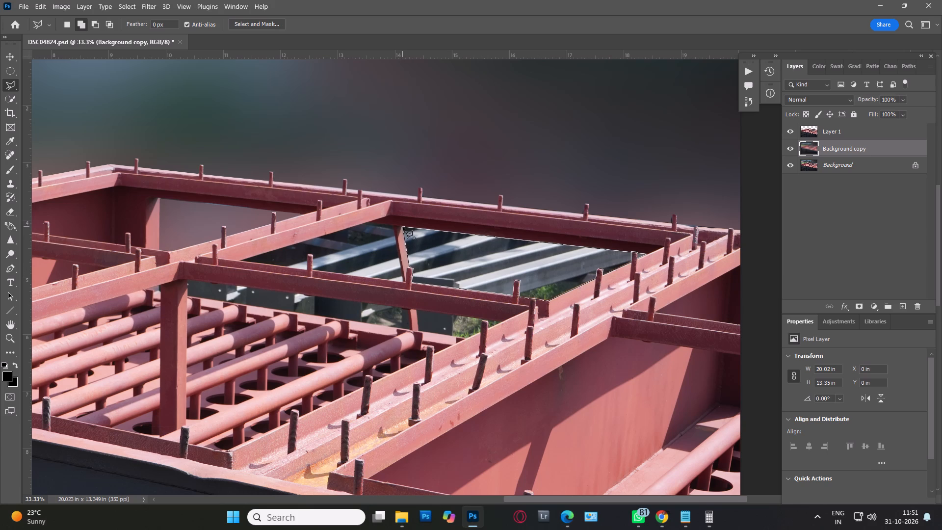
pyautogui.click(402, 227)
pyautogui.doubleClick(418, 233)
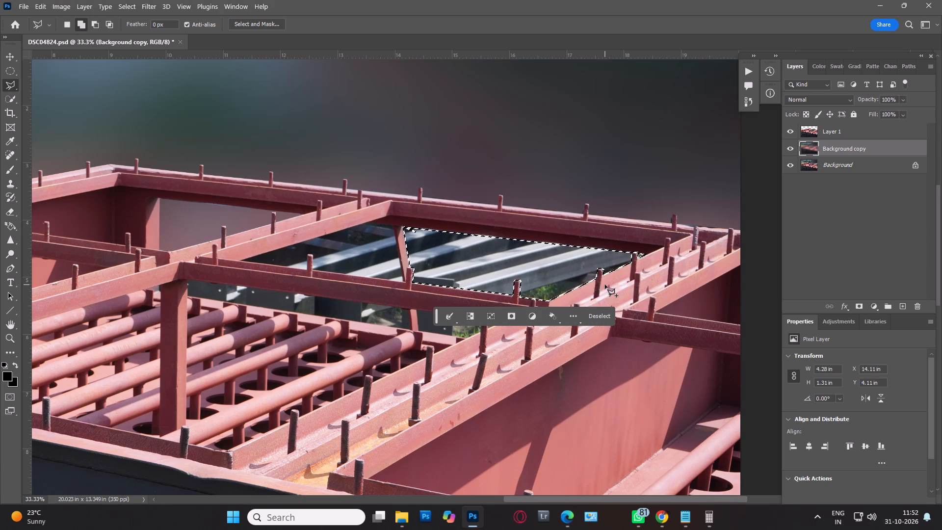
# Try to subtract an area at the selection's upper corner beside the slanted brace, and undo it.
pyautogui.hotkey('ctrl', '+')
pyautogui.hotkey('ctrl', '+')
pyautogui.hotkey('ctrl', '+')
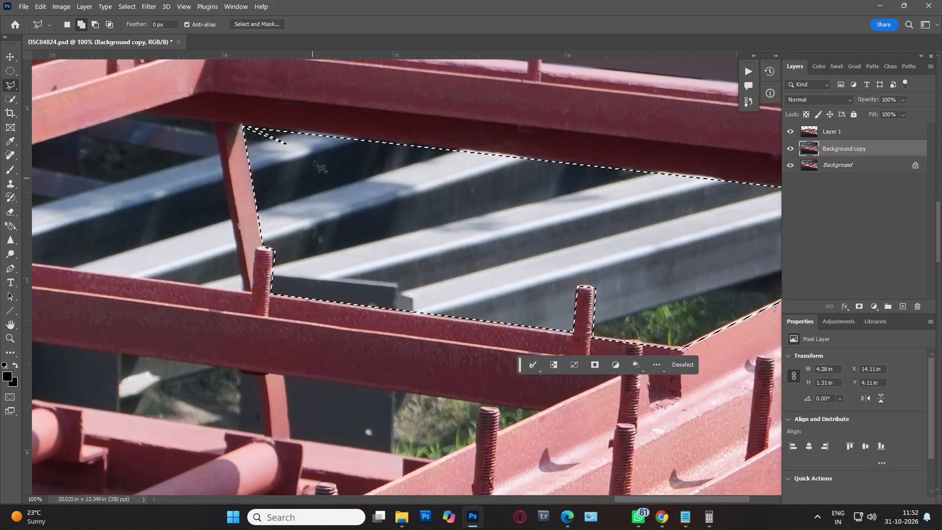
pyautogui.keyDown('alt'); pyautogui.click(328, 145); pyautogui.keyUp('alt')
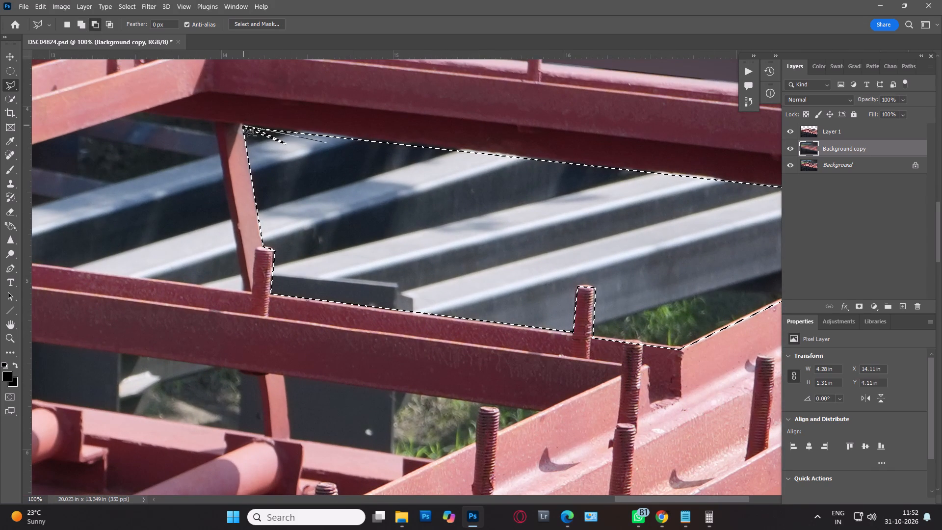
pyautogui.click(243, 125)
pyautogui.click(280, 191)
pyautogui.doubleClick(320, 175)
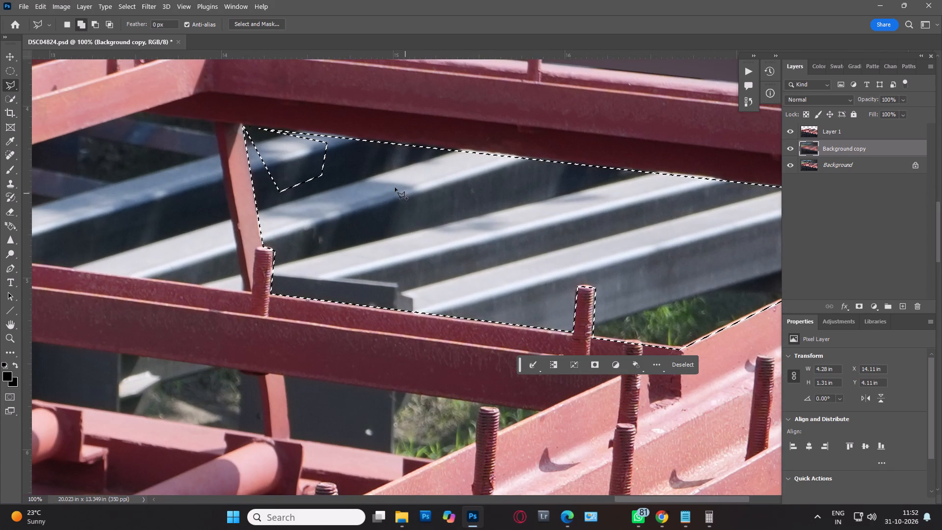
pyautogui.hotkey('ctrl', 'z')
# Add the missing sliver at the opening's upper corner beside the slanted brace to the selection.
pyautogui.keyDown('shift'); pyautogui.moveTo(338, 149); pyautogui.dragTo(332, 148); pyautogui.keyUp('shift')
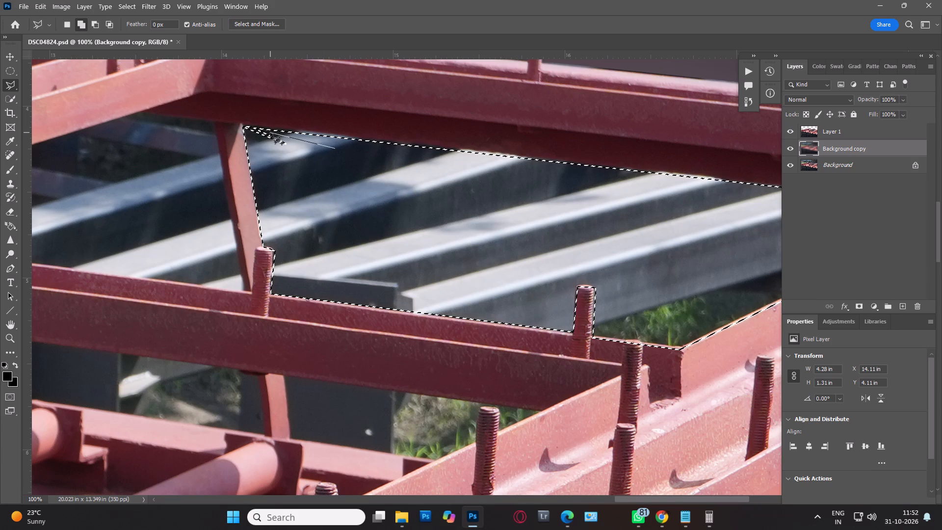
pyautogui.click(269, 132)
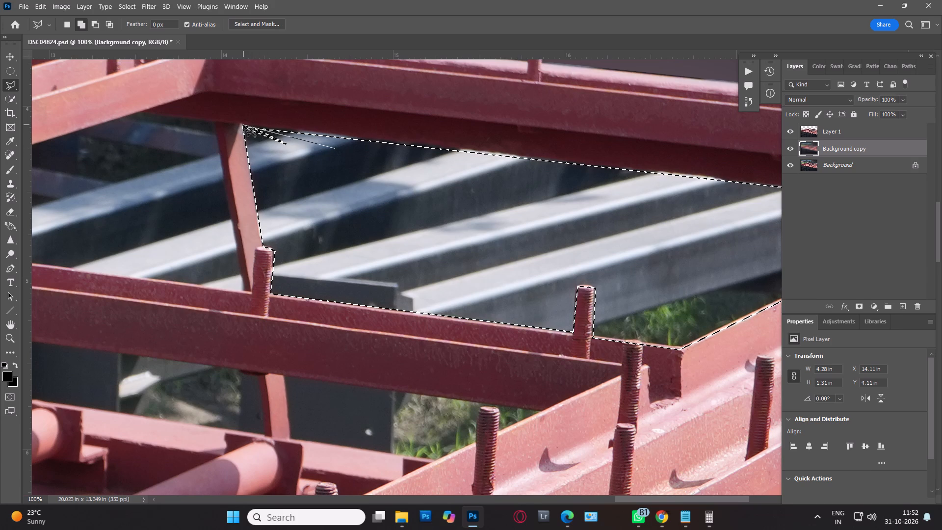
pyautogui.click(243, 125)
pyautogui.click(259, 169)
pyautogui.doubleClick(314, 177)
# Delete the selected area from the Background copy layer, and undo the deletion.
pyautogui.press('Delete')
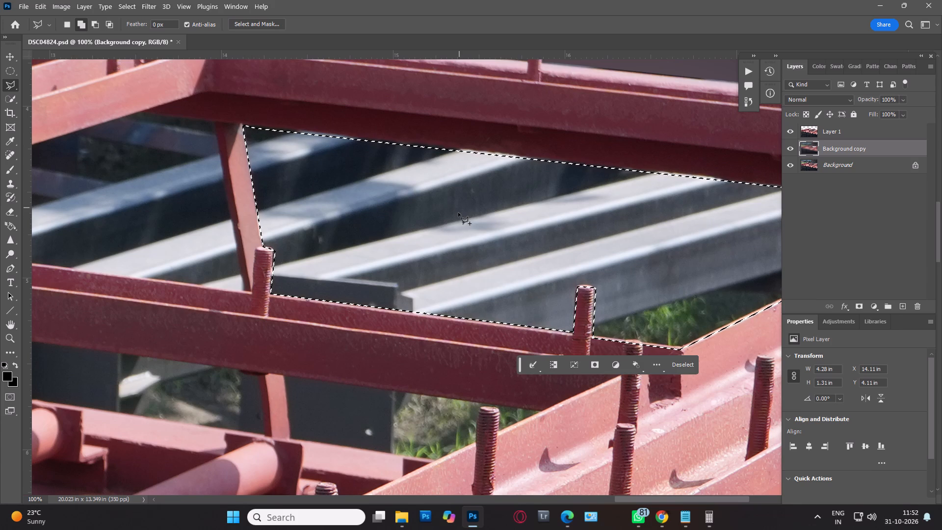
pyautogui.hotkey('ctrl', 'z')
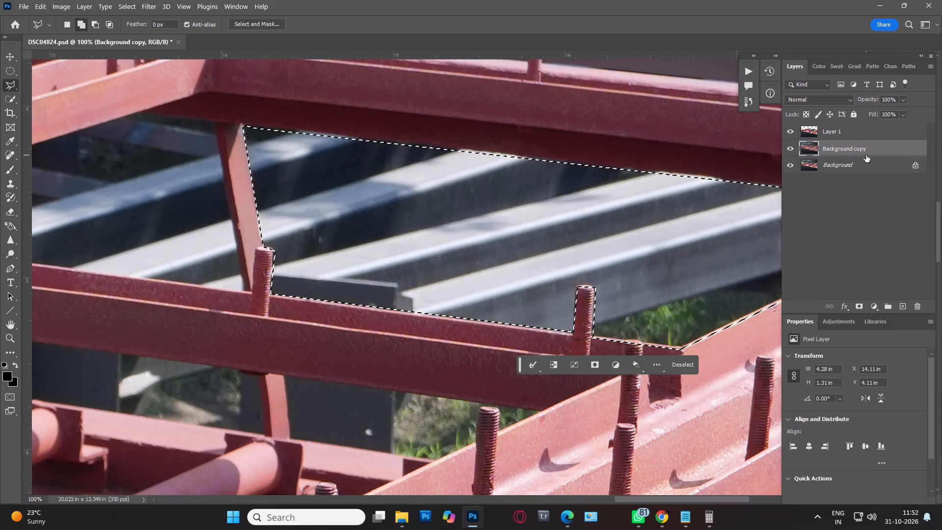
# Delete the selected opening's contents from Layer 1 and clear the selection.
pyautogui.click(866, 131)
pyautogui.press('Delete')
pyautogui.press('space')
pyautogui.press('space')
pyautogui.press('space')
pyautogui.press('space')
pyautogui.press('space')
pyautogui.press('space')
pyautogui.press('space')
pyautogui.press('space')
pyautogui.press('space')
pyautogui.press('space')
pyautogui.press('space')
pyautogui.press('space')
pyautogui.moveTo(152, 238); pyautogui.dragTo(228, 239)
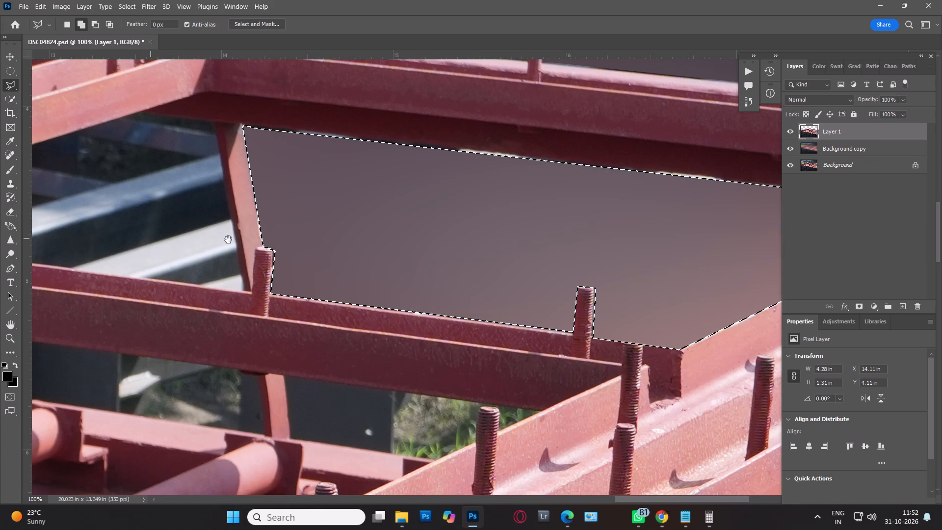
pyautogui.moveTo(228, 239); pyautogui.dragTo(439, 236)
pyautogui.hotkey('ctrl', 'd')
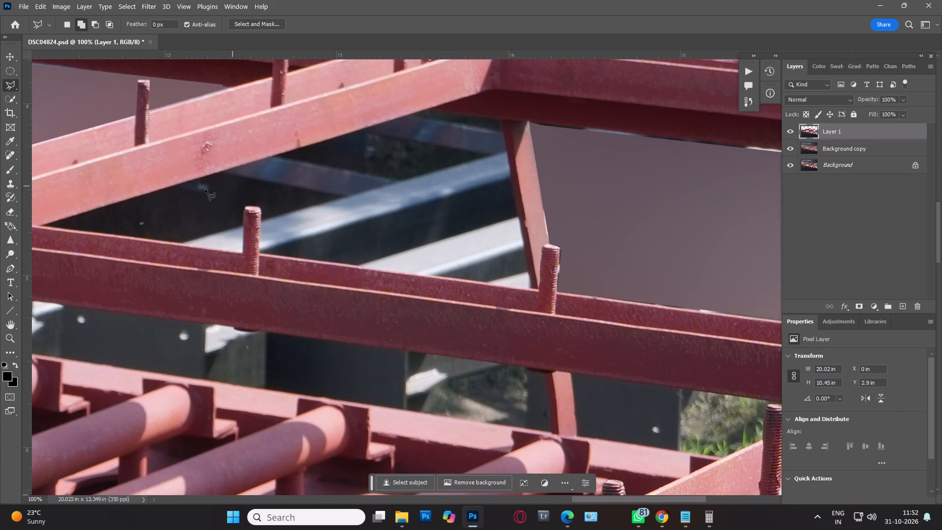
# Outline the triangular opening beside the slanted brace, going around the threaded stud, delete it from Layer 1, and clear the selection.
pyautogui.click(42, 226)
pyautogui.click(409, 115)
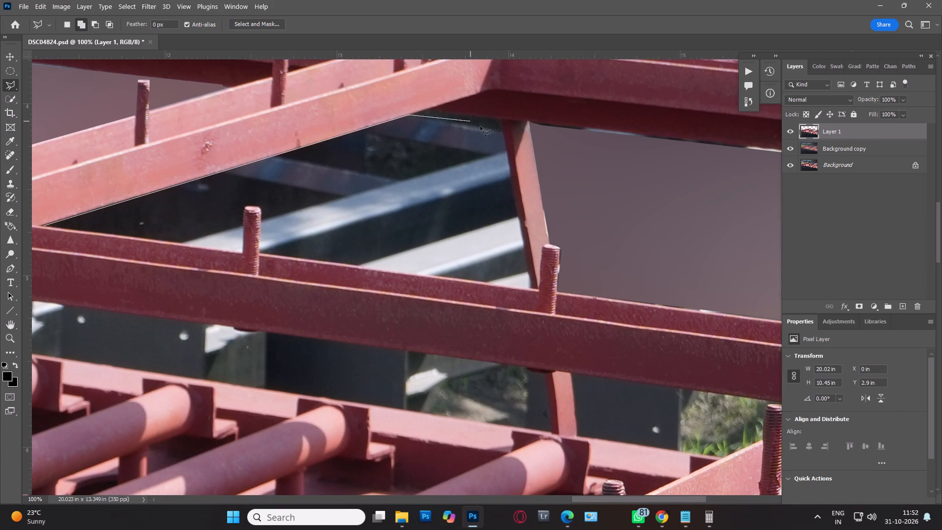
pyautogui.click(504, 134)
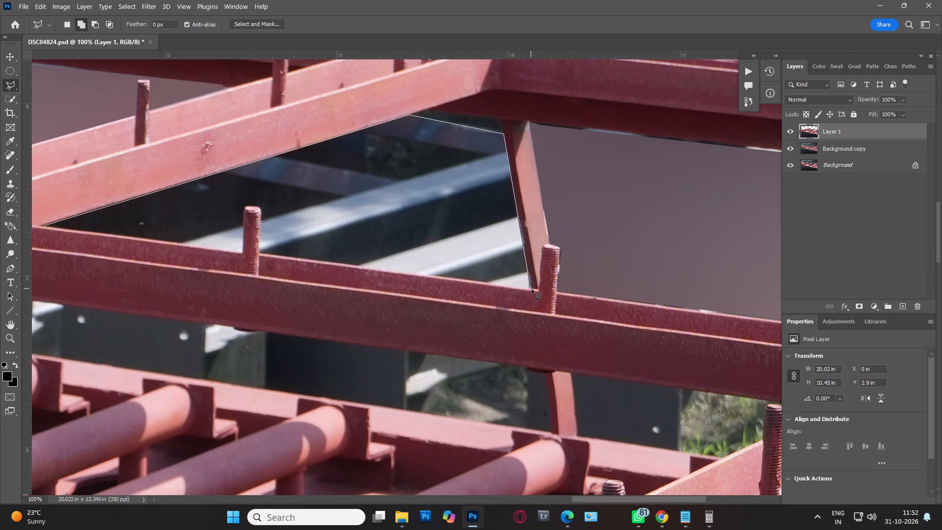
pyautogui.click(532, 290)
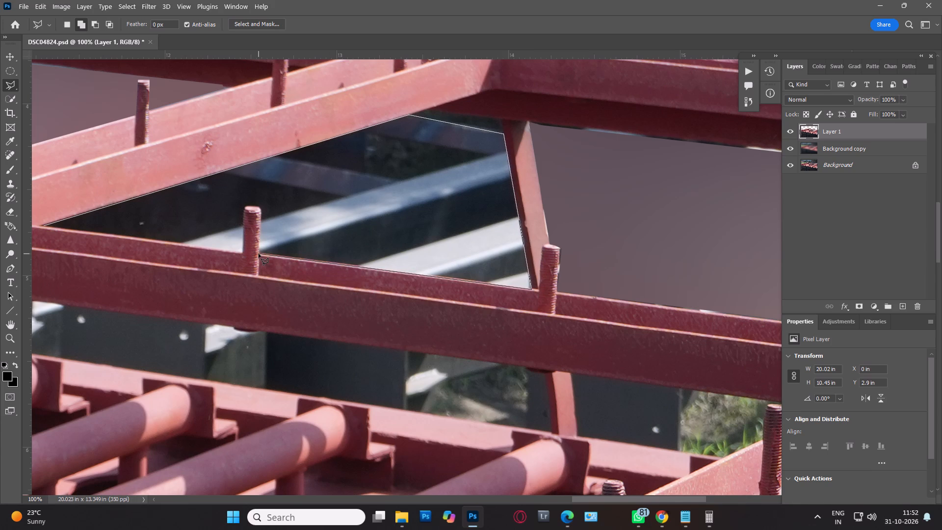
pyautogui.click(259, 254)
pyautogui.click(261, 209)
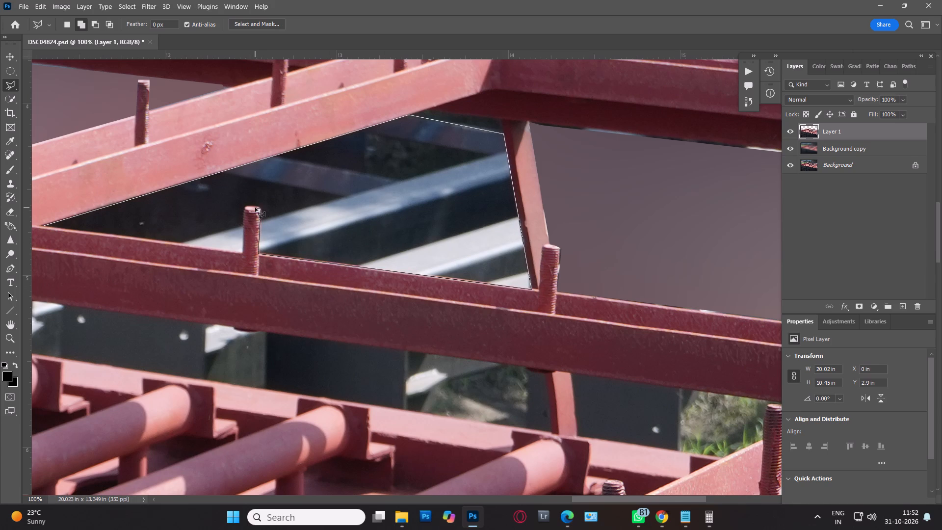
pyautogui.click(253, 206)
pyautogui.click(245, 208)
pyautogui.click(243, 254)
pyautogui.click(41, 226)
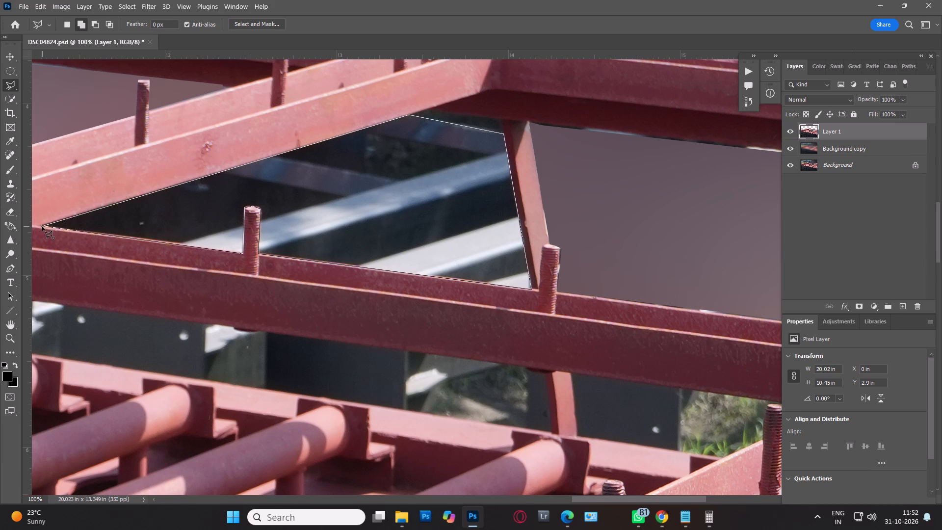
pyautogui.click(43, 228)
pyautogui.press('Delete')
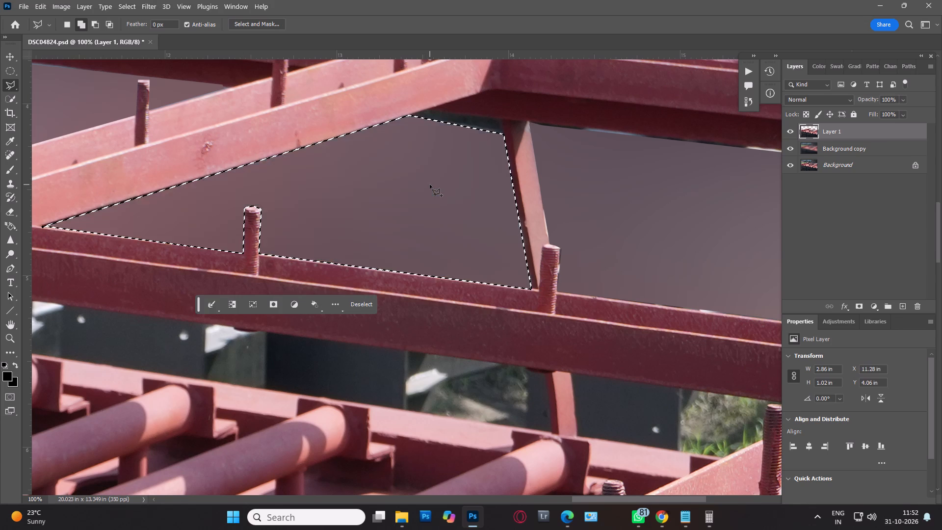
pyautogui.hotkey('ctrl', 'd')
# Delete the leftover fringe along the lower beam's top edge between the brace-side stud and the next stud from Layer 1, and deselect.
pyautogui.hotkey('ctrl', '-')
pyautogui.hotkey('ctrl', '-')
pyautogui.hotkey('ctrl', '-')
pyautogui.hotkey('ctrl', '-')
pyautogui.hotkey('ctrl', '-')
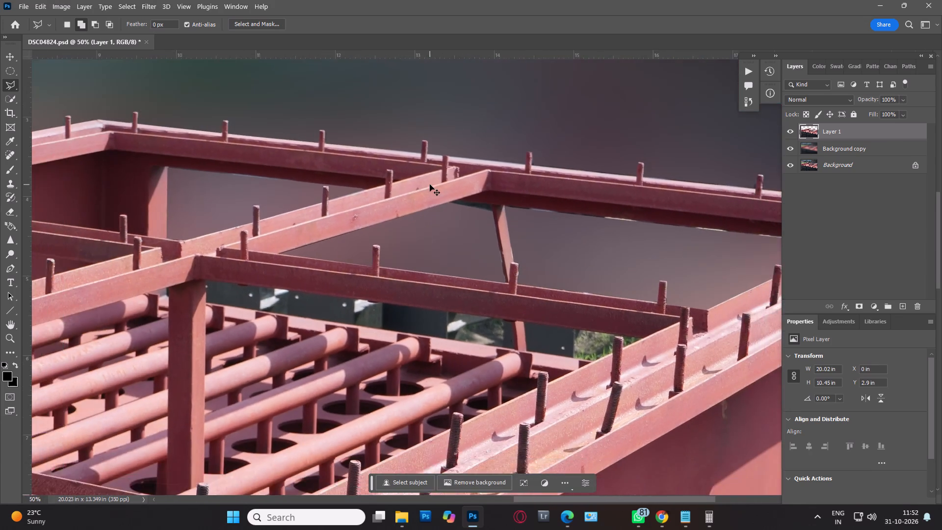
pyautogui.hotkey('ctrl', '-')
pyautogui.hotkey('ctrl', '+')
pyautogui.hotkey('ctrl', '+')
pyautogui.hotkey('ctrl', '+')
pyautogui.hotkey('ctrl', '+')
pyautogui.hotkey('ctrl', '+')
pyautogui.hotkey('ctrl', '+')
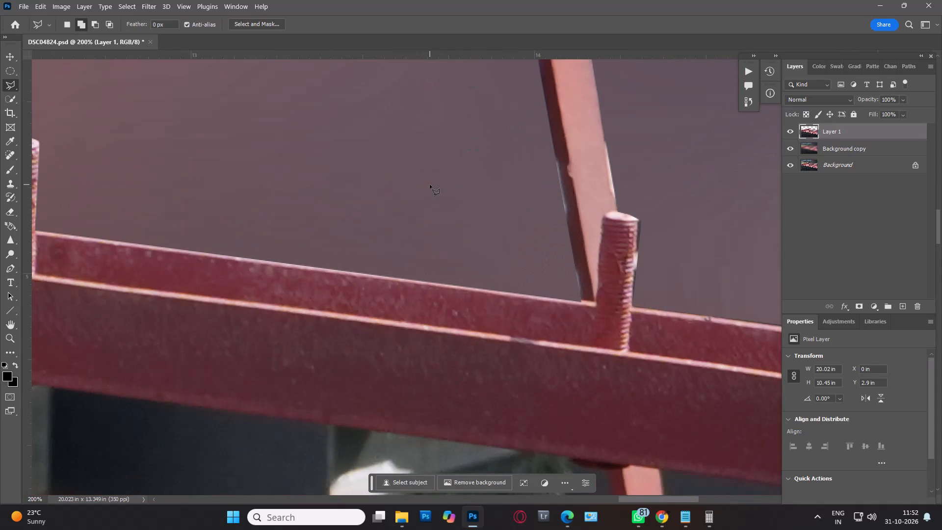
pyautogui.press('space')
pyautogui.press('space')
pyautogui.press('space')
pyautogui.press('space')
pyautogui.press('space')
pyautogui.press('space')
pyautogui.press('space')
pyautogui.press('space')
pyautogui.press('space')
pyautogui.press('space')
pyautogui.press('space')
pyautogui.press('space')
pyautogui.press('space')
pyautogui.press('space')
pyautogui.press('space')
pyautogui.press('space')
pyautogui.press('space')
pyautogui.press('space')
pyautogui.moveTo(691, 169); pyautogui.dragTo(352, 243)
pyautogui.keyDown('alt'); pyautogui.click(297, 254); pyautogui.keyUp('alt')
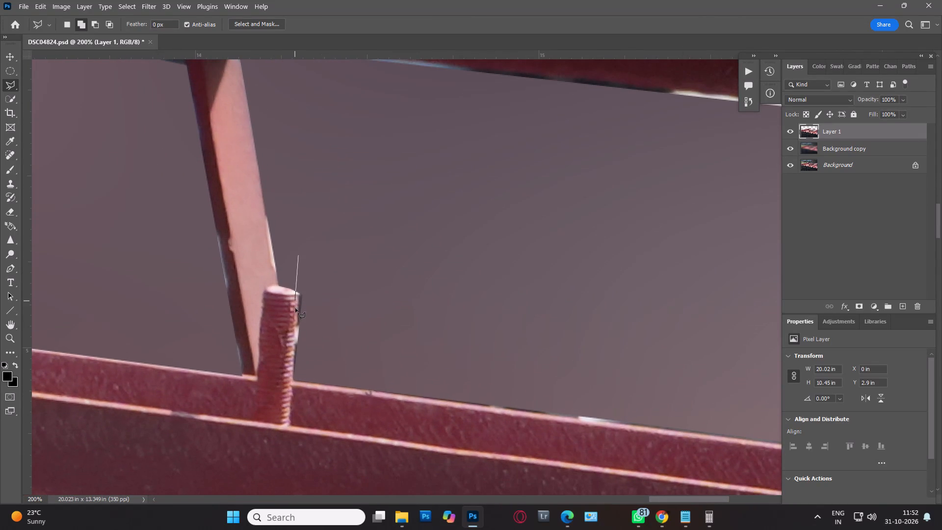
pyautogui.click(292, 376)
pyautogui.click(296, 381)
pyautogui.press('space')
pyautogui.press('space')
pyautogui.press('space')
pyautogui.press('space')
pyautogui.press('space')
pyautogui.press('space')
pyautogui.press('space')
pyautogui.press('space')
pyautogui.press('space')
pyautogui.press('space')
pyautogui.press('space')
pyautogui.press('space')
pyautogui.press('space')
pyautogui.press('space')
pyautogui.press('space')
pyautogui.press('space')
pyautogui.moveTo(676, 440); pyautogui.dragTo(106, 370)
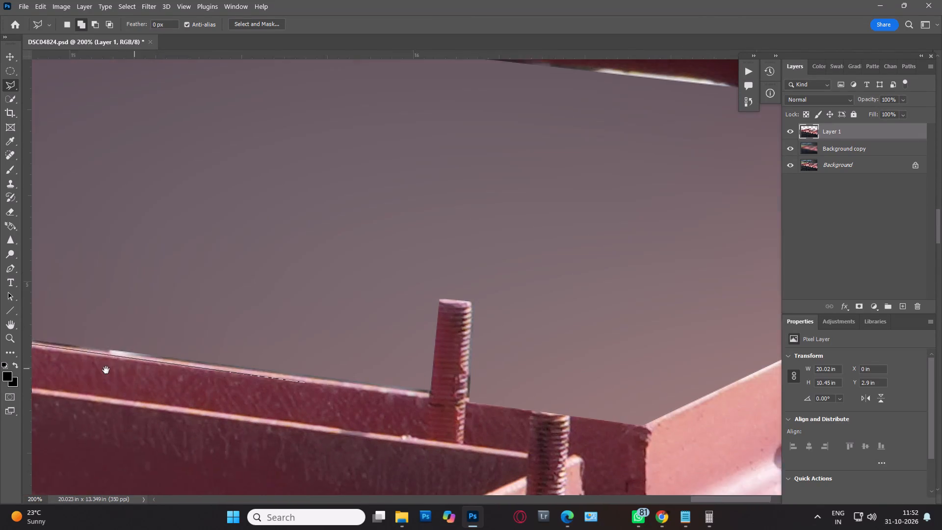
pyautogui.moveTo(106, 370); pyautogui.dragTo(111, 371)
pyautogui.moveTo(333, 390); pyautogui.dragTo(333, 385)
pyautogui.moveTo(329, 329); pyautogui.dragTo(328, 320)
pyautogui.doubleClick(273, 178)
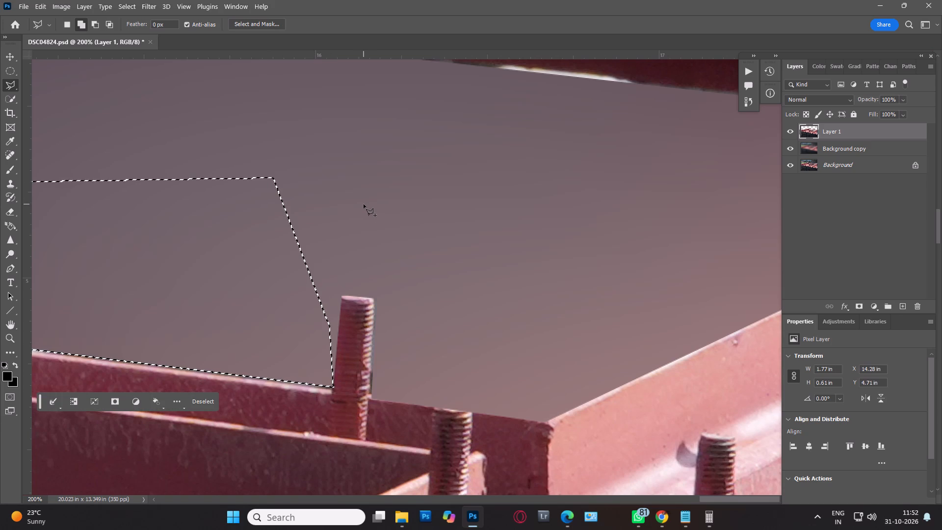
pyautogui.press('Delete')
pyautogui.press('space')
pyautogui.press('space')
pyautogui.press('space')
pyautogui.press('space')
pyautogui.press('space')
pyautogui.press('space')
pyautogui.press('space')
pyautogui.press('space')
pyautogui.press('space')
pyautogui.press('space')
pyautogui.press('space')
pyautogui.press('space')
pyautogui.press('space')
pyautogui.press('space')
pyautogui.press('space')
pyautogui.press('space')
pyautogui.press('space')
pyautogui.press('space')
pyautogui.moveTo(152, 308); pyautogui.dragTo(633, 321)
pyautogui.hotkey('ctrl', 'd')
# Select the bright fringe under the rear beam from the brace to the far corner, delete it from Layer 1, and deselect.
pyautogui.press('space')
pyautogui.press('space')
pyautogui.press('space')
pyautogui.press('space')
pyautogui.press('space')
pyautogui.press('space')
pyautogui.press('space')
pyautogui.press('space')
pyautogui.press('space')
pyautogui.press('space')
pyautogui.press('space')
pyautogui.press('space')
pyautogui.press('space')
pyautogui.press('space')
pyautogui.moveTo(499, 210); pyautogui.dragTo(238, 484)
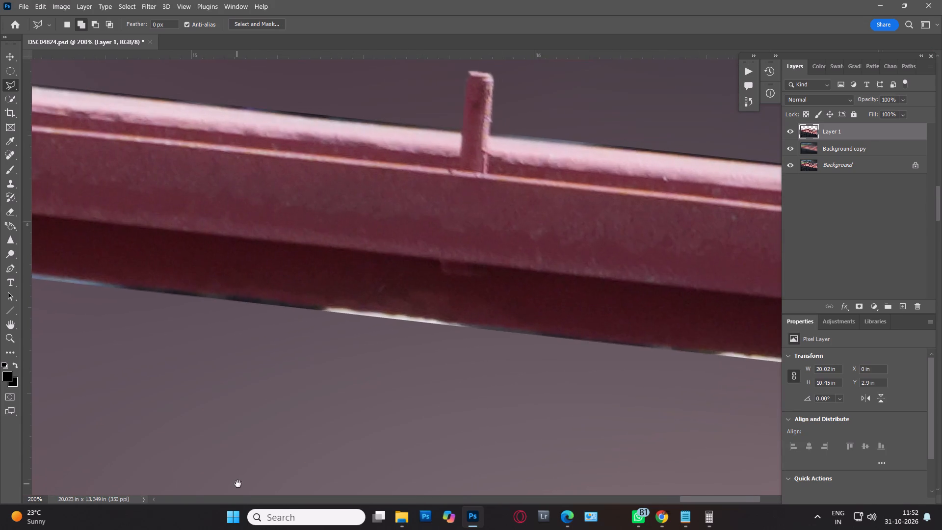
pyautogui.moveTo(238, 484); pyautogui.dragTo(253, 475)
pyautogui.hotkey('ctrl', '-')
pyautogui.hotkey('ctrl', '-')
pyautogui.hotkey('ctrl', '-')
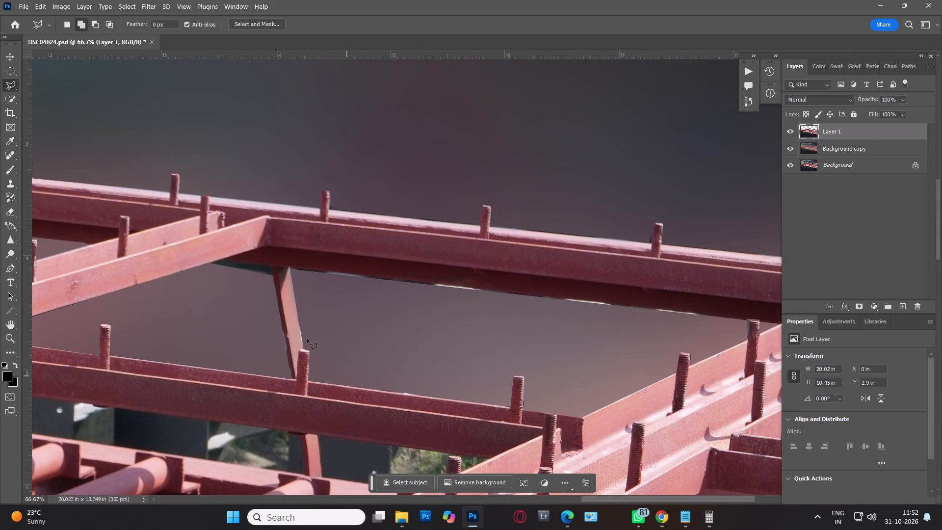
pyautogui.keyDown('shift'); pyautogui.click(291, 267); pyautogui.keyUp('shift')
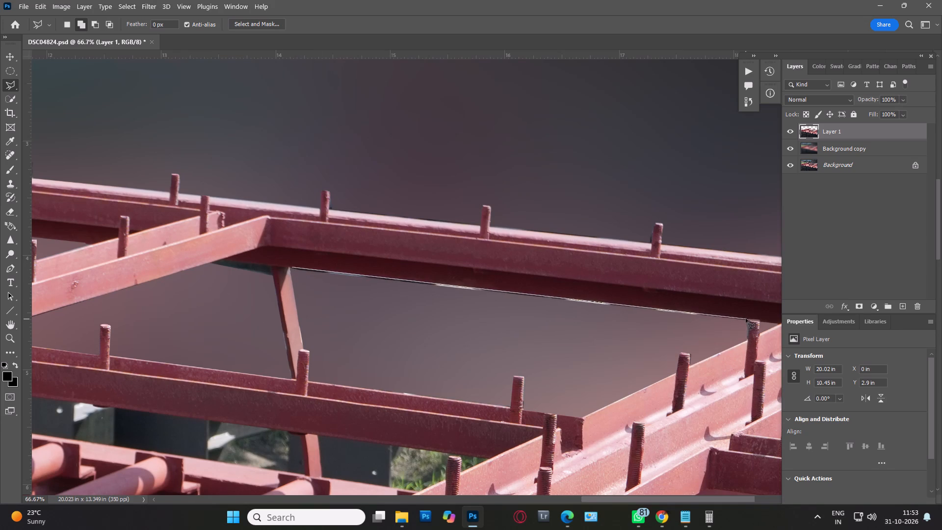
pyautogui.click(747, 319)
pyautogui.moveTo(729, 345); pyautogui.dragTo(697, 345)
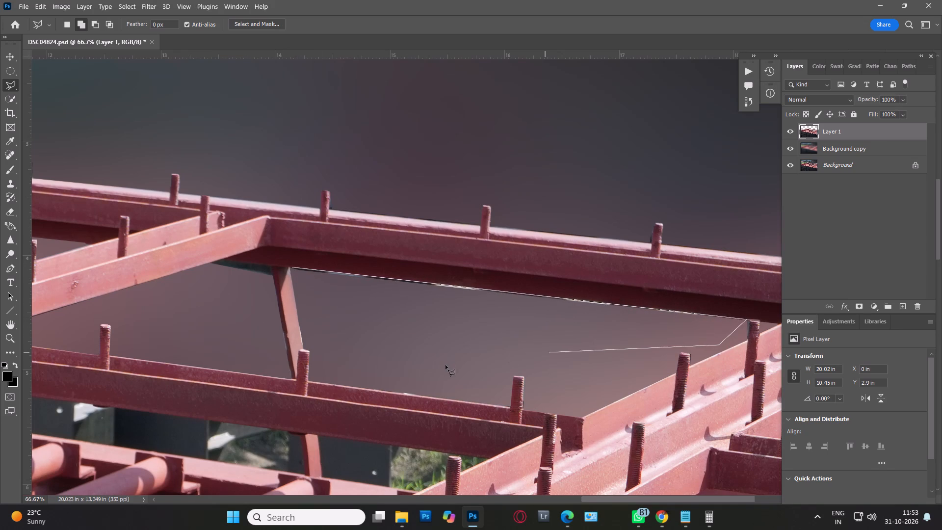
pyautogui.doubleClick(443, 360)
pyautogui.doubleClick(436, 340)
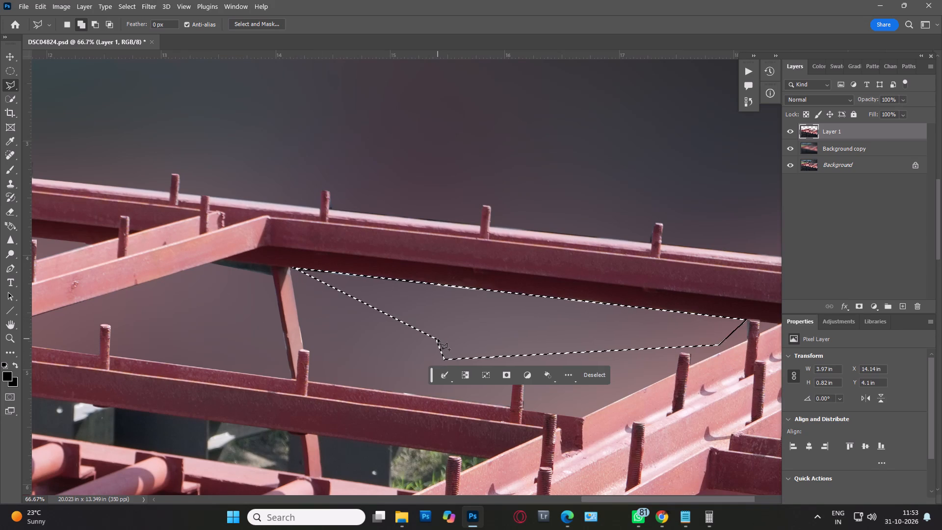
pyautogui.press('Delete')
pyautogui.hotkey('ctrl', 'd')
# Save DSC04824.psd with the cleared frame openings.
pyautogui.hotkey('ctrl', '-')
pyautogui.hotkey('ctrl', '-')
pyautogui.hotkey('ctrl', '-')
pyautogui.hotkey('ctrl', '-')
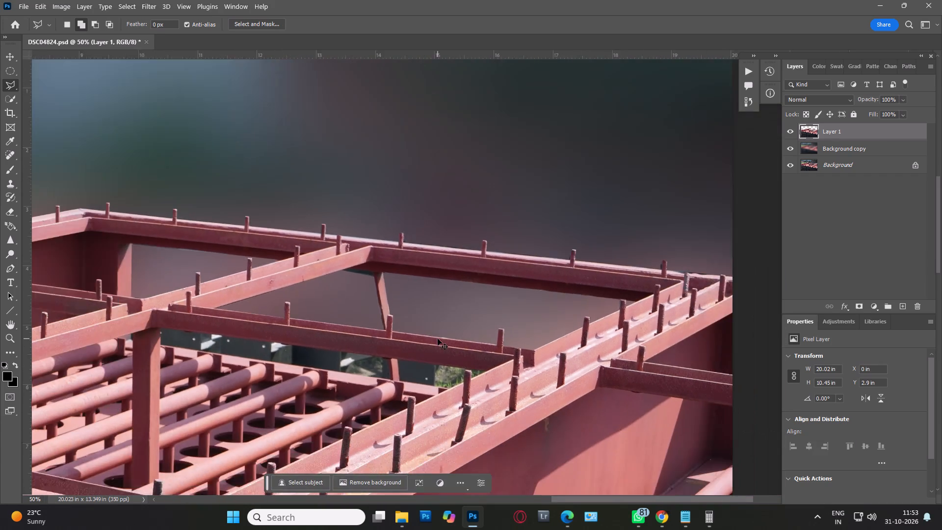
pyautogui.hotkey('ctrl', '-')
pyautogui.hotkey('ctrl', '-')
pyautogui.hotkey('ctrl', '-')
pyautogui.hotkey('ctrl', '-')
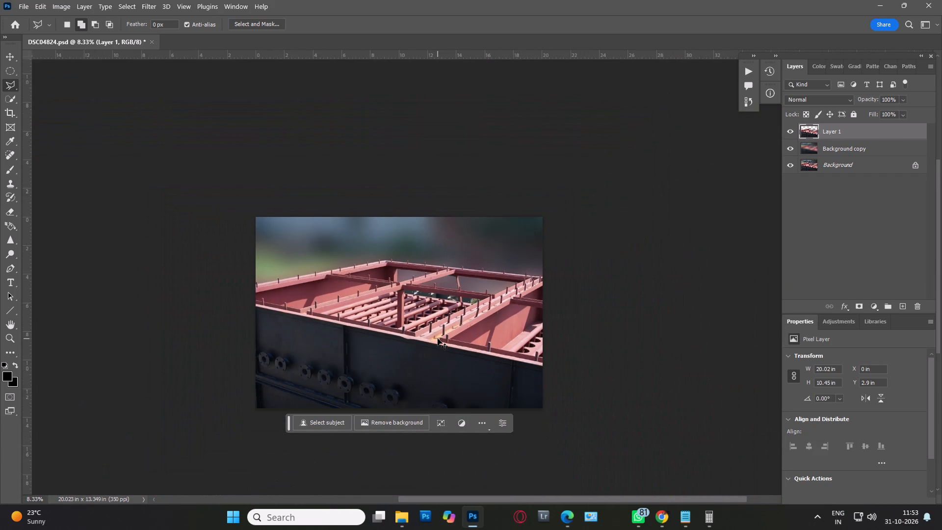
pyautogui.hotkey('ctrl', 's')
# Apply Auto Tone and Auto Contrast to Layer 1.
pyautogui.hotkey('ctrl', 'shift', 'l')
pyautogui.hotkey('ctrl', 'alt', 'shift', 'l')
# Close DSC04824.psd, saving the changes, and bring the photo folder back into view.
pyautogui.hotkey('ctrl', 'w')
pyautogui.press('Return')
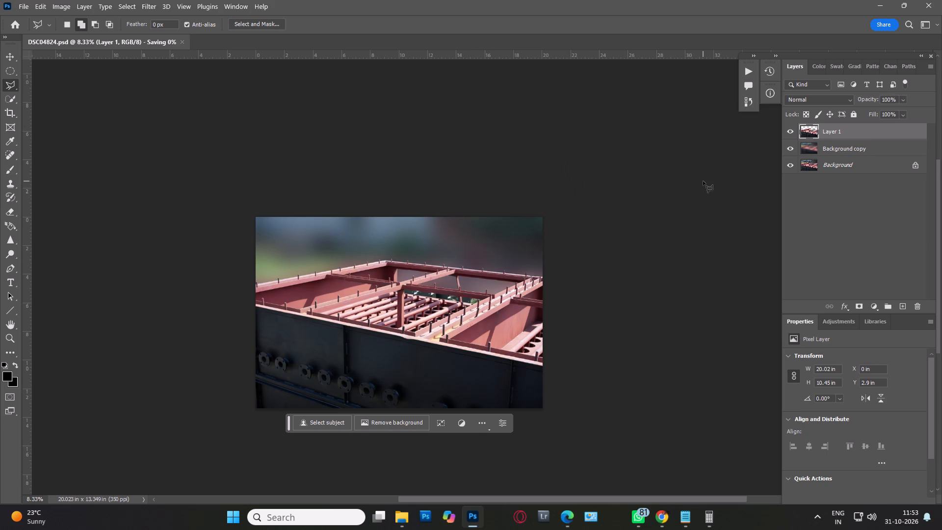
pyautogui.click(874, 2)
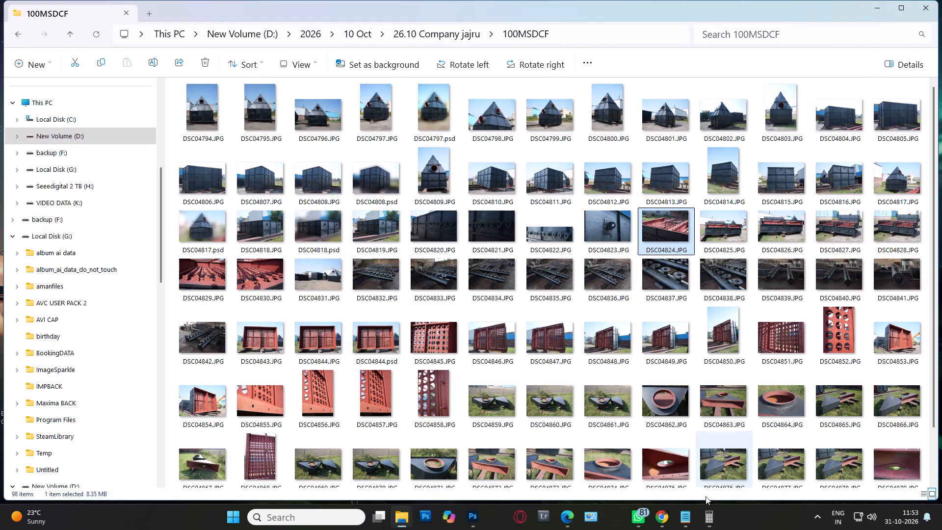
# Switch to Chrome and close the Gemini wedding quotation tab.
pyautogui.click(664, 519)
pyautogui.click(360, 16)
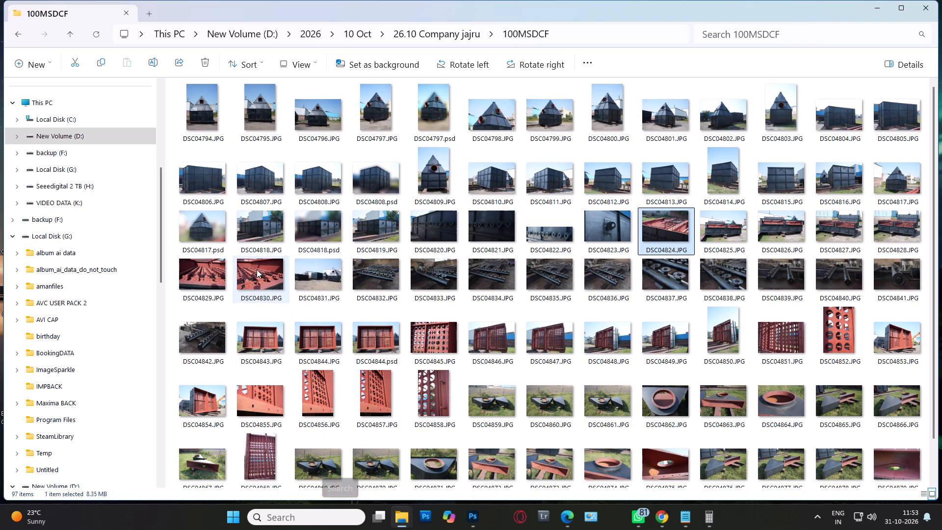
# Open DSC04830.JPG from the 100MSDCF folder in Photoshop.
pyautogui.click(261, 282)
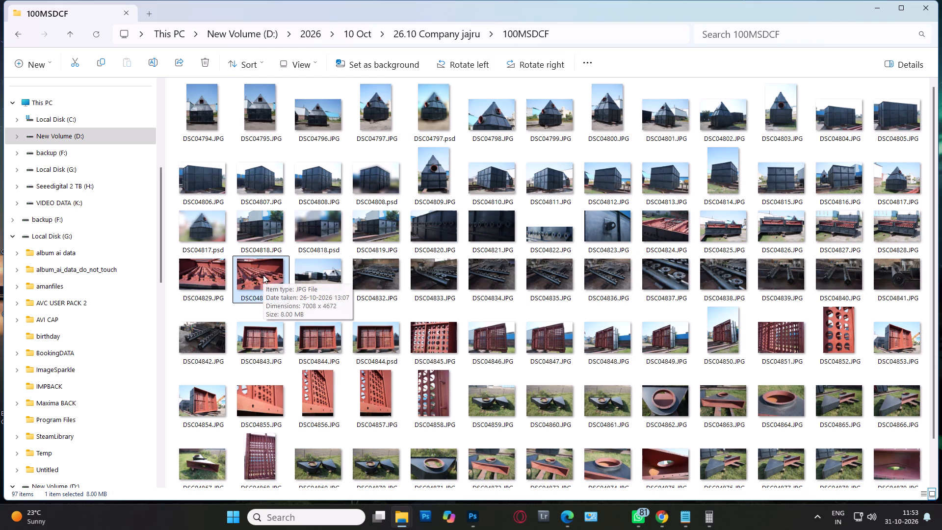
pyautogui.moveTo(267, 271); pyautogui.dragTo(485, 521)
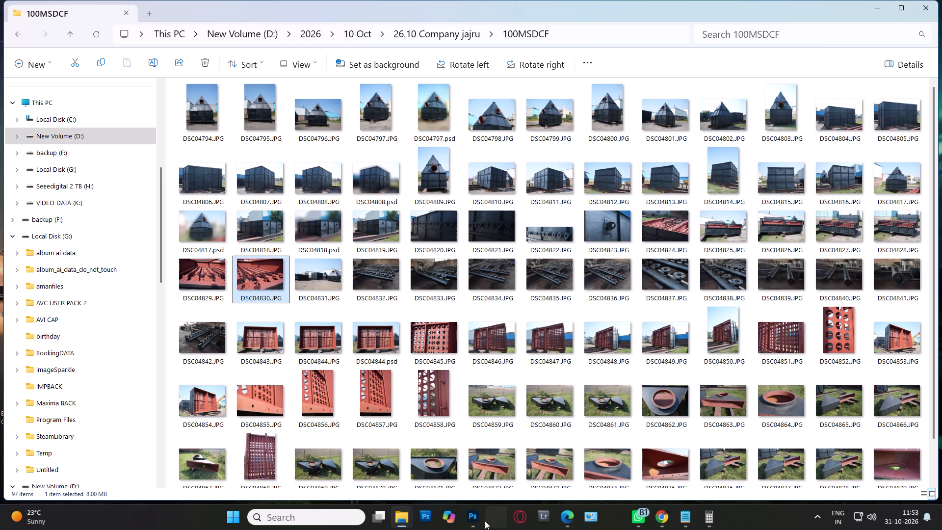
pyautogui.moveTo(485, 521); pyautogui.dragTo(456, 57)
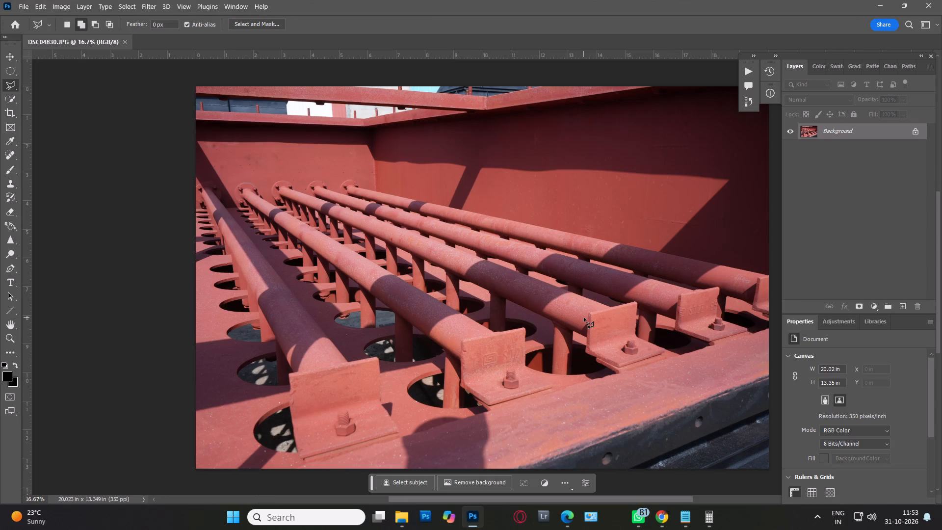
# Apply a crop to DSC04830.JPG with the crop frame left around the whole image.
pyautogui.press('c')
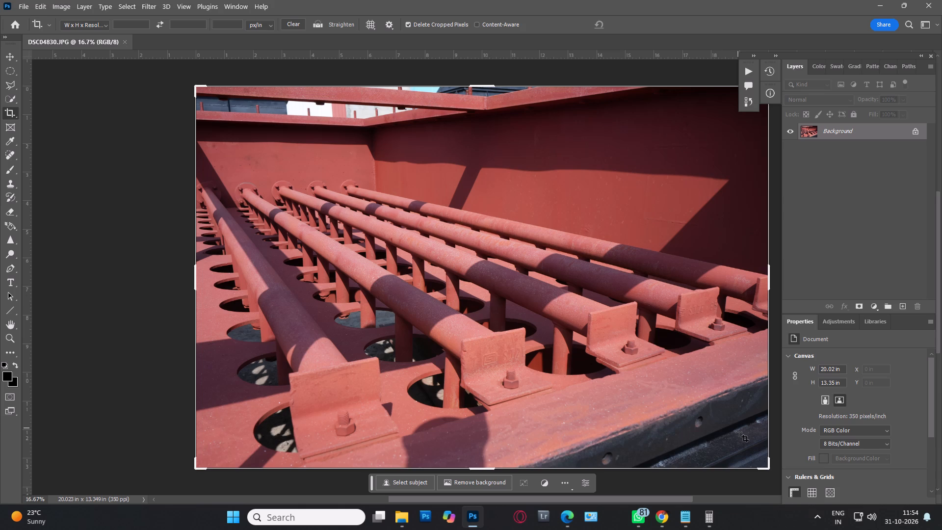
pyautogui.doubleClick(618, 315)
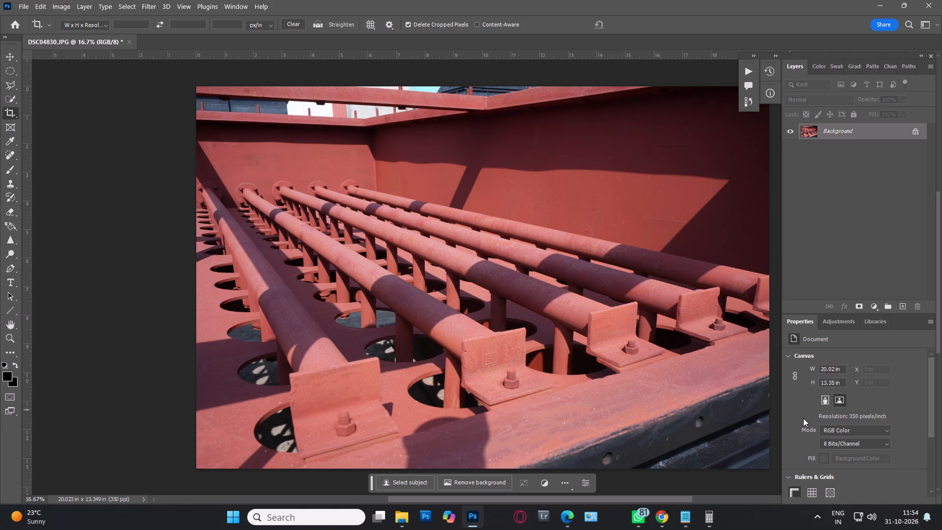
# Apply Auto Tone and Auto Contrast to DSC04830.JPG.
pyautogui.hotkey('ctrl', 'shift', 'l')
pyautogui.hotkey('ctrl', 'alt', 'shift', 'l')
# Save DSC04830.JPG as a progressive JPEG at maximum quality 12.
pyautogui.hotkey('ctrl', 's')
pyautogui.press('Return')
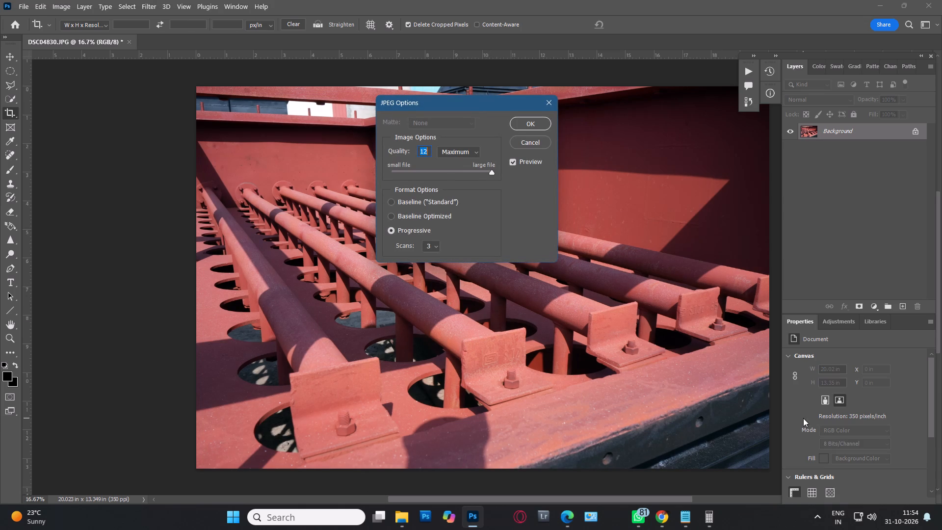
# Select the background strip visible between the two upper red beams with the Polygonal Lasso, along the beam edges.
pyautogui.hotkey('ctrl', '+')
pyautogui.hotkey('ctrl', '+')
pyautogui.press('space')
pyautogui.press('space')
pyautogui.press('space')
pyautogui.press('space')
pyautogui.press('space')
pyautogui.press('space')
pyautogui.press('space')
pyautogui.press('space')
pyautogui.press('space')
pyautogui.press('space')
pyautogui.press('space')
pyautogui.press('space')
pyautogui.press('space')
pyautogui.press('space')
pyautogui.press('space')
pyautogui.press('space')
pyautogui.press('space')
pyautogui.press('space')
pyautogui.press('space')
pyautogui.press('space')
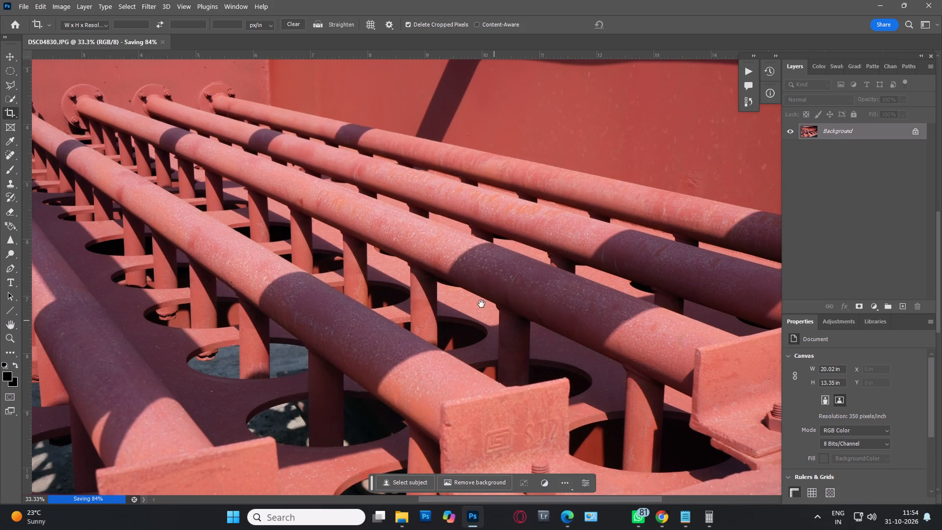
pyautogui.moveTo(479, 294); pyautogui.dragTo(714, 529)
pyautogui.moveTo(583, 365); pyautogui.dragTo(345, 380)
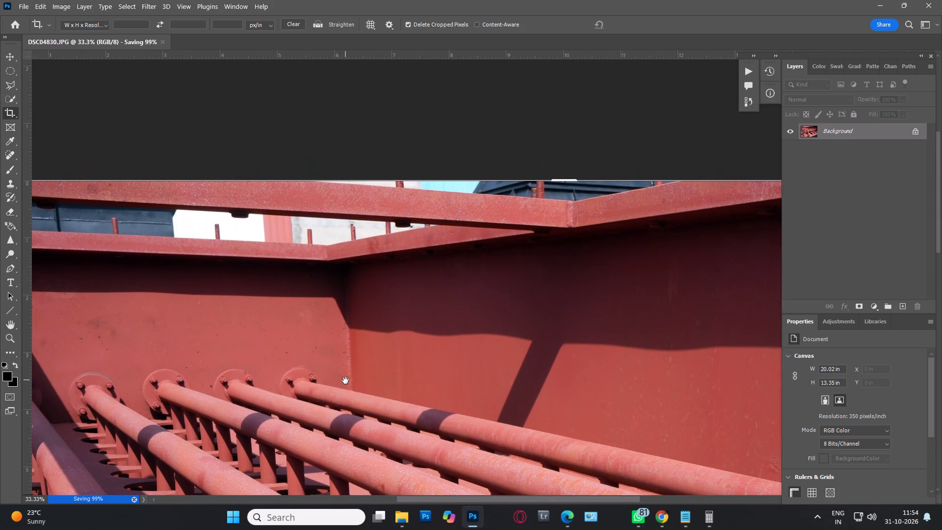
pyautogui.moveTo(345, 380); pyautogui.dragTo(322, 397)
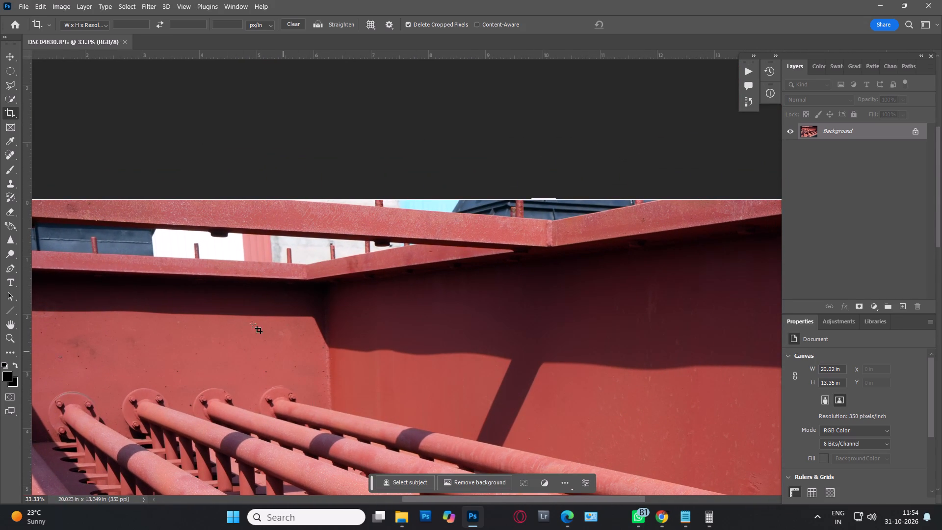
pyautogui.press('l')
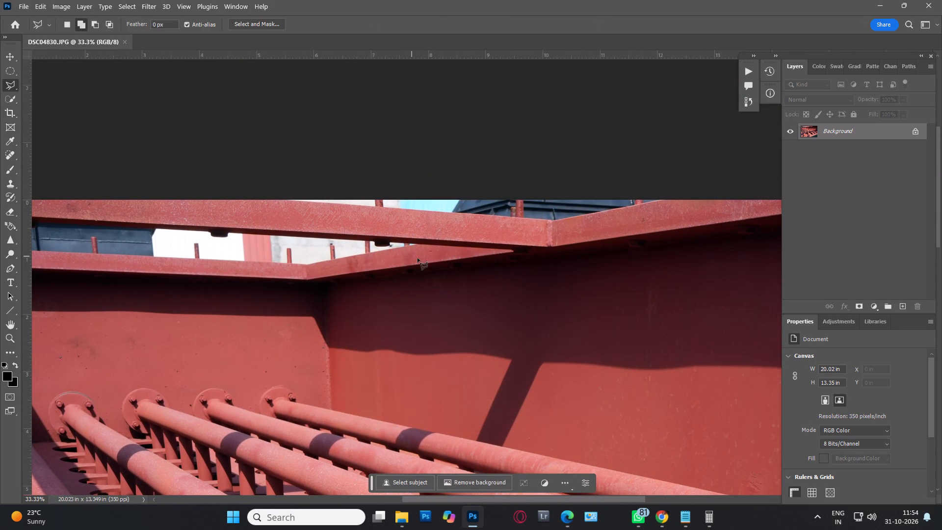
pyautogui.click(418, 244)
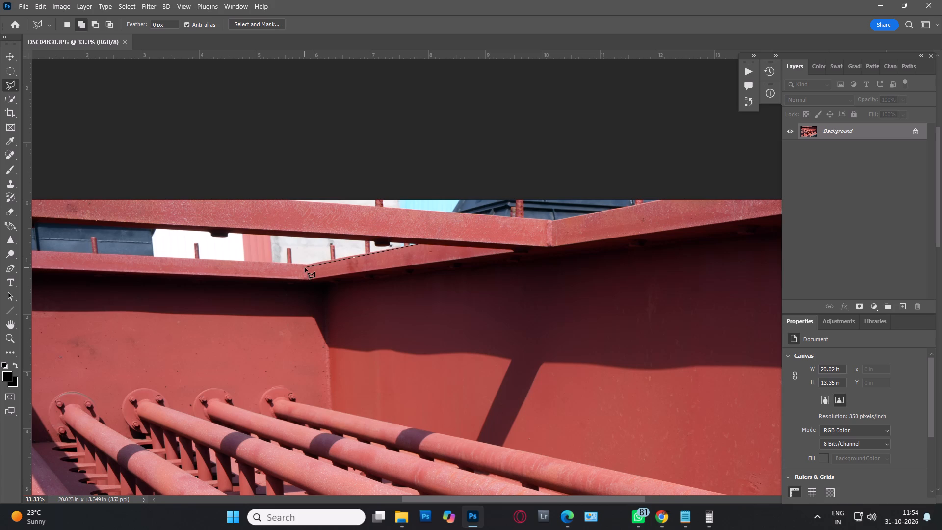
pyautogui.click(306, 265)
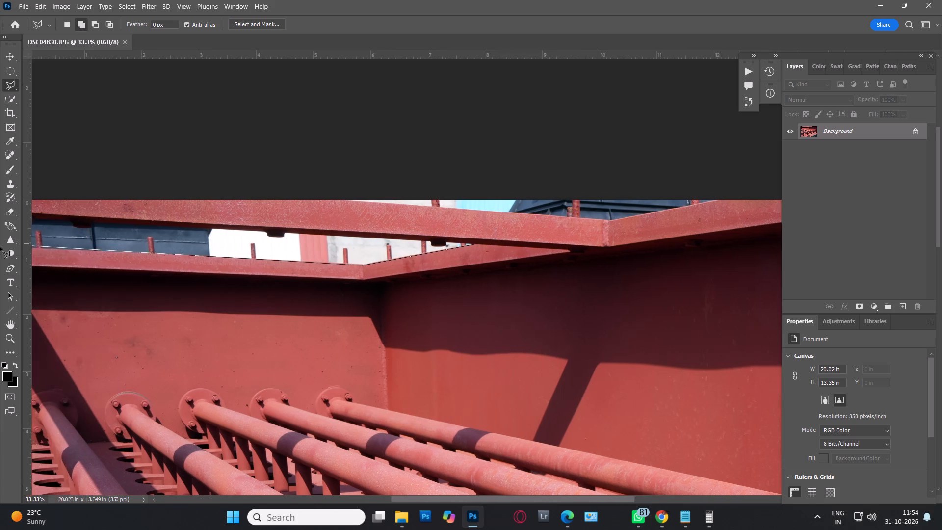
pyautogui.click(184, 247)
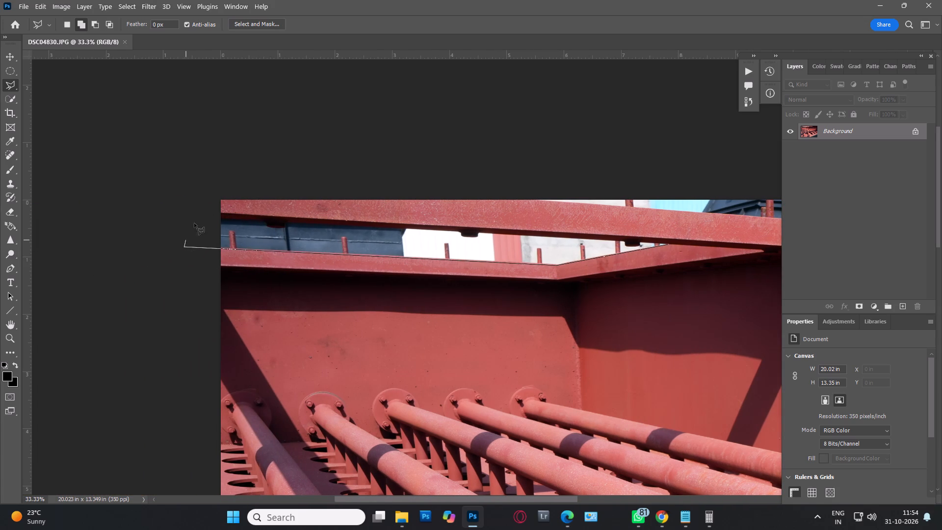
pyautogui.click(203, 216)
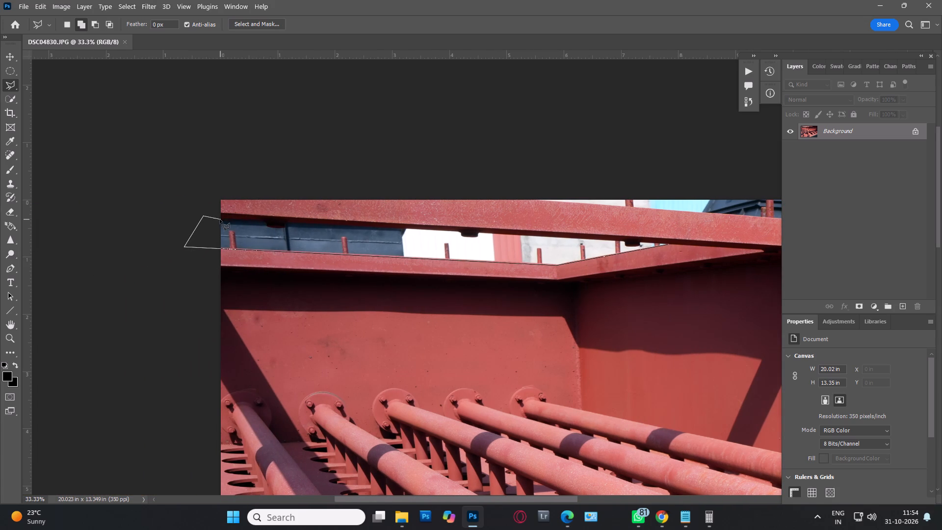
pyautogui.click(221, 219)
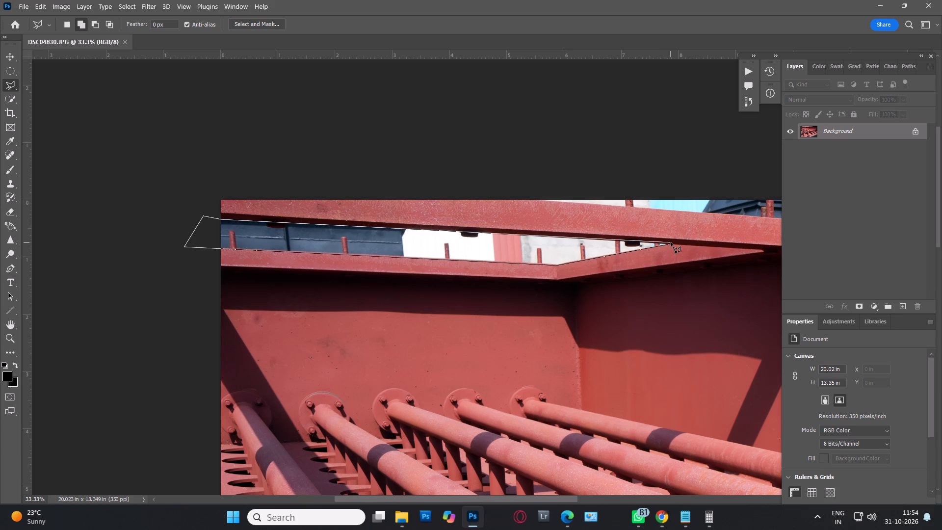
pyautogui.click(671, 242)
pyautogui.click(668, 245)
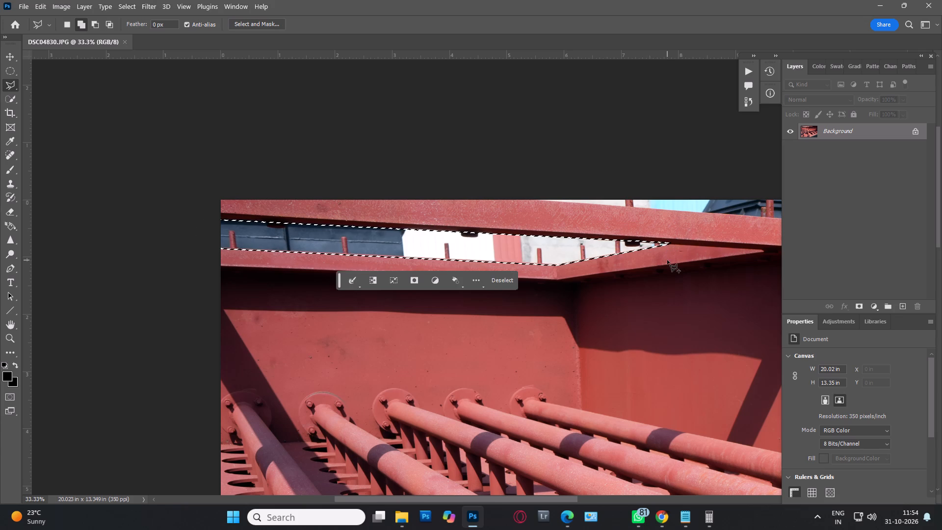
# Subtract from the selection the bolt that reaches the upper beam, near the narrow right end of the background strip.
pyautogui.hotkey('ctrl', '+')
pyautogui.hotkey('ctrl', '+')
pyautogui.press('space')
pyautogui.press('space')
pyautogui.press('space')
pyautogui.press('space')
pyautogui.press('space')
pyautogui.press('space')
pyautogui.press('space')
pyautogui.press('space')
pyautogui.press('space')
pyautogui.press('space')
pyautogui.press('space')
pyautogui.press('space')
pyautogui.press('space')
pyautogui.press('space')
pyautogui.press('space')
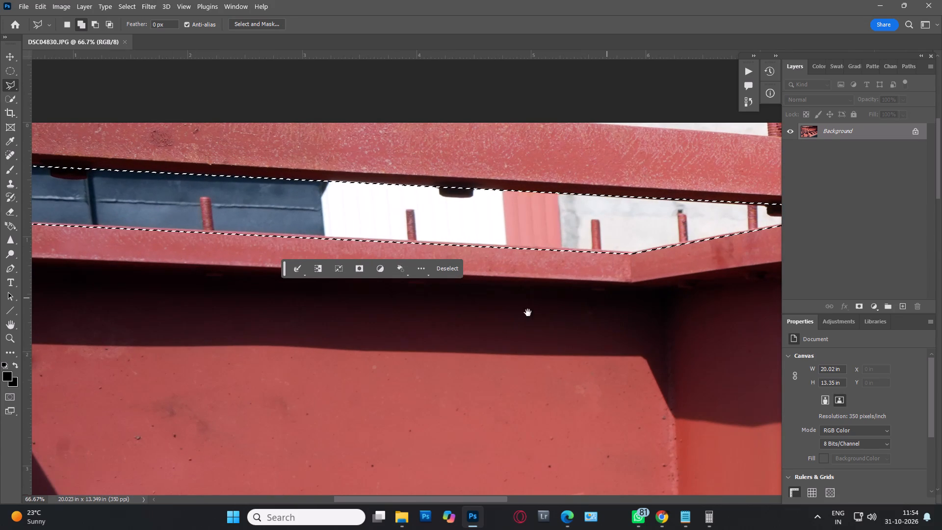
pyautogui.moveTo(514, 304); pyautogui.dragTo(89, 289)
pyautogui.keyDown('alt'); pyautogui.click(324, 224); pyautogui.keyUp('alt')
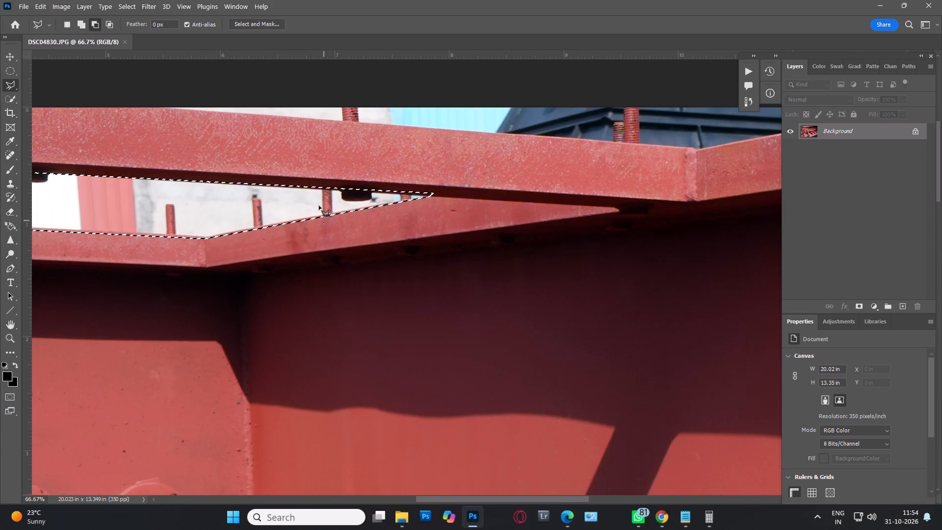
pyautogui.click(322, 181)
pyautogui.click(333, 181)
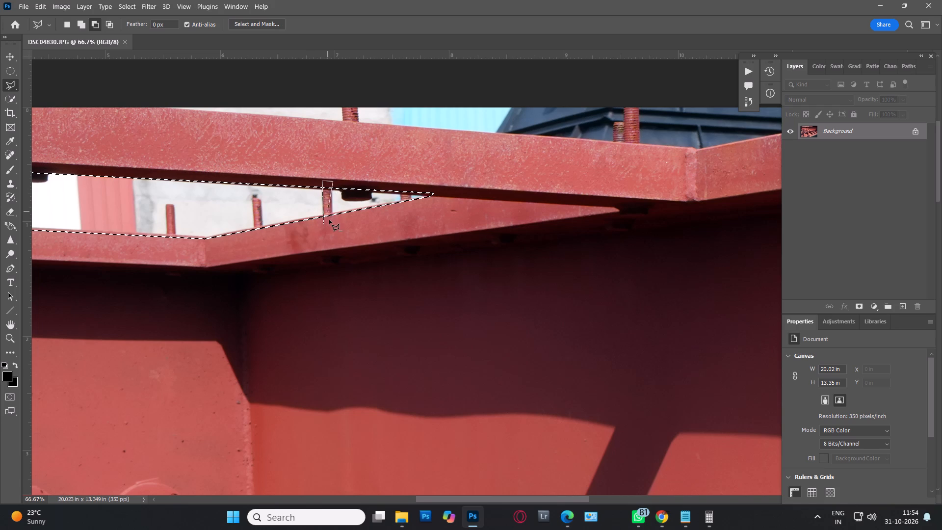
pyautogui.click(333, 226)
pyautogui.doubleClick(322, 233)
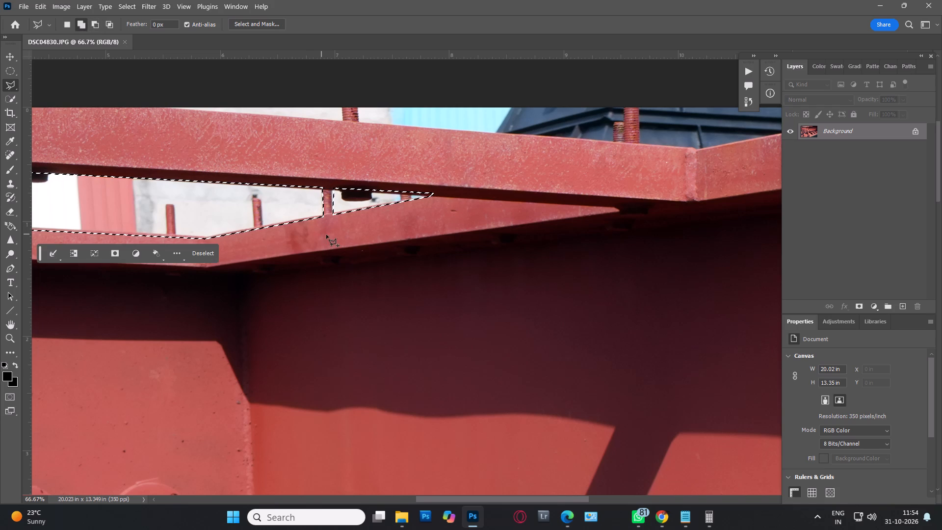
# Subtract the two shorter bolts standing in front of the pale grey wall, near the beam corner, from the background selection.
pyautogui.press('space')
pyautogui.press('space')
pyautogui.press('space')
pyautogui.press('space')
pyautogui.press('space')
pyautogui.press('space')
pyautogui.press('space')
pyautogui.moveTo(246, 237); pyautogui.dragTo(371, 201)
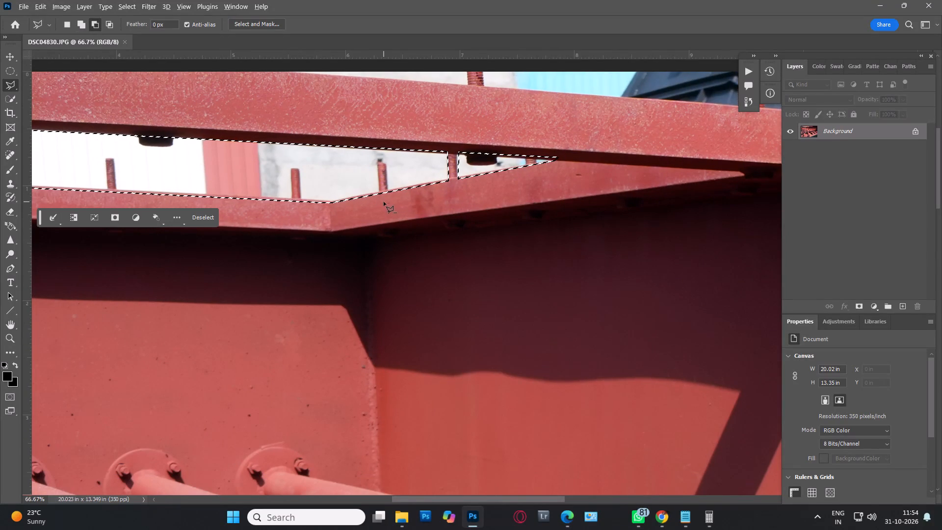
pyautogui.keyDown('alt'); pyautogui.click(379, 200); pyautogui.keyUp('alt')
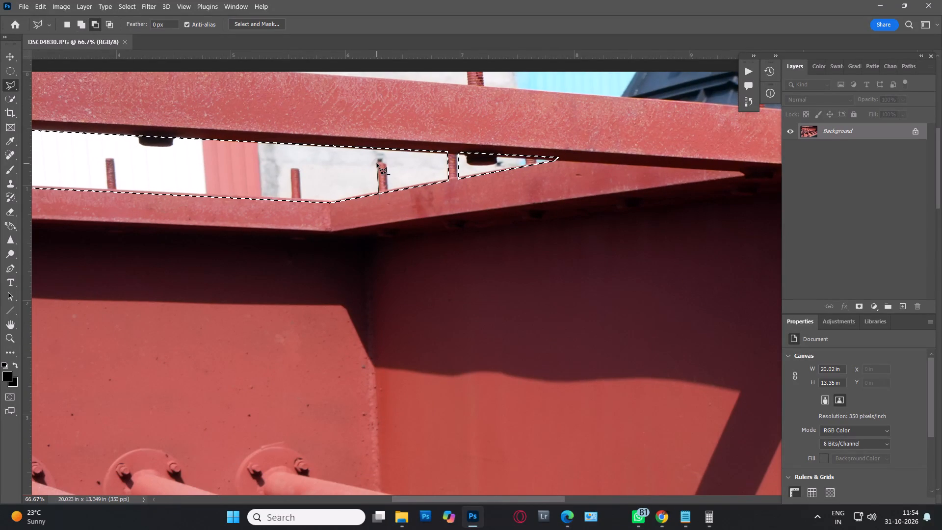
pyautogui.click(377, 163)
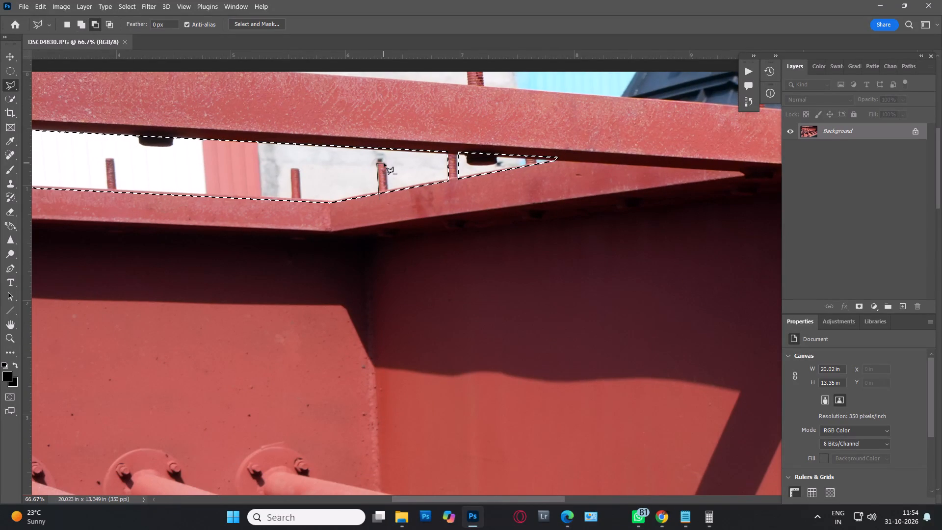
pyautogui.click(384, 163)
pyautogui.click(386, 163)
pyautogui.doubleClick(390, 215)
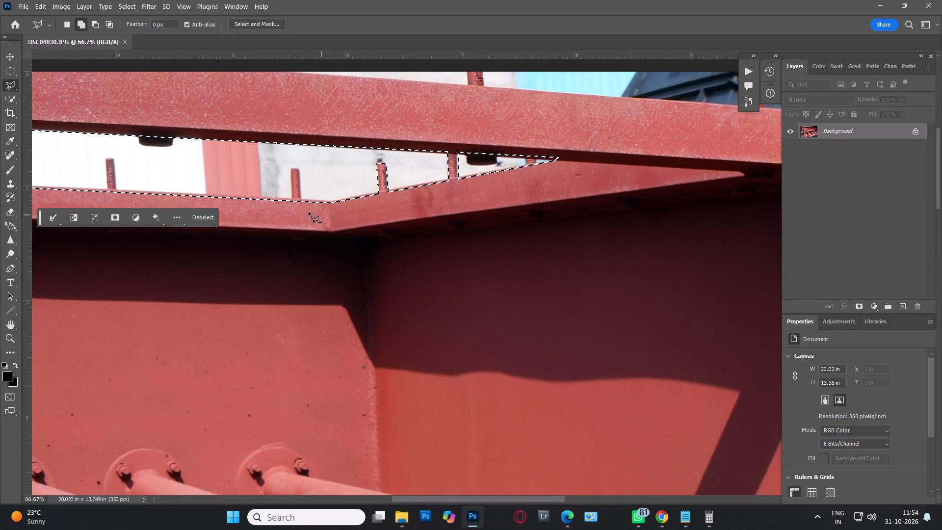
pyautogui.keyDown('alt'); pyautogui.click(288, 209); pyautogui.keyUp('alt')
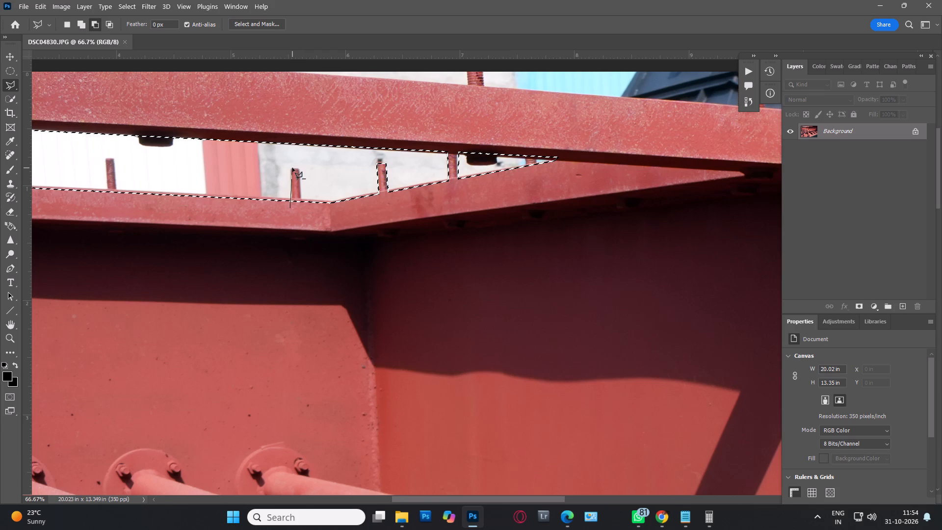
pyautogui.click(291, 168)
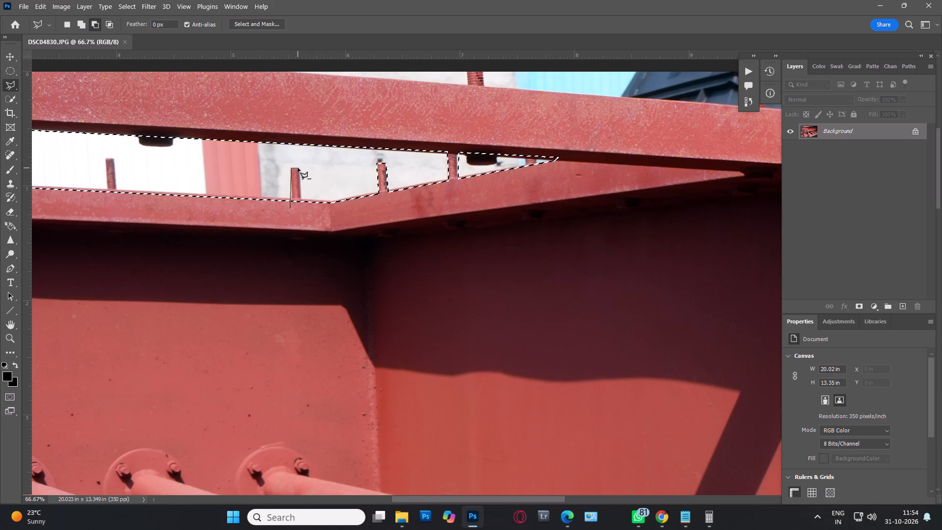
pyautogui.click(298, 168)
pyautogui.doubleClick(302, 211)
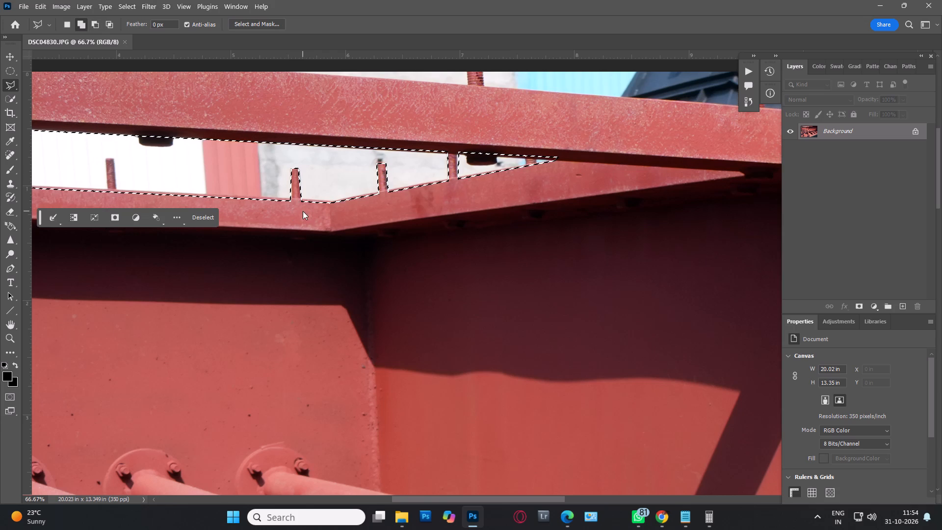
# Subtract the bolt standing in front of the white wall from the background selection.
pyautogui.press('space')
pyautogui.press('space')
pyautogui.press('space')
pyautogui.press('space')
pyautogui.press('space')
pyautogui.press('space')
pyautogui.press('space')
pyautogui.press('space')
pyautogui.press('space')
pyautogui.press('space')
pyautogui.press('space')
pyautogui.press('space')
pyautogui.press('space')
pyautogui.press('space')
pyautogui.press('space')
pyautogui.press('space')
pyautogui.press('space')
pyautogui.press('space')
pyautogui.press('space')
pyautogui.press('space')
pyautogui.moveTo(112, 173); pyautogui.dragTo(447, 235)
pyautogui.keyDown('alt'); pyautogui.click(443, 257); pyautogui.keyUp('alt')
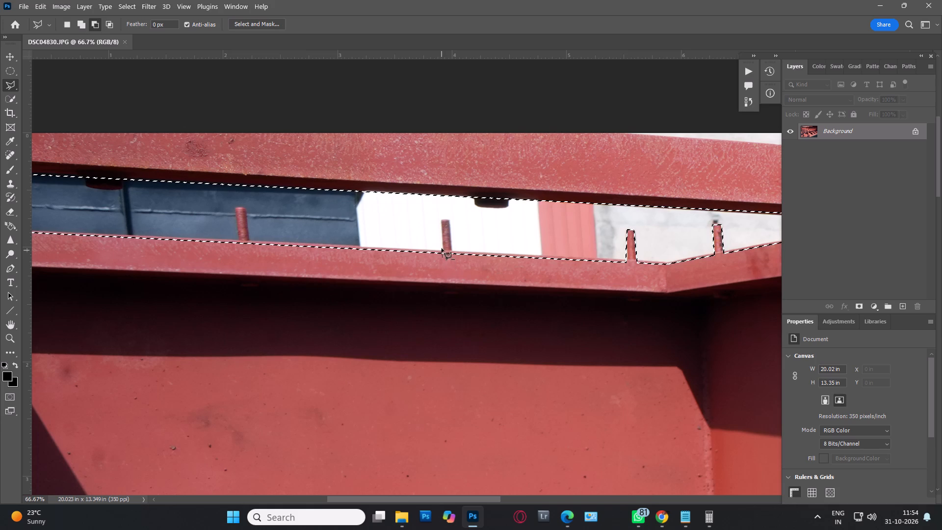
pyautogui.click(445, 251)
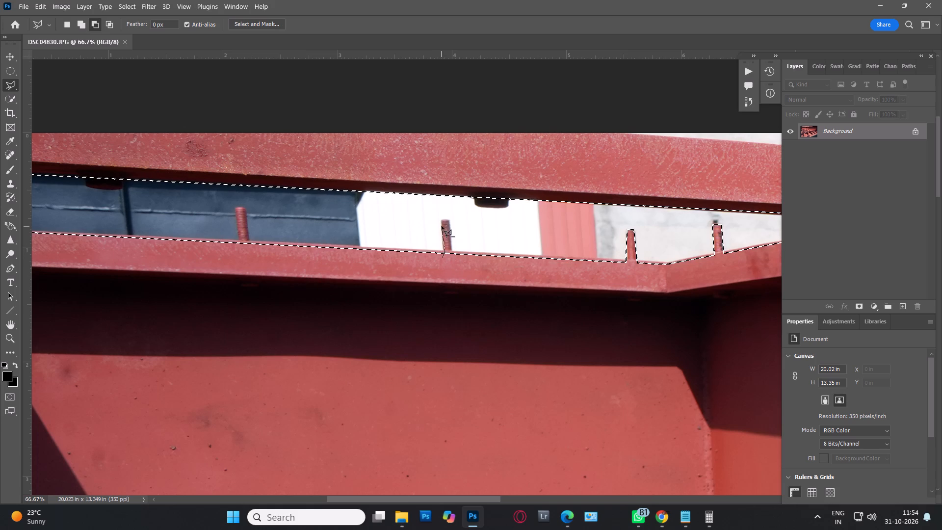
pyautogui.click(441, 219)
pyautogui.click(447, 219)
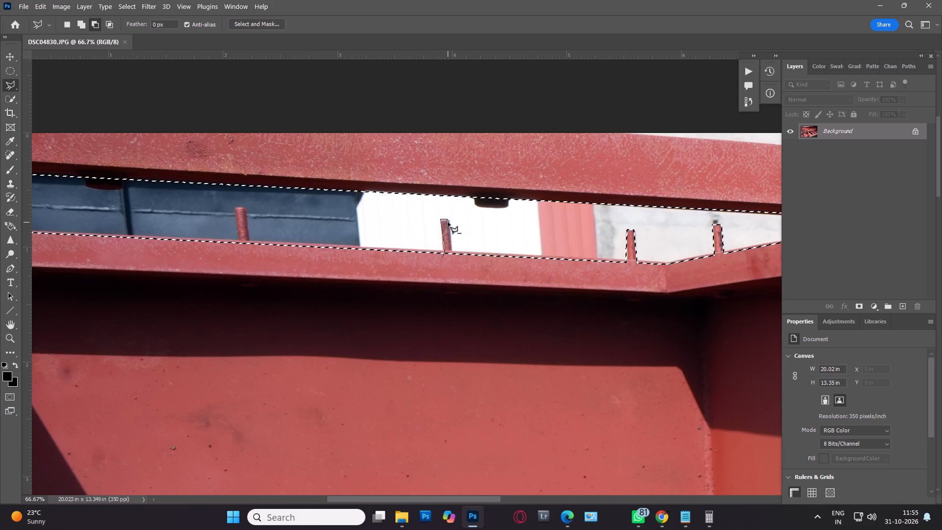
pyautogui.click(449, 223)
pyautogui.click(454, 268)
pyautogui.click(438, 271)
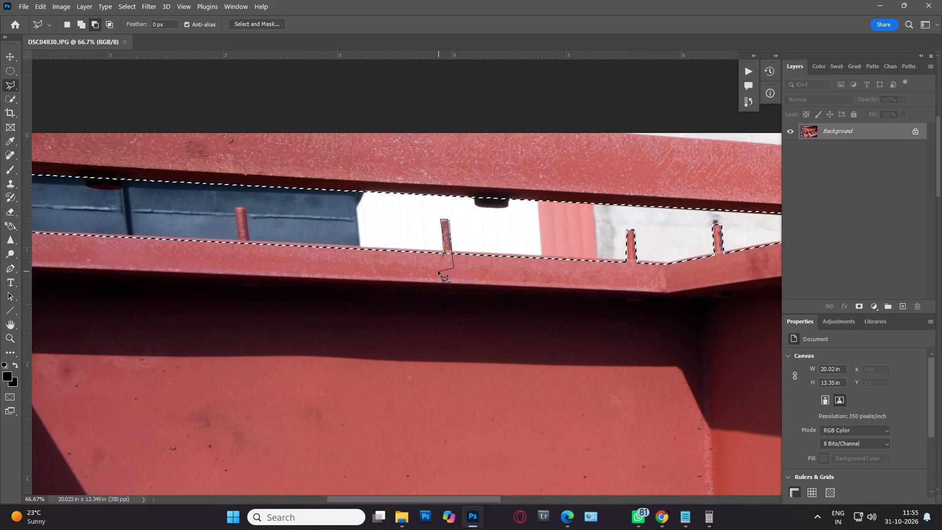
pyautogui.doubleClick(438, 264)
# Subtract the bolt in front of the right part of the dark blue structure from the background selection.
pyautogui.press('space')
pyautogui.press('space')
pyautogui.press('space')
pyautogui.press('space')
pyautogui.press('space')
pyautogui.press('space')
pyautogui.press('space')
pyautogui.press('space')
pyautogui.press('space')
pyautogui.moveTo(186, 233); pyautogui.dragTo(342, 229)
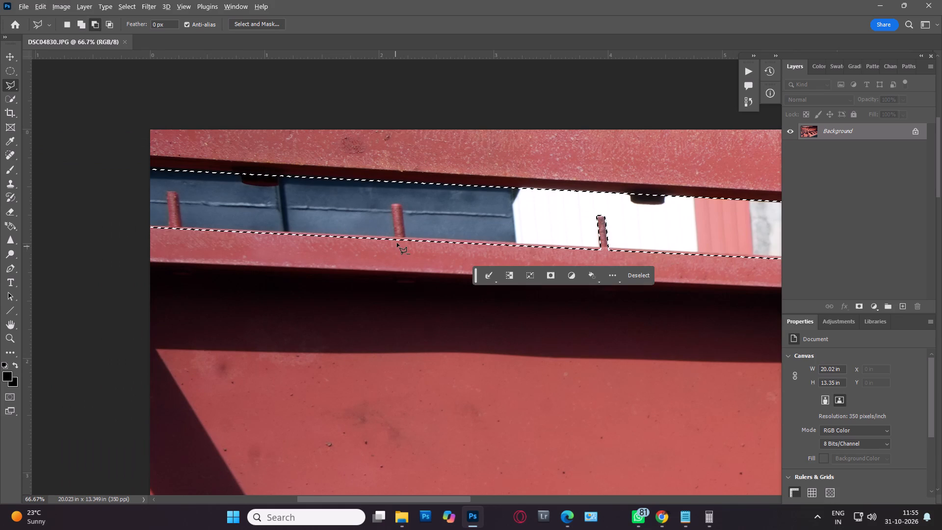
pyautogui.keyDown('alt'); pyautogui.moveTo(396, 247); pyautogui.dragTo(396, 243); pyautogui.keyUp('alt')
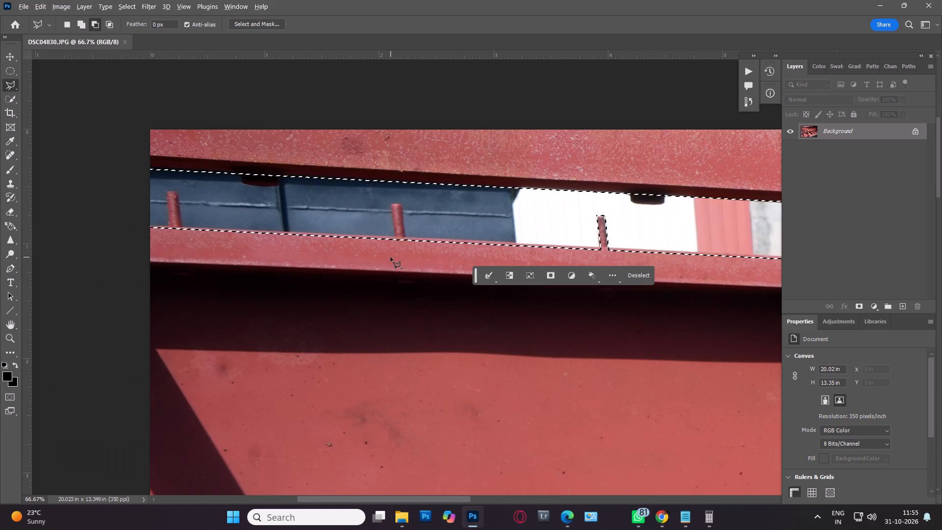
pyautogui.keyDown('alt'); pyautogui.click(391, 257); pyautogui.keyUp('alt')
pyautogui.click(395, 237)
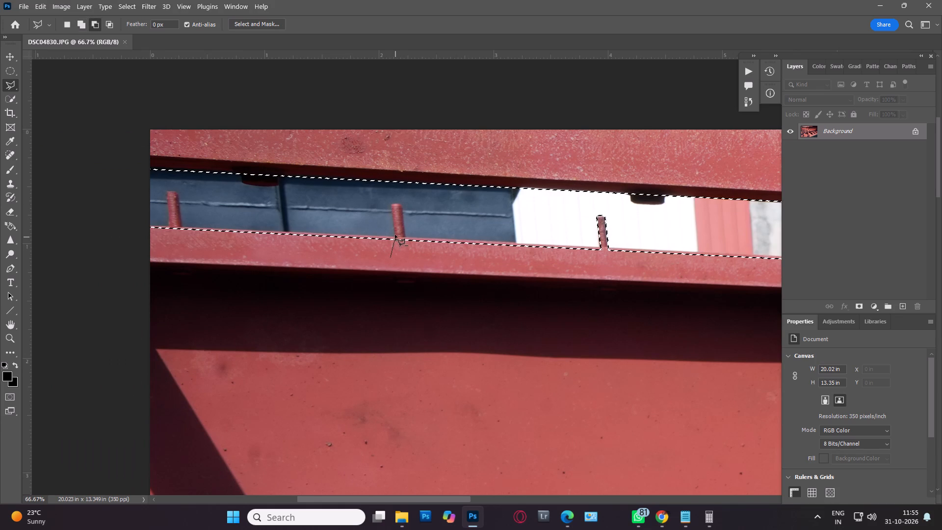
pyautogui.click(392, 205)
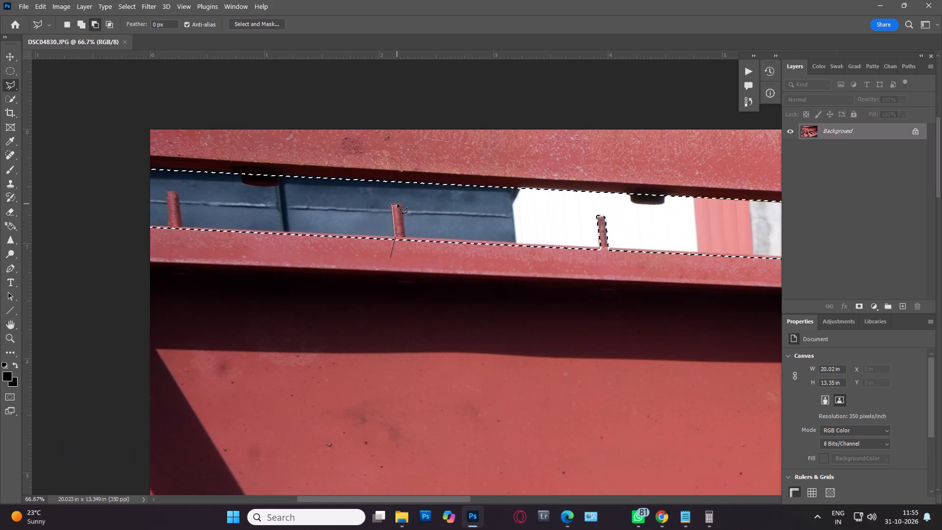
pyautogui.click(397, 204)
pyautogui.click(403, 207)
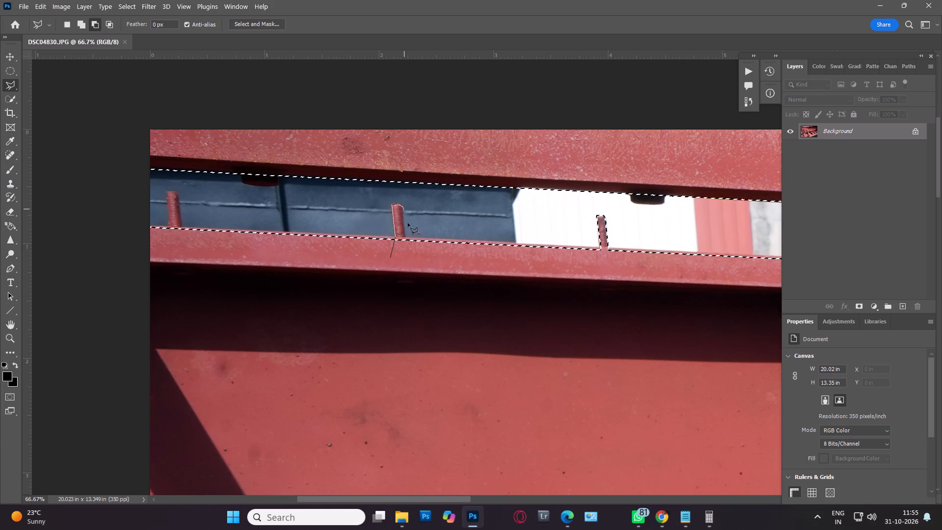
pyautogui.click(406, 253)
pyautogui.click(406, 253)
# Subtract the bolt in front of the left end of the dark blue structure from the background selection.
pyautogui.press('space')
pyautogui.press('space')
pyautogui.press('space')
pyautogui.press('space')
pyautogui.press('space')
pyautogui.press('space')
pyautogui.press('space')
pyautogui.press('space')
pyautogui.press('space')
pyautogui.moveTo(232, 255); pyautogui.dragTo(448, 277)
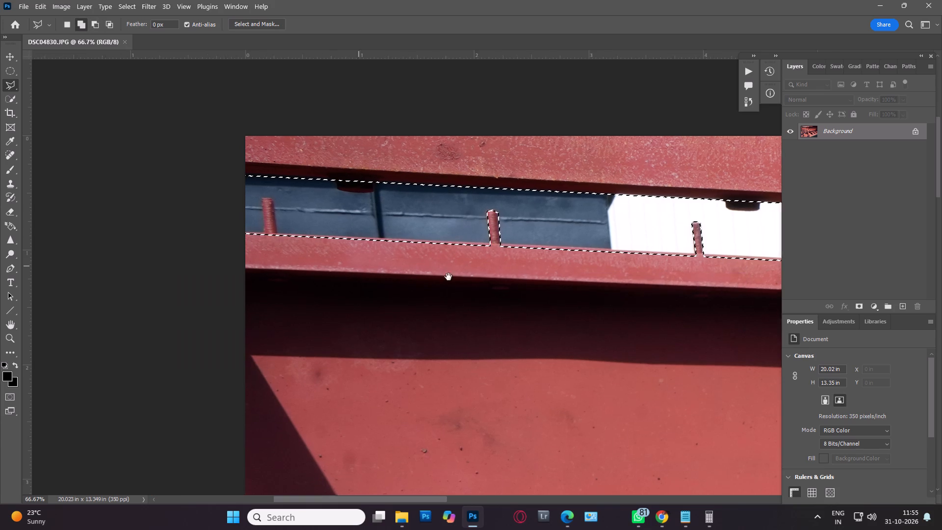
pyautogui.moveTo(448, 277); pyautogui.dragTo(459, 277)
pyautogui.keyDown('alt'); pyautogui.click(395, 257); pyautogui.keyUp('alt')
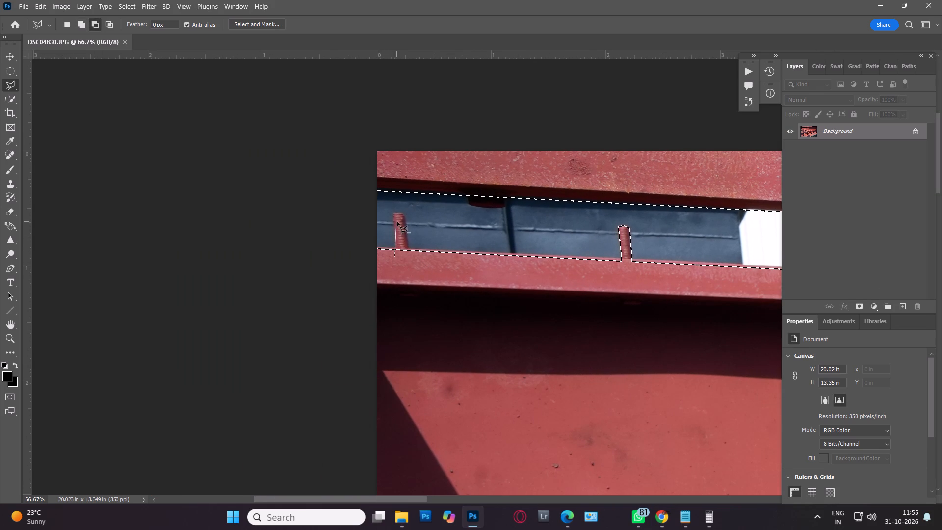
pyautogui.click(397, 248)
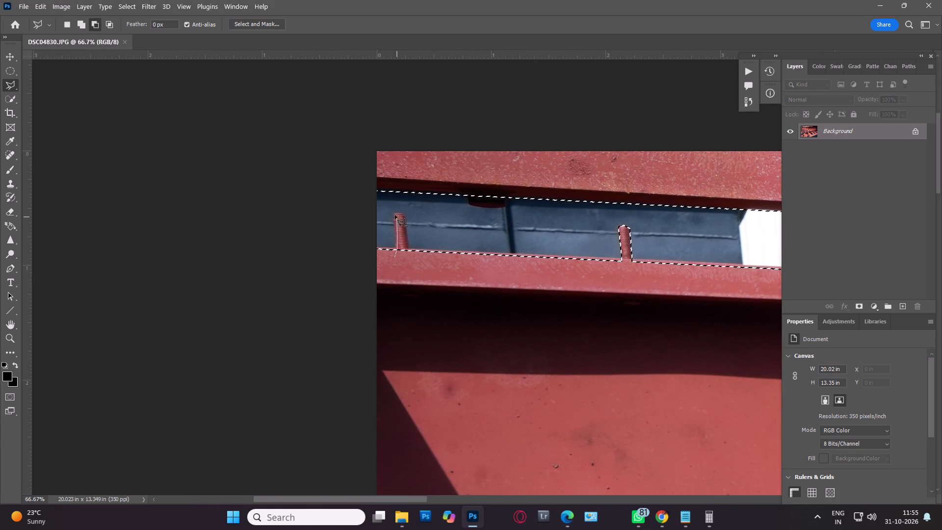
pyautogui.click(394, 214)
pyautogui.click(401, 214)
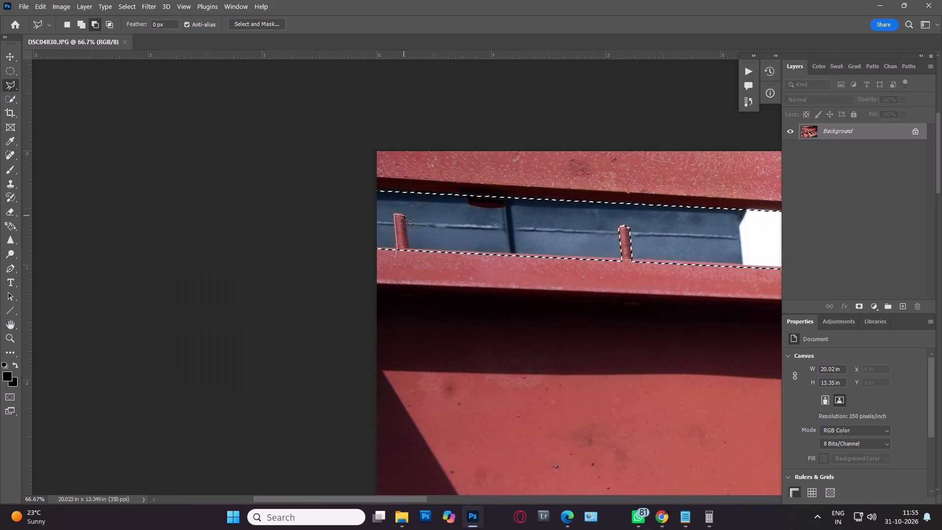
pyautogui.click(404, 215)
pyautogui.click(410, 258)
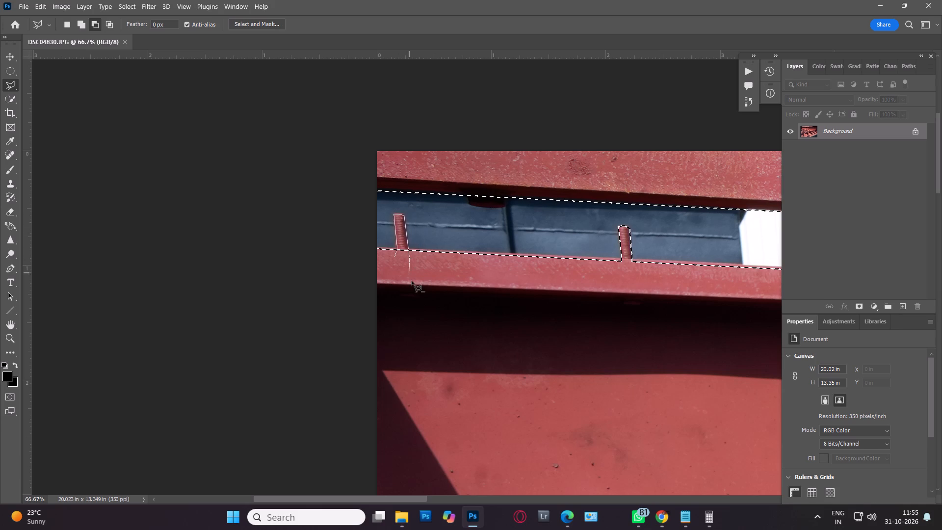
pyautogui.doubleClick(412, 281)
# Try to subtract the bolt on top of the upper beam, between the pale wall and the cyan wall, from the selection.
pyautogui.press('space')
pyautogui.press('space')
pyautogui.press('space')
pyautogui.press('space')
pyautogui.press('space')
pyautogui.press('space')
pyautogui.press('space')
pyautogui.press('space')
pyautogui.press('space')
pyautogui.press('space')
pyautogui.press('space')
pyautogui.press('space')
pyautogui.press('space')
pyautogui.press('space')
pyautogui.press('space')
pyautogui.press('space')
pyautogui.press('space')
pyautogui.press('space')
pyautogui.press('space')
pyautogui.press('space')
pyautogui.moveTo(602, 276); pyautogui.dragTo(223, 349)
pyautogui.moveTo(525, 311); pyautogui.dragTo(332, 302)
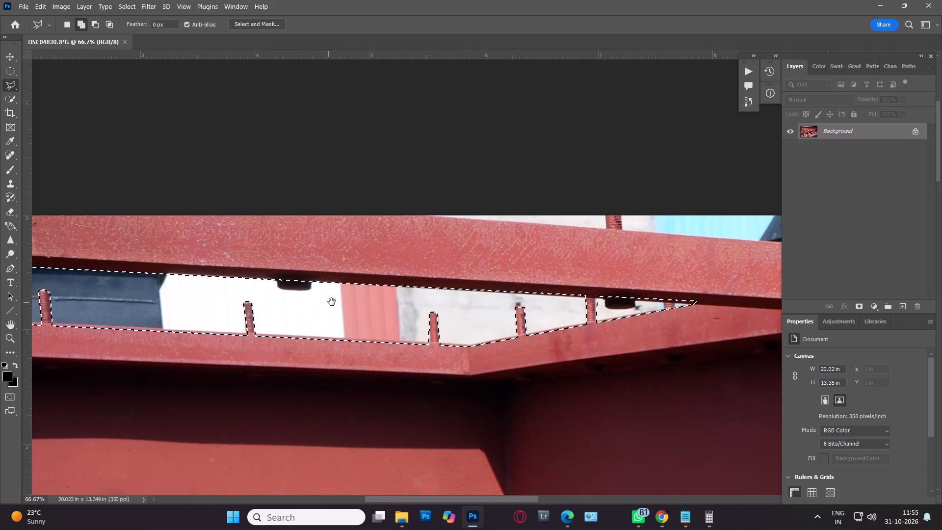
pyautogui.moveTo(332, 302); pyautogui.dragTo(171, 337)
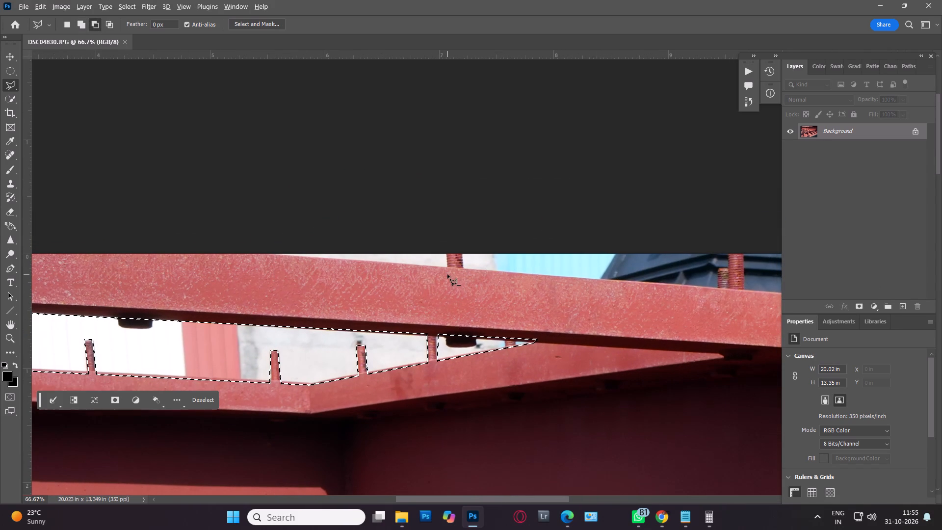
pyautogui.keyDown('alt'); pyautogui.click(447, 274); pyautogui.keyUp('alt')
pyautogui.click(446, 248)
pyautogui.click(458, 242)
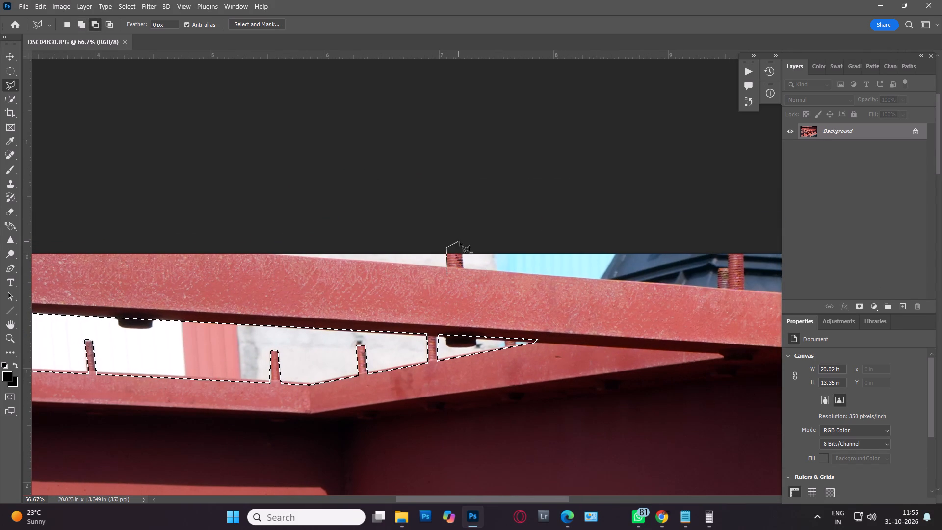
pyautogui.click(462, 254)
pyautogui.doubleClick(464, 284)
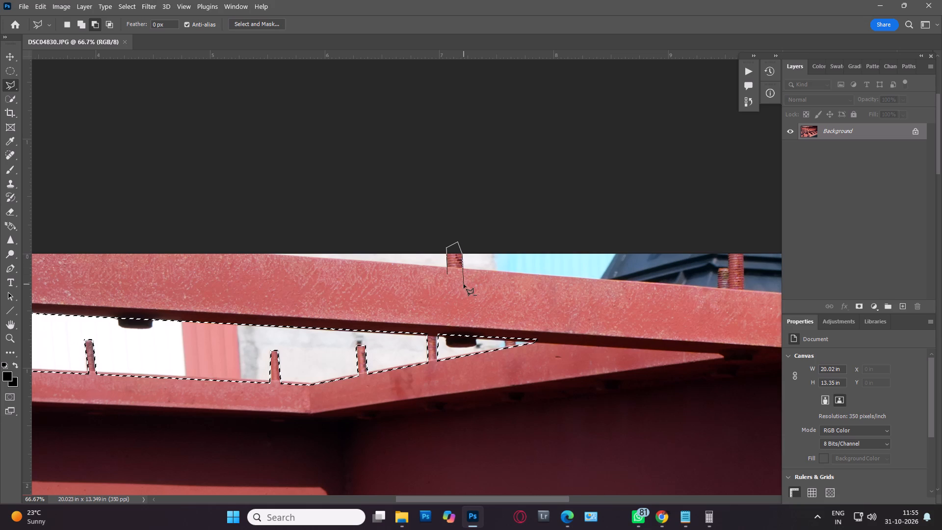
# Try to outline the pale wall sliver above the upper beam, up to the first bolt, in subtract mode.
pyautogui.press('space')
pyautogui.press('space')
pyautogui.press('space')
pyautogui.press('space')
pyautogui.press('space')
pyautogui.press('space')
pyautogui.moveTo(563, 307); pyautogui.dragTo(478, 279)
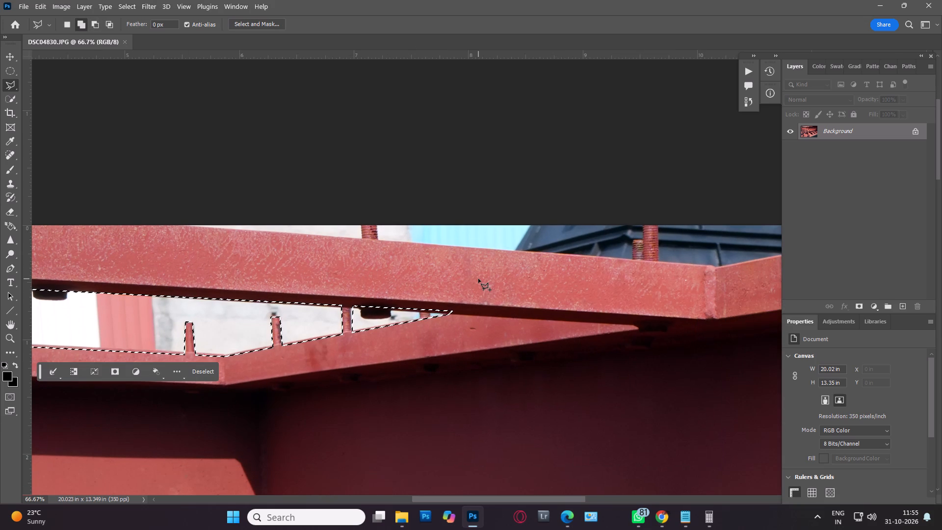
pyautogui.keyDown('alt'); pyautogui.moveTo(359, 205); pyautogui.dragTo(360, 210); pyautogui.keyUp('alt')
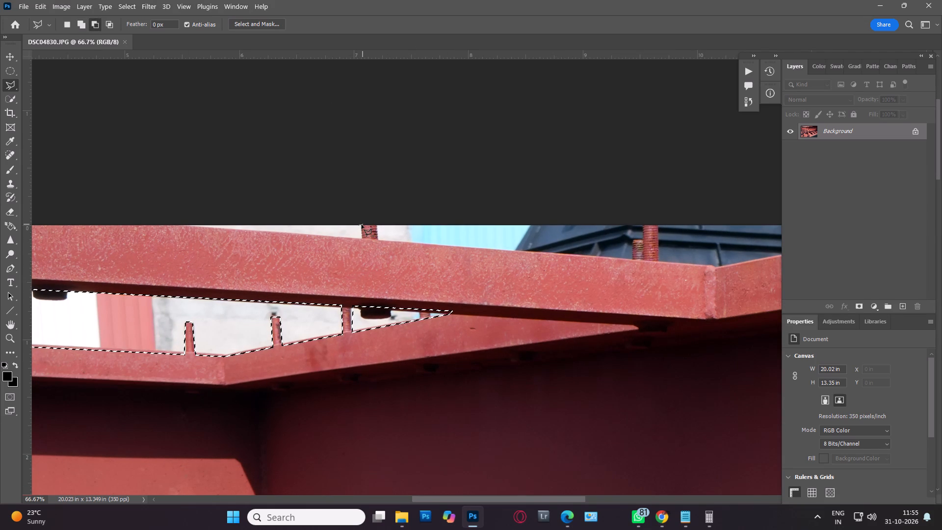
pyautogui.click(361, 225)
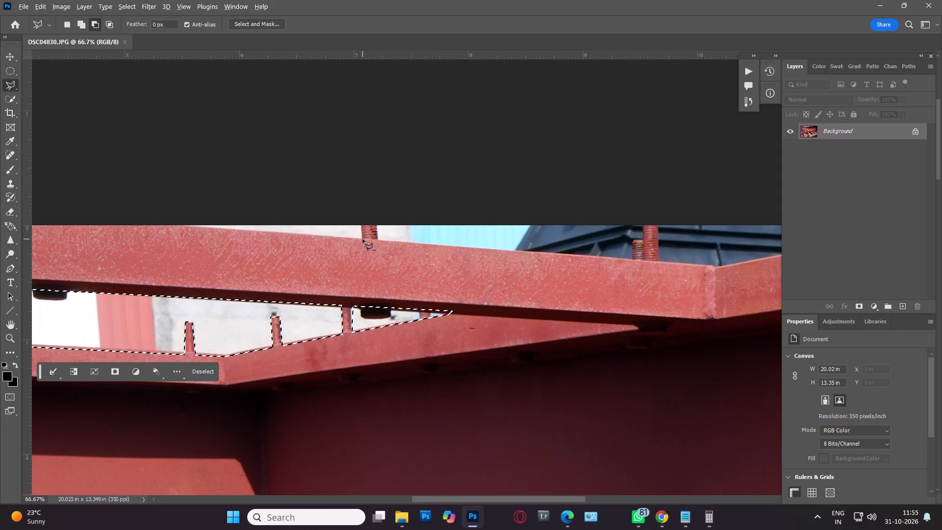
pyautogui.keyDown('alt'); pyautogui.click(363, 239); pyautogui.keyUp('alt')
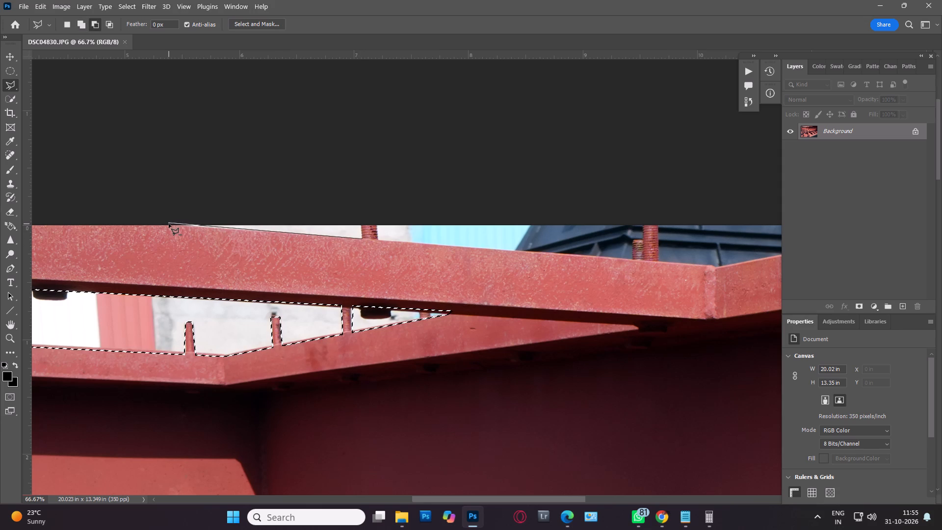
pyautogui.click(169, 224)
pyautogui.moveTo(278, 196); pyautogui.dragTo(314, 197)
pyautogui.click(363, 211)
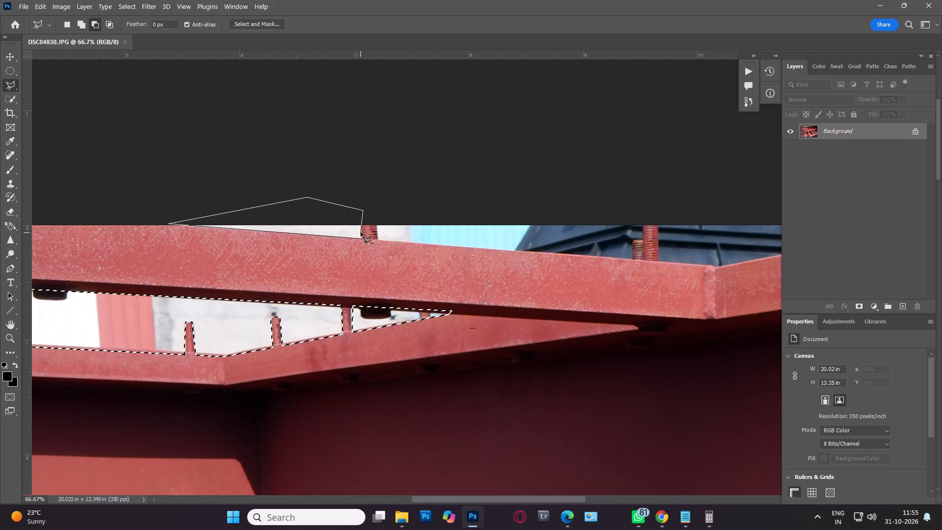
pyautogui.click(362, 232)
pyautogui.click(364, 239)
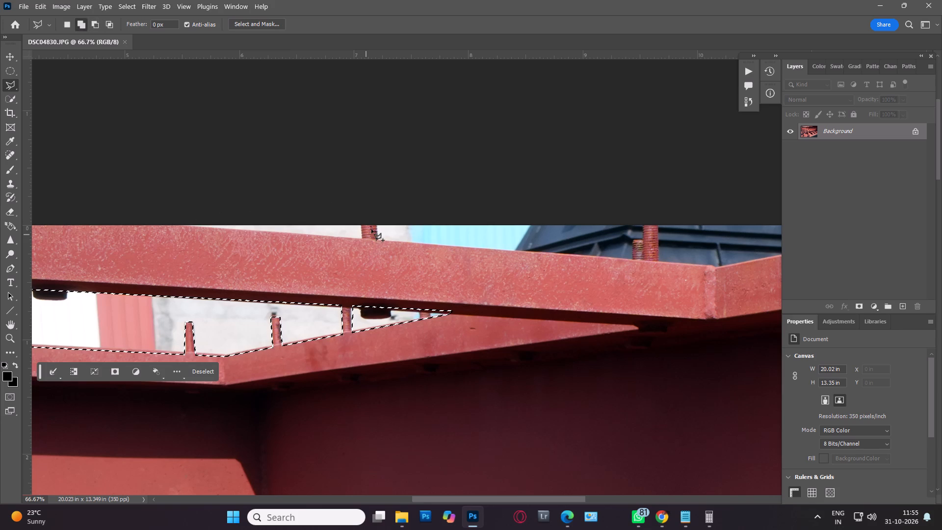
# Add the pale wall sliver above the upper beam, left of its first bolt, to the background selection.
pyautogui.keyDown('shift'); pyautogui.click(363, 205); pyautogui.keyUp('shift')
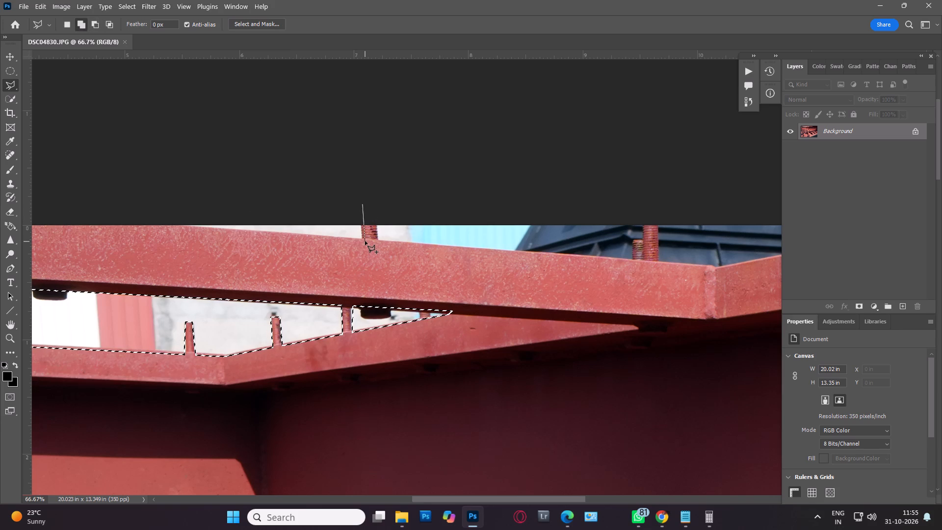
pyautogui.click(363, 238)
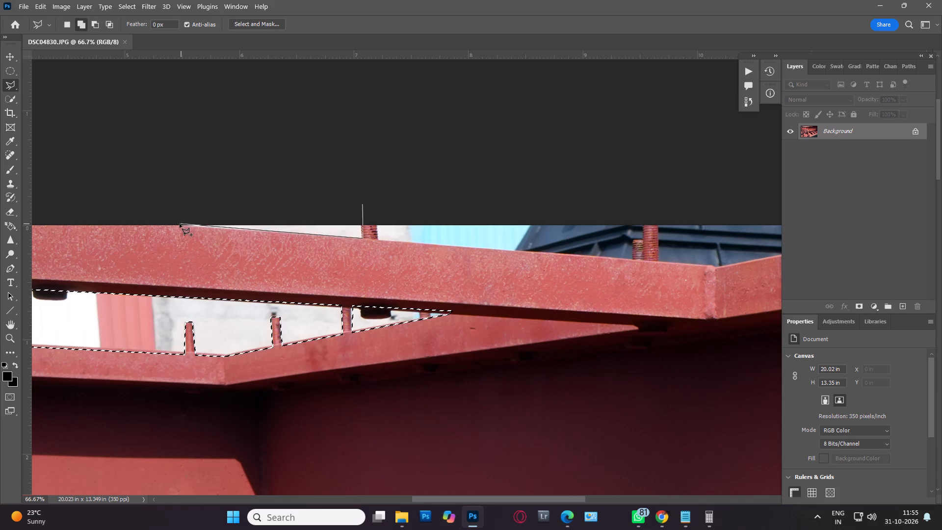
pyautogui.click(168, 223)
pyautogui.doubleClick(168, 179)
pyautogui.click(176, 180)
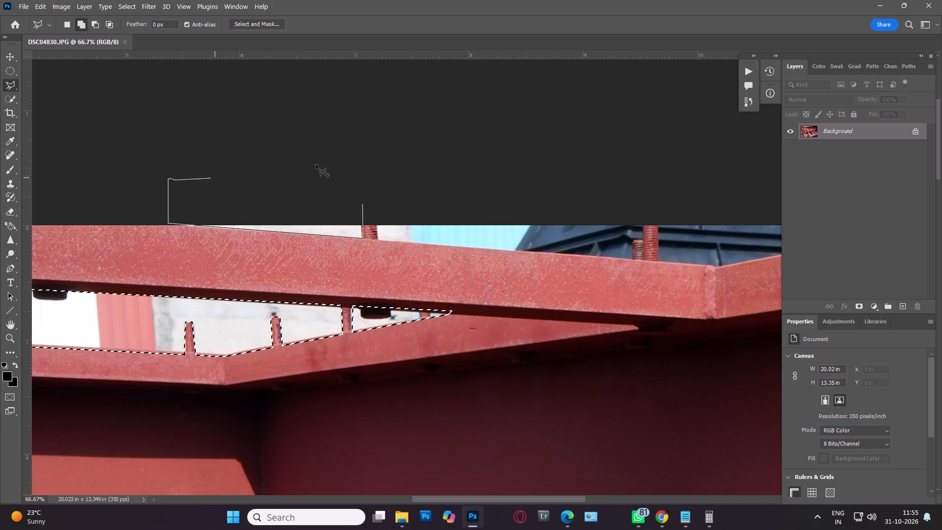
pyautogui.doubleClick(317, 161)
pyautogui.doubleClick(366, 168)
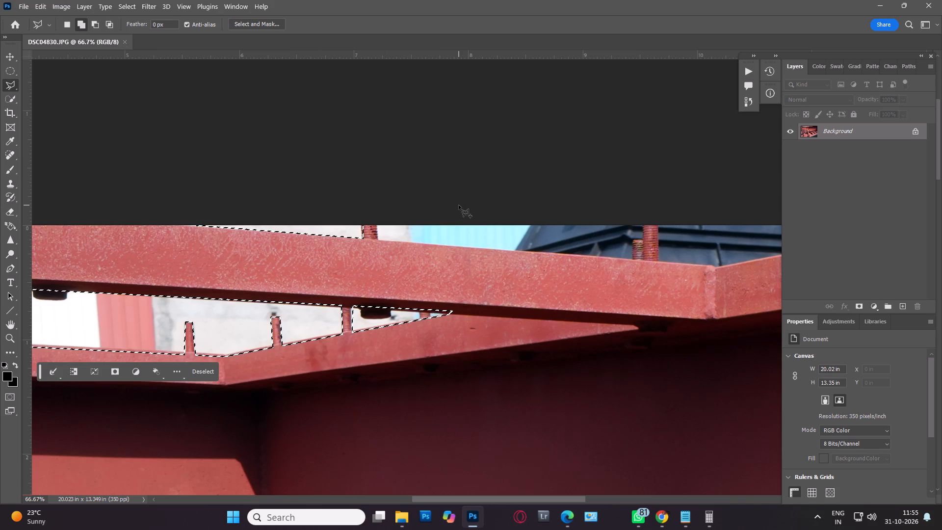
# Add the background above the upper beam, from the first bolt past the beam corner to the image edge, leaving out the remaining bolts.
pyautogui.hotkey('ctrl', '-')
pyautogui.hotkey('ctrl', '-')
pyautogui.hotkey('ctrl', '-')
pyautogui.hotkey('ctrl', '-')
pyautogui.hotkey('ctrl', '-')
pyautogui.hotkey('ctrl', '-')
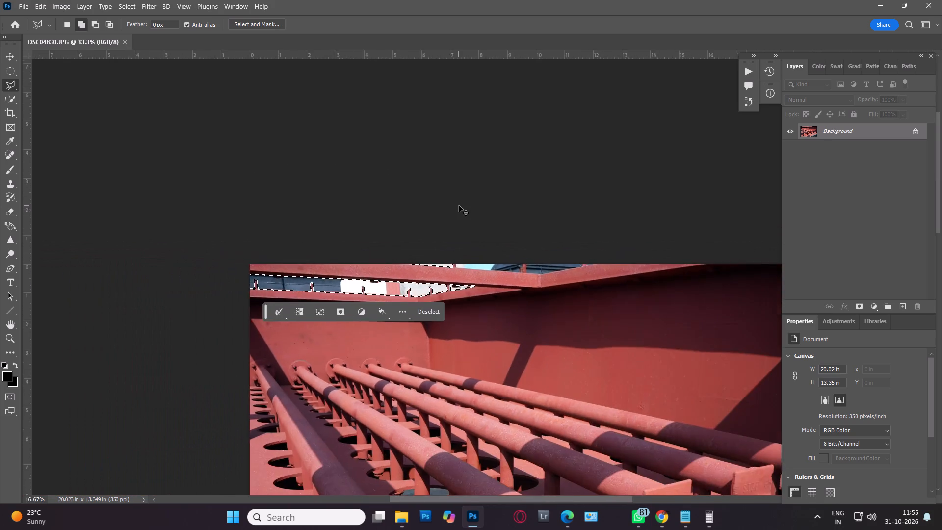
pyautogui.hotkey('ctrl', '+')
pyautogui.hotkey('ctrl', '+')
pyautogui.hotkey('ctrl', '+')
pyautogui.hotkey('ctrl', '+')
pyautogui.hotkey('ctrl', '+')
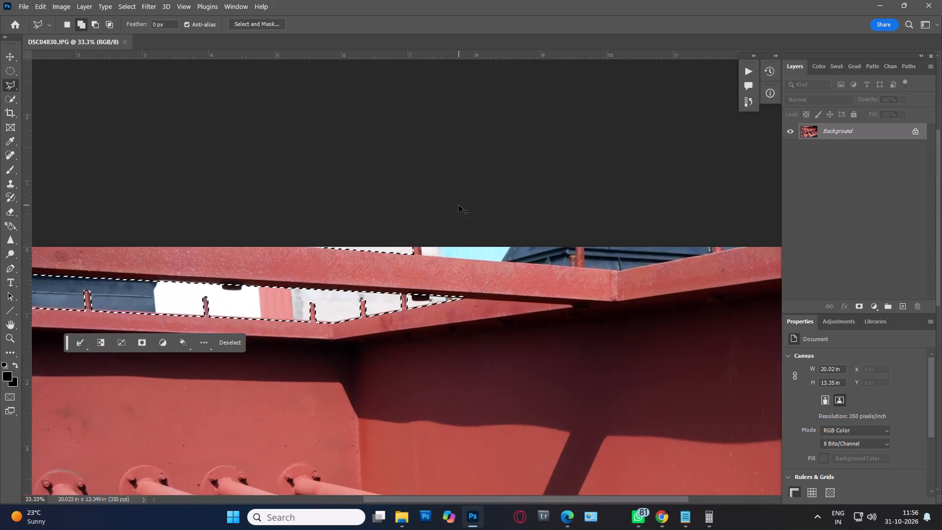
pyautogui.hotkey('ctrl', '+')
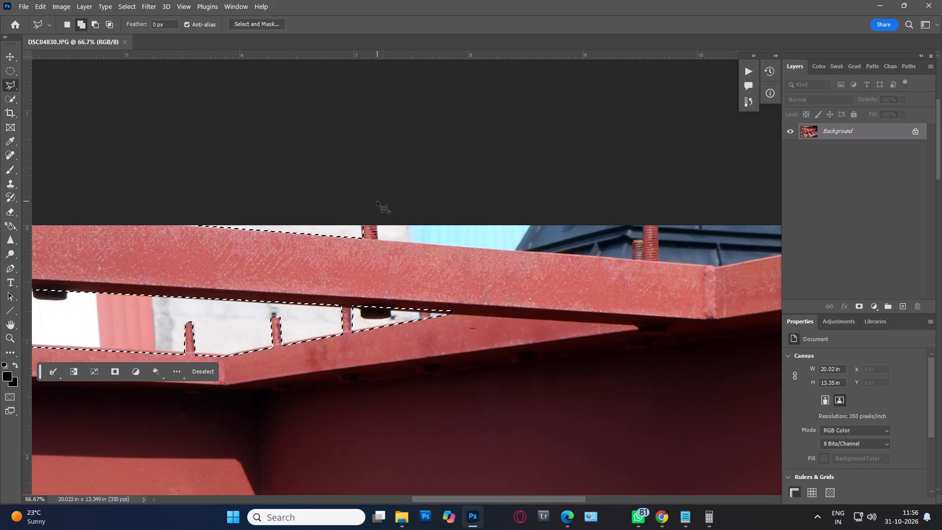
pyautogui.click(377, 201)
pyautogui.click(377, 237)
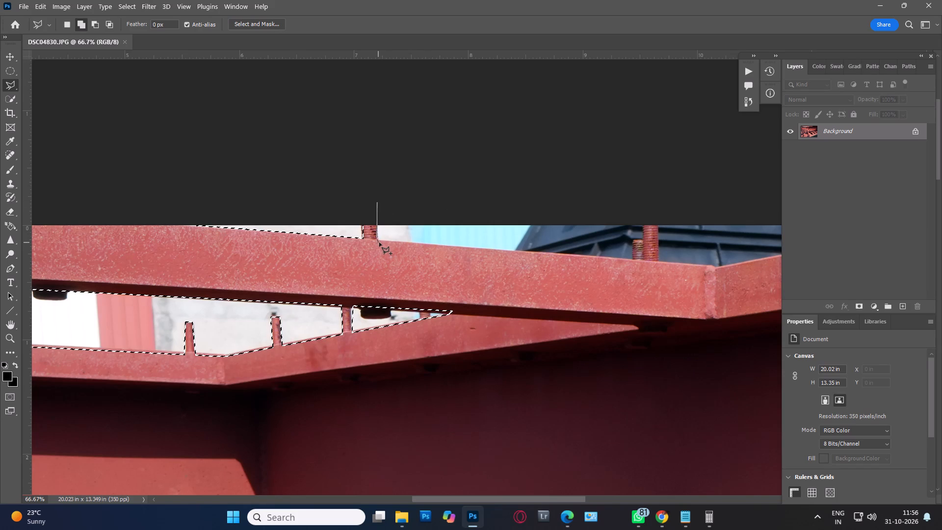
pyautogui.click(378, 241)
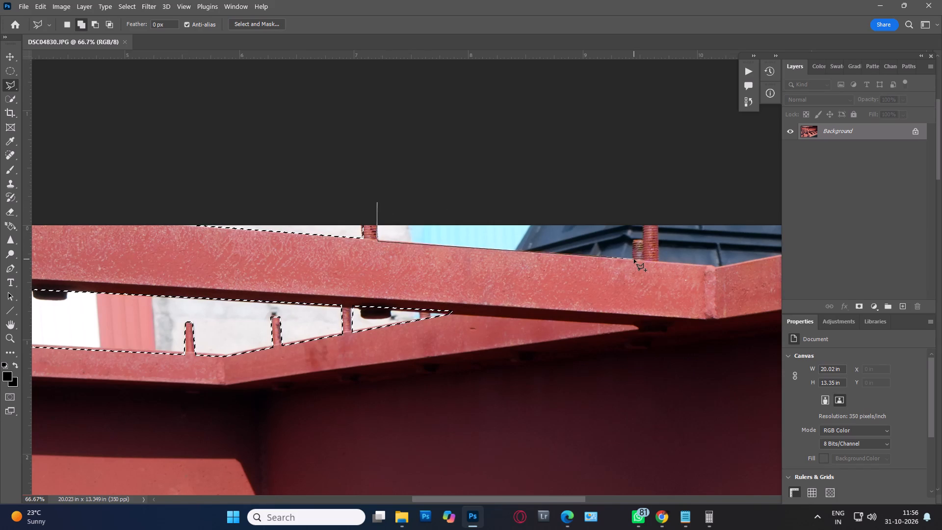
pyautogui.click(634, 261)
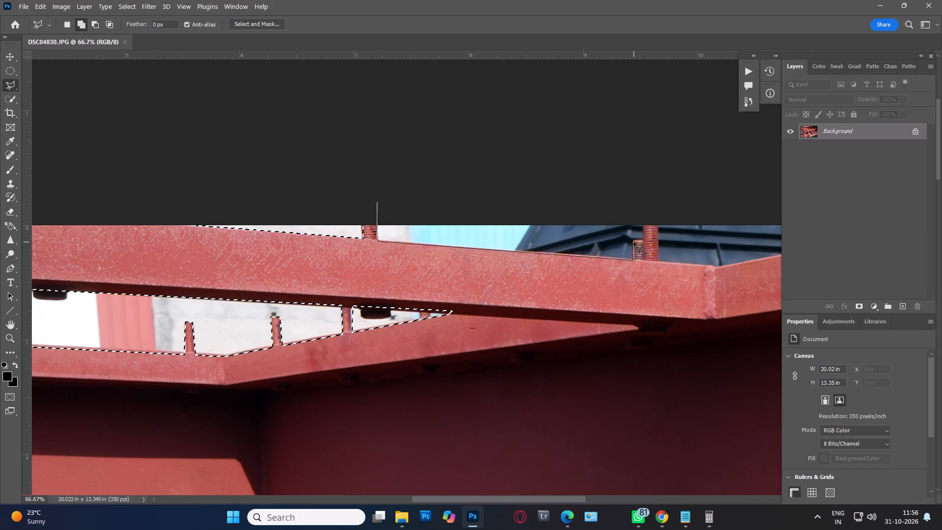
pyautogui.click(634, 242)
pyautogui.click(643, 240)
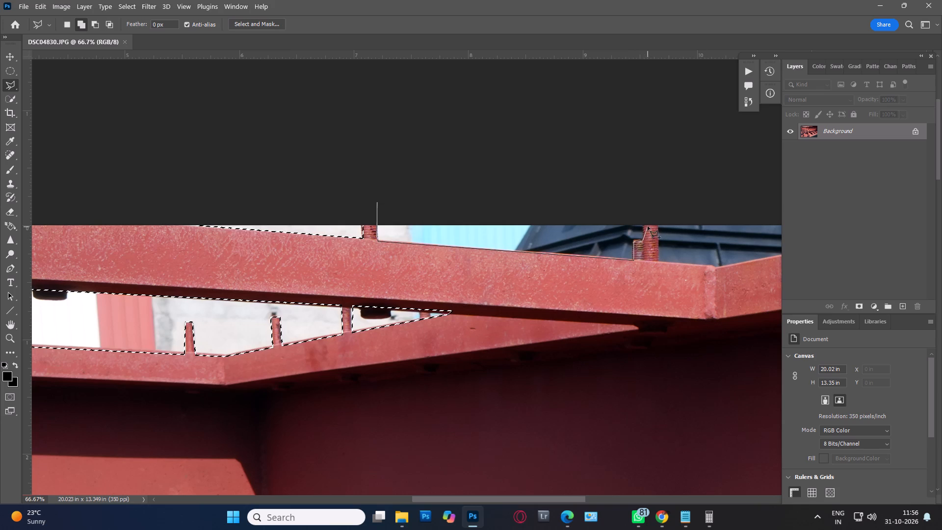
pyautogui.click(642, 223)
pyautogui.click(656, 225)
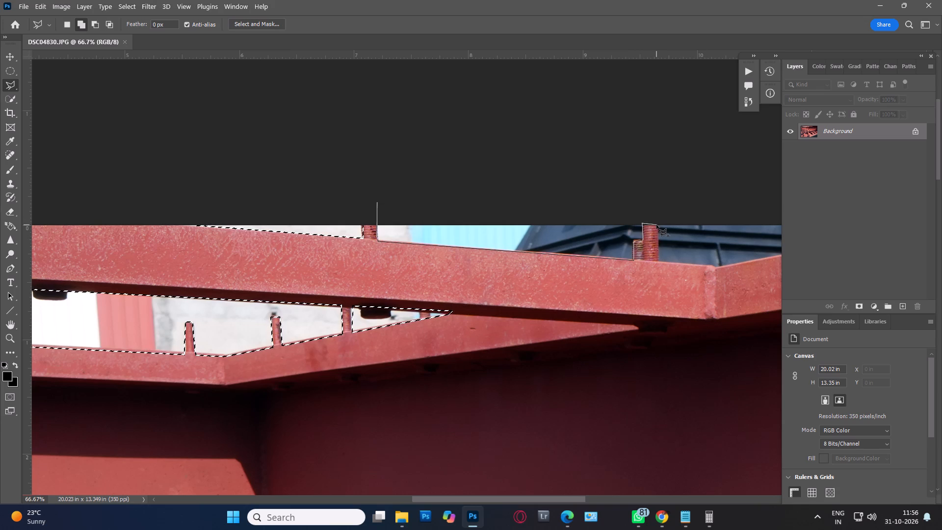
pyautogui.click(658, 261)
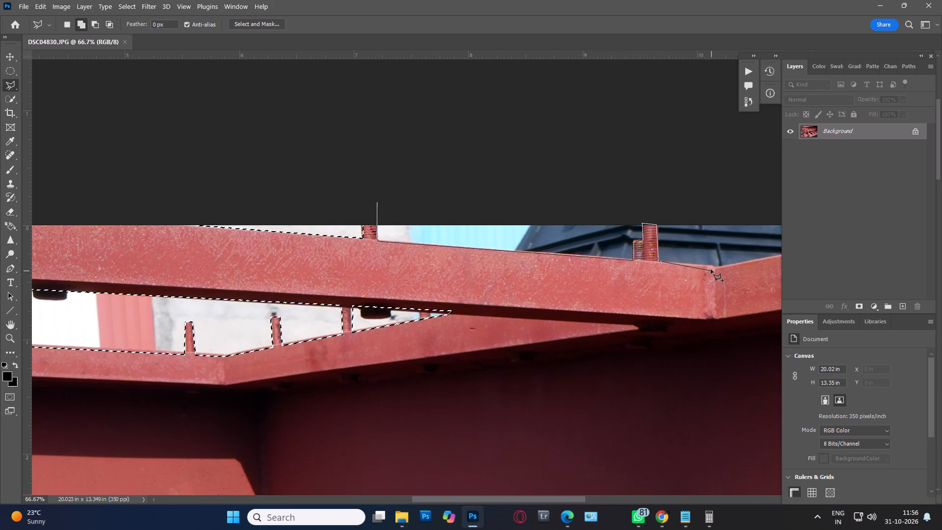
pyautogui.click(712, 266)
pyautogui.click(717, 267)
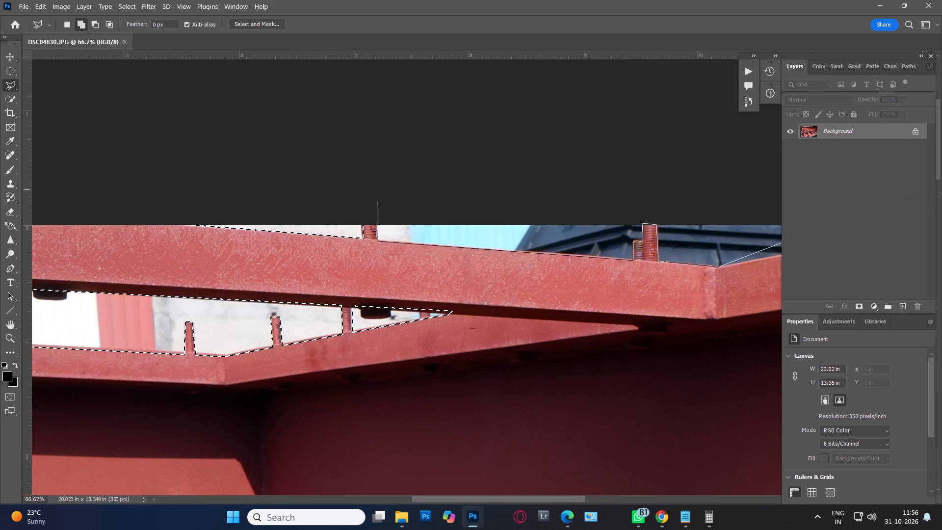
pyautogui.press('space')
pyautogui.press('space')
pyautogui.press('space')
pyautogui.press('space')
pyautogui.press('space')
pyautogui.press('space')
pyautogui.press('space')
pyautogui.press('space')
pyautogui.press('space')
pyautogui.press('space')
pyautogui.press('space')
pyautogui.press('space')
pyautogui.press('space')
pyautogui.press('space')
pyautogui.press('space')
pyautogui.press('space')
pyautogui.moveTo(742, 297); pyautogui.dragTo(154, 340)
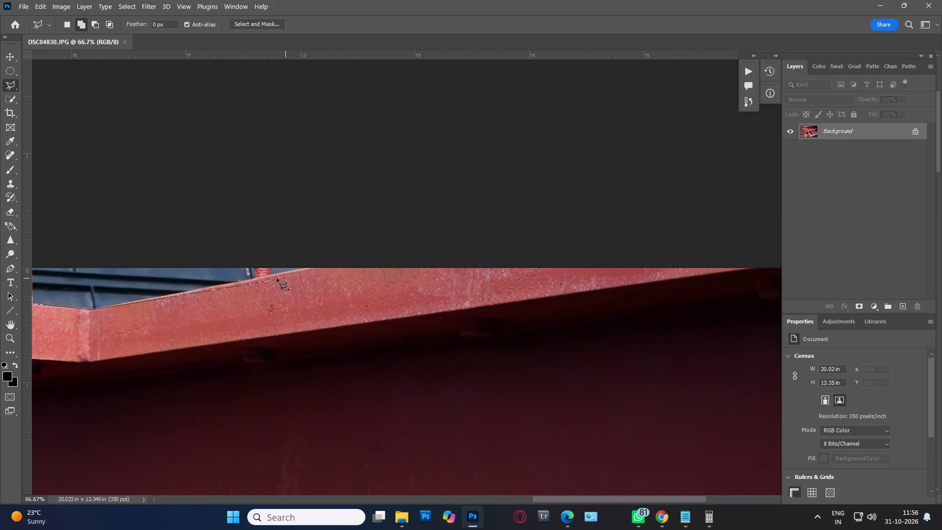
pyautogui.click(257, 279)
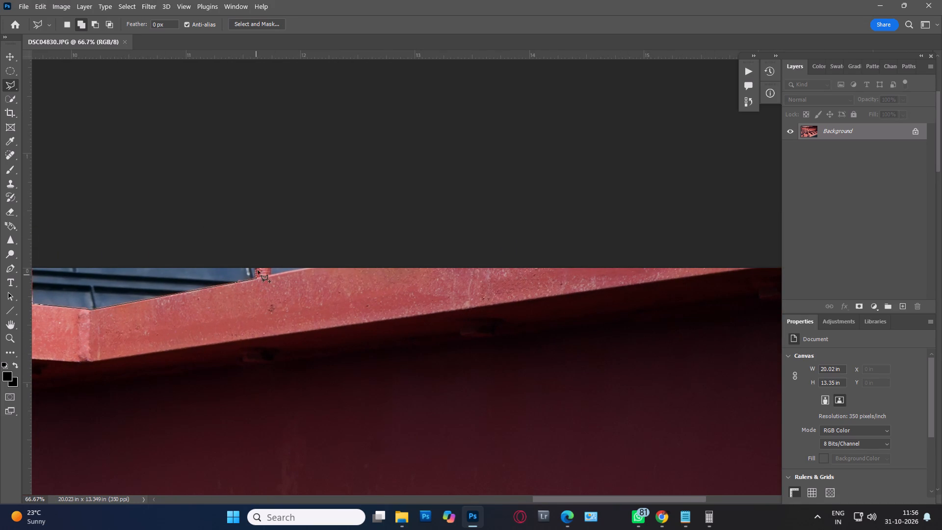
pyautogui.click(257, 261)
pyautogui.click(268, 259)
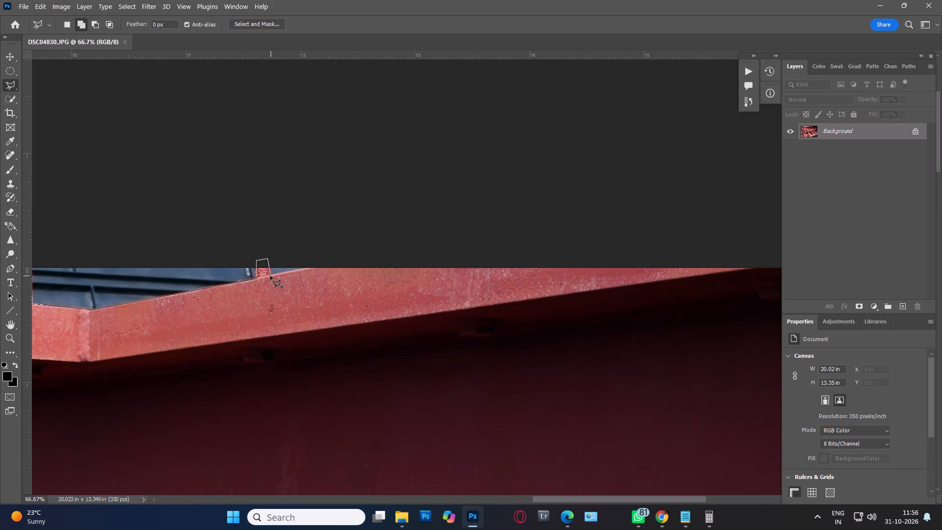
pyautogui.click(270, 276)
pyautogui.moveTo(323, 264); pyautogui.dragTo(329, 262)
pyautogui.moveTo(452, 214); pyautogui.dragTo(442, 199)
pyautogui.moveTo(97, 71); pyautogui.dragTo(88, 71)
pyautogui.doubleClick(445, 251)
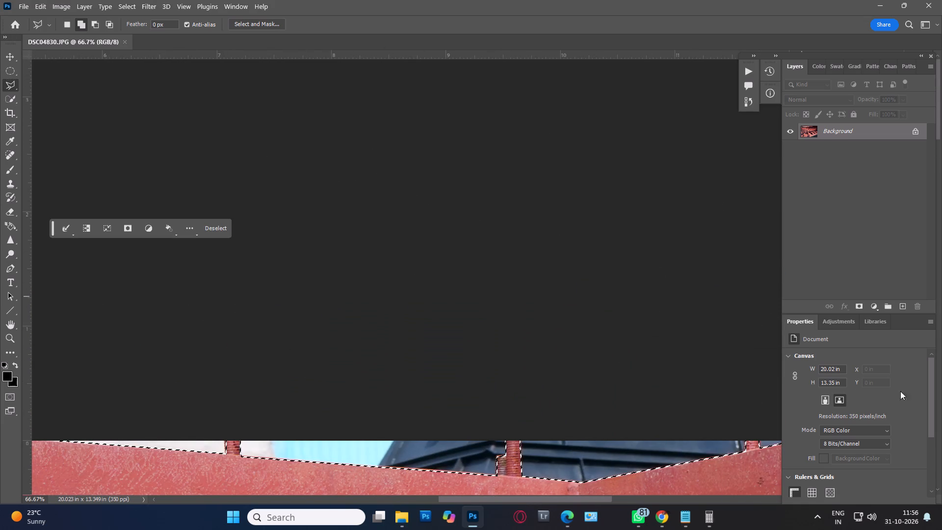
# Examine the whole photo with the background selection along its upper edge.
pyautogui.hotkey('ctrl', '-')
pyautogui.hotkey('ctrl', '-')
pyautogui.hotkey('ctrl', '-')
pyautogui.hotkey('ctrl', '-')
pyautogui.hotkey('ctrl', '-')
pyautogui.hotkey('ctrl', '-')
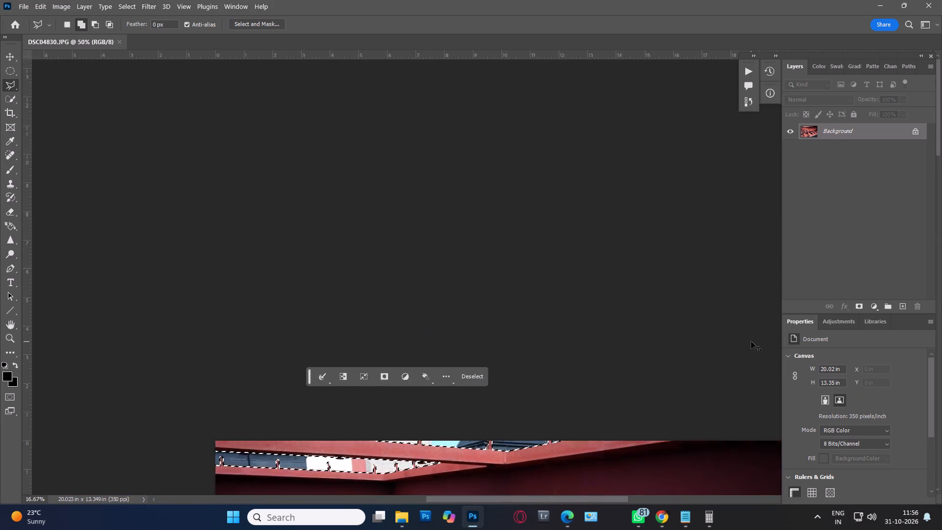
pyautogui.press('space')
pyautogui.press('space')
pyautogui.press('space')
pyautogui.press('space')
pyautogui.press('space')
pyautogui.press('space')
pyautogui.press('space')
pyautogui.press('space')
pyautogui.press('space')
pyautogui.press('space')
pyautogui.press('space')
pyautogui.press('space')
pyautogui.press('space')
pyautogui.press('space')
pyautogui.press('space')
pyautogui.press('space')
pyautogui.press('space')
pyautogui.press('space')
pyautogui.press('space')
pyautogui.press('space')
pyautogui.moveTo(473, 257); pyautogui.dragTo(454, 0)
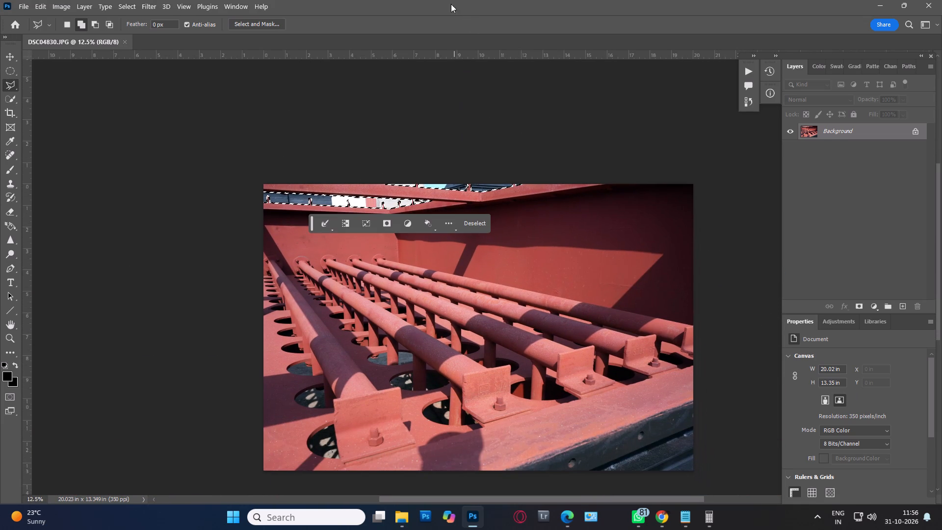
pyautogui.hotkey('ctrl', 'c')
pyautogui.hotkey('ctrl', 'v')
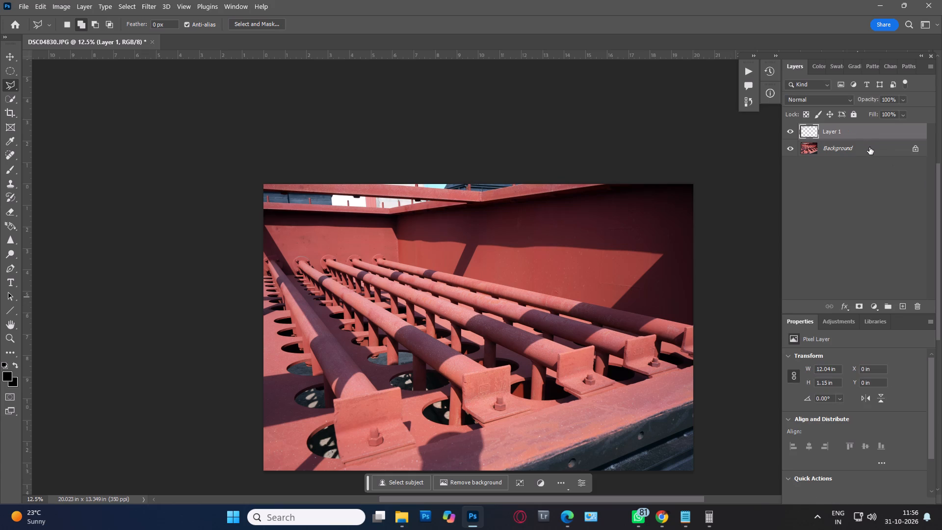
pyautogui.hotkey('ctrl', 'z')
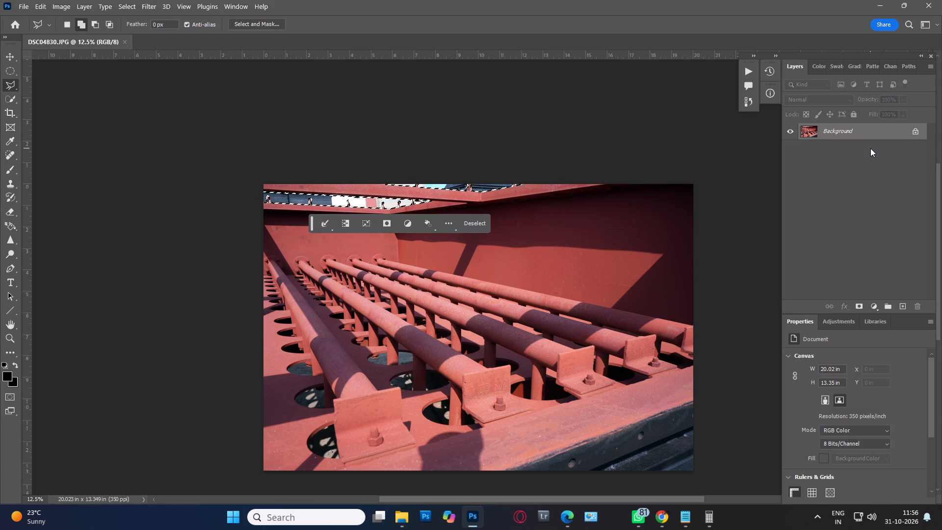
# Invert the background selection and copy the red steel structure onto a new layer.
pyautogui.hotkey('ctrl', 'shift', 'i')
pyautogui.hotkey('ctrl', 'c')
pyautogui.hotkey('ctrl', 'v')
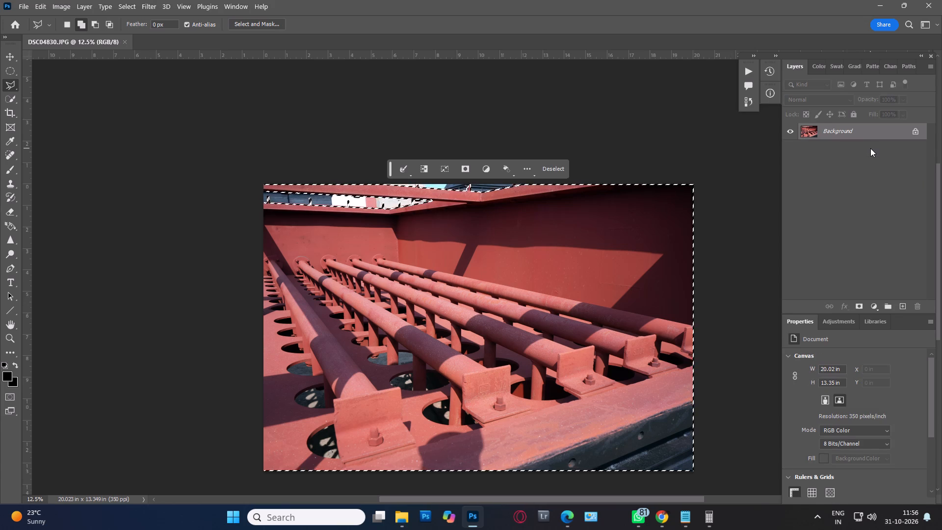
# Duplicate the Background layer beneath the structure layer and reapply the last Gaussian Blur to the copy.
pyautogui.click(847, 149)
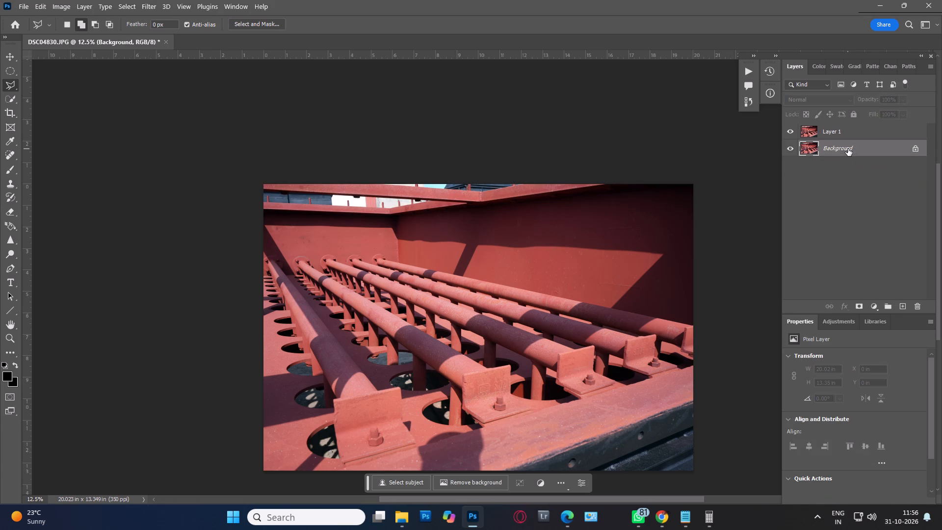
pyautogui.hotkey('ctrl', 'j')
pyautogui.click(149, 9)
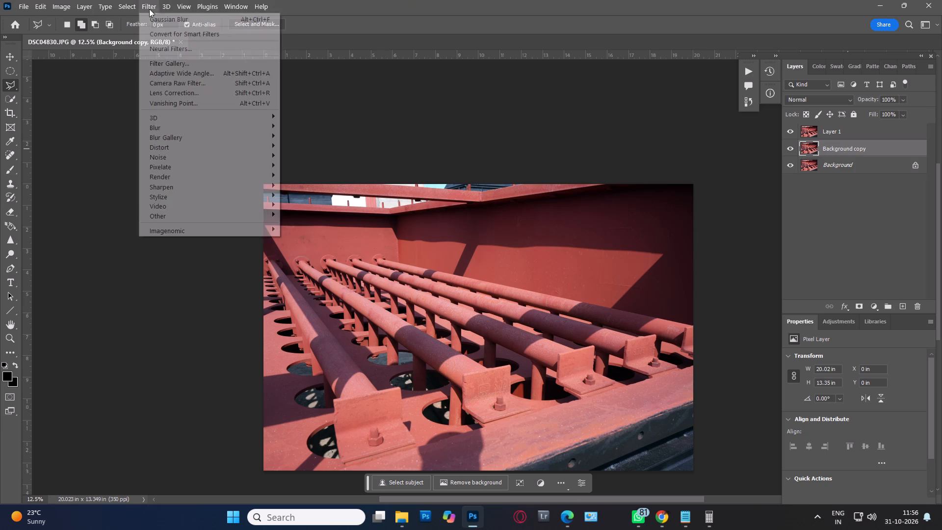
pyautogui.click(162, 15)
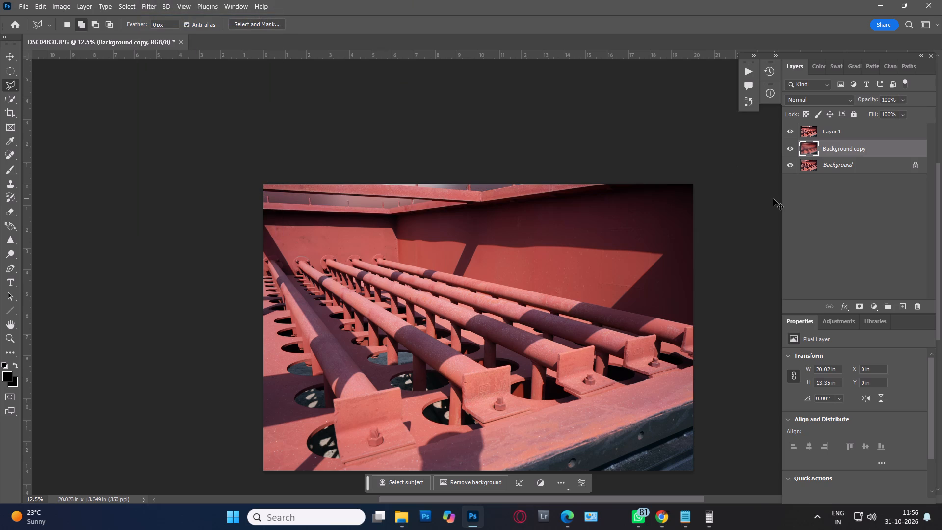
# Soften Layer 1's edges around the upper openings: load its outline, invert it, feather by 3 pixels, delete six times, and deselect.
pyautogui.hotkey('ctrl', '+')
pyautogui.hotkey('ctrl', '+')
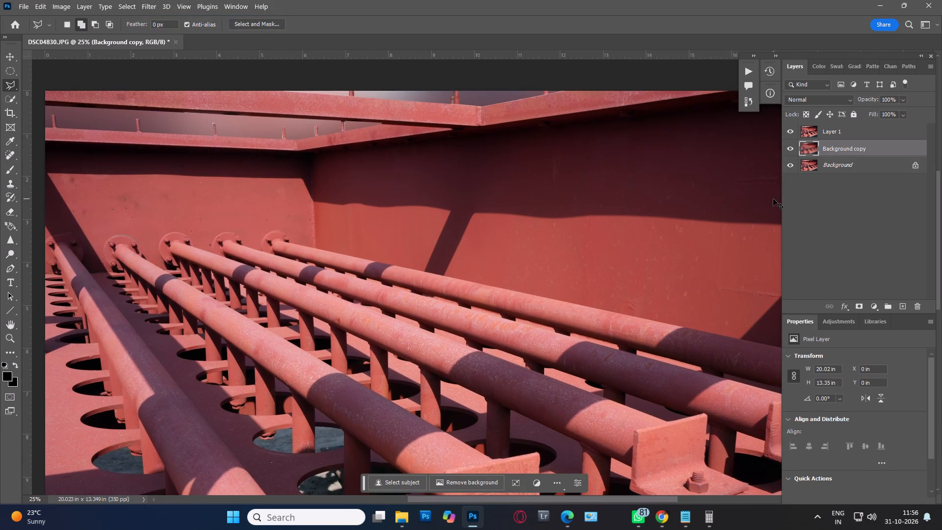
pyautogui.click(842, 129)
pyautogui.keyDown('ctrl'); pyautogui.click(813, 131); pyautogui.keyUp('ctrl')
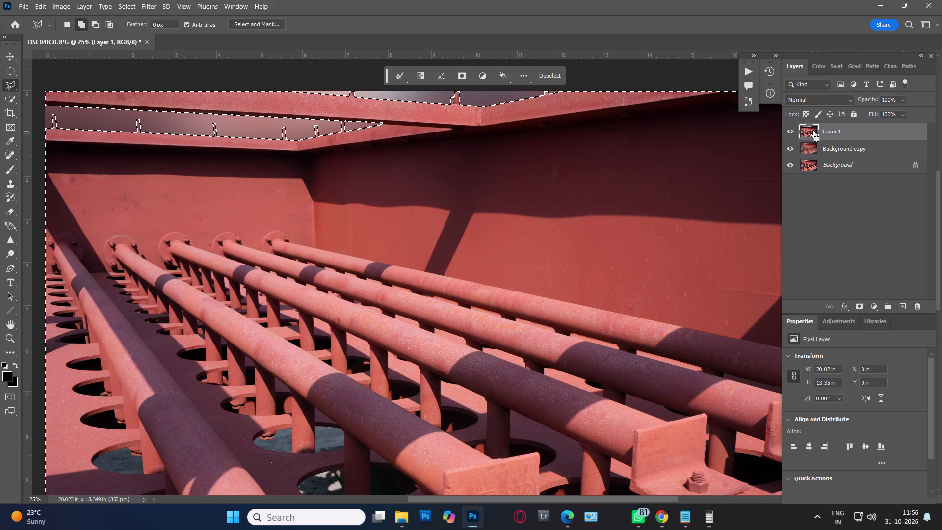
pyautogui.hotkey('ctrl', 'shift', 'i')
pyautogui.hotkey('shift', 'F6')
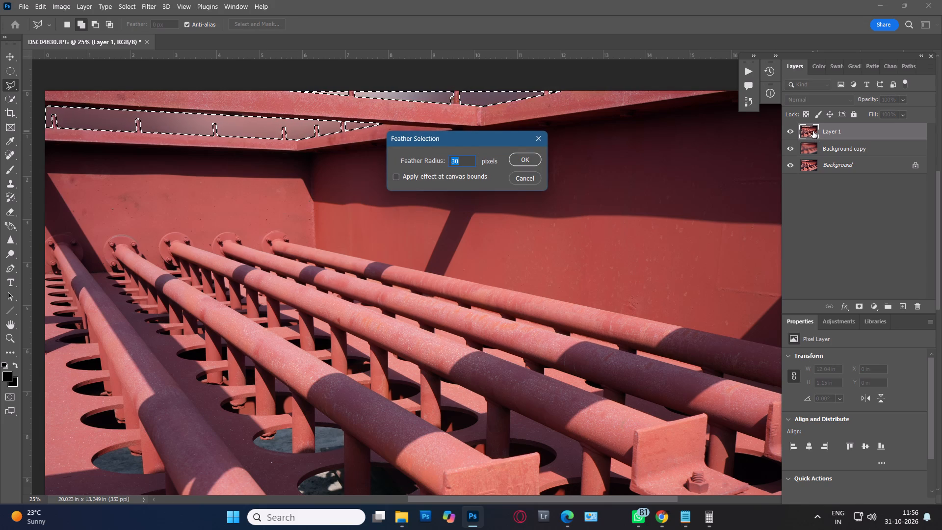
pyautogui.press('3')
pyautogui.press('Return')
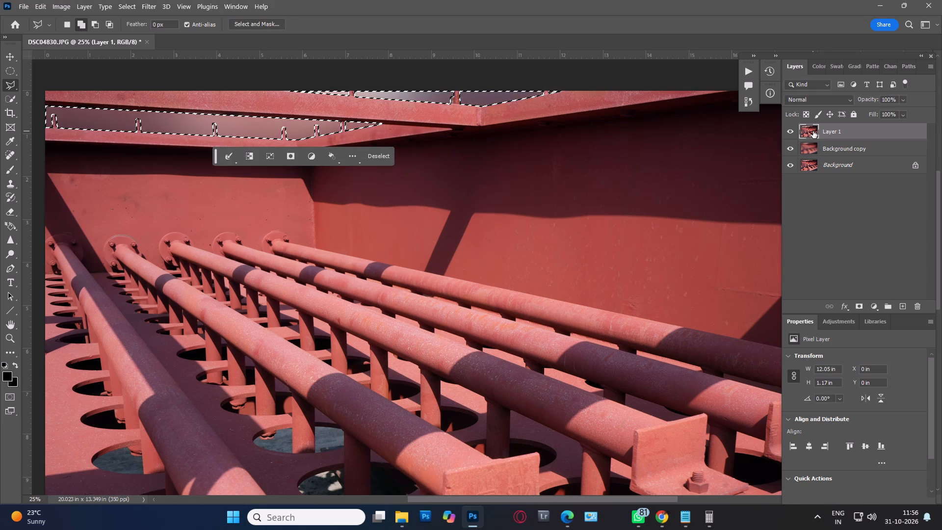
pyautogui.press('Delete')
pyautogui.press('Delete')
pyautogui.press('Delete')
pyautogui.press('Delete')
pyautogui.press('Delete')
pyautogui.press('Delete')
pyautogui.hotkey('ctrl', 'd')
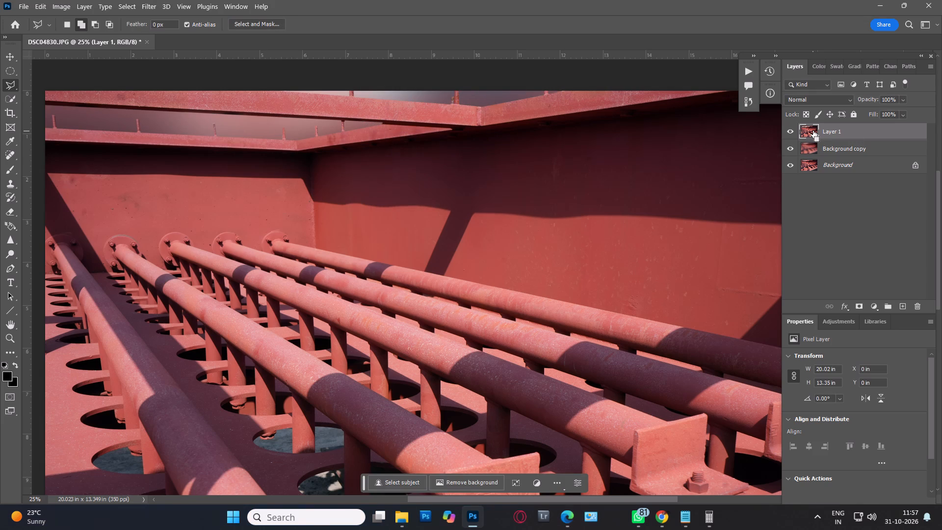
# Save the layered photo as DSC04830.psd in the 100MSDCF folder.
pyautogui.hotkey('ctrl', '-')
pyautogui.hotkey('ctrl', '-')
pyautogui.hotkey('ctrl', '-')
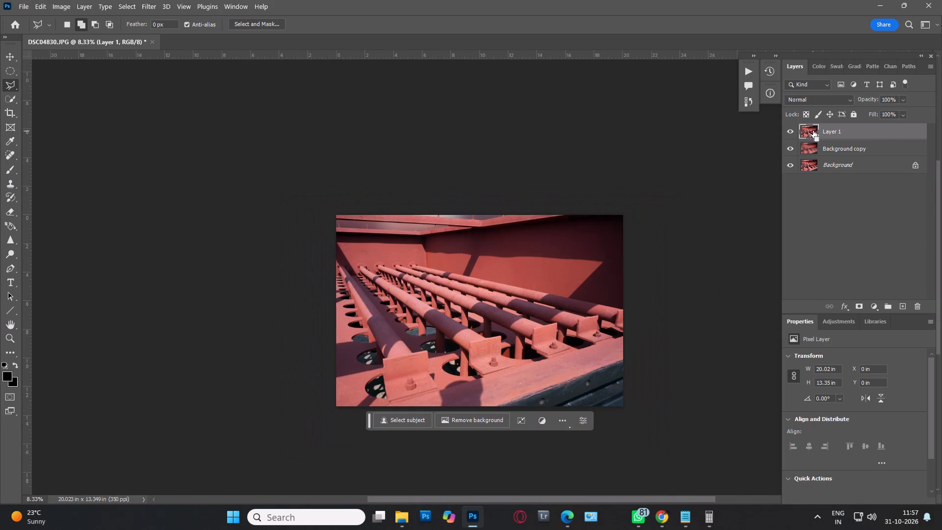
pyautogui.hotkey('ctrl', 's')
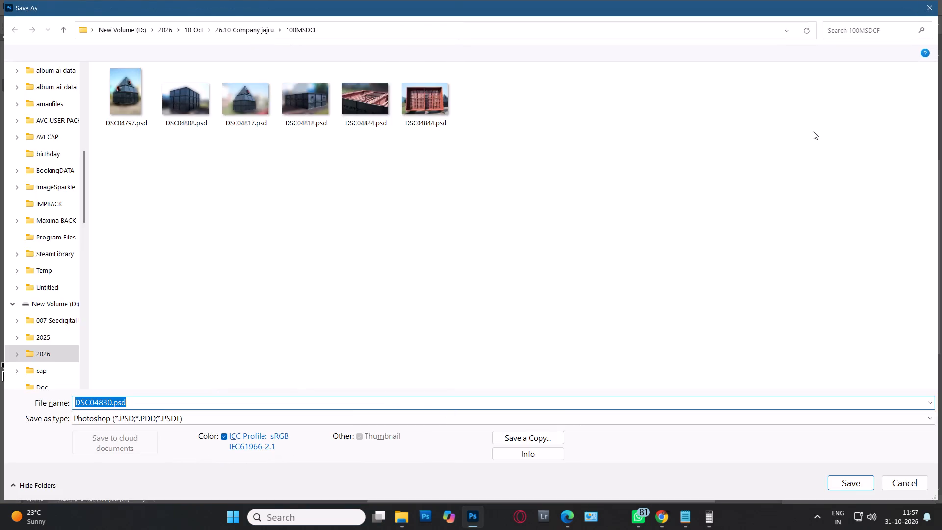
pyautogui.press('Return')
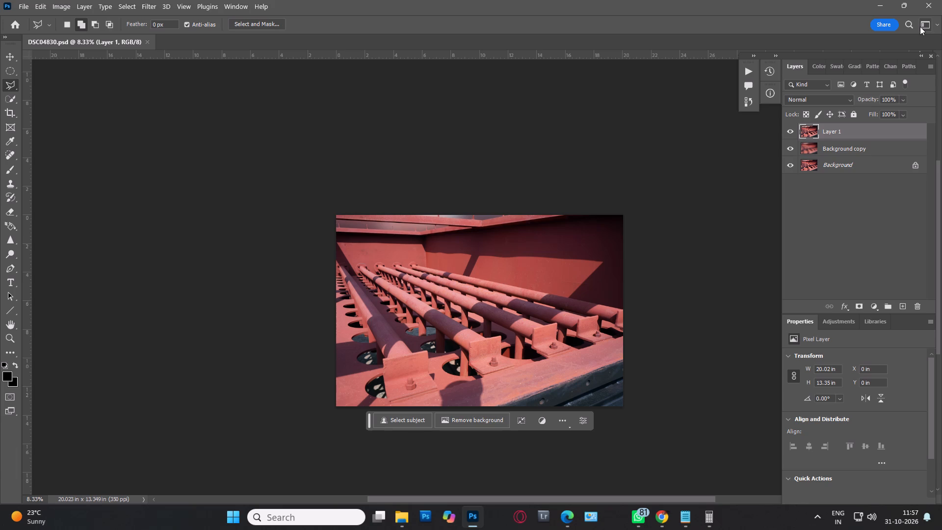
# Switch to the photo folder and examine the black flanged pipe photos DSC04832 through DSC04836.
pyautogui.click(880, 5)
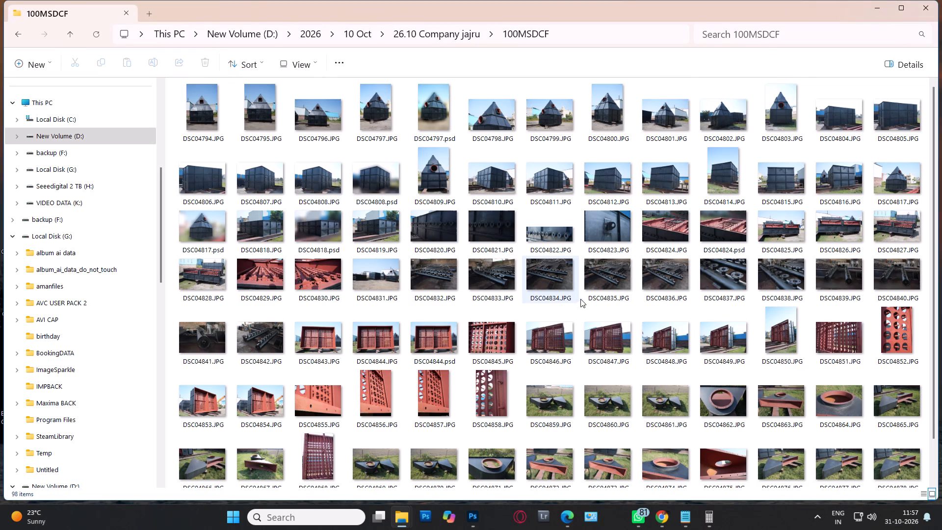
pyautogui.doubleClick(433, 268)
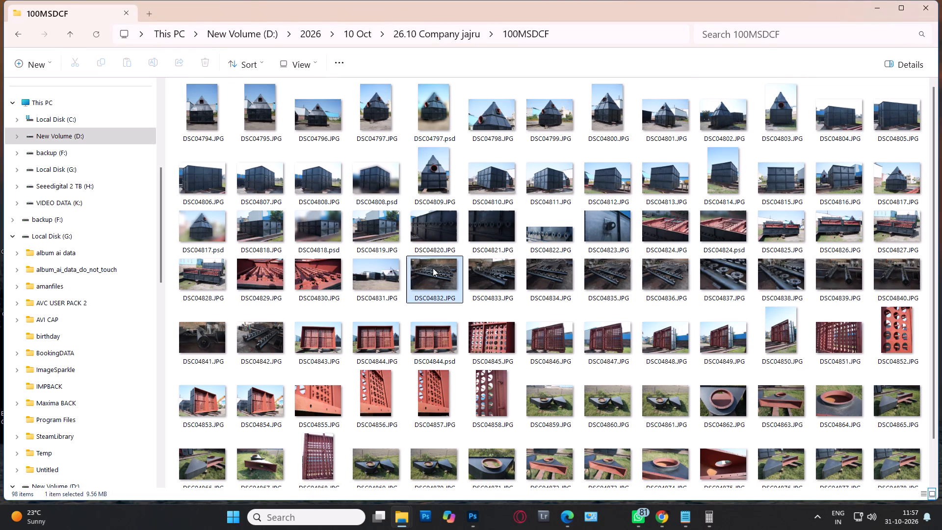
pyautogui.press('Right')
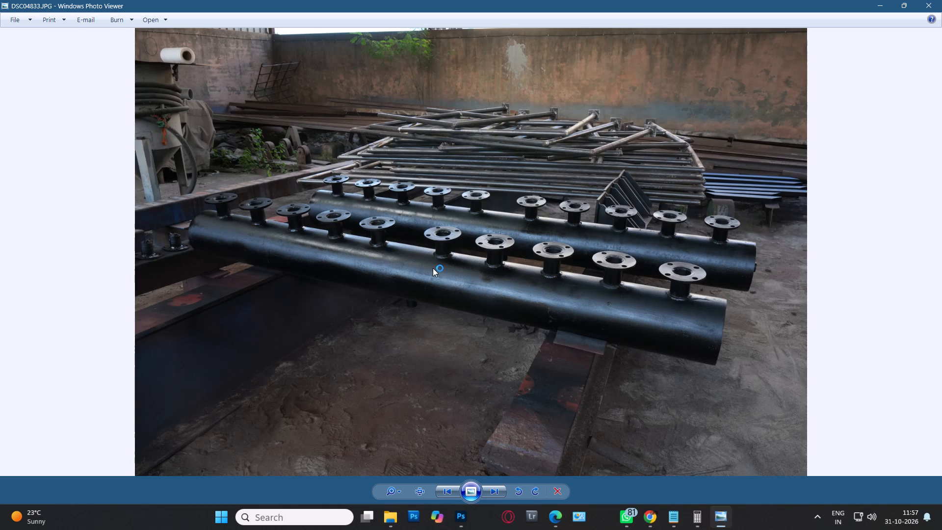
pyautogui.press('Right')
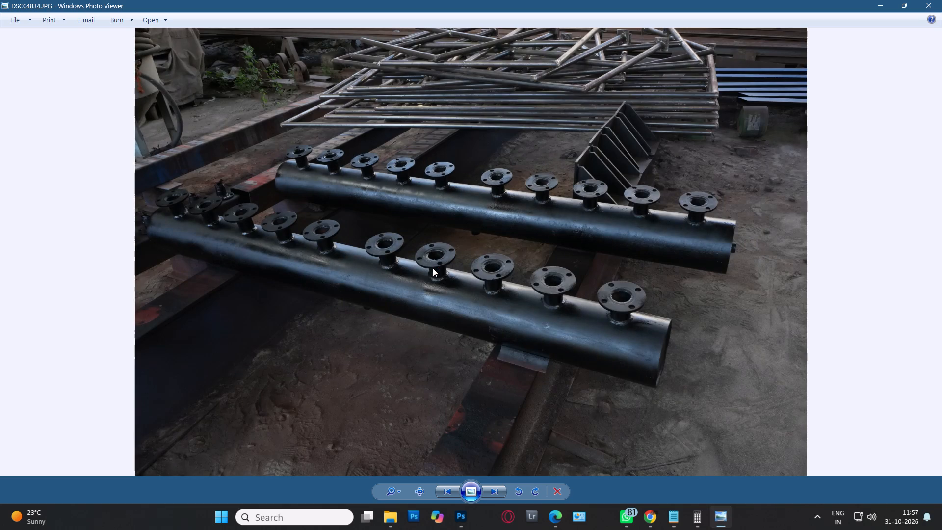
pyautogui.press('Right')
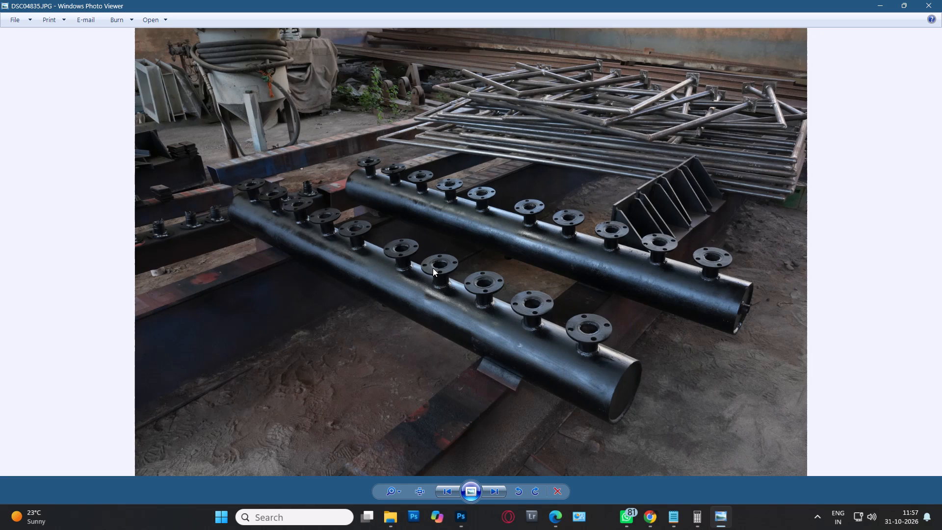
pyautogui.press('Right')
pyautogui.press('Left')
pyautogui.press('Right')
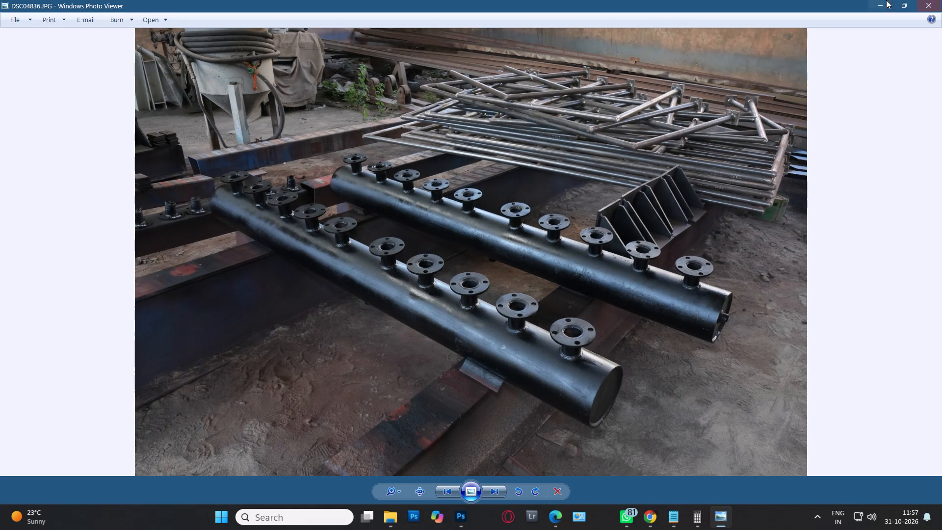
pyautogui.click(932, 2)
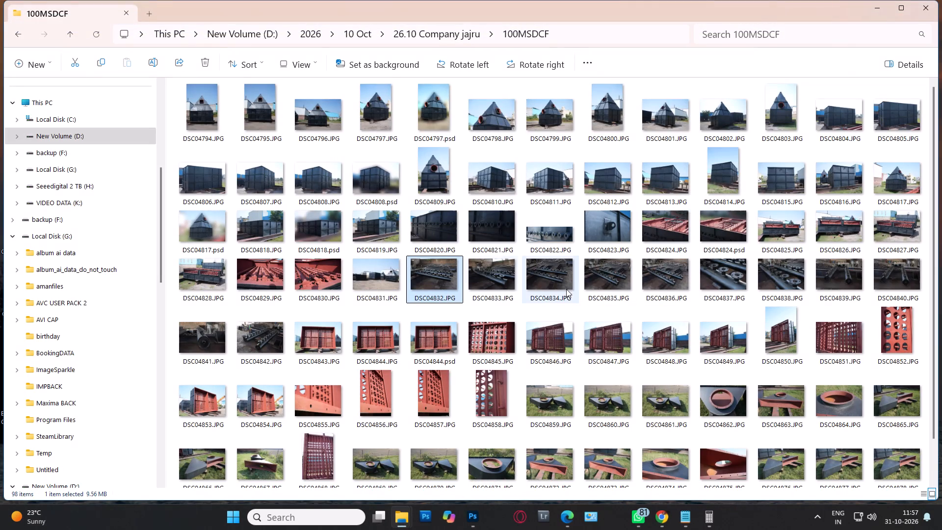
# Copy the file DSC04836.JPG from the 100MSDCF folder.
pyautogui.click(665, 272)
pyautogui.hotkey('ctrl', 'c')
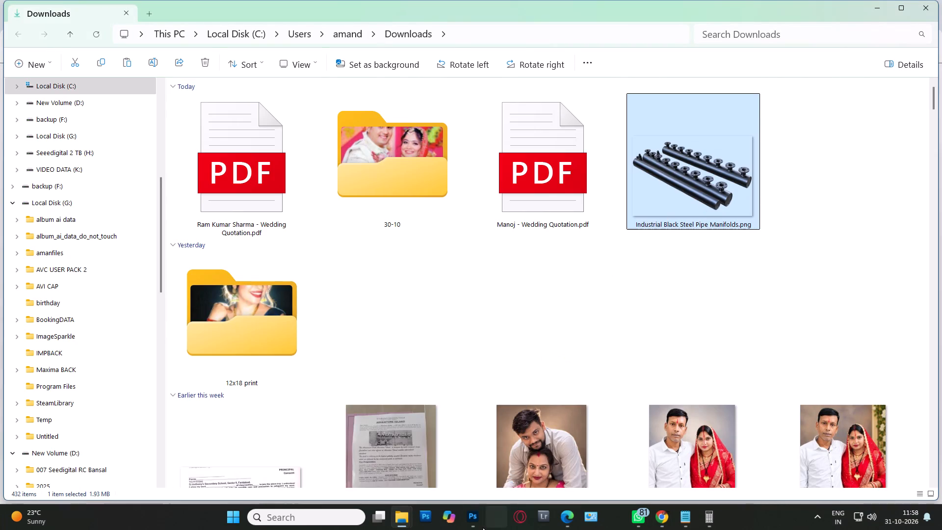
pyautogui.moveTo(483, 528); pyautogui.dragTo(668, 0)
# Open the original DSC04836.JPG from the 100MSDCF folder in Photoshop as a separate document.
pyautogui.click(402, 518)
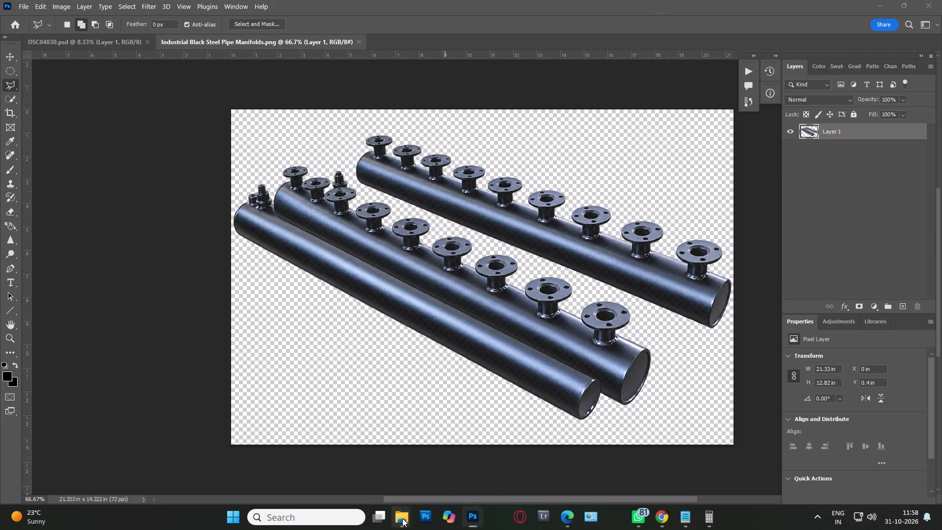
pyautogui.click(352, 451)
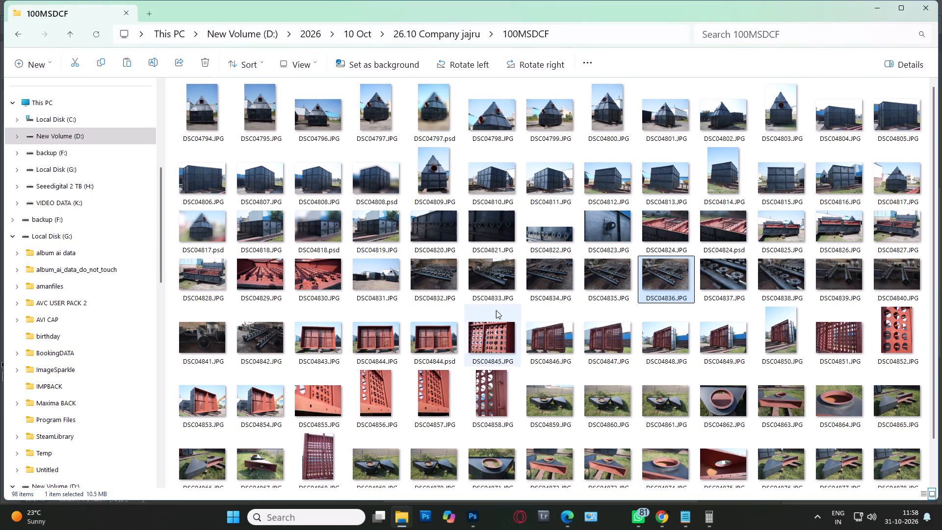
pyautogui.moveTo(663, 277); pyautogui.dragTo(469, 522)
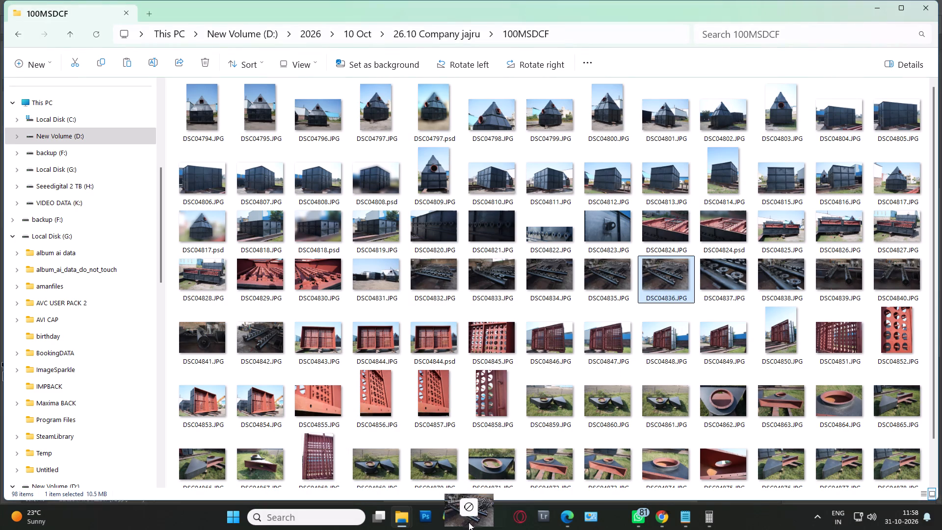
pyautogui.moveTo(469, 522); pyautogui.dragTo(749, 0)
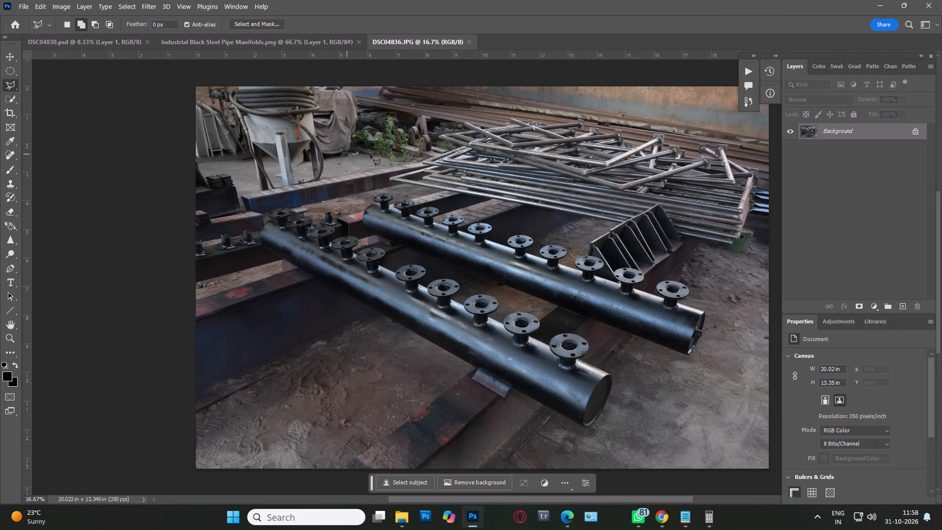
# Compare the cut-out with the original photo and copy the cut-out pipe layer into DSC04836.JPG.
pyautogui.click(278, 41)
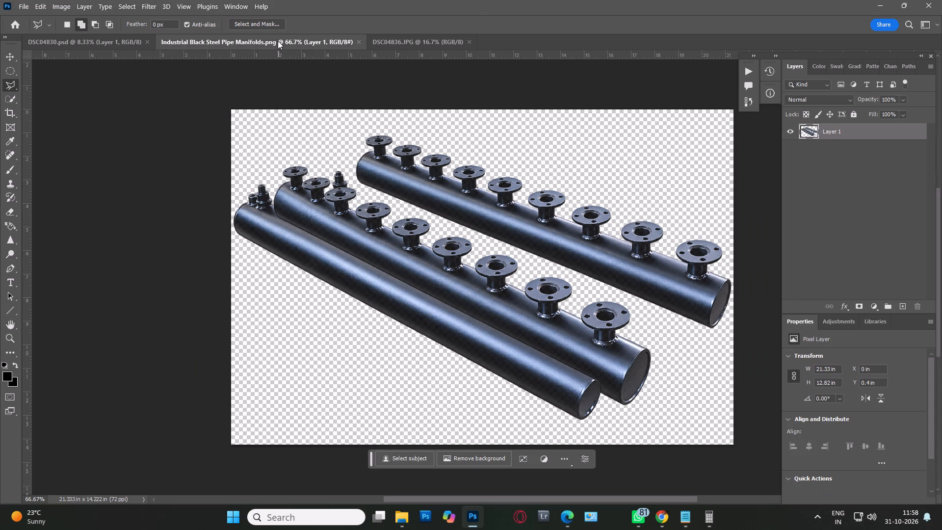
pyautogui.click(452, 43)
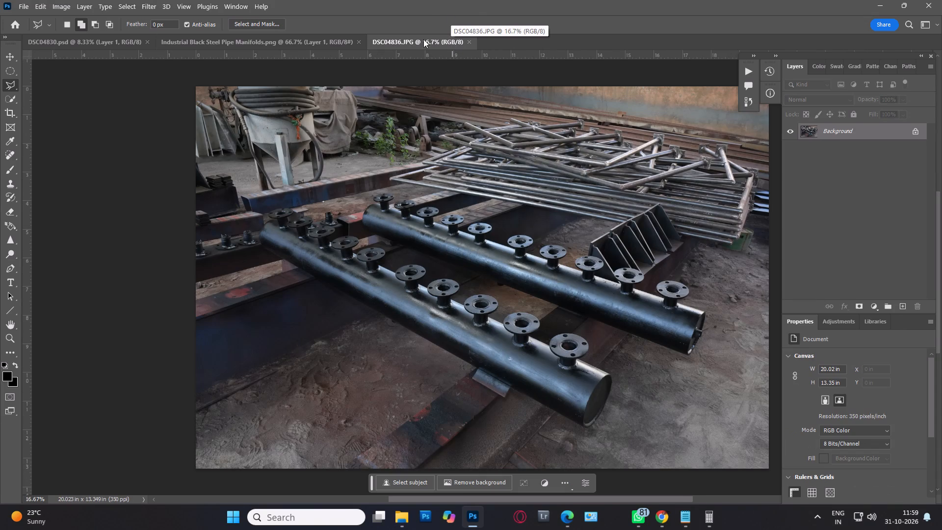
pyautogui.click(295, 43)
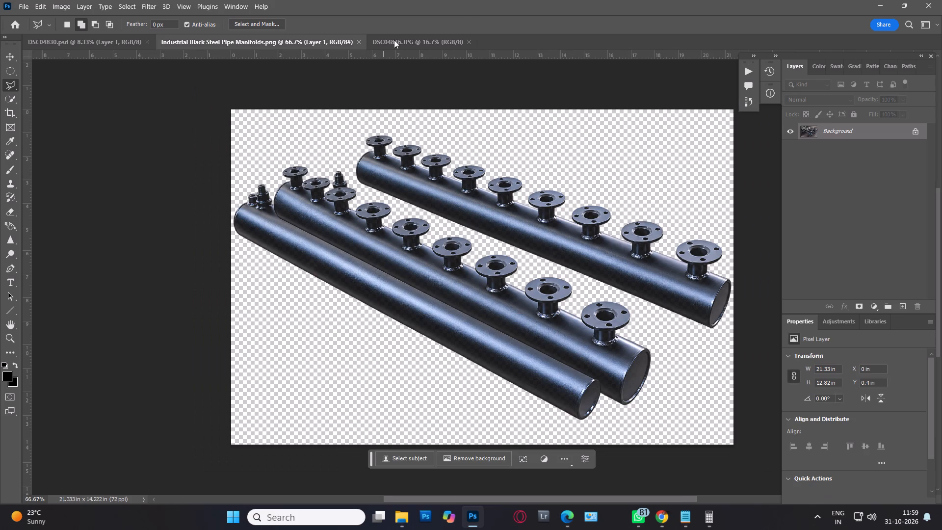
pyautogui.click(394, 40)
pyautogui.click(297, 39)
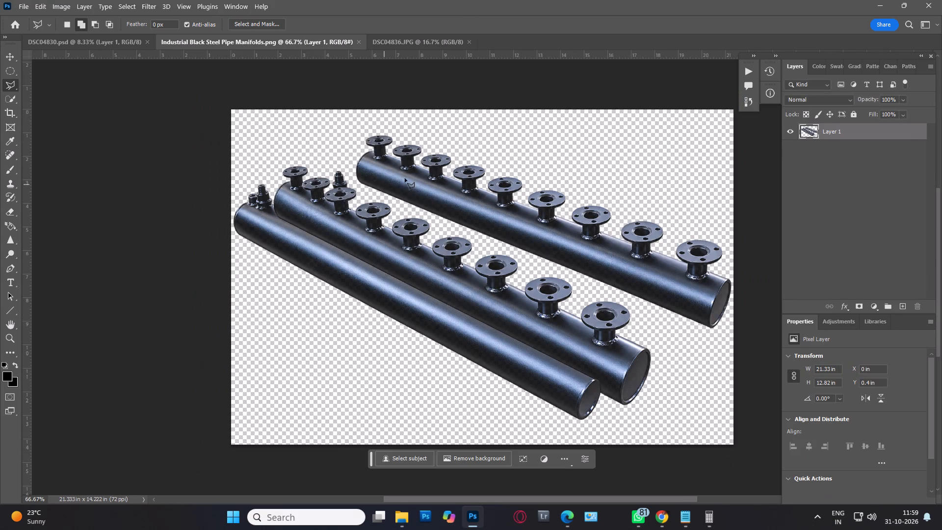
pyautogui.moveTo(430, 189); pyautogui.dragTo(463, 179)
pyautogui.doubleClick(462, 200)
pyautogui.press('v')
pyautogui.moveTo(494, 217); pyautogui.dragTo(506, 210)
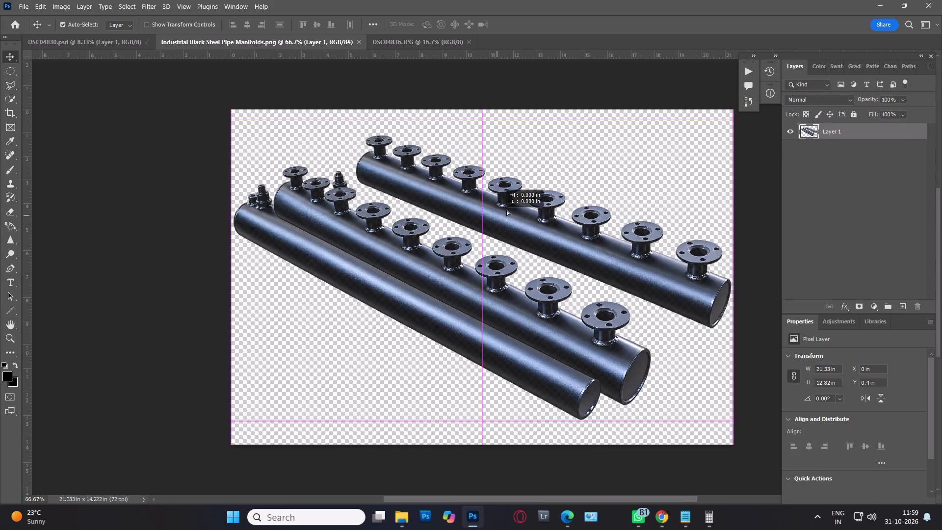
pyautogui.moveTo(506, 210); pyautogui.dragTo(399, 44)
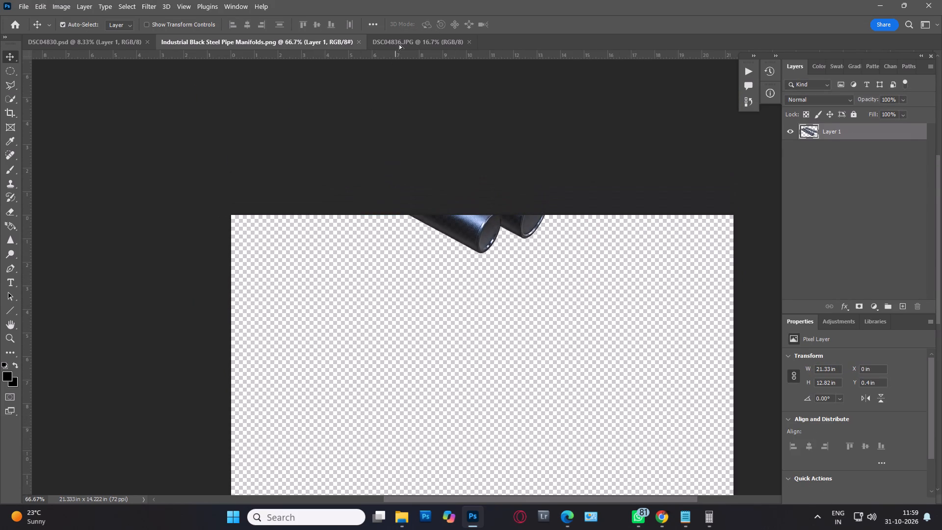
pyautogui.moveTo(399, 44); pyautogui.dragTo(463, 265)
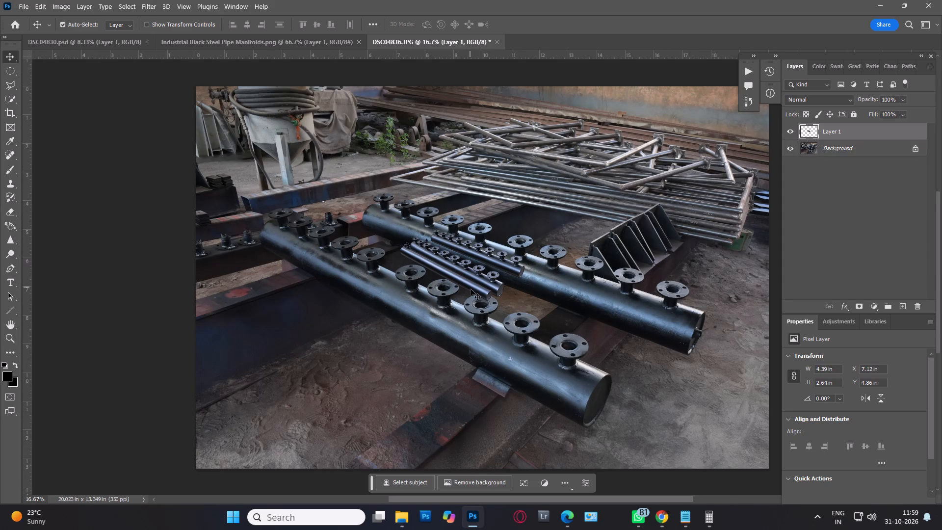
# Scale the cut-out pipe layer to about 347% and position it over the original pipes in DSC04836.JPG.
pyautogui.hotkey('ctrl', 't')
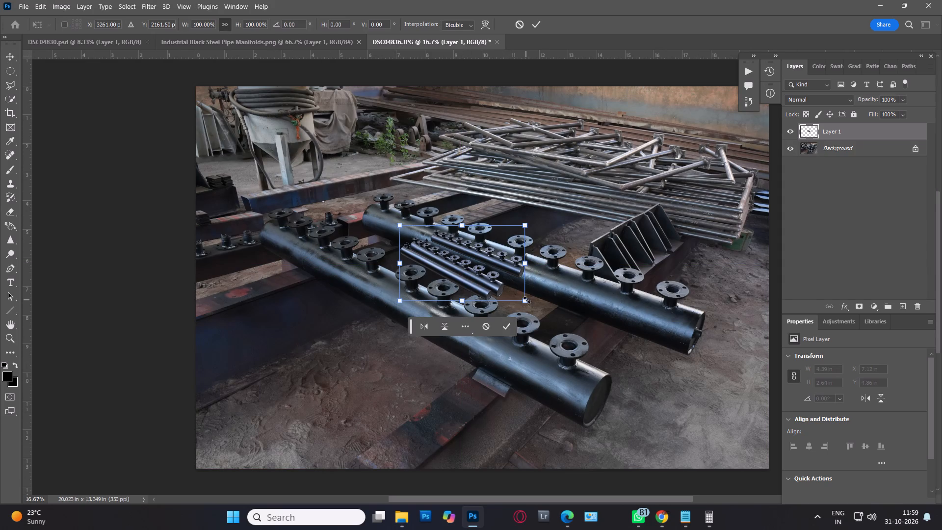
pyautogui.moveTo(532, 304); pyautogui.dragTo(759, 459)
pyautogui.moveTo(577, 238); pyautogui.dragTo(390, 373)
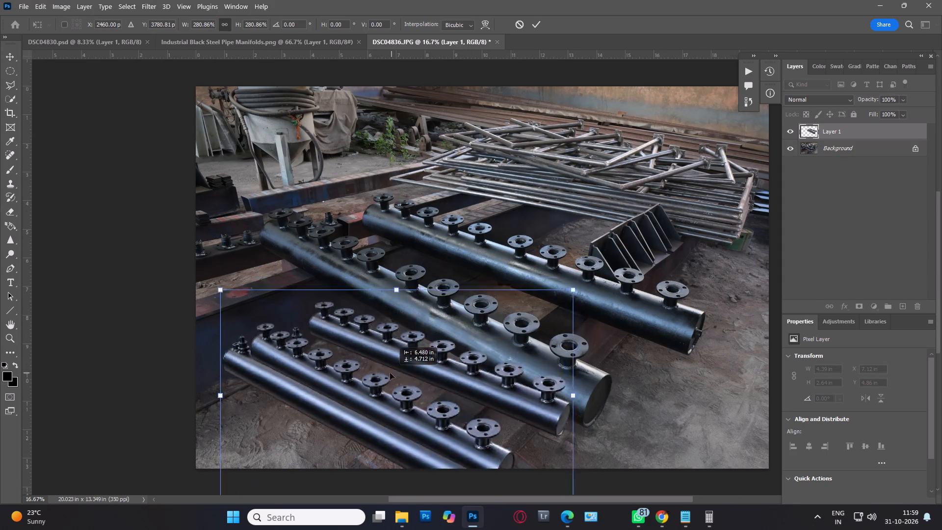
pyautogui.moveTo(390, 373); pyautogui.dragTo(388, 295)
pyautogui.moveTo(560, 217); pyautogui.dragTo(694, 137)
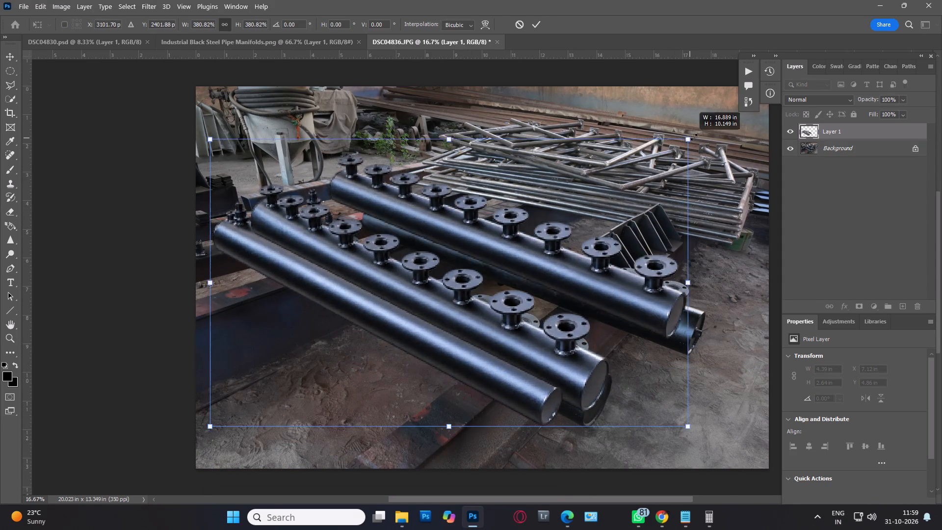
pyautogui.moveTo(694, 137); pyautogui.dragTo(700, 134)
pyautogui.moveTo(599, 250); pyautogui.dragTo(619, 287)
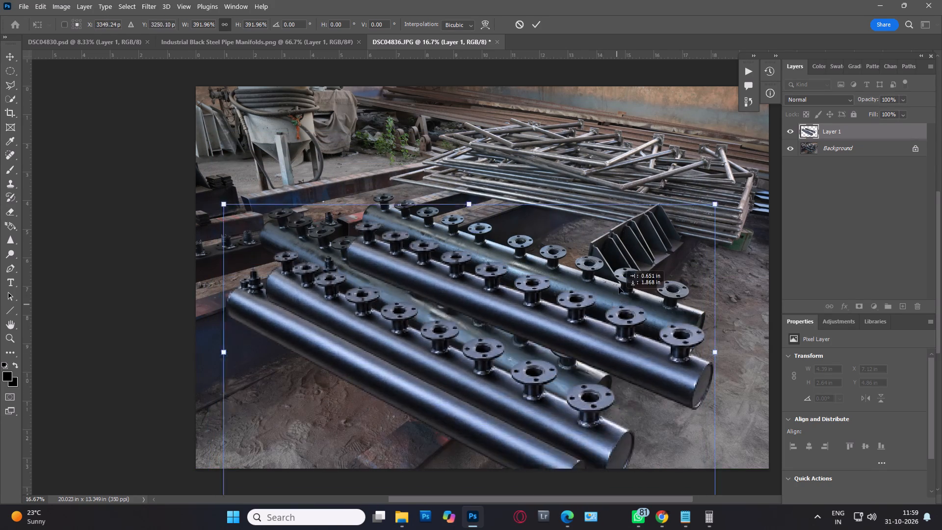
pyautogui.moveTo(619, 287); pyautogui.dragTo(623, 293)
pyautogui.moveTo(727, 168); pyautogui.dragTo(674, 207)
pyautogui.moveTo(595, 305); pyautogui.dragTo(616, 272)
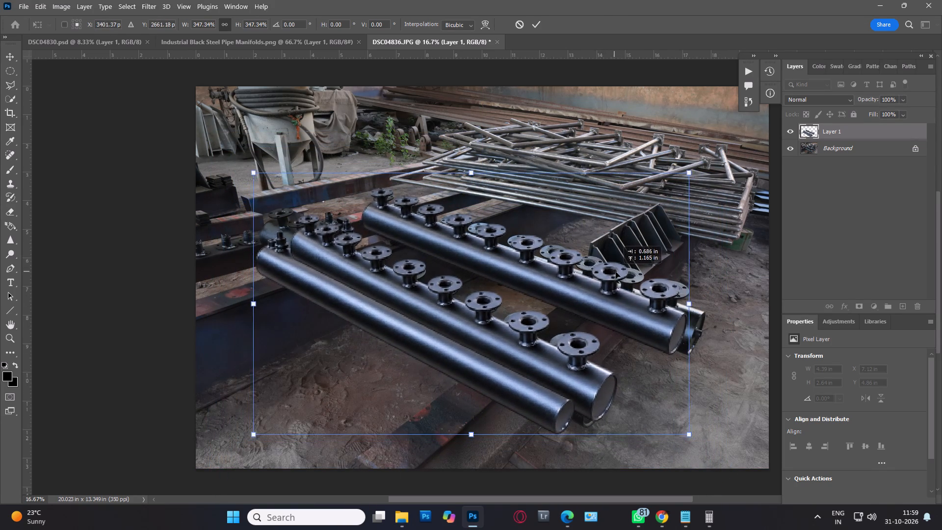
pyautogui.moveTo(616, 272); pyautogui.dragTo(611, 270)
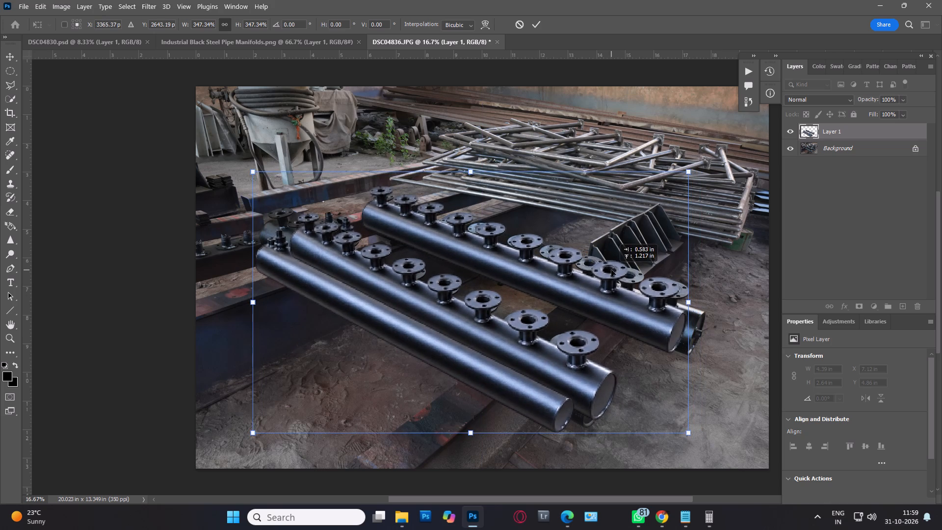
pyautogui.moveTo(611, 270); pyautogui.dragTo(612, 270)
pyautogui.doubleClick(612, 270)
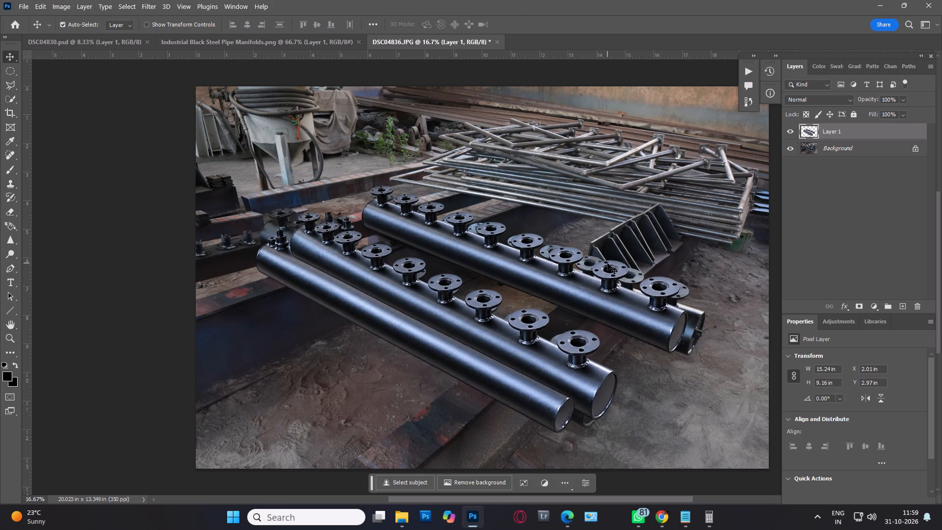
# Shift the cut-out layer to compare it with the original pipes, leaving it above them at about X 2.82 in, Y 0.76 in.
pyautogui.moveTo(579, 309); pyautogui.dragTo(401, 443)
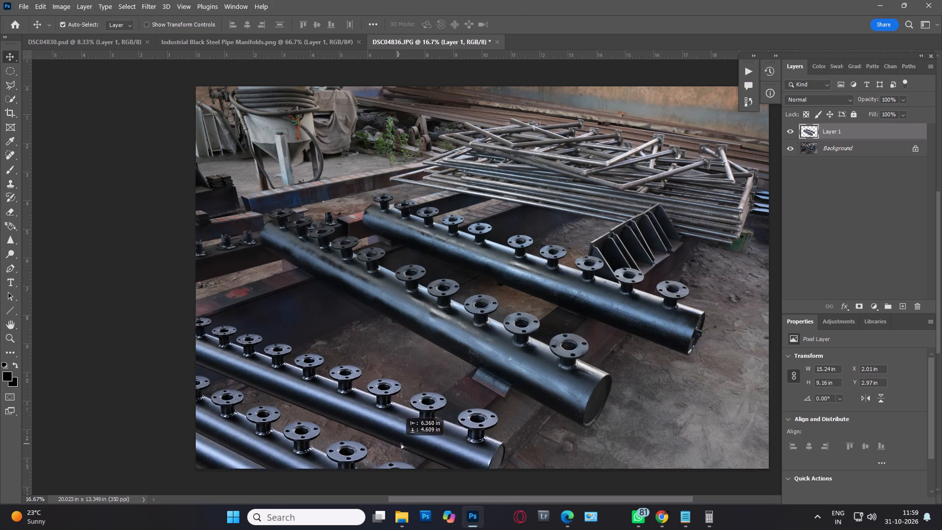
pyautogui.moveTo(401, 443); pyautogui.dragTo(559, 320)
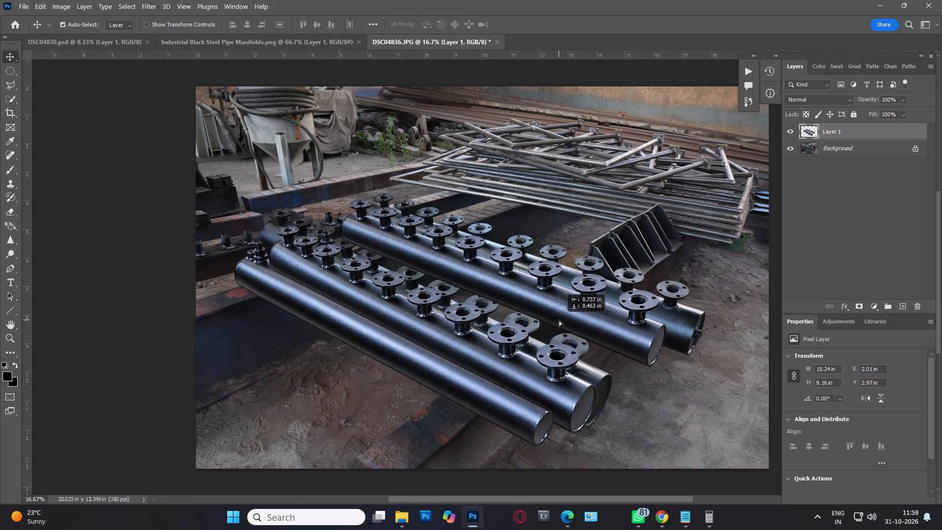
pyautogui.moveTo(559, 320); pyautogui.dragTo(541, 420)
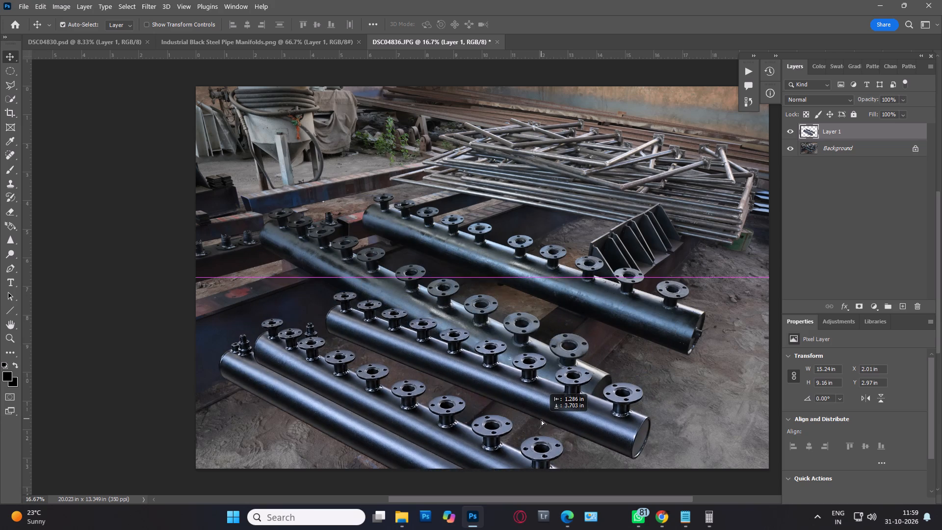
pyautogui.moveTo(541, 420); pyautogui.dragTo(557, 355)
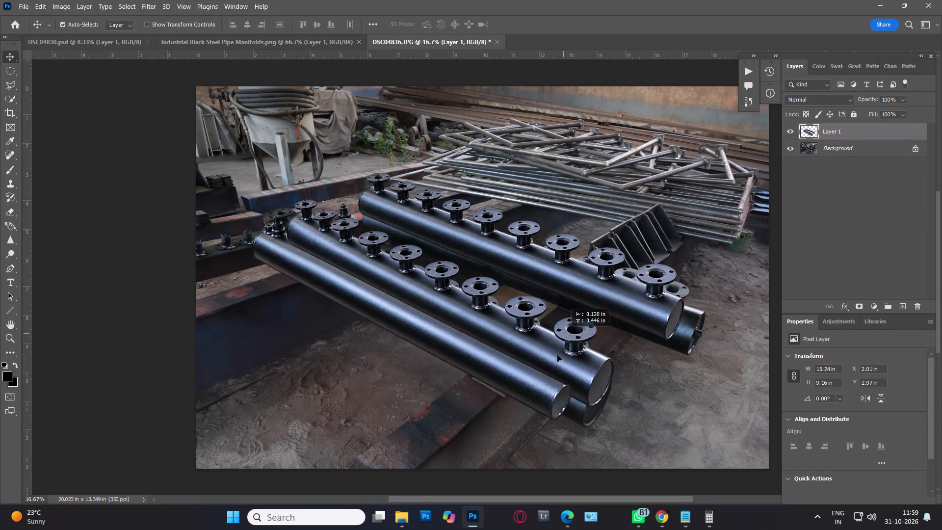
pyautogui.moveTo(557, 355); pyautogui.dragTo(605, 250)
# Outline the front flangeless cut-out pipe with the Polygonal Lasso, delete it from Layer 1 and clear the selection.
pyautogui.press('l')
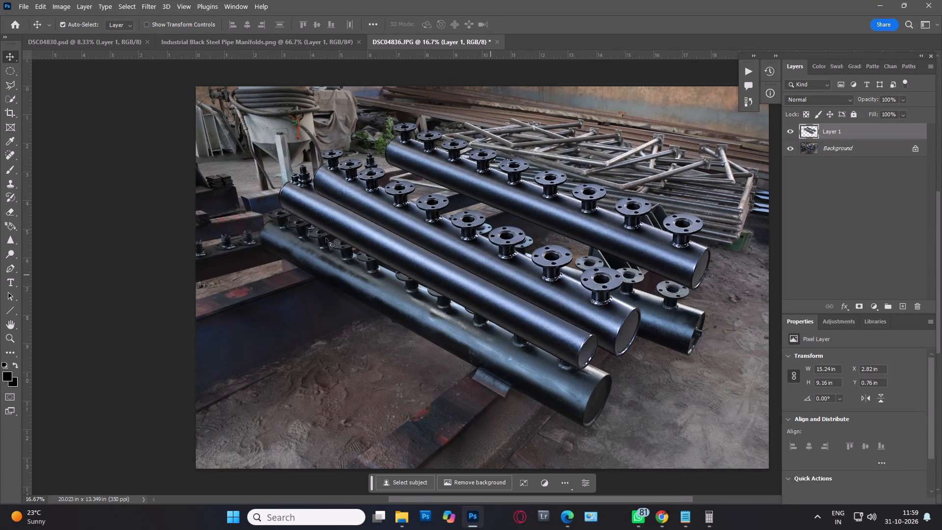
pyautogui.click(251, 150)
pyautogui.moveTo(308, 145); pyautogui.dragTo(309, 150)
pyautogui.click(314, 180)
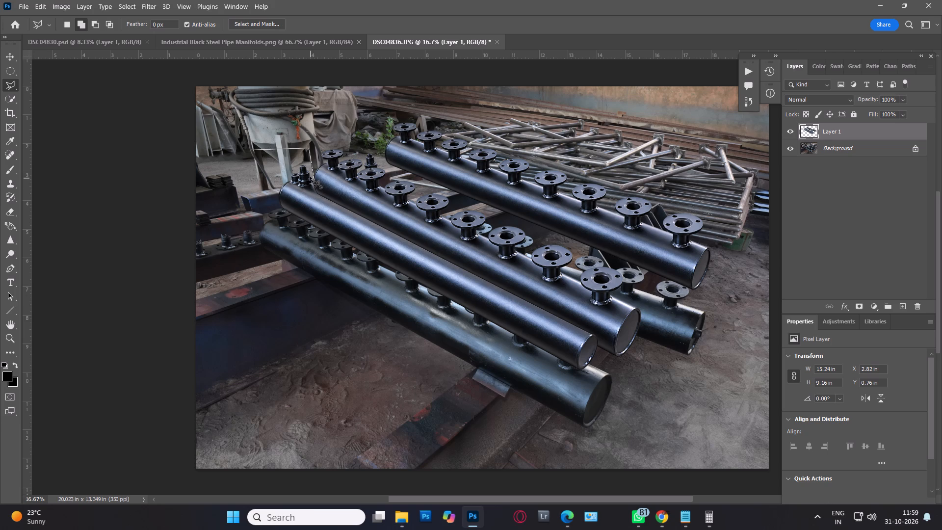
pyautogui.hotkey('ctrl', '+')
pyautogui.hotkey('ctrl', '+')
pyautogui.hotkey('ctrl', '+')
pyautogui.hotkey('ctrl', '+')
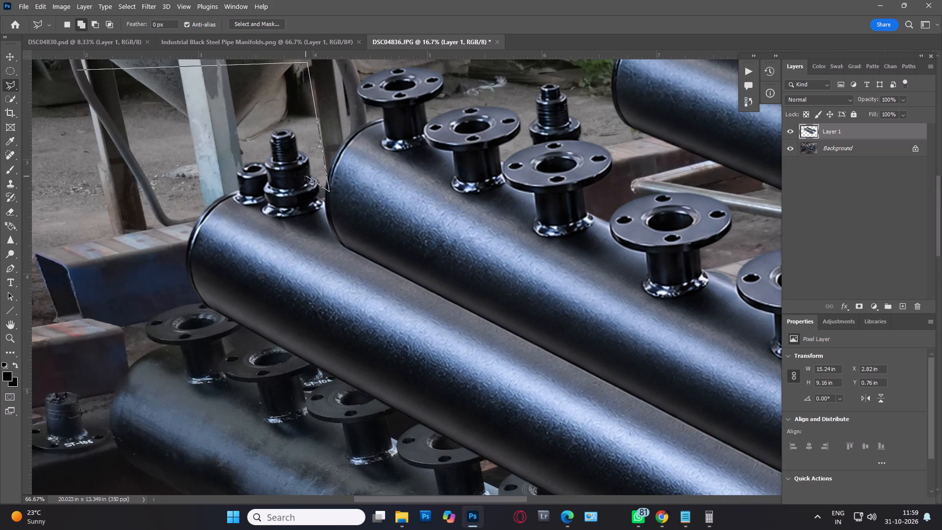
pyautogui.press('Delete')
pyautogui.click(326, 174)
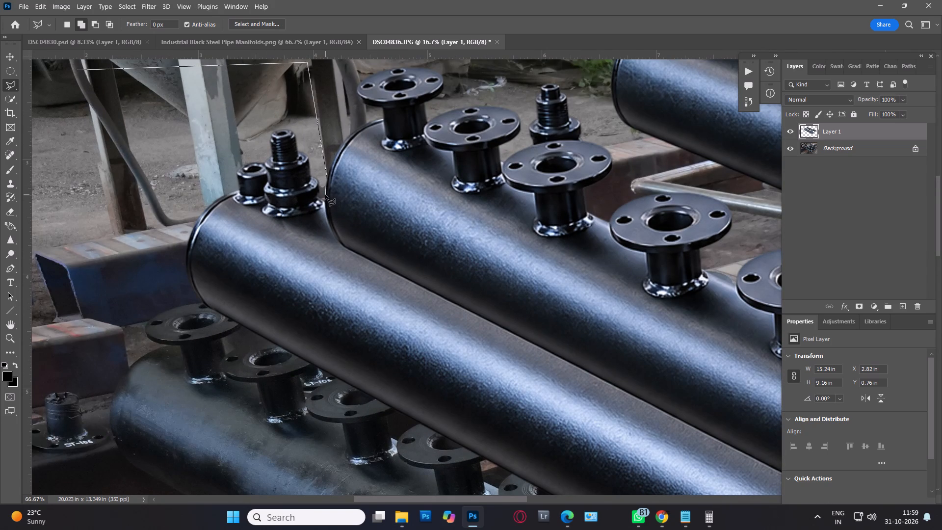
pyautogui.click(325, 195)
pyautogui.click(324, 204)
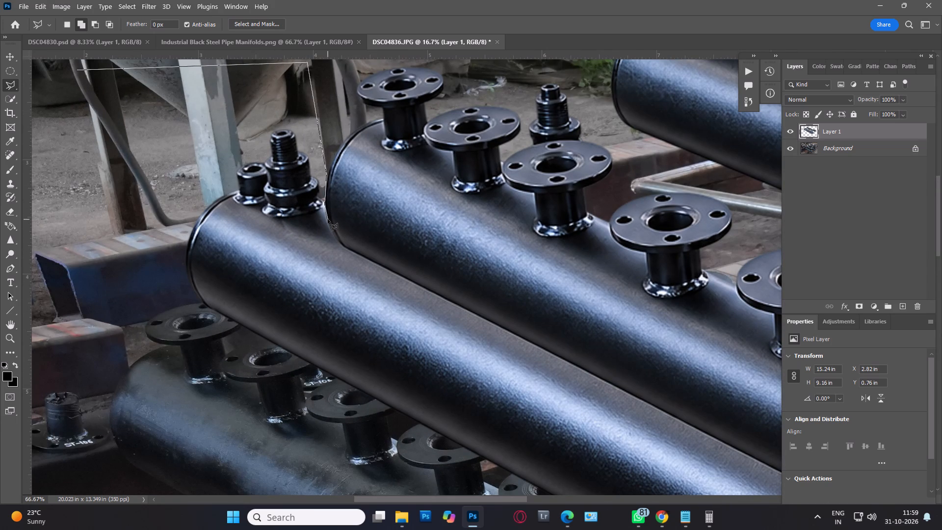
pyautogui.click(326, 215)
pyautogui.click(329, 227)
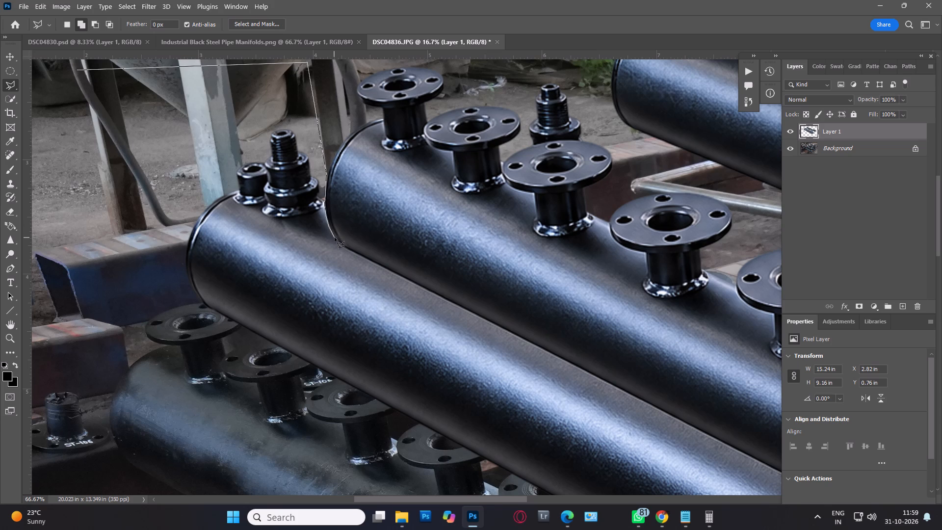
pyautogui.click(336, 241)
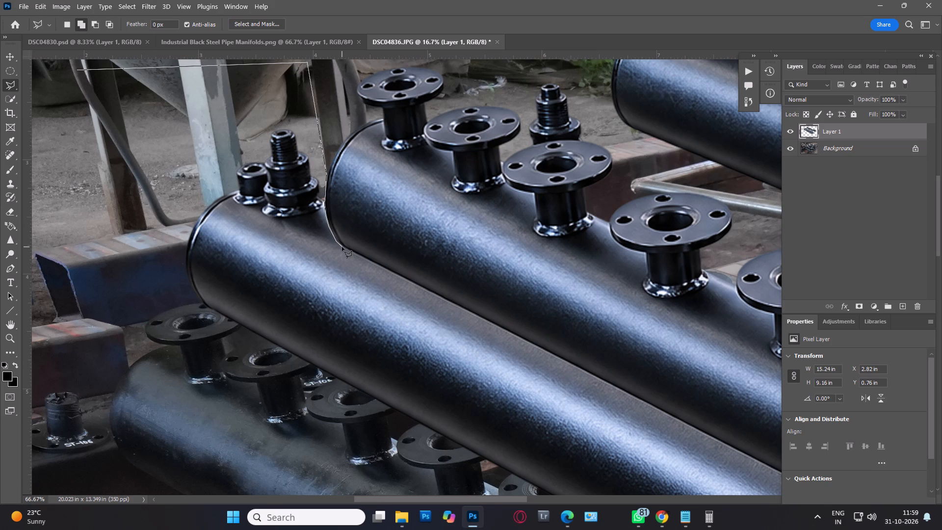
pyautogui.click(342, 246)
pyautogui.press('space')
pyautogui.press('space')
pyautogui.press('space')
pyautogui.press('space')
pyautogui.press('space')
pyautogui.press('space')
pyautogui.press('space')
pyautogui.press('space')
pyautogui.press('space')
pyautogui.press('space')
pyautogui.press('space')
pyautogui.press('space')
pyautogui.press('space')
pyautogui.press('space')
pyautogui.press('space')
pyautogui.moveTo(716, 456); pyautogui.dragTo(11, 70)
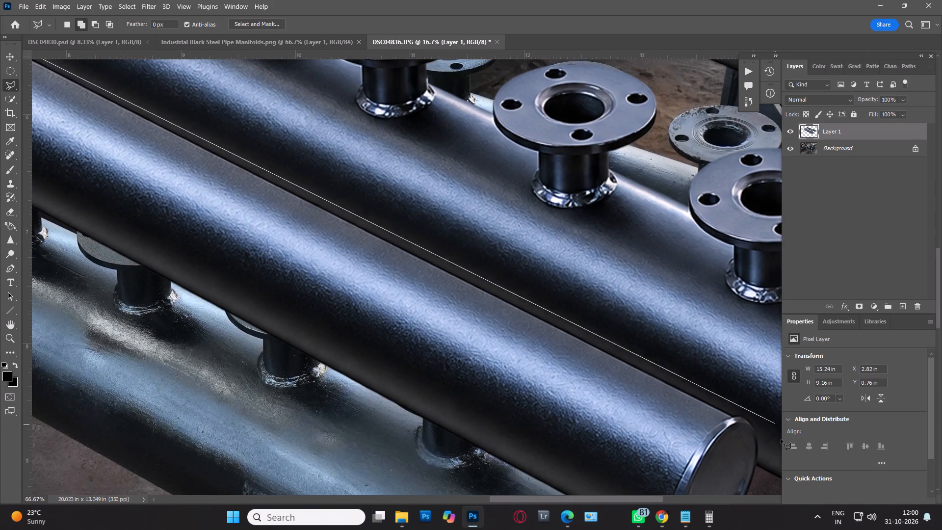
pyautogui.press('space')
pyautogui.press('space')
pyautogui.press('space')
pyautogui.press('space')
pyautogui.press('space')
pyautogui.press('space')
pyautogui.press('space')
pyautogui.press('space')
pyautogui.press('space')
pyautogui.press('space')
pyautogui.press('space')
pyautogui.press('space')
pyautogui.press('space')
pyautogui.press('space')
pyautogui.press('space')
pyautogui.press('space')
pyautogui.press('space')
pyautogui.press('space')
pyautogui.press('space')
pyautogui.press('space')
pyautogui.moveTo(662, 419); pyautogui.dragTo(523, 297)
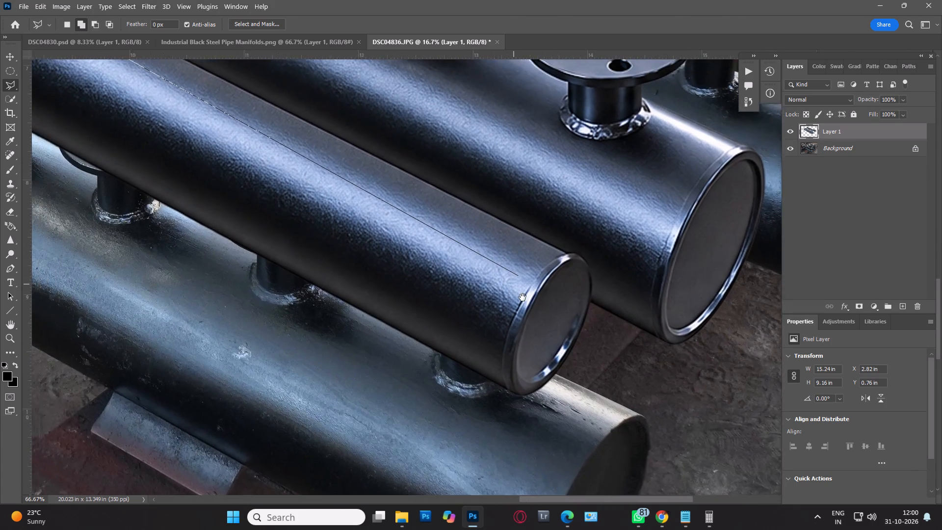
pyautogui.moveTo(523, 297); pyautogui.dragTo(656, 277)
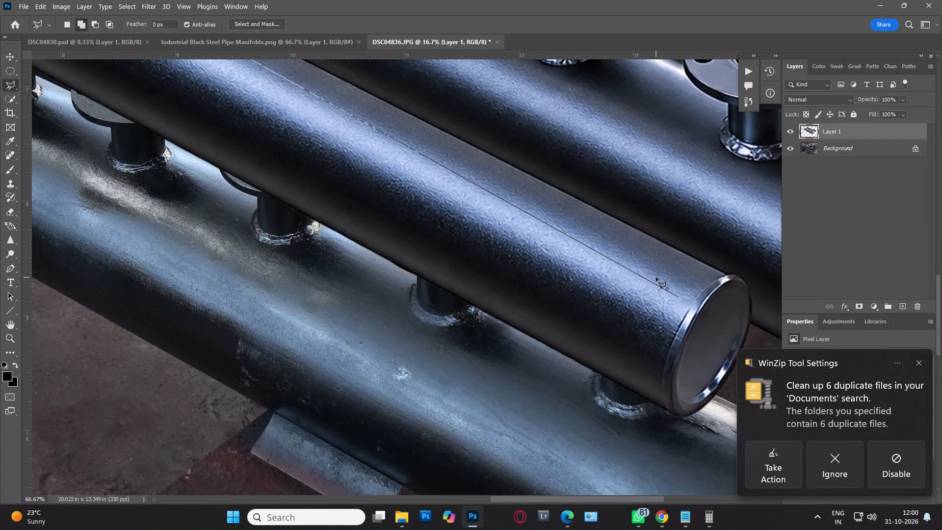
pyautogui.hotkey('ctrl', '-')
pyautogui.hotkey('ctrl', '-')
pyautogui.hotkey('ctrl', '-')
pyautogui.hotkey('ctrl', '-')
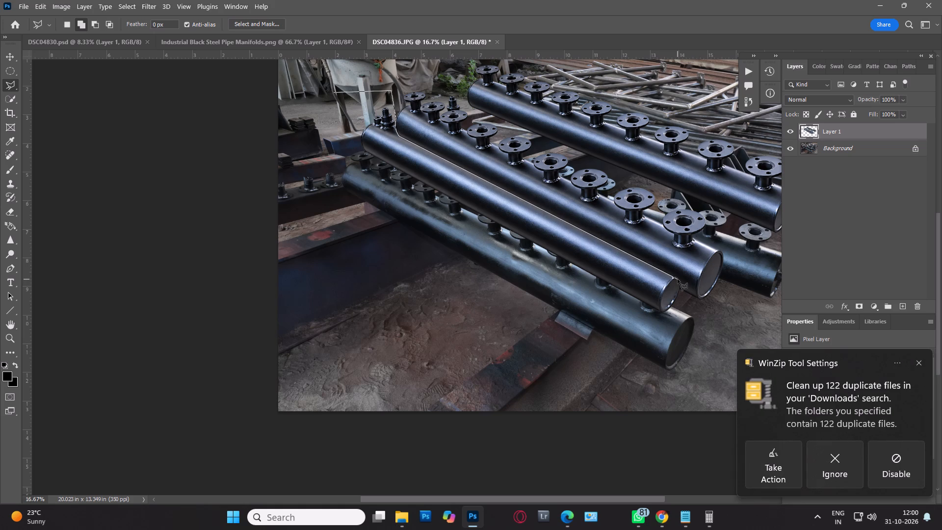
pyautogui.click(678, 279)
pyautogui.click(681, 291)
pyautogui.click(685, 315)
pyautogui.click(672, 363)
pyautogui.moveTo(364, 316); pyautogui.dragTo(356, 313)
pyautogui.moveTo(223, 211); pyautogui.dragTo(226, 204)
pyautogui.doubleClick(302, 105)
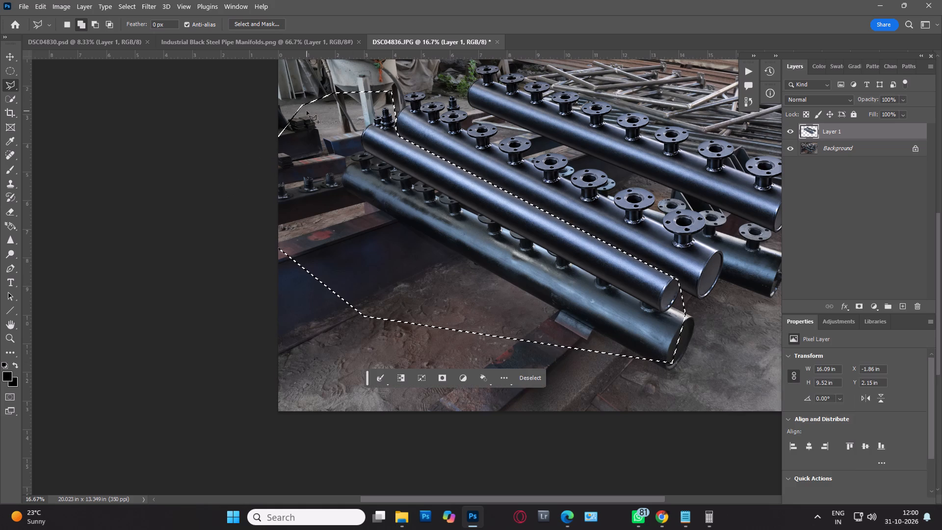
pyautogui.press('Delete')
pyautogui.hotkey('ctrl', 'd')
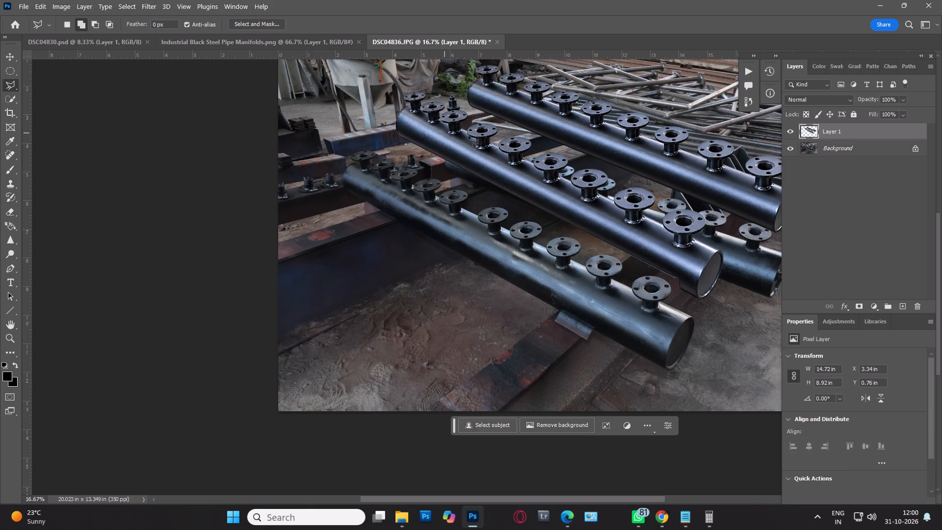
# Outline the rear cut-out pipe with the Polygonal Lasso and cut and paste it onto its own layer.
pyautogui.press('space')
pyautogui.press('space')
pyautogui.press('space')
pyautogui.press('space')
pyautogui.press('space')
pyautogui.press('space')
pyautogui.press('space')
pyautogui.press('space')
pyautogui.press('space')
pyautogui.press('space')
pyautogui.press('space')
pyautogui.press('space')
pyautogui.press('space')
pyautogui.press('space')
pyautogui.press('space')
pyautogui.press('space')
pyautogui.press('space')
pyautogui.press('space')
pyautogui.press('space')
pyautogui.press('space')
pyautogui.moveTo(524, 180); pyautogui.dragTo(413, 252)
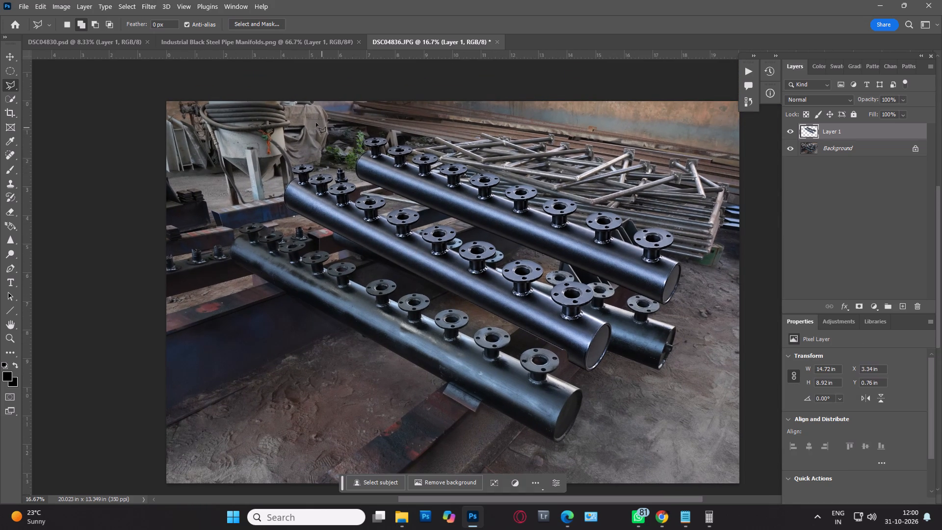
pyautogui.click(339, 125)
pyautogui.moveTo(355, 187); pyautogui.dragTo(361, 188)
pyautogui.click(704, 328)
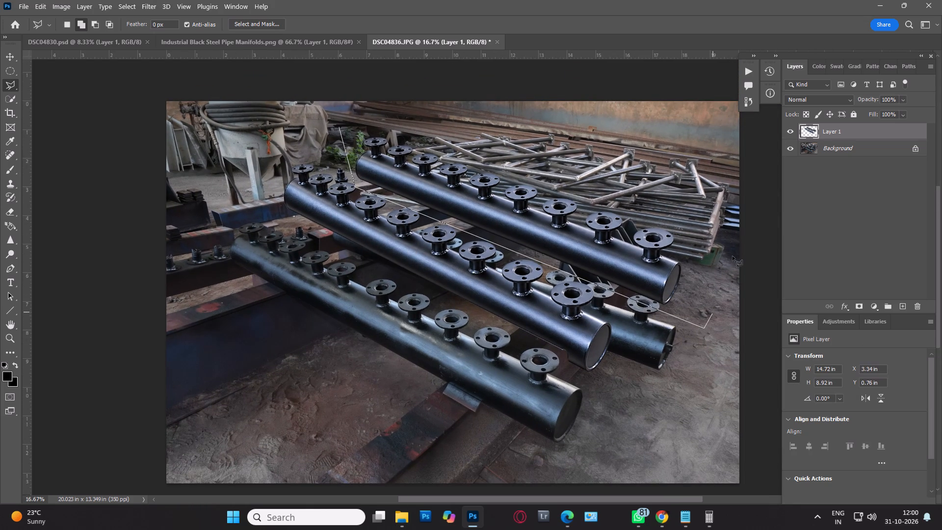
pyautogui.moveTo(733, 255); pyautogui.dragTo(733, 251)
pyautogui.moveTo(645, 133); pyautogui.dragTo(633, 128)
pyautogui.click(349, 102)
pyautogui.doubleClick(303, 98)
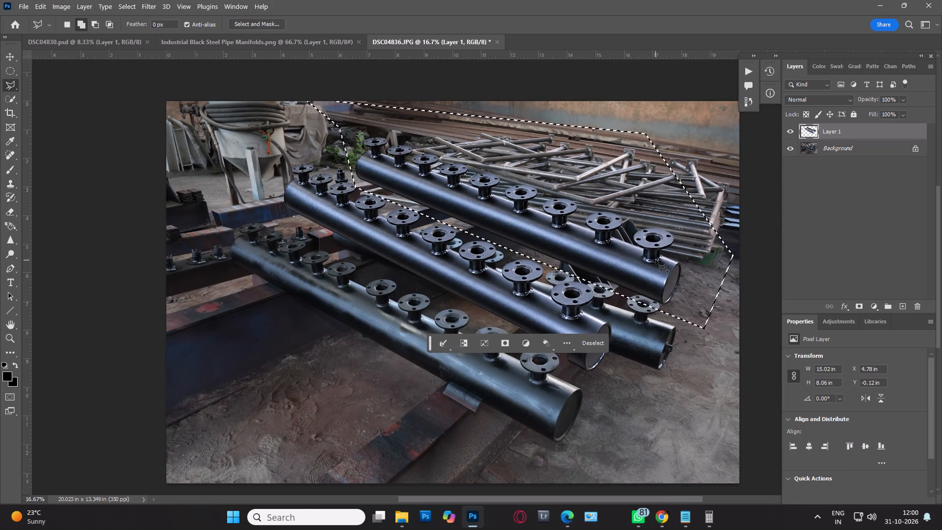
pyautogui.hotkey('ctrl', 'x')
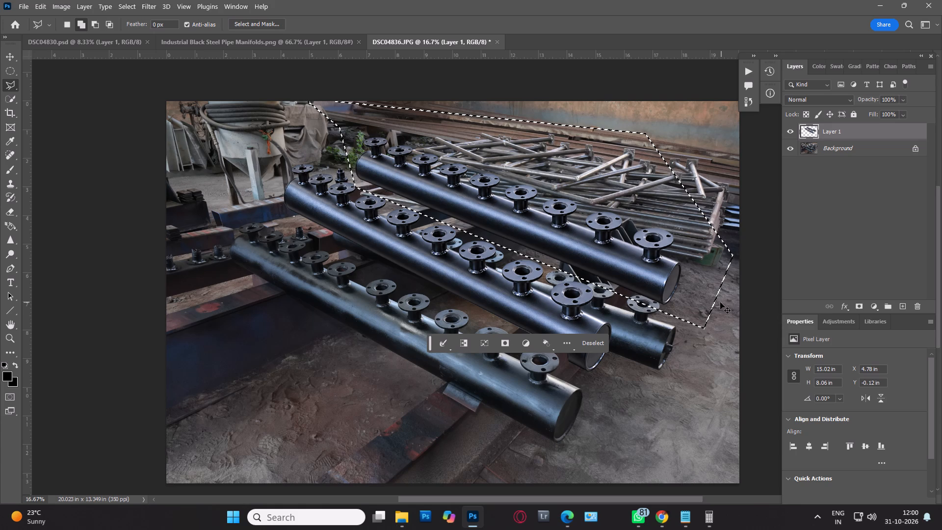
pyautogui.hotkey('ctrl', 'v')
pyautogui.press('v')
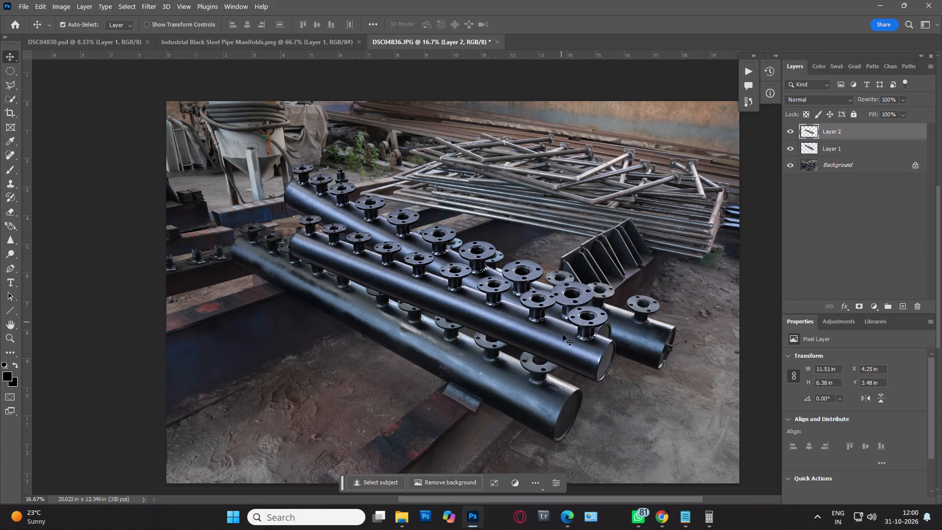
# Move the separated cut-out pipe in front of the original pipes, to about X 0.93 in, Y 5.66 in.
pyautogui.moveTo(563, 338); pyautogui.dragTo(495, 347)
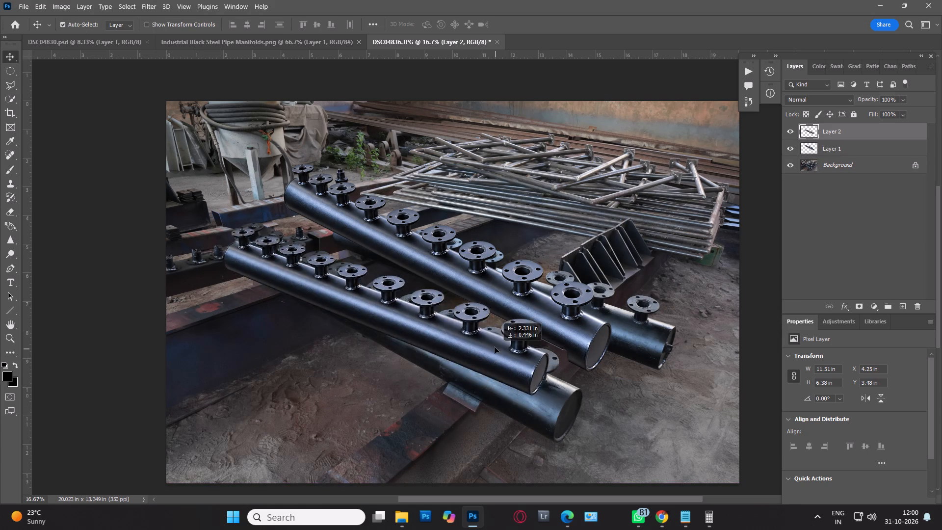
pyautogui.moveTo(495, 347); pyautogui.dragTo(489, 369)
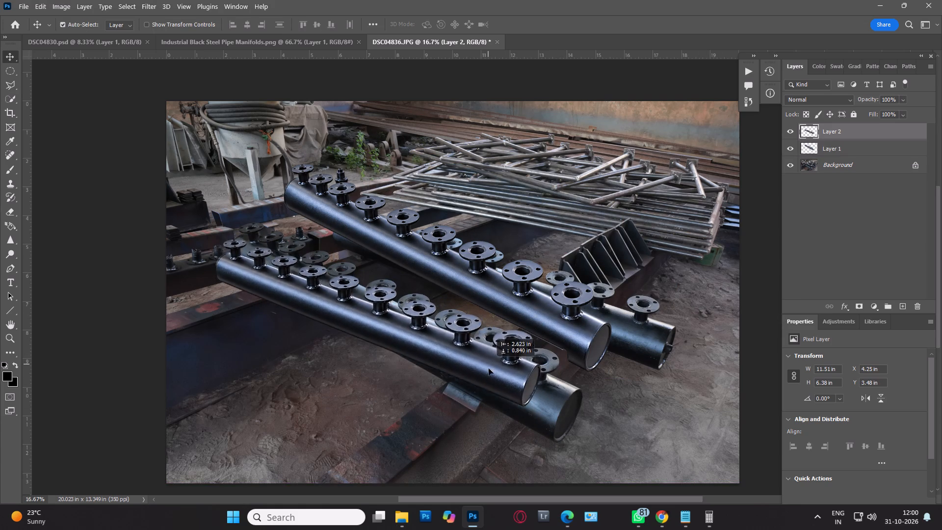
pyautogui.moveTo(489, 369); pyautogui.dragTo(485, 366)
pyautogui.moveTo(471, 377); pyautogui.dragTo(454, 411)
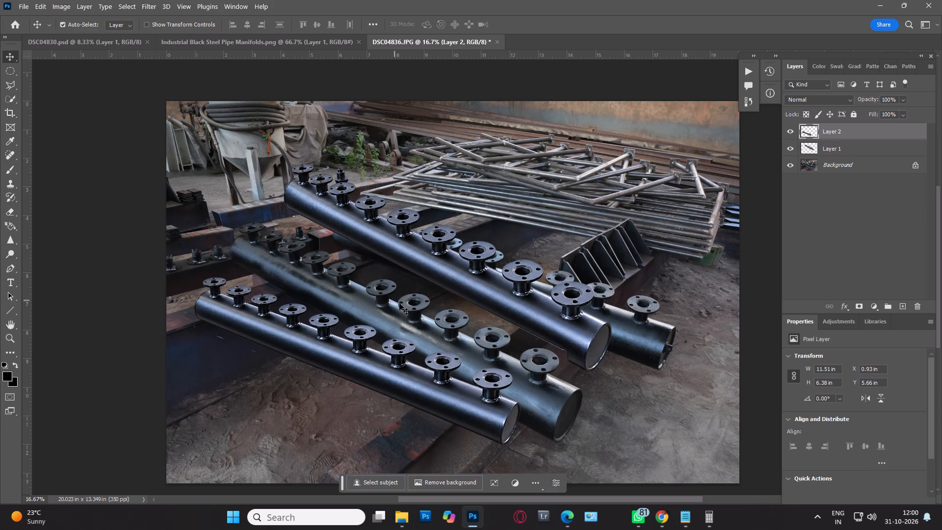
# Count the flanges one by one along the cut-out pipe that remains on Layer 1.
pyautogui.click(545, 372)
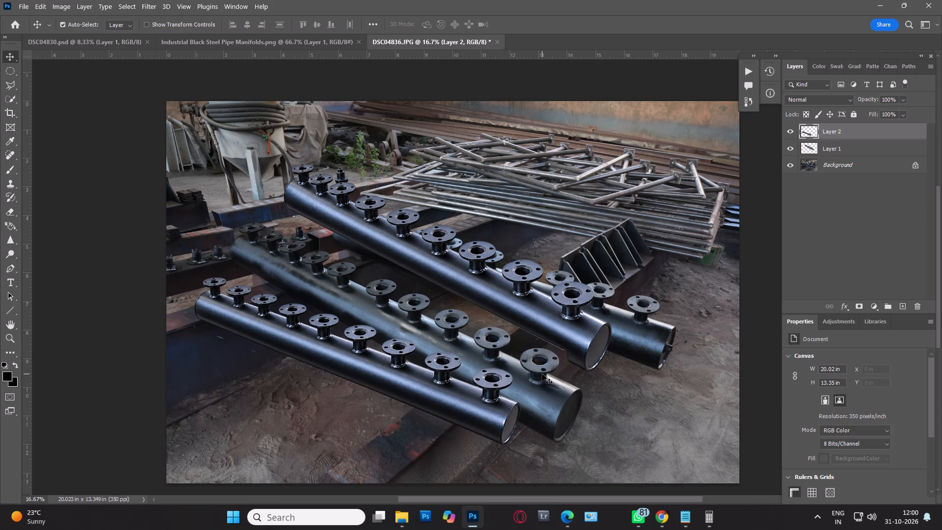
pyautogui.click(297, 184)
pyautogui.click(325, 190)
pyautogui.click(353, 194)
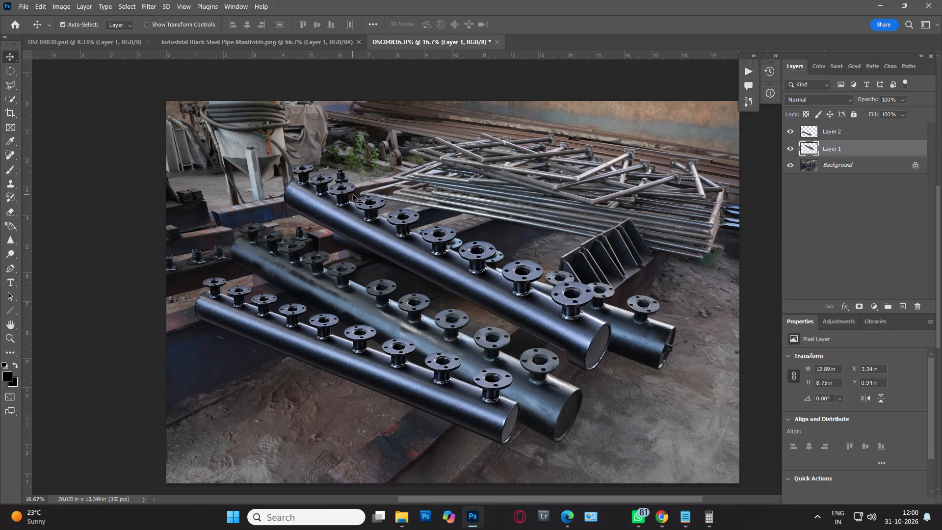
pyautogui.click(376, 210)
pyautogui.click(409, 221)
pyautogui.click(446, 238)
pyautogui.click(481, 257)
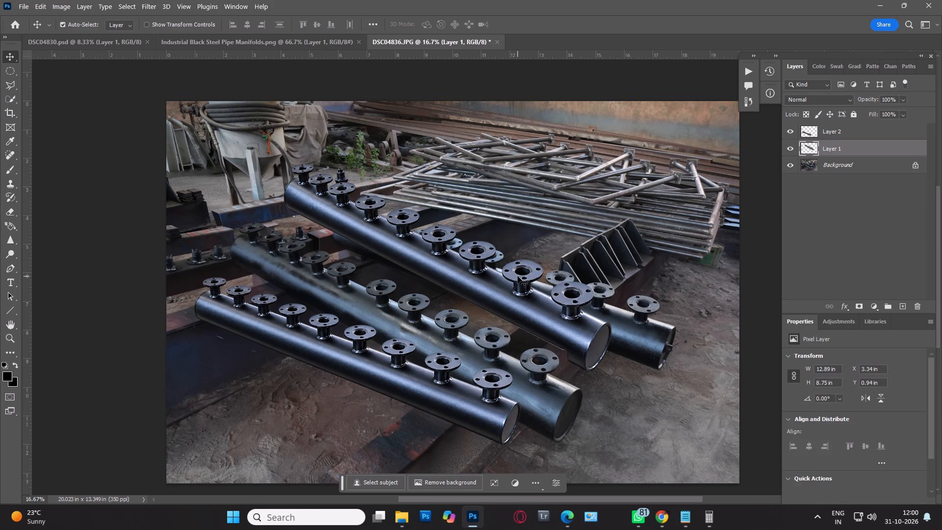
pyautogui.click(518, 276)
pyautogui.click(577, 297)
# Shift the Layer 1 pipe off the original rear pipe and count that original pipe's flanges one by one.
pyautogui.moveTo(572, 304); pyautogui.dragTo(644, 207)
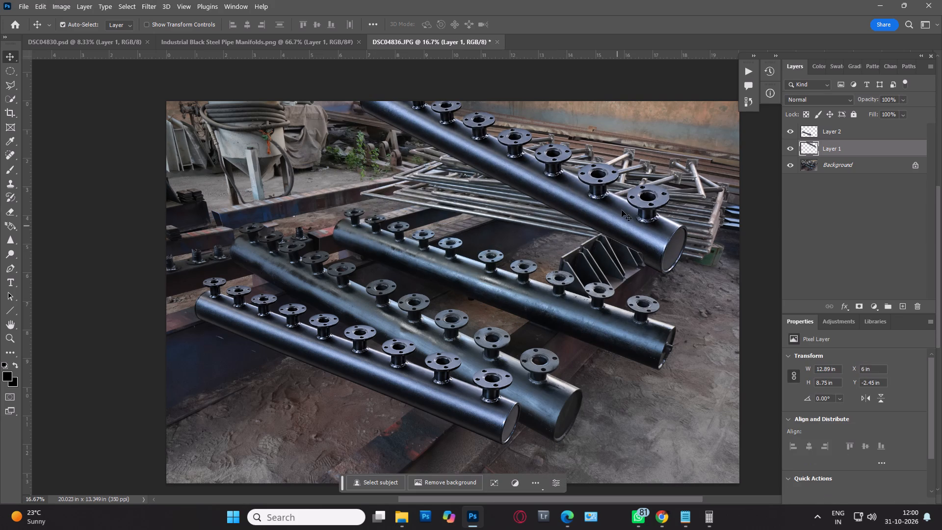
pyautogui.moveTo(622, 210); pyautogui.dragTo(640, 198)
pyautogui.click(359, 212)
pyautogui.click(378, 220)
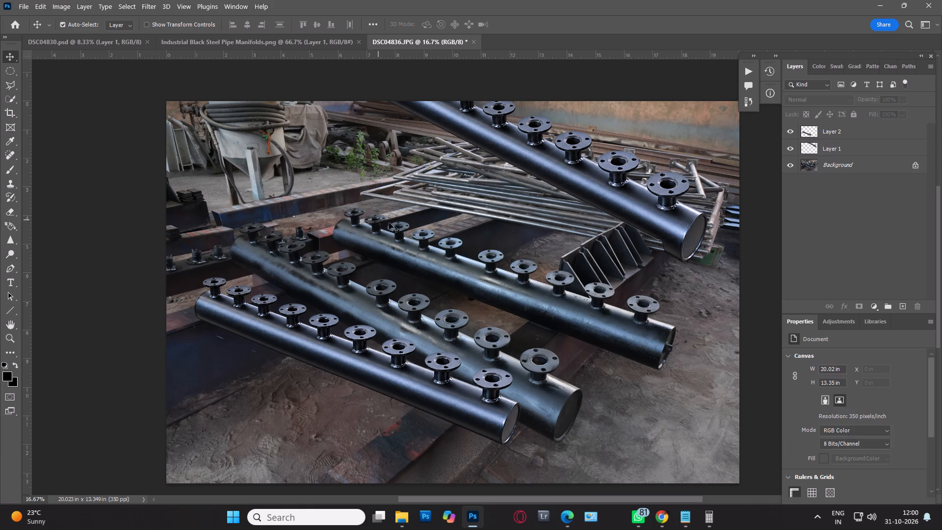
pyautogui.click(399, 227)
pyautogui.click(428, 237)
pyautogui.click(453, 246)
pyautogui.click(499, 256)
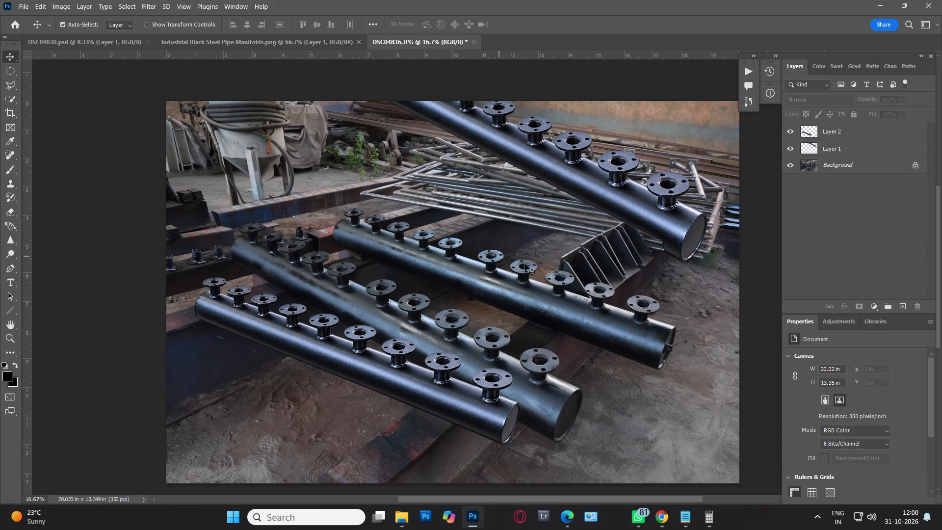
pyautogui.click(528, 267)
pyautogui.click(559, 279)
pyautogui.click(600, 292)
pyautogui.click(645, 309)
# Delete both cut-out pipe layers, Layer 1 and Layer 2, from DSC04836.JPG.
pyautogui.moveTo(625, 198); pyautogui.dragTo(518, 332)
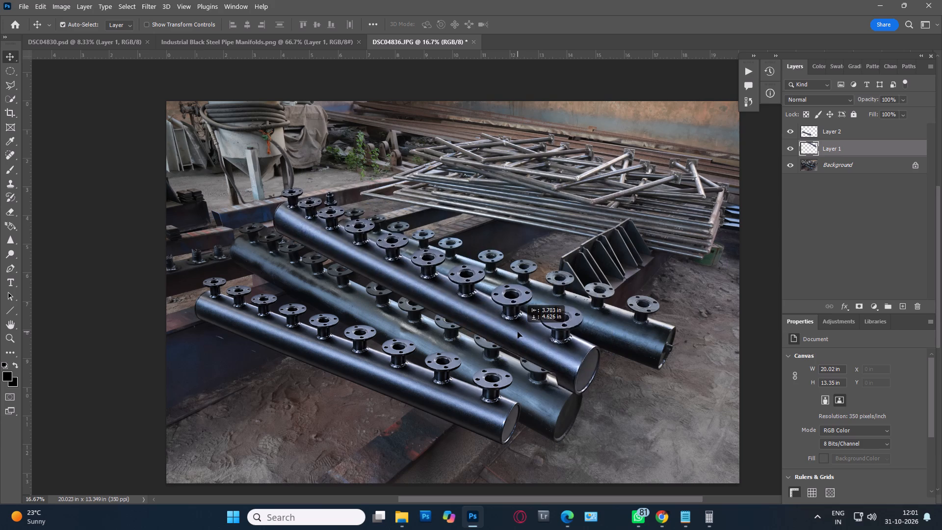
pyautogui.moveTo(518, 332); pyautogui.dragTo(518, 330)
pyautogui.press('Delete')
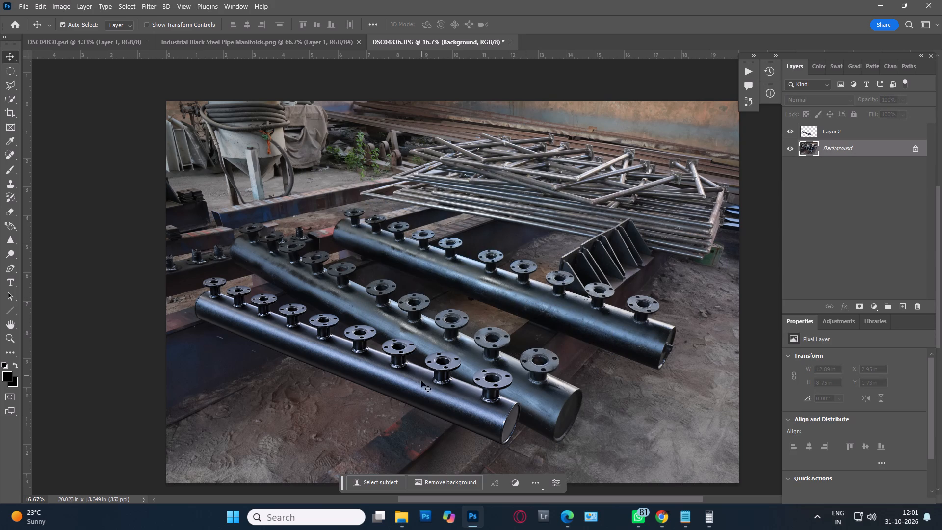
pyautogui.moveTo(424, 381); pyautogui.dragTo(461, 314)
pyautogui.press('Delete')
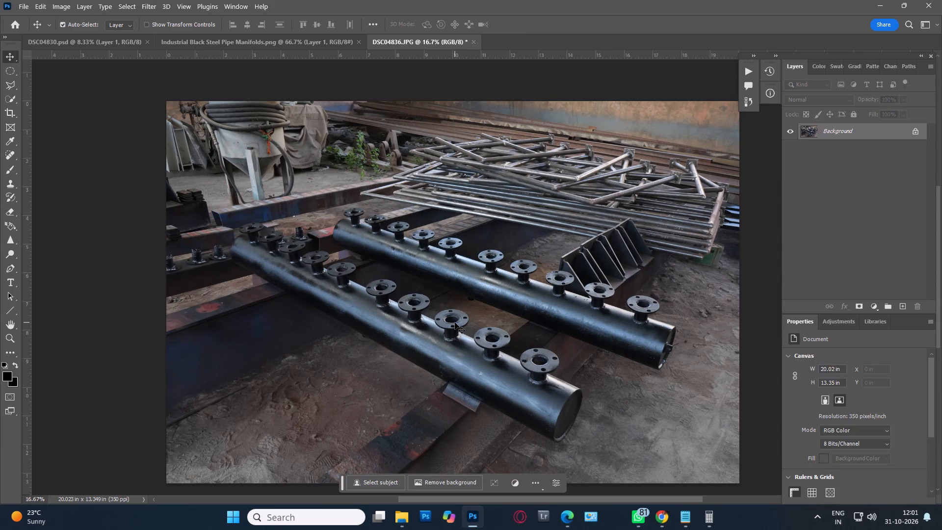
# Apply Auto Tone to the original DSC04836 photo on the Background layer.
pyautogui.hotkey('ctrl', 'shift', 'l')
pyautogui.hotkey('ctrl', '+')
pyautogui.hotkey('ctrl', '+')
pyautogui.hotkey('ctrl', '+')
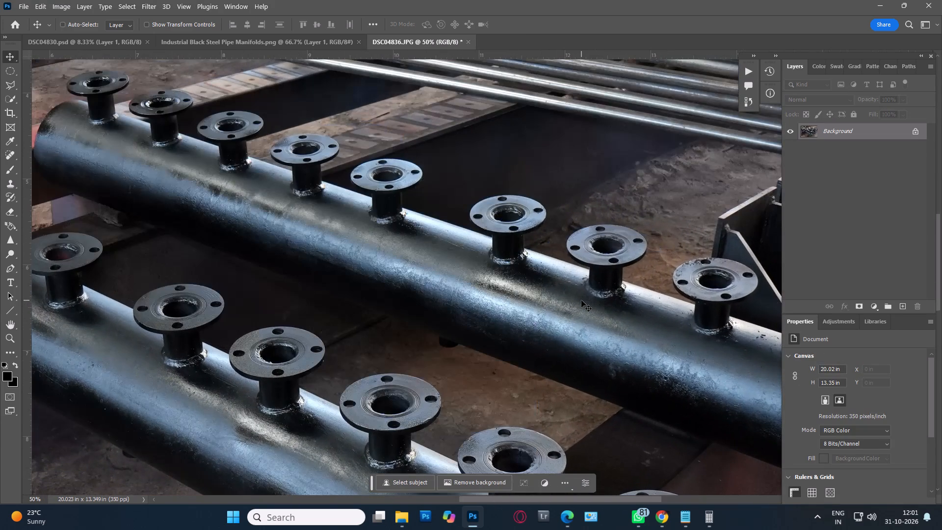
# Undo the Auto Tone and the layer deletions in DSC04836 so both cut-out pipe layers are back.
pyautogui.hotkey('ctrl', '-')
pyautogui.hotkey('ctrl', '-')
pyautogui.hotkey('ctrl', '-')
pyautogui.hotkey('ctrl', 'z')
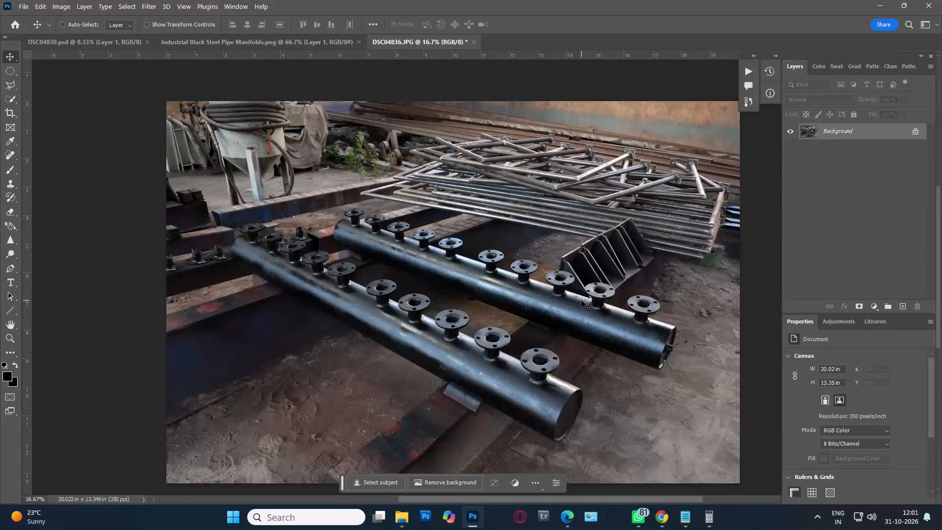
pyautogui.hotkey('ctrl', 'z')
pyautogui.hotkey('ctrl', 'z')
pyautogui.hotkey('ctrl', 'z')
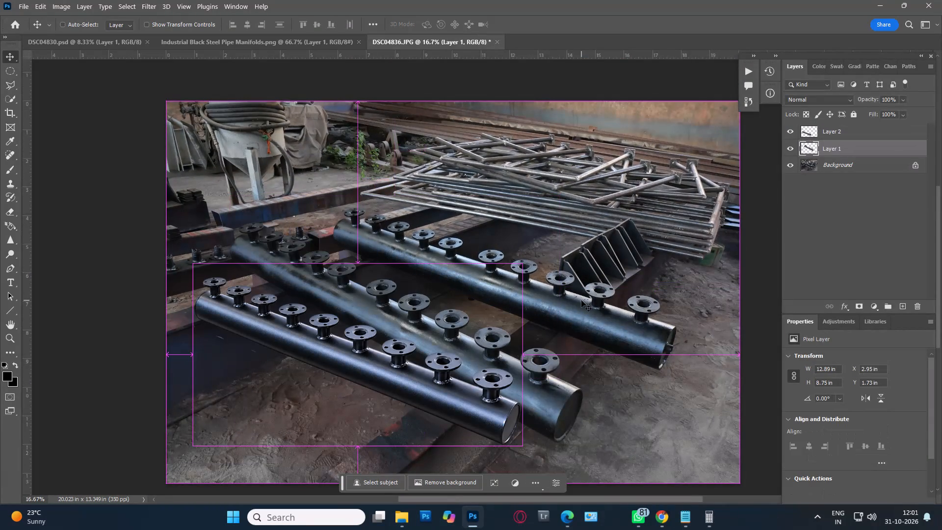
# Rotate the Layer 1 pipe about -4.8° and move it away to the photo's lower-left corner.
pyautogui.press('v')
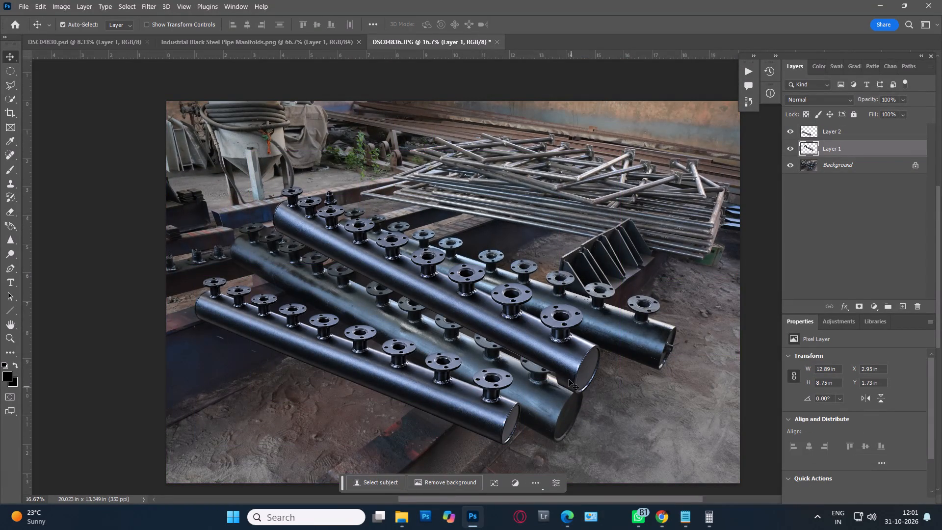
pyautogui.click(578, 361)
pyautogui.hotkey('ctrl', 't')
pyautogui.moveTo(655, 439); pyautogui.dragTo(679, 427)
pyautogui.moveTo(489, 318); pyautogui.dragTo(500, 318)
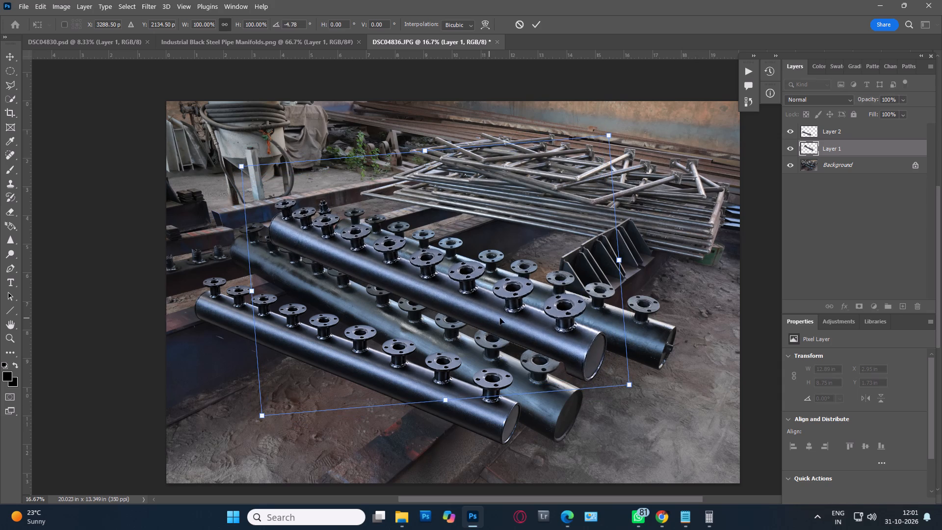
pyautogui.moveTo(500, 318); pyautogui.dragTo(351, 485)
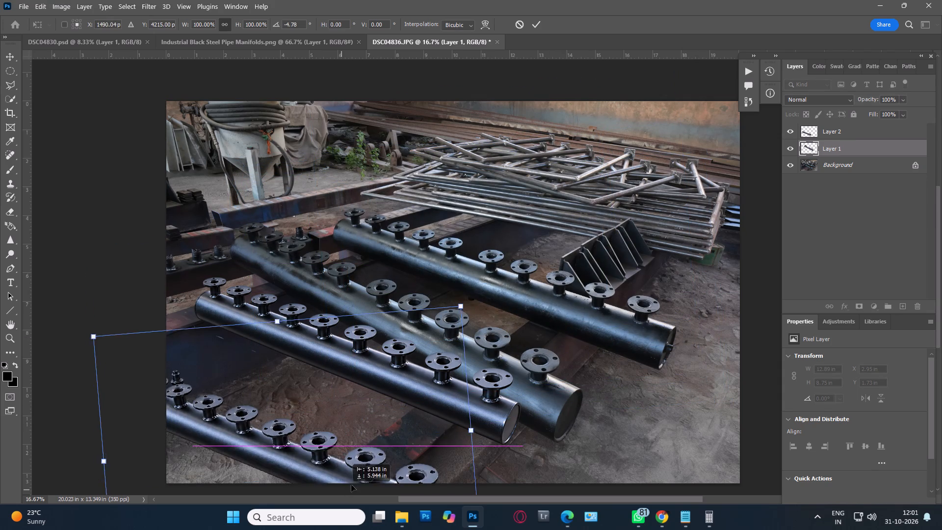
pyautogui.moveTo(351, 485); pyautogui.dragTo(375, 457)
pyautogui.doubleClick(375, 457)
# Move the Layer 2 pipe over the original rear pipe, at about X 6.44 in, Y 3.16 in.
pyautogui.click(413, 386)
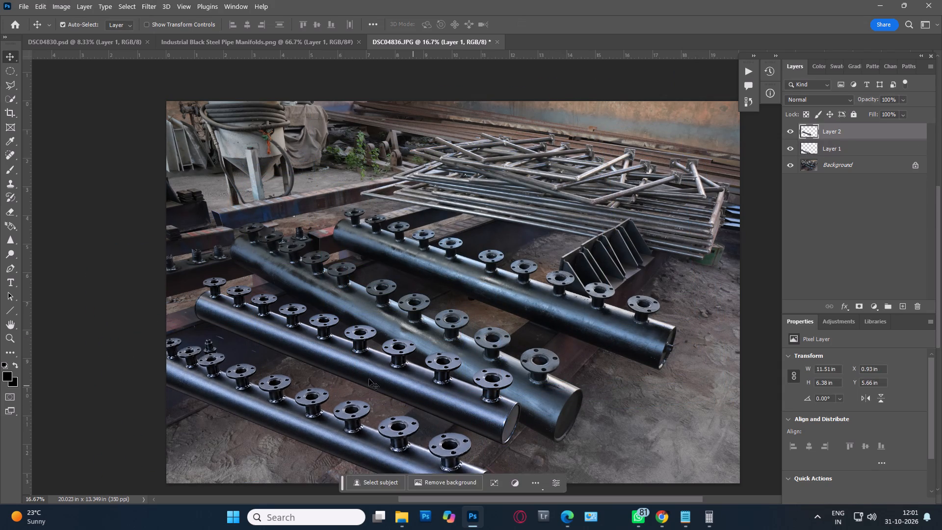
pyautogui.moveTo(369, 379); pyautogui.dragTo(531, 311)
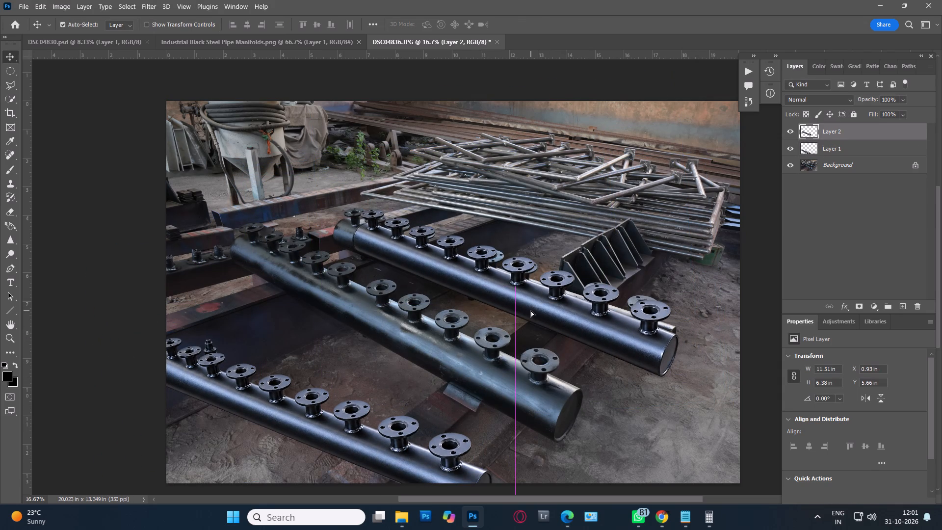
pyautogui.click(576, 323)
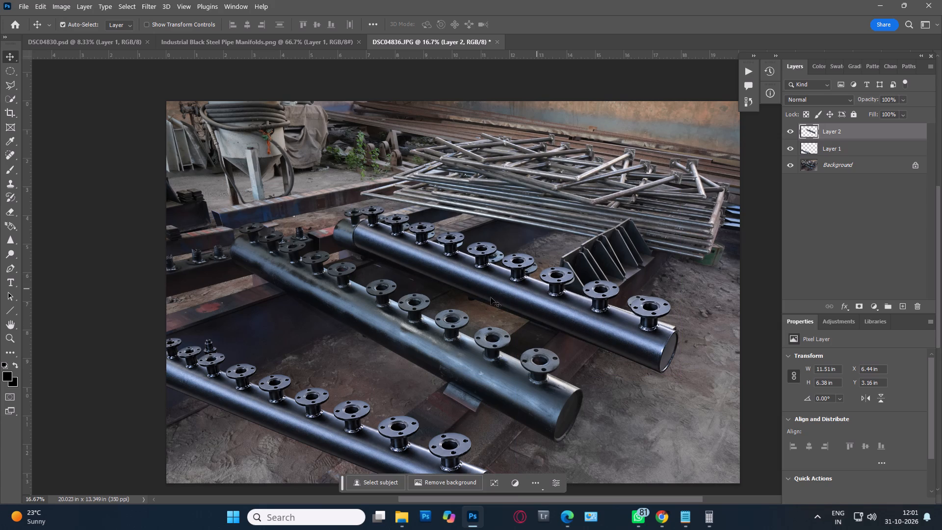
# Hide Layer 1.
pyautogui.click(349, 411)
pyautogui.click(785, 147)
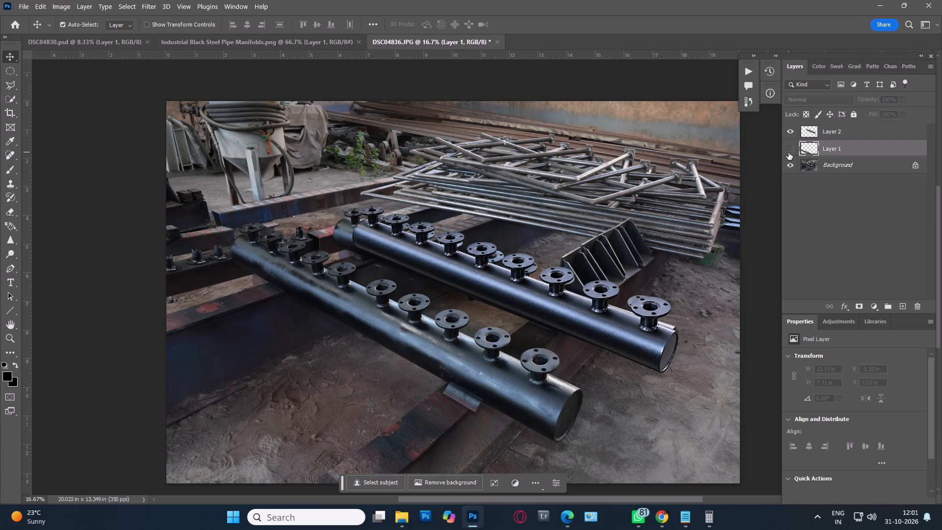
# Duplicate the Layer 2 pipe over the original front pipe, at about X 2.24 in, Y 3.79 in.
pyautogui.hotkey('ctrl', '+')
pyautogui.press('space')
pyautogui.press('space')
pyautogui.press('space')
pyautogui.press('space')
pyautogui.press('space')
pyautogui.press('space')
pyautogui.press('space')
pyautogui.press('space')
pyautogui.press('space')
pyautogui.press('space')
pyautogui.moveTo(583, 272); pyautogui.dragTo(590, 164)
pyautogui.click(635, 229)
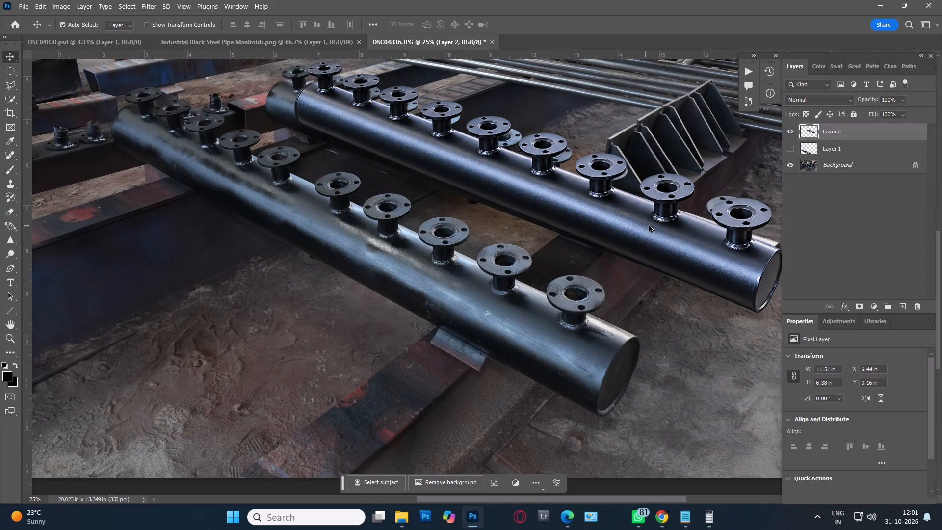
pyautogui.keyDown('alt'); pyautogui.moveTo(660, 232); pyautogui.dragTo(483, 260); pyautogui.keyUp('alt')
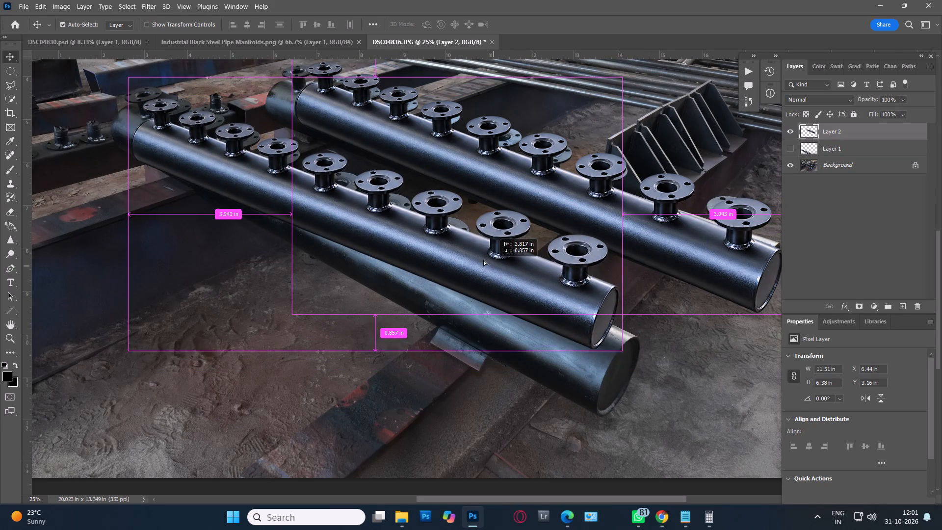
pyautogui.keyDown('alt'); pyautogui.moveTo(483, 260); pyautogui.dragTo(477, 257); pyautogui.keyUp('alt')
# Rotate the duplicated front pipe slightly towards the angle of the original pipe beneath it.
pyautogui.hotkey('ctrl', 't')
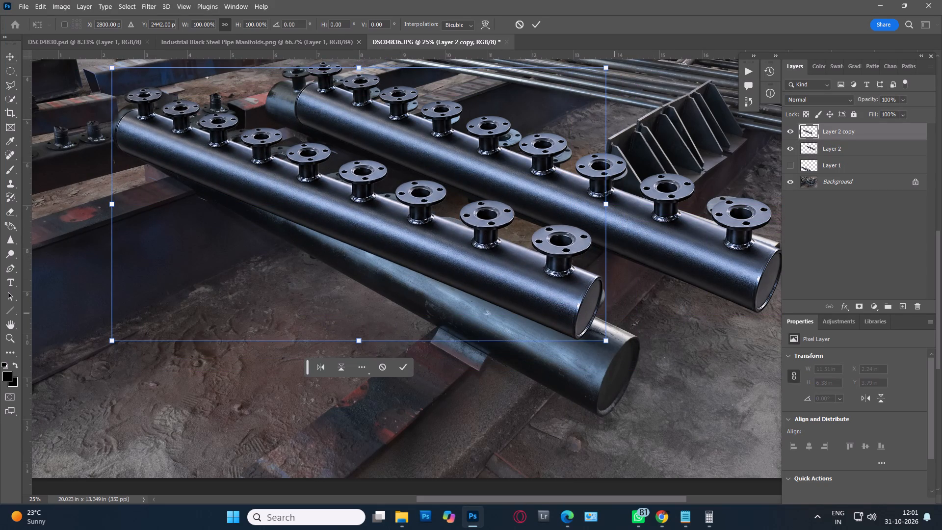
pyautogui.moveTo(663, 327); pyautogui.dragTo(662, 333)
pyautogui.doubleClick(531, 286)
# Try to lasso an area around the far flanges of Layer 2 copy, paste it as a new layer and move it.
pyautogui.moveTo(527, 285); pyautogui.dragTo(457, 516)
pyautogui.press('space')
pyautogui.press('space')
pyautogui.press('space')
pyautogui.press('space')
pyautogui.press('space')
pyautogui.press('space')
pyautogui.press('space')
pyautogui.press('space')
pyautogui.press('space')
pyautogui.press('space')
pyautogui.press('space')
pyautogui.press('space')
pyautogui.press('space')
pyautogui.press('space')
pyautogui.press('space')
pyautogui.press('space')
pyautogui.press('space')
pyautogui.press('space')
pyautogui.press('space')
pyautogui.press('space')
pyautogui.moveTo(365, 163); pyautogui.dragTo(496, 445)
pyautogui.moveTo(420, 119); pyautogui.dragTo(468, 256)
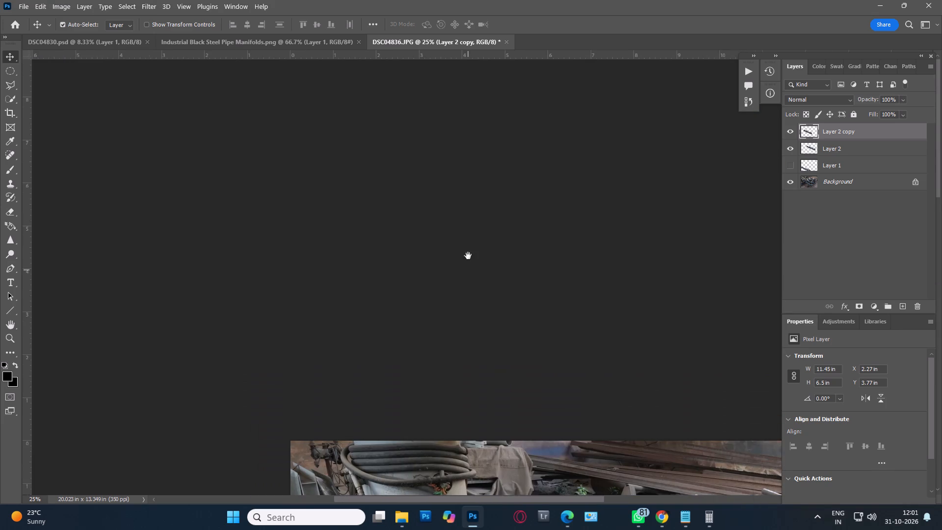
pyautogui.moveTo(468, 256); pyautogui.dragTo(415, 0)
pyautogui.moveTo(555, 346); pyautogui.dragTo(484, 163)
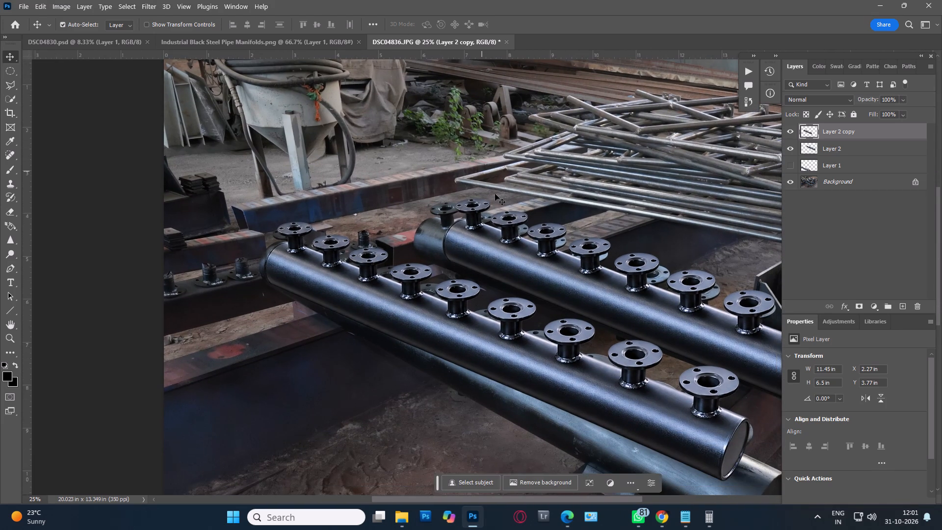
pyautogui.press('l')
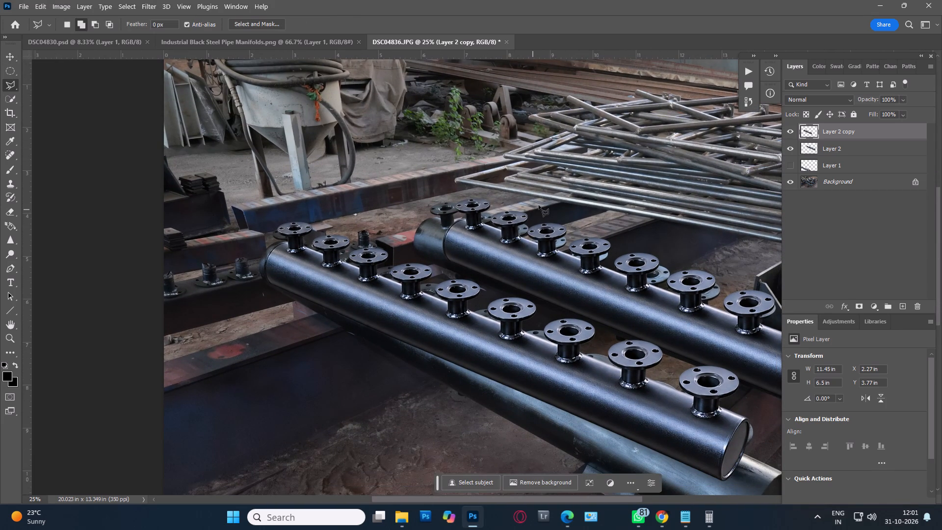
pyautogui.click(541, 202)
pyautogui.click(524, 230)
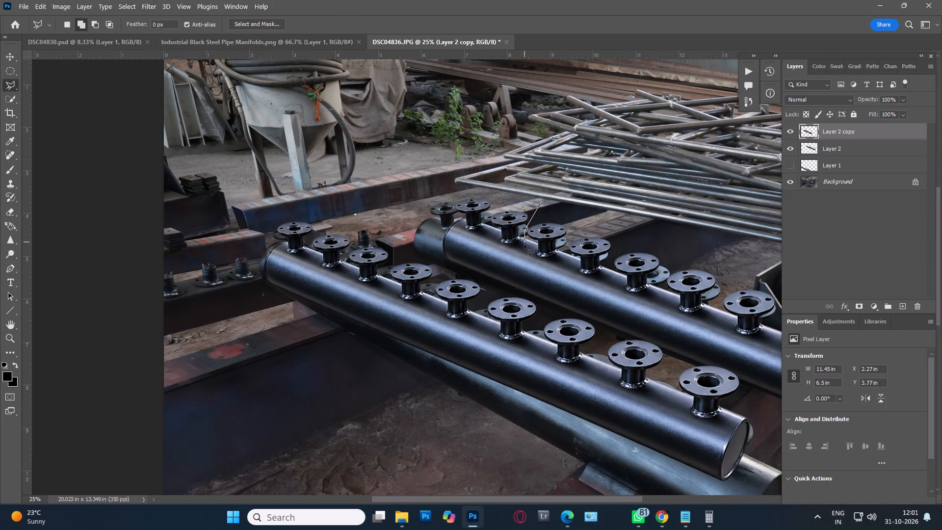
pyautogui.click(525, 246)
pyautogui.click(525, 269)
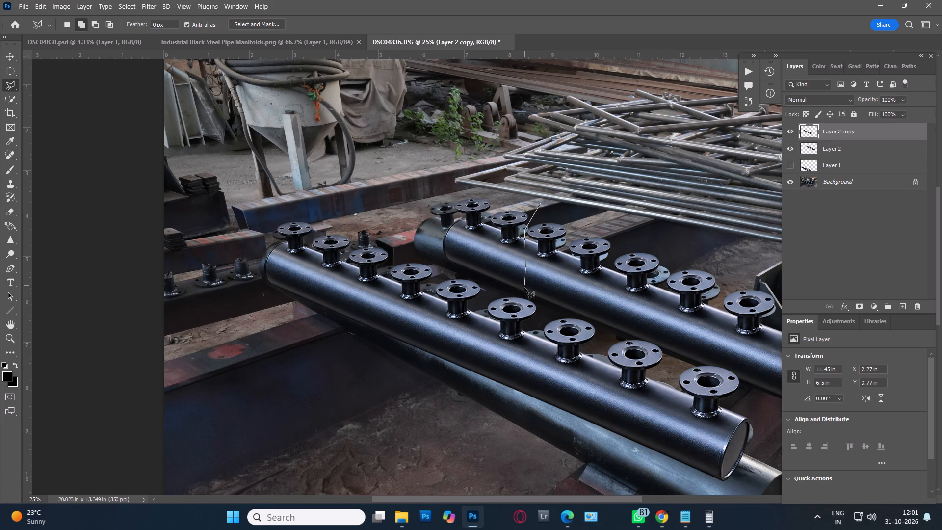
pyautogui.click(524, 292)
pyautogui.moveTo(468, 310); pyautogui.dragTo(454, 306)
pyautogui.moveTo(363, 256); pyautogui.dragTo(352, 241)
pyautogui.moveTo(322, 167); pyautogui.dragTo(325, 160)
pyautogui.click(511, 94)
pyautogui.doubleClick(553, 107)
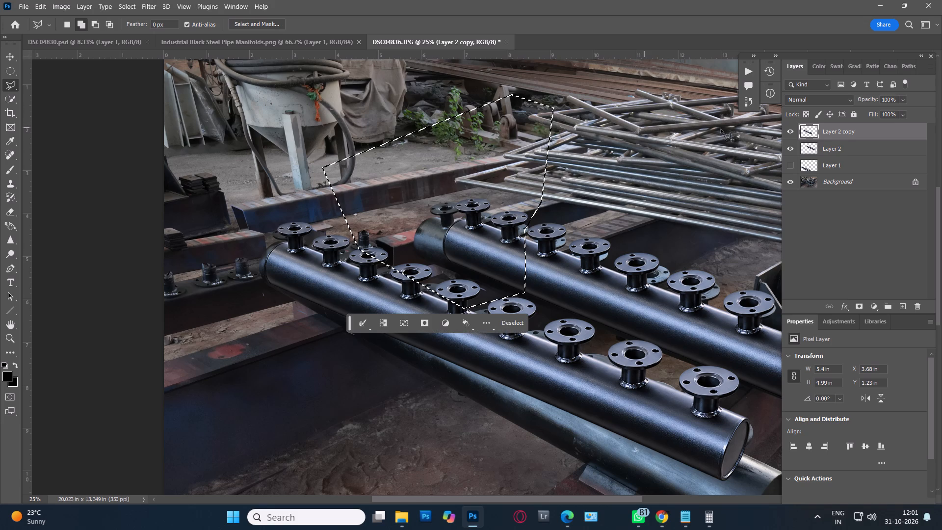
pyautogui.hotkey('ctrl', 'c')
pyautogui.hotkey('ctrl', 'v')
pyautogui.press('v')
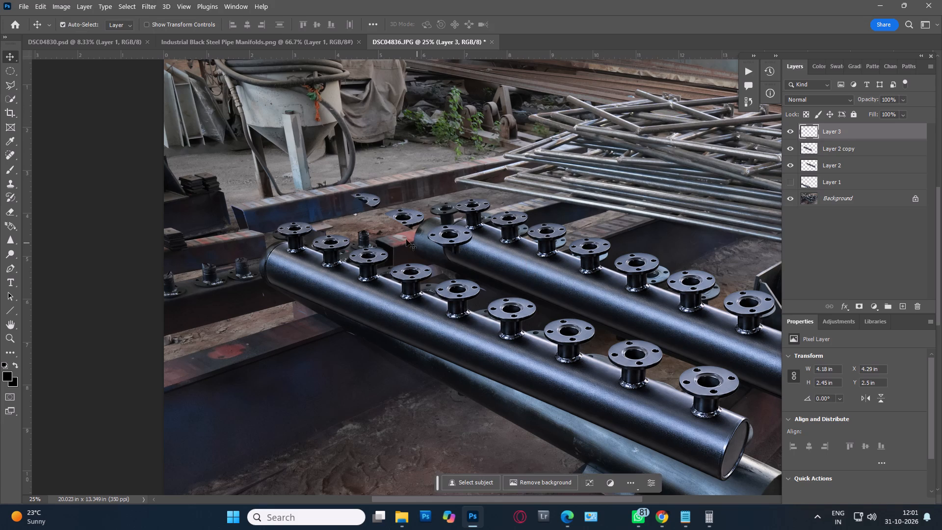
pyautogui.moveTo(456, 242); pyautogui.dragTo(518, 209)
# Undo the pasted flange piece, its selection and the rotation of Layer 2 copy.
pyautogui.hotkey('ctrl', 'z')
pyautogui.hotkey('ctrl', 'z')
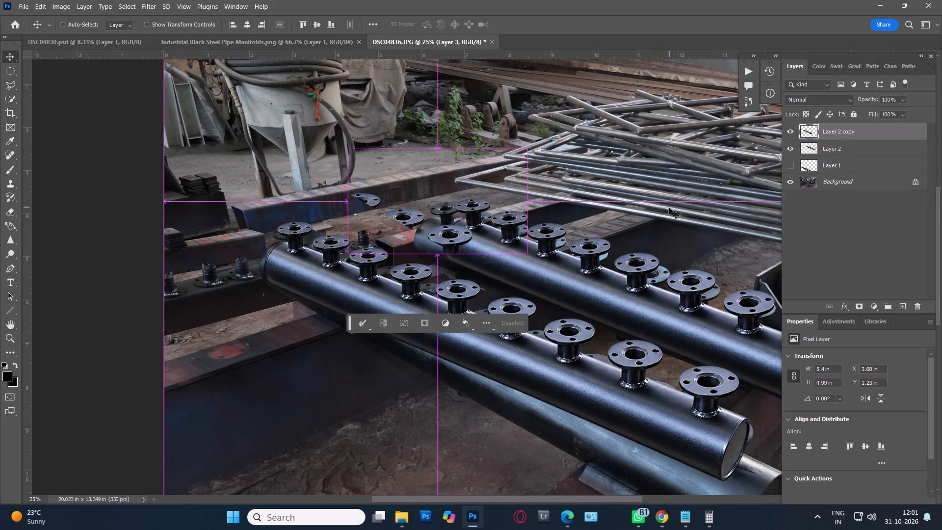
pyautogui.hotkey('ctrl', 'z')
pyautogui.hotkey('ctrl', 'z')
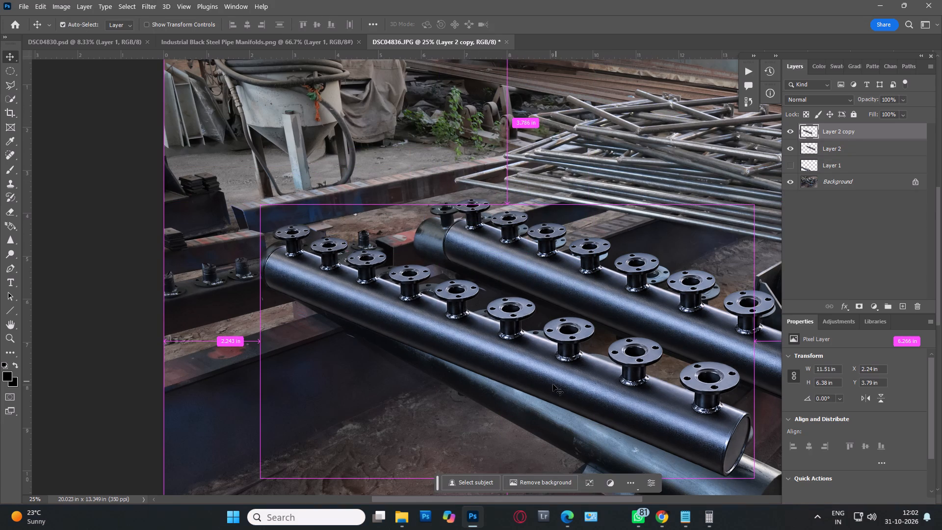
# Hide the duplicated front pipe, Layer 2 copy.
pyautogui.click(567, 380)
pyautogui.click(788, 133)
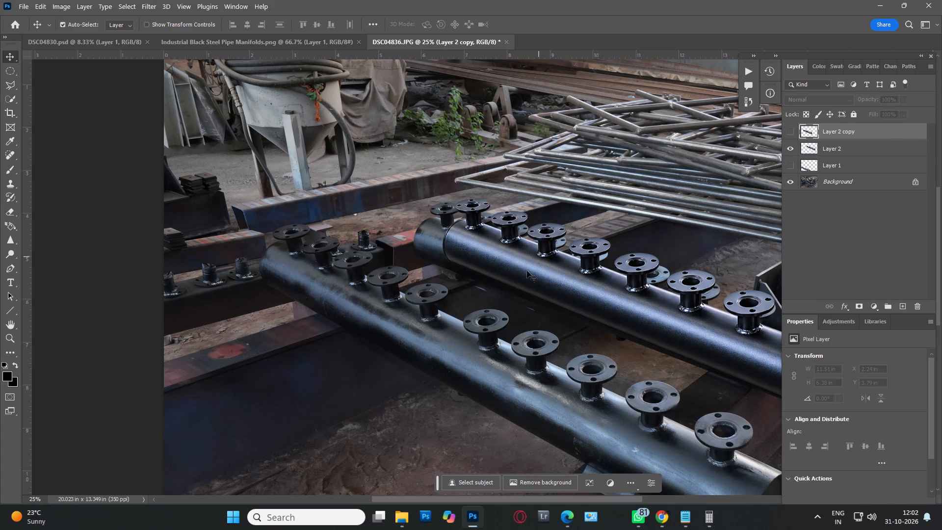
# Lasso the far end of the Layer 2 pipe with its first flanges and copy it to a new layer.
pyautogui.click(542, 266)
pyautogui.press('l')
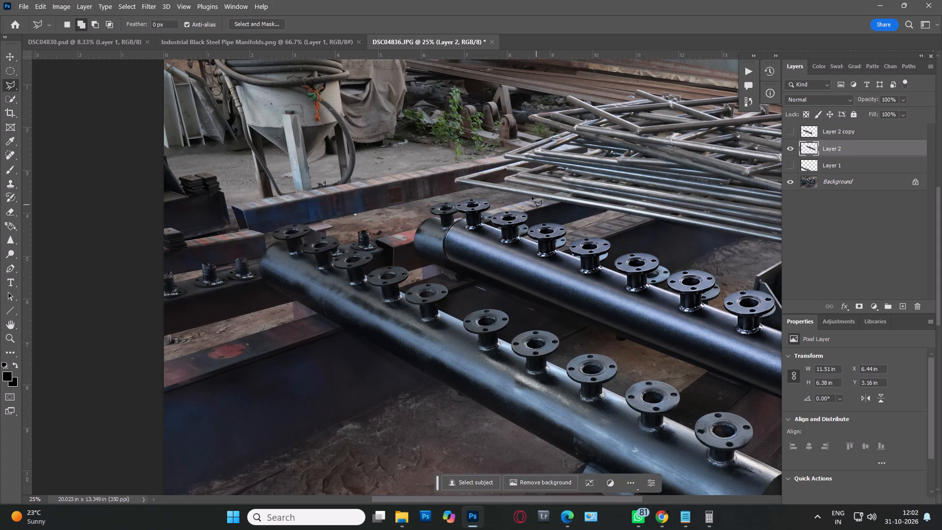
pyautogui.click(465, 156)
pyautogui.click(572, 199)
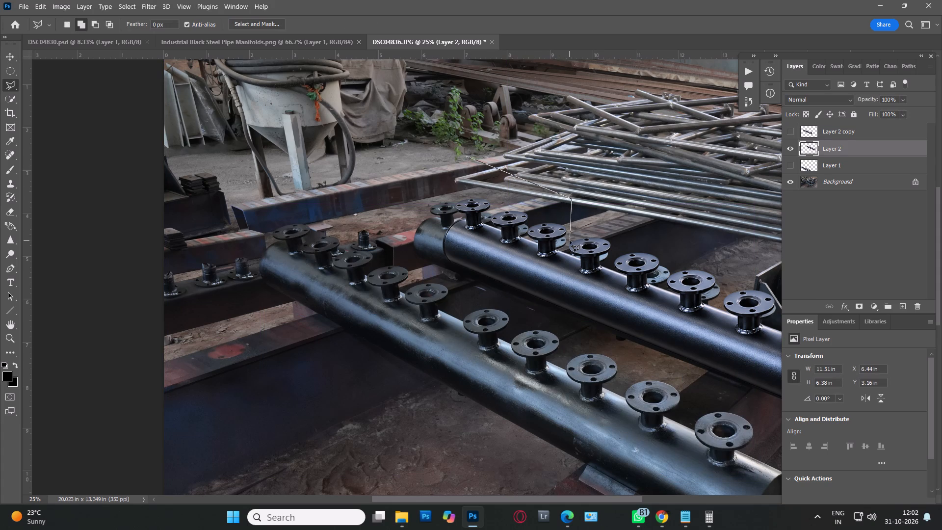
pyautogui.click(570, 240)
pyautogui.moveTo(560, 280); pyautogui.dragTo(559, 291)
pyautogui.moveTo(554, 318); pyautogui.dragTo(546, 320)
pyautogui.moveTo(414, 307); pyautogui.dragTo(403, 301)
pyautogui.moveTo(331, 247); pyautogui.dragTo(328, 235)
pyautogui.doubleClick(343, 145)
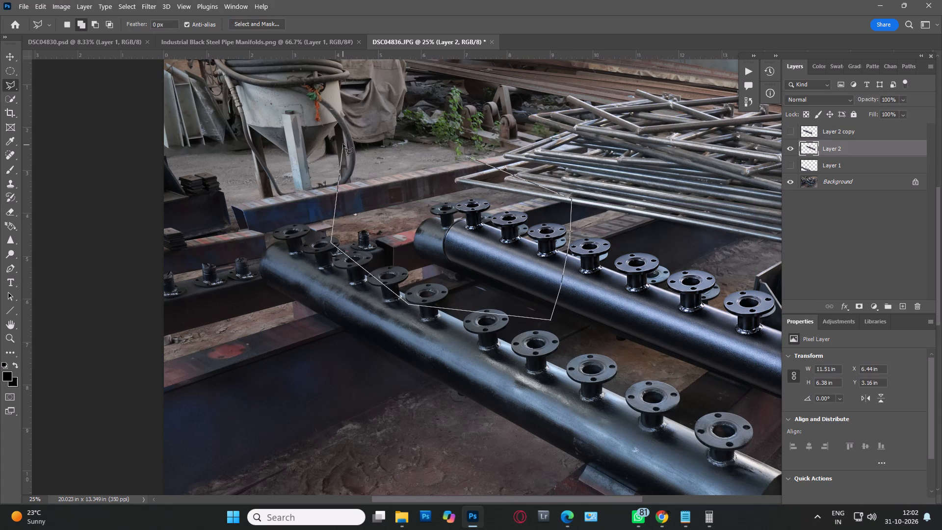
pyautogui.hotkey('ctrl', 'c')
pyautogui.hotkey('ctrl', 'v')
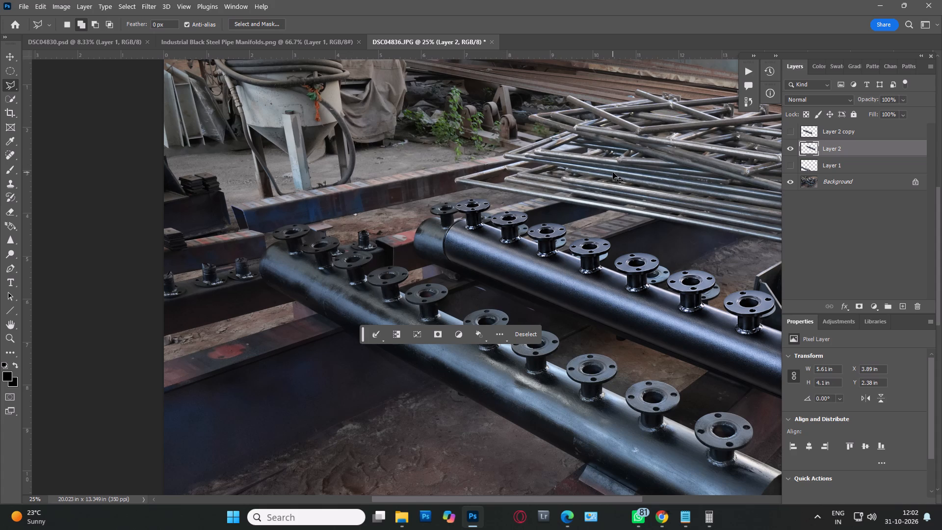
# Scale the copied pipe end on Layer 3 to about 92% and fit it over the rear pipe's far end.
pyautogui.press('v')
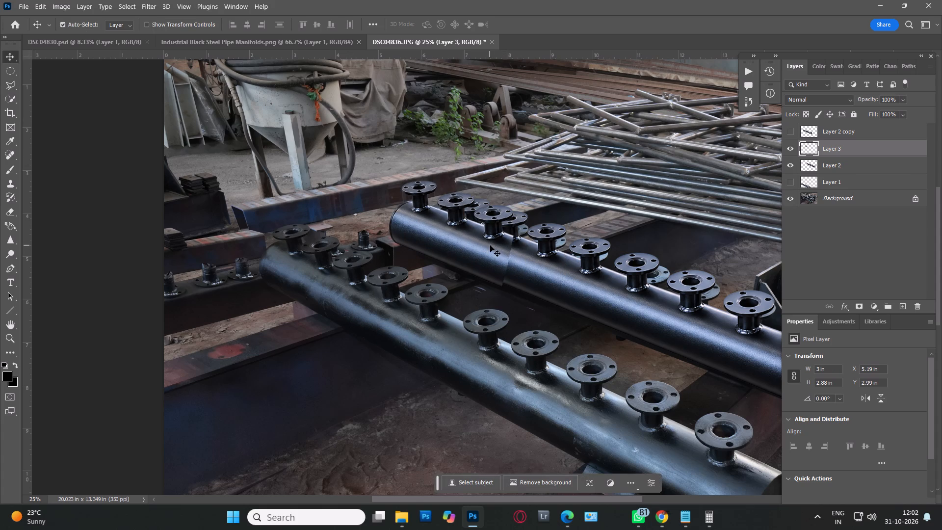
pyautogui.click(490, 245)
pyautogui.moveTo(486, 249); pyautogui.dragTo(467, 246)
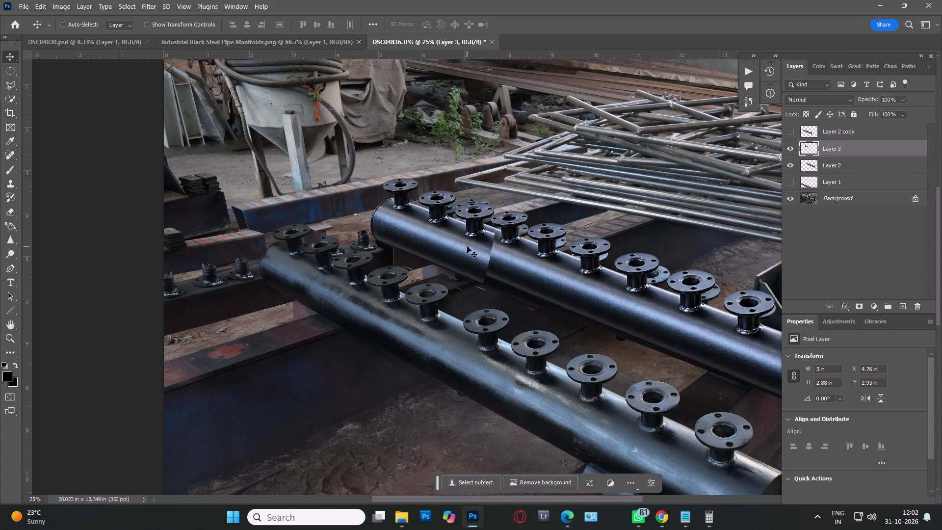
pyautogui.hotkey('ctrl', 't')
pyautogui.moveTo(366, 166); pyautogui.dragTo(383, 188)
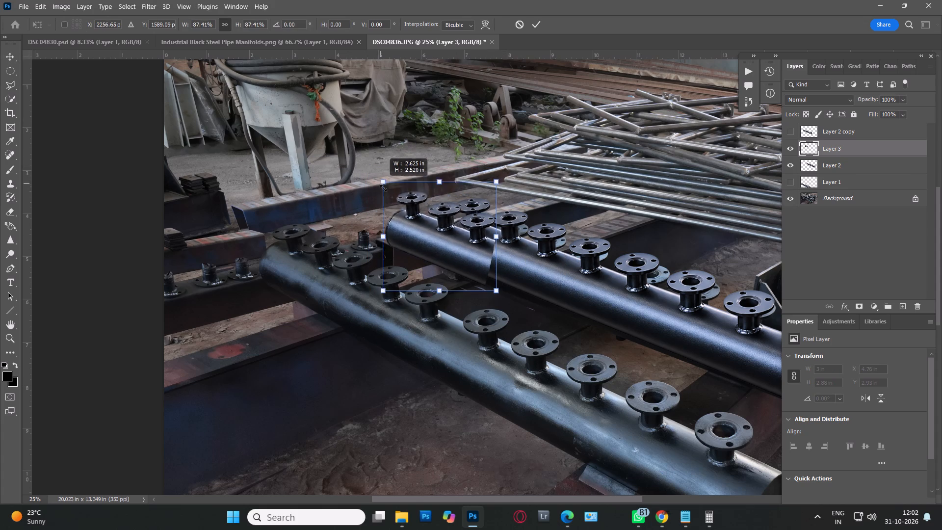
pyautogui.moveTo(383, 188); pyautogui.dragTo(391, 201)
pyautogui.moveTo(399, 194); pyautogui.dragTo(383, 178)
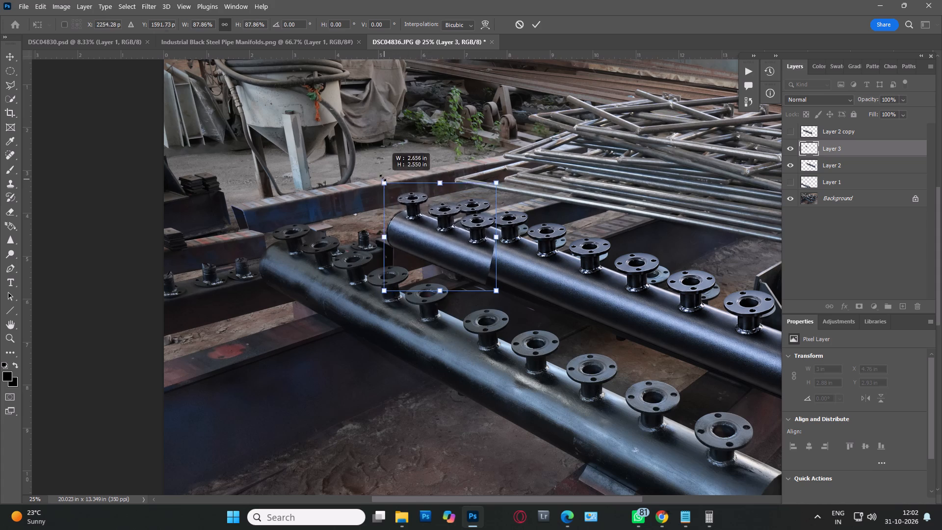
pyautogui.moveTo(383, 178); pyautogui.dragTo(380, 174)
pyautogui.moveTo(463, 236); pyautogui.dragTo(492, 236)
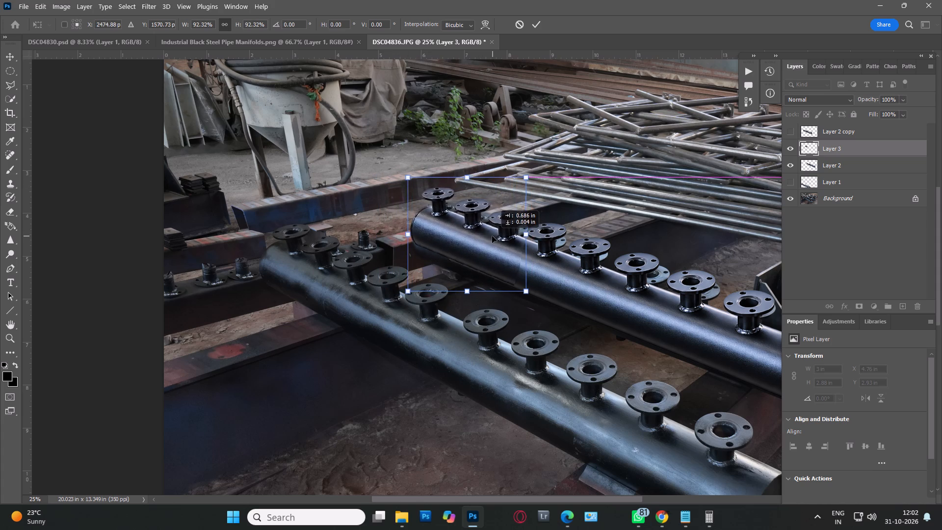
pyautogui.moveTo(492, 236); pyautogui.dragTo(495, 234)
pyautogui.doubleClick(495, 234)
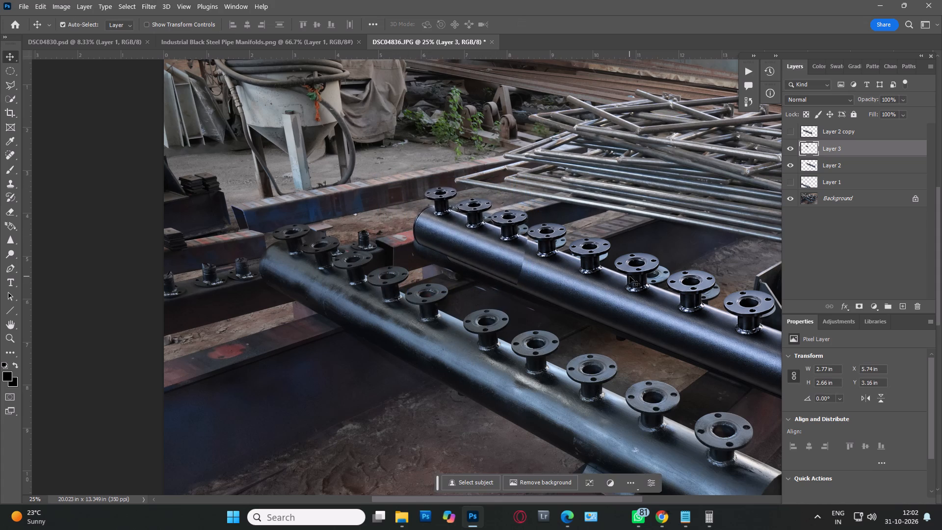
# Scale the pipe end on Layer 3 to about 104% so it lines up with the rear pipe body.
pyautogui.hotkey('ctrl', 'Return')
pyautogui.hotkey('ctrl', 'Return')
pyautogui.hotkey('ctrl', '+')
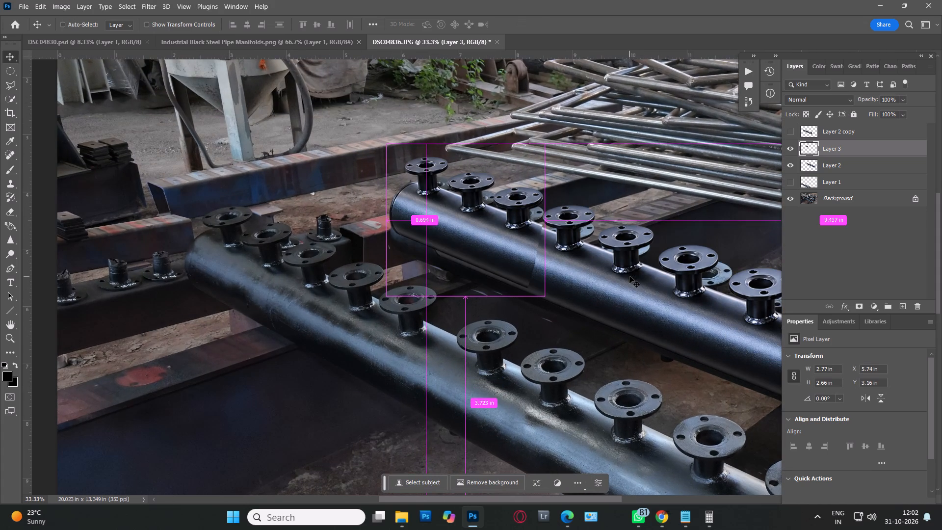
pyautogui.click(520, 246)
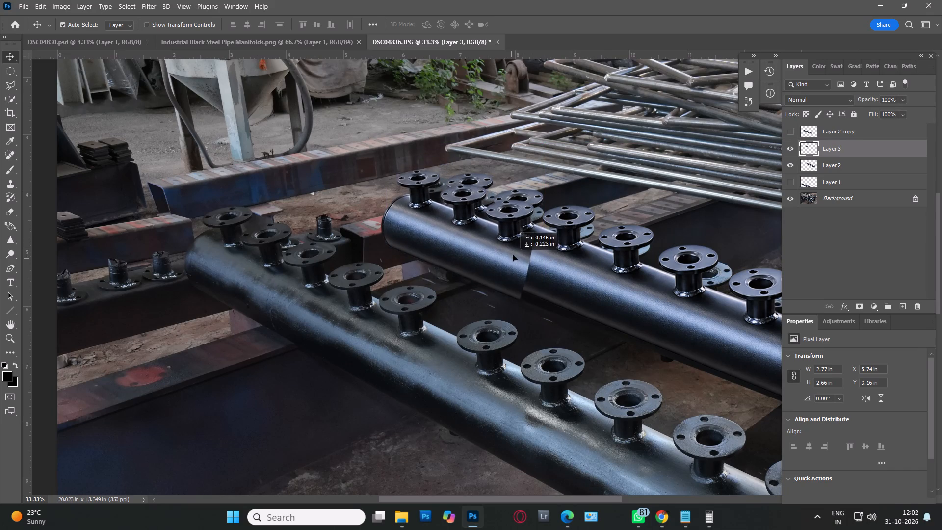
pyautogui.hotkey('ctrl', 't')
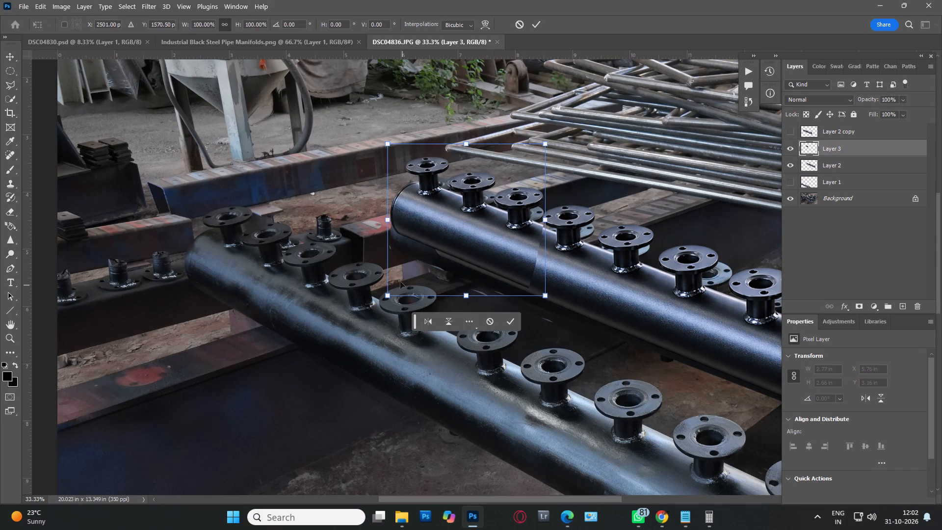
pyautogui.moveTo(386, 296); pyautogui.dragTo(373, 294)
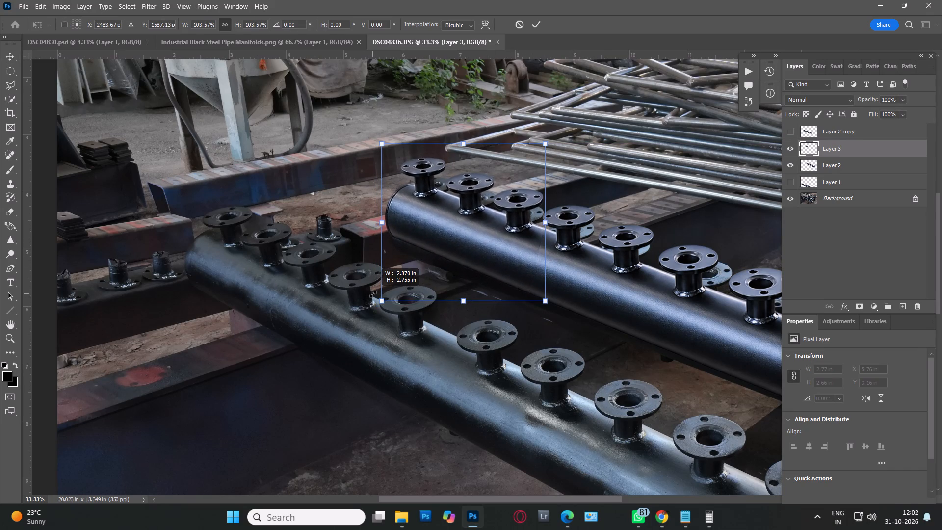
pyautogui.moveTo(373, 294); pyautogui.dragTo(371, 294)
pyautogui.doubleClick(436, 242)
# Erase the joint edge of the Layer 3 pipe end with a 90 px eraser, and compare it with the layer hidden.
pyautogui.press('space')
pyautogui.press('space')
pyautogui.press('space')
pyautogui.press('space')
pyautogui.press('space')
pyautogui.press('space')
pyautogui.press('space')
pyautogui.press('space')
pyautogui.press('space')
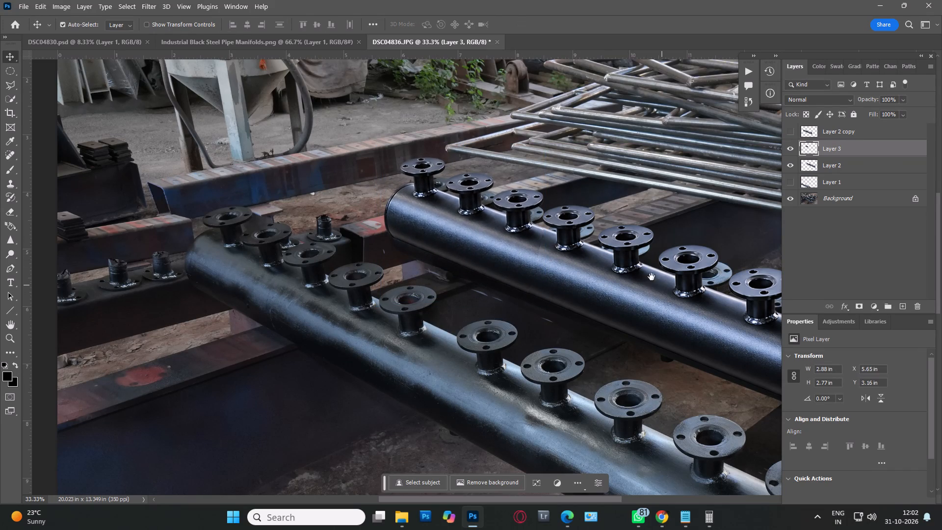
pyautogui.moveTo(655, 278); pyautogui.dragTo(520, 266)
pyautogui.press('e')
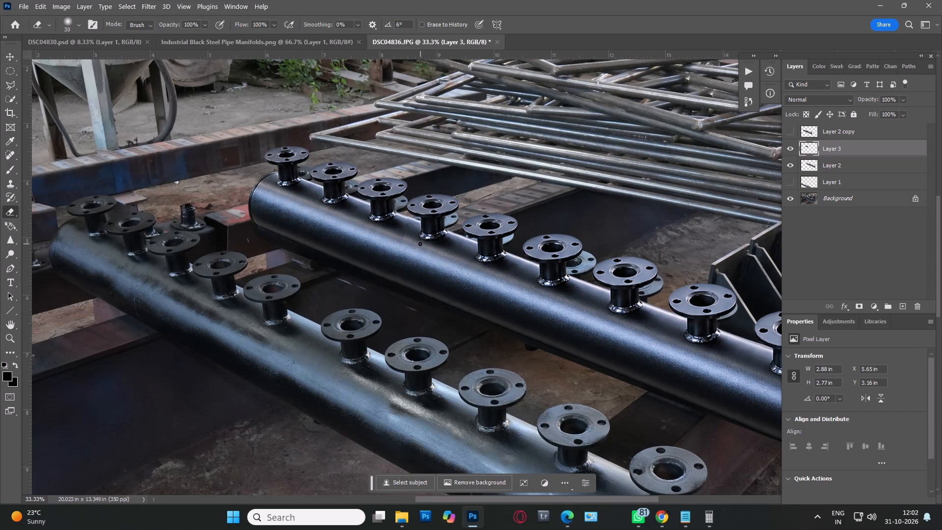
pyautogui.press(']')
pyautogui.press(']')
pyautogui.press(']')
pyautogui.press(']')
pyautogui.press(']')
pyautogui.press(']')
pyautogui.press(']')
pyautogui.press(']')
pyautogui.moveTo(408, 224); pyautogui.dragTo(420, 296)
pyautogui.click(790, 150)
pyautogui.click(790, 150)
# Link Layer 3 and Layer 2 together.
pyautogui.press('space')
pyautogui.press('space')
pyautogui.press('space')
pyautogui.press('space')
pyautogui.press('space')
pyautogui.press('space')
pyautogui.press('space')
pyautogui.press('space')
pyautogui.press('space')
pyautogui.press('space')
pyautogui.press('space')
pyautogui.press('space')
pyautogui.press('space')
pyautogui.press('space')
pyautogui.press('space')
pyautogui.press('space')
pyautogui.press('space')
pyautogui.press('space')
pyautogui.press('space')
pyautogui.press('space')
pyautogui.moveTo(552, 275); pyautogui.dragTo(351, 207)
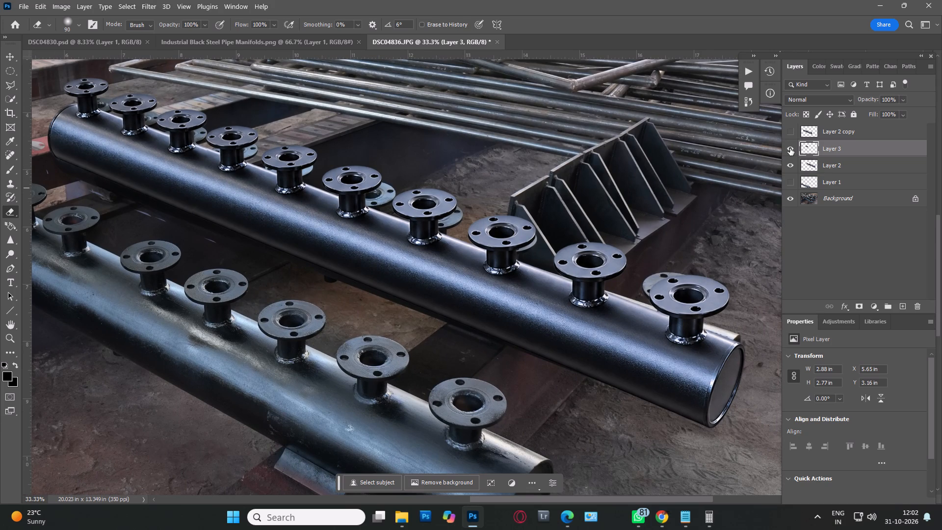
pyautogui.keyDown('ctrl'); pyautogui.click(834, 166); pyautogui.keyUp('ctrl')
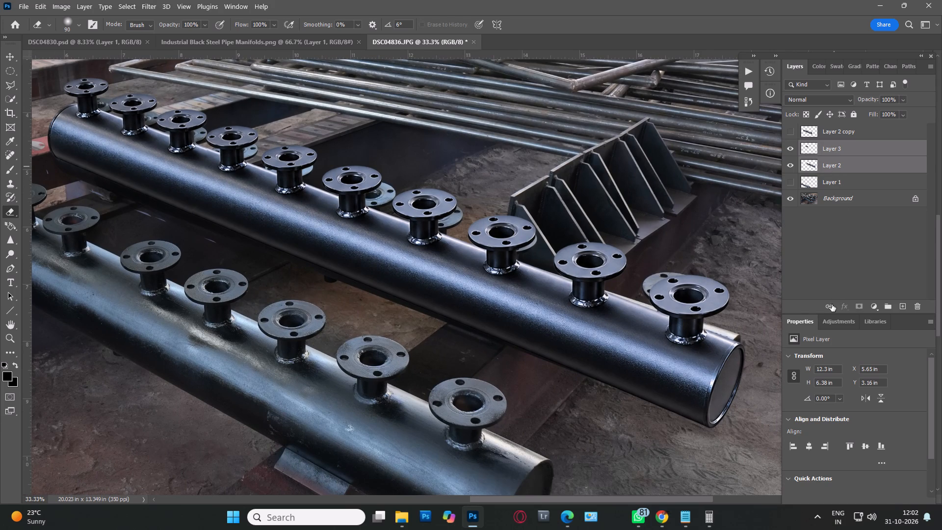
pyautogui.click(831, 306)
# Hide the Background, lasso the stray marks below the pipe's far end and delete them from Layer 2 and Layer 3.
pyautogui.click(788, 197)
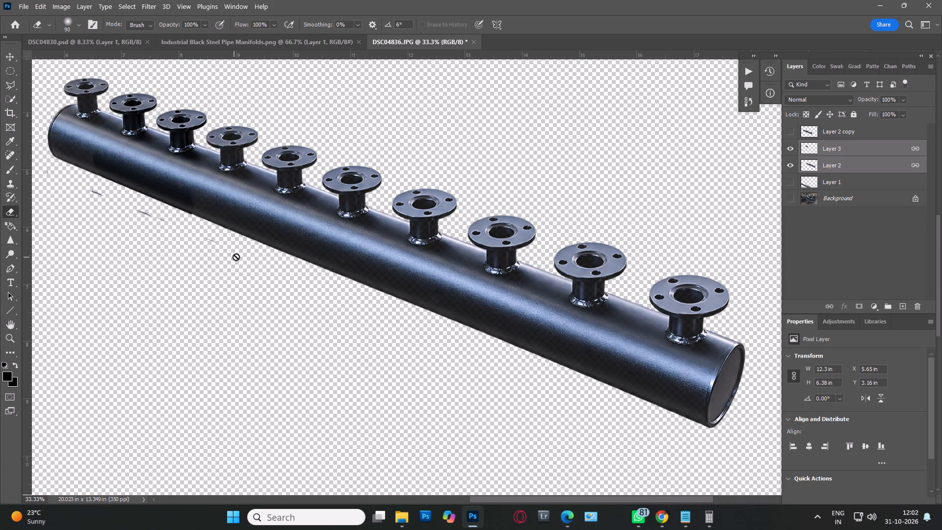
pyautogui.press('l')
pyautogui.moveTo(44, 156); pyautogui.dragTo(67, 171)
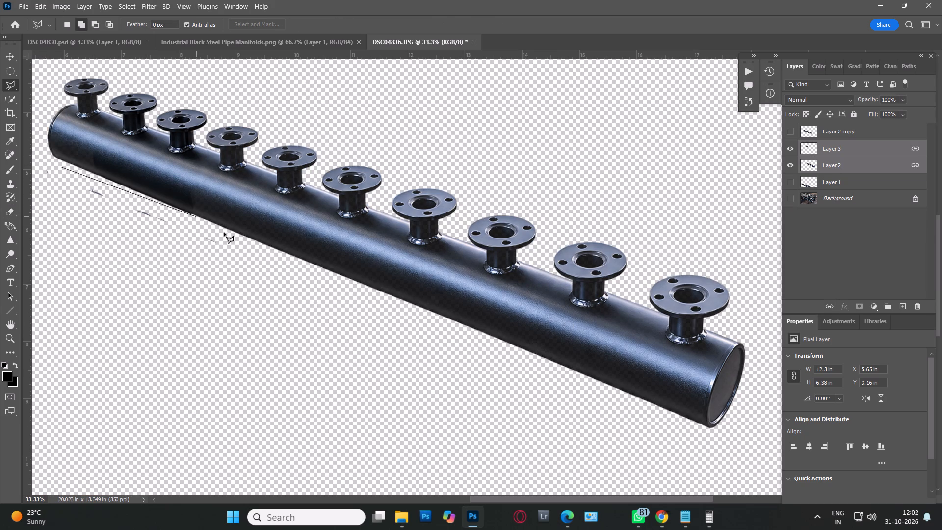
pyautogui.click(259, 253)
pyautogui.moveTo(179, 291); pyautogui.dragTo(125, 275)
pyautogui.click(60, 224)
pyautogui.tripleClick(49, 159)
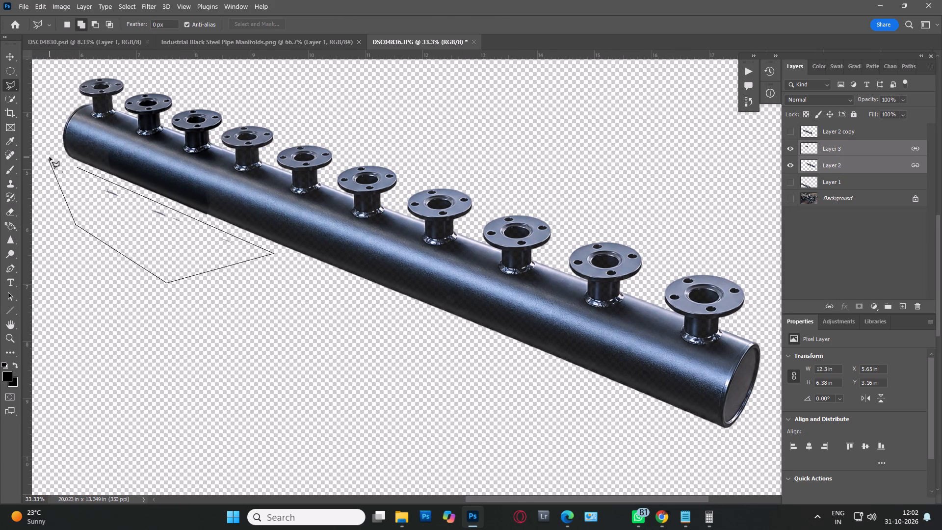
pyautogui.click(866, 169)
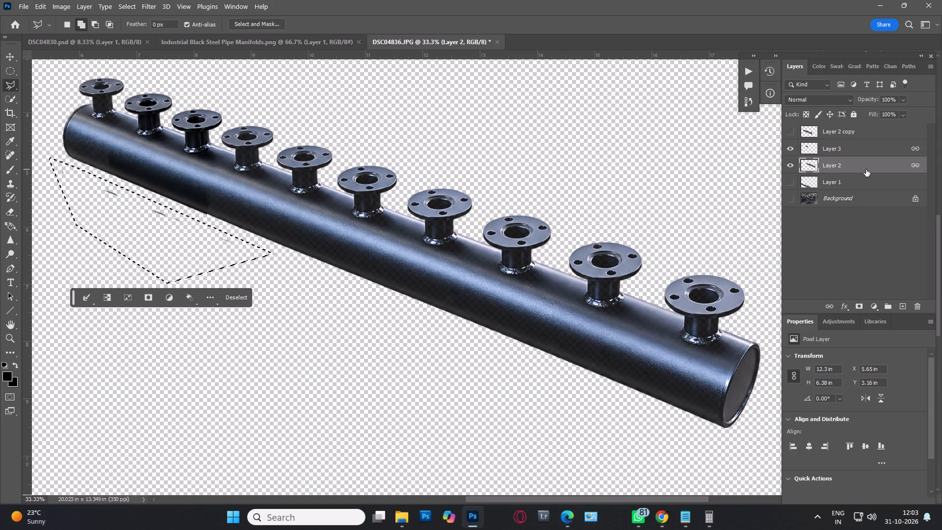
pyautogui.press('Delete')
pyautogui.click(871, 153)
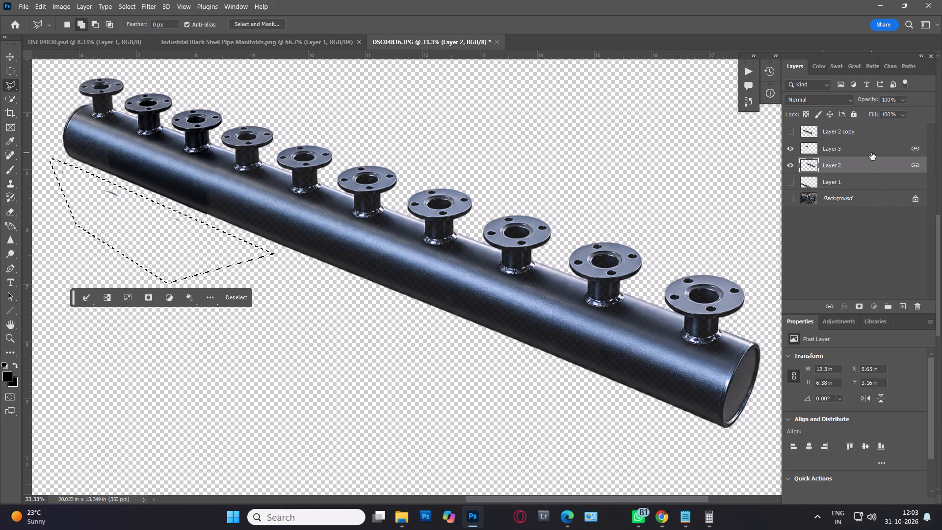
pyautogui.press('Delete')
pyautogui.hotkey('ctrl', 'd')
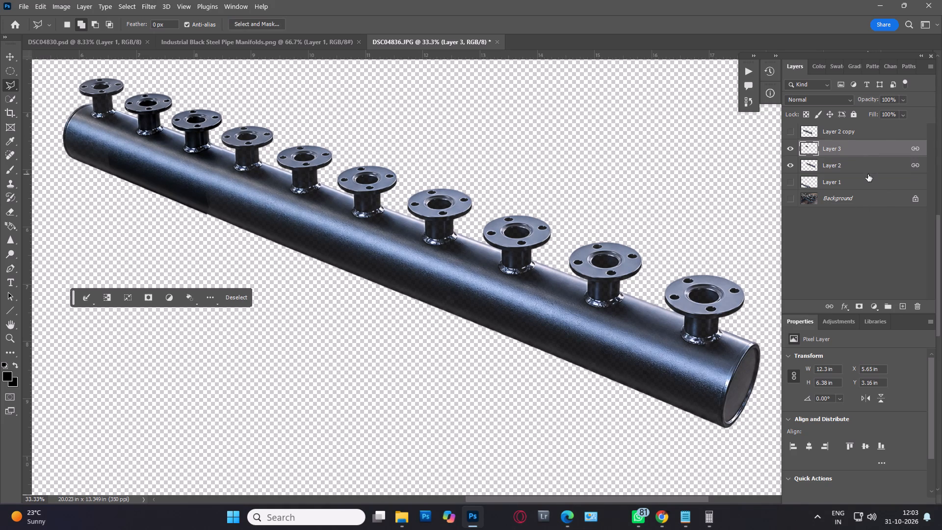
# Merge Layer 2 and Layer 3 into one layer and show the Background again.
pyautogui.click(872, 161)
pyautogui.keyDown('ctrl'); pyautogui.click(870, 151); pyautogui.keyUp('ctrl')
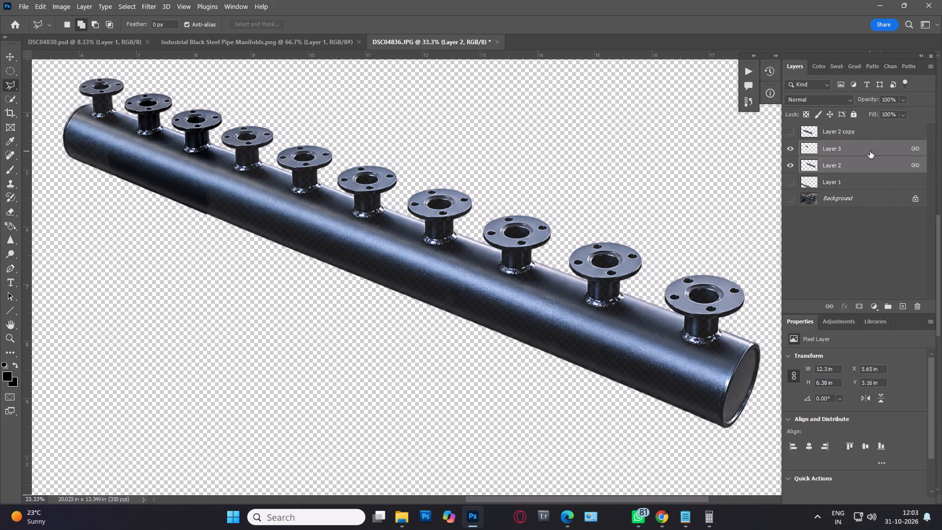
pyautogui.rightClick(870, 151)
pyautogui.click(809, 399)
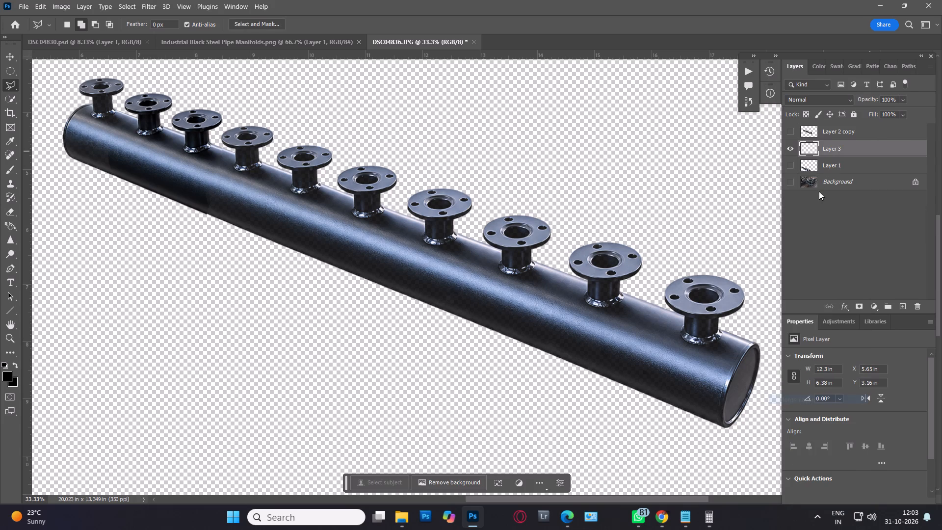
pyautogui.click(788, 181)
# Move the merged Layer 3 pipe over the front pipe, rotate it about 4.8° and scale it to about 107%.
pyautogui.press('space')
pyautogui.press('space')
pyautogui.press('space')
pyautogui.press('space')
pyautogui.press('space')
pyautogui.press('space')
pyautogui.press('space')
pyautogui.press('space')
pyautogui.press('space')
pyautogui.press('space')
pyautogui.press('space')
pyautogui.press('space')
pyautogui.press('space')
pyautogui.press('space')
pyautogui.press('space')
pyautogui.press('space')
pyautogui.press('space')
pyautogui.press('space')
pyautogui.press('space')
pyautogui.press('space')
pyautogui.moveTo(588, 317); pyautogui.dragTo(517, 147)
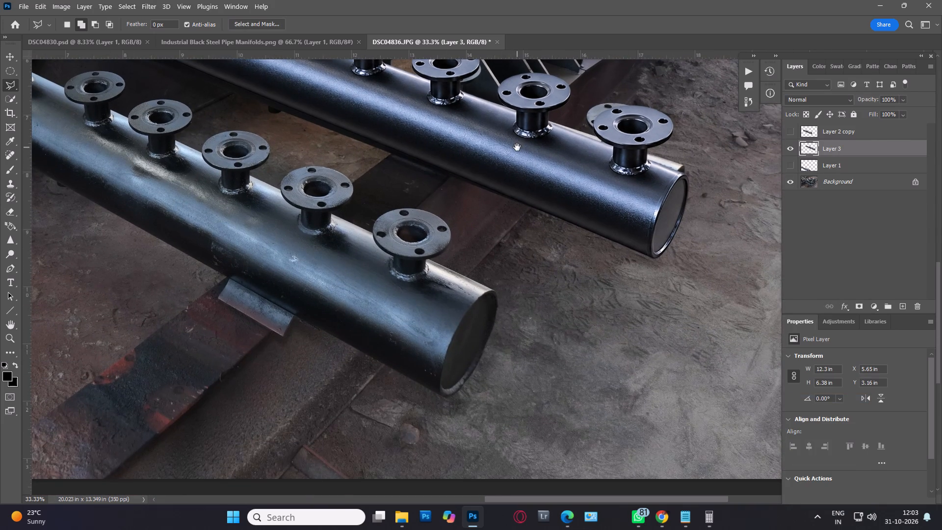
pyautogui.moveTo(517, 147); pyautogui.dragTo(586, 260)
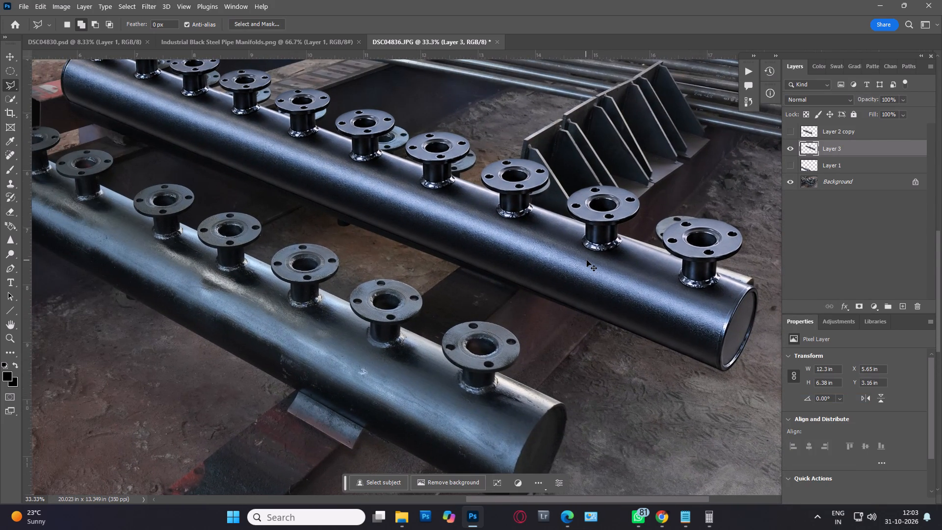
pyautogui.hotkey('ctrl', '-')
pyautogui.hotkey('ctrl', '-')
pyautogui.hotkey('ctrl', '-')
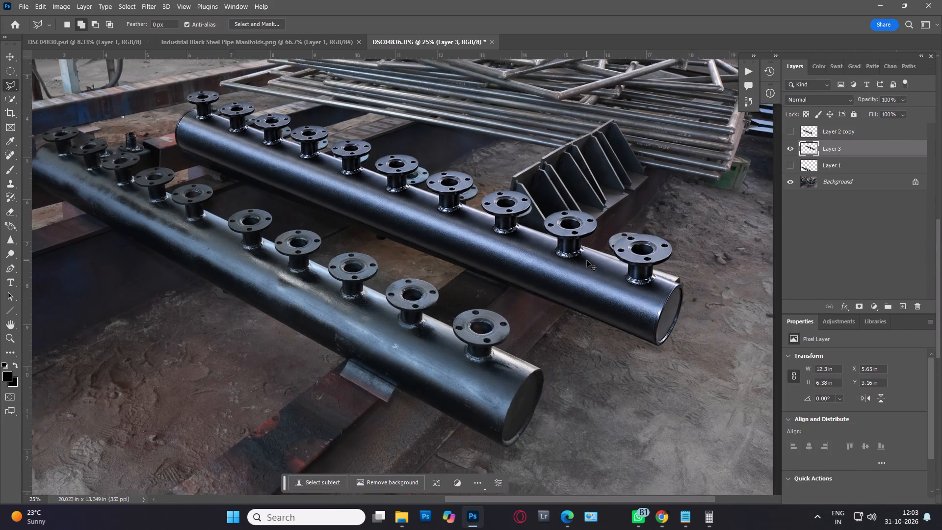
pyautogui.hotkey('ctrl', '-')
pyautogui.press('v')
pyautogui.moveTo(525, 272); pyautogui.dragTo(448, 325)
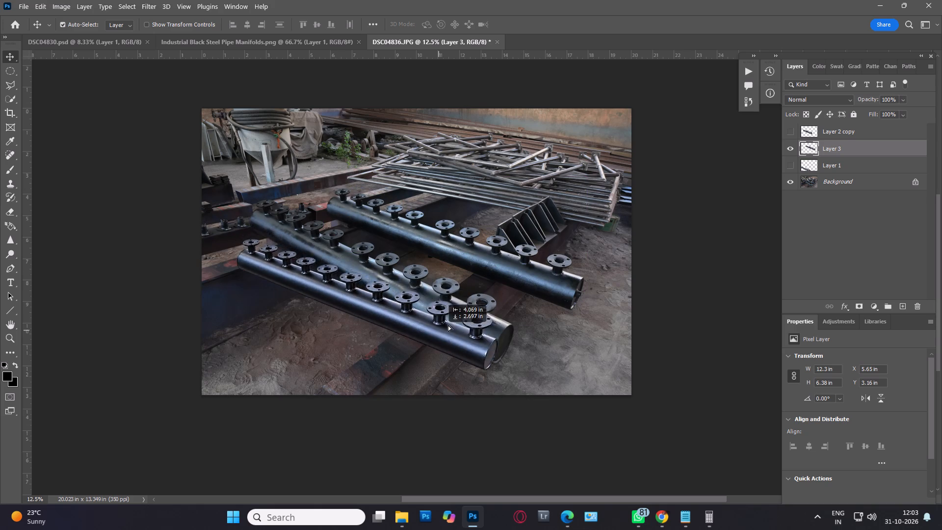
pyautogui.moveTo(448, 325); pyautogui.dragTo(444, 303)
pyautogui.hotkey('ctrl', 't')
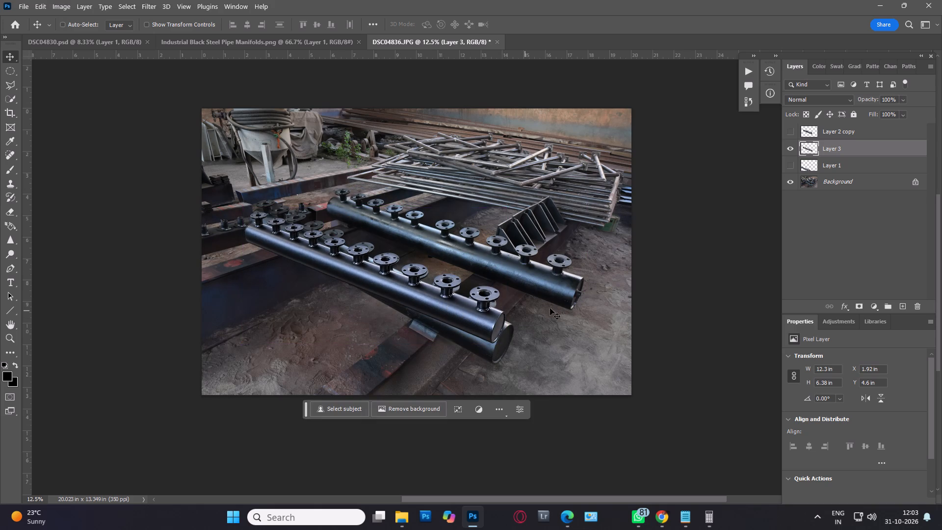
pyautogui.moveTo(560, 312); pyautogui.dragTo(552, 326)
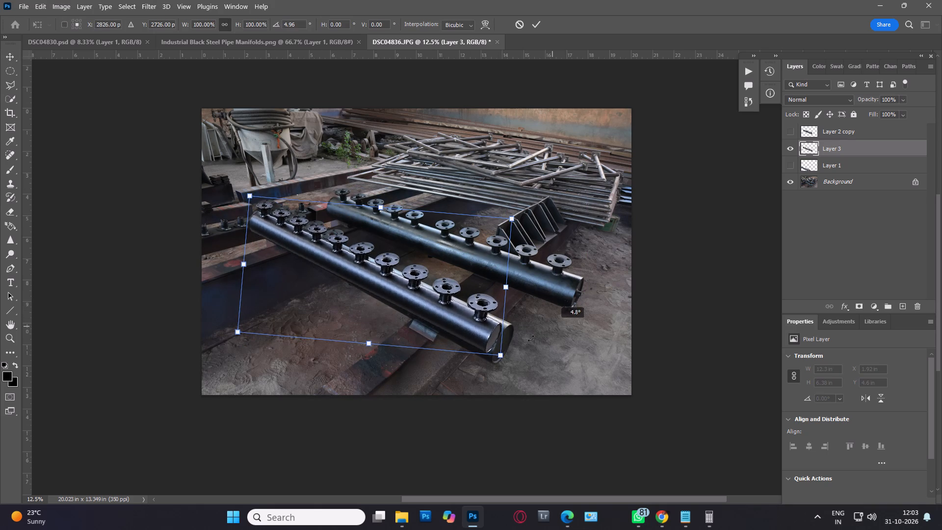
pyautogui.moveTo(502, 356); pyautogui.dragTo(517, 374)
pyautogui.moveTo(469, 314); pyautogui.dragTo(469, 317)
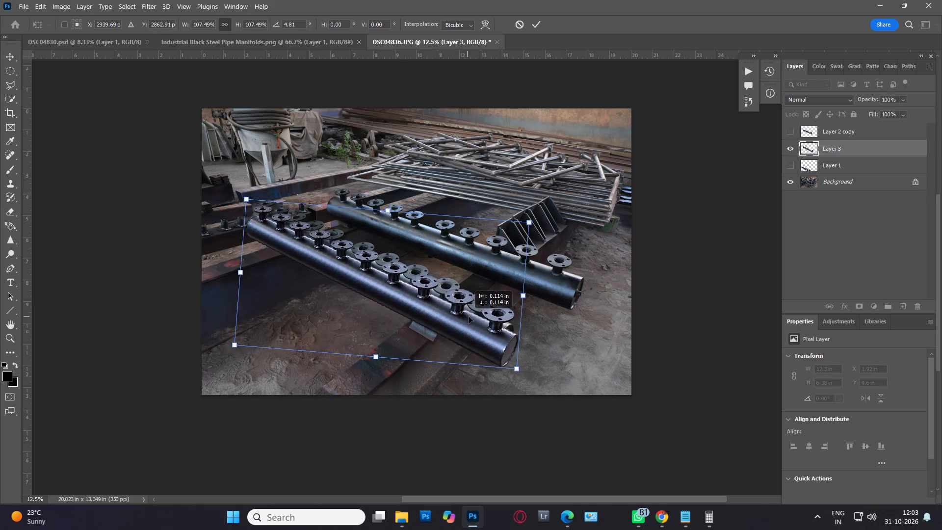
pyautogui.moveTo(469, 317); pyautogui.dragTo(462, 314)
pyautogui.doubleClick(462, 314)
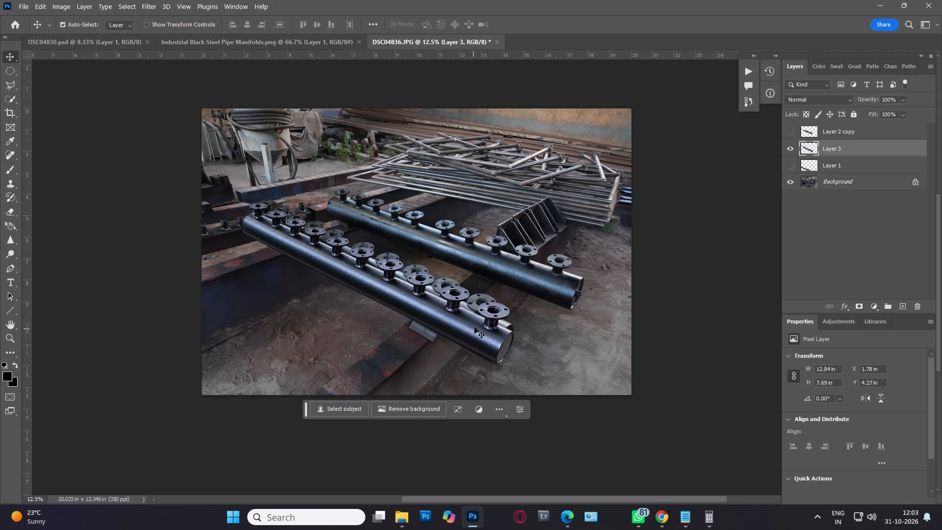
# Duplicate the Layer 3 pipe onto the rear pipe and rotate the copy about -6.3° to match its direction.
pyautogui.click(474, 327)
pyautogui.keyDown('alt'); pyautogui.moveTo(469, 329); pyautogui.dragTo(545, 294); pyautogui.keyUp('alt')
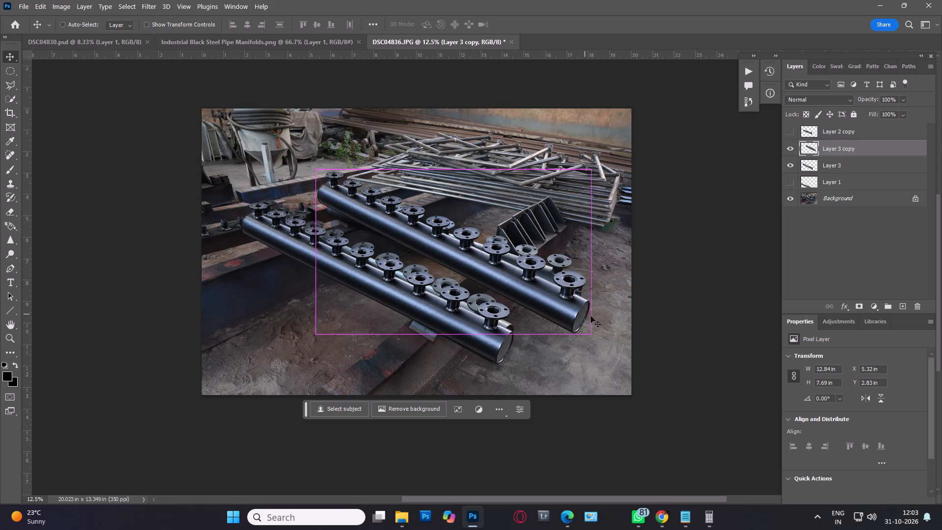
pyautogui.hotkey('ctrl', 't')
pyautogui.moveTo(608, 354); pyautogui.dragTo(624, 339)
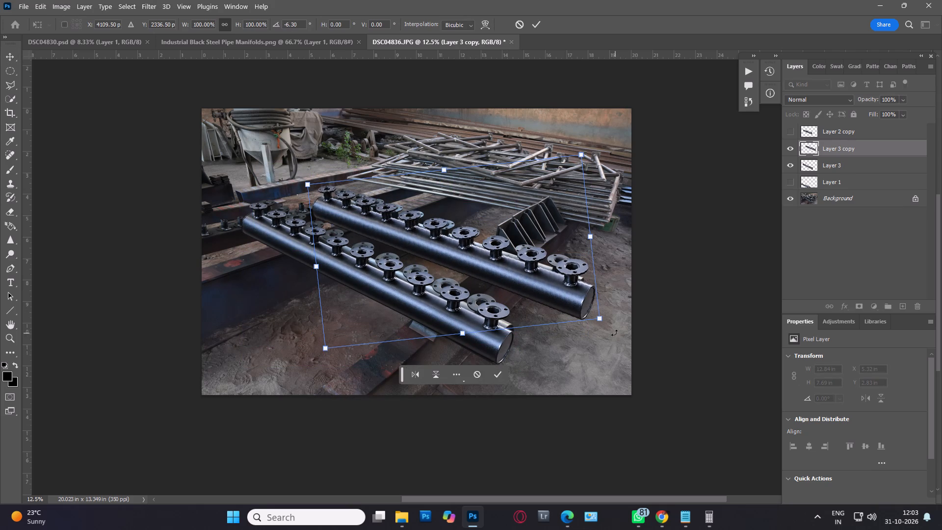
pyautogui.moveTo(545, 283); pyautogui.dragTo(560, 279)
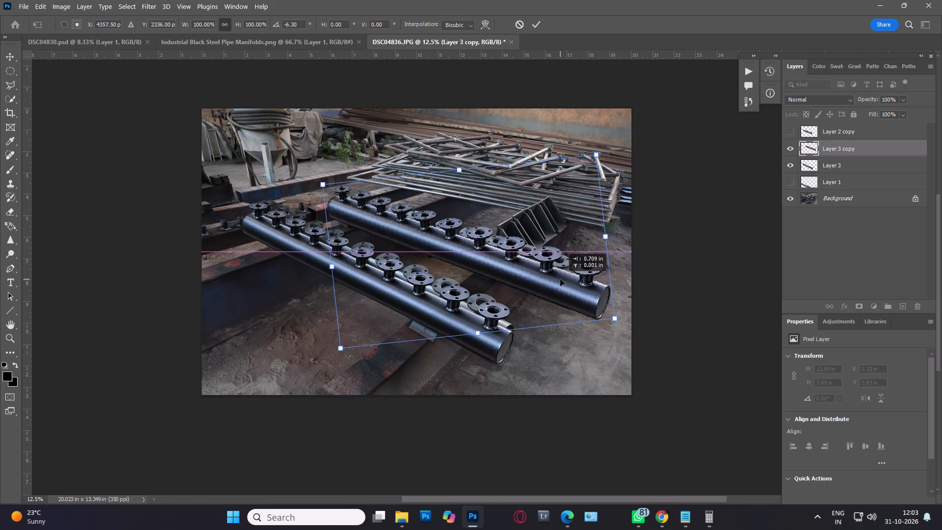
pyautogui.moveTo(560, 279); pyautogui.dragTo(556, 280)
pyautogui.click(556, 280)
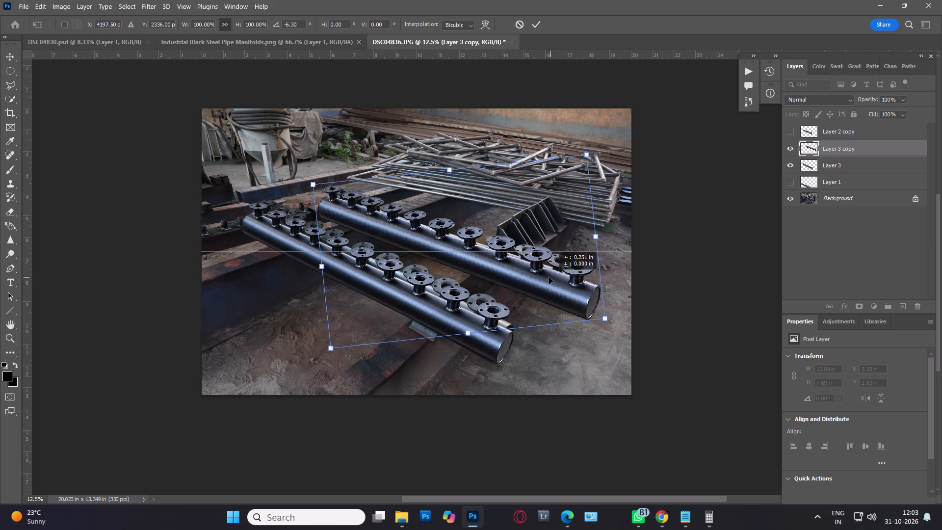
pyautogui.doubleClick(554, 276)
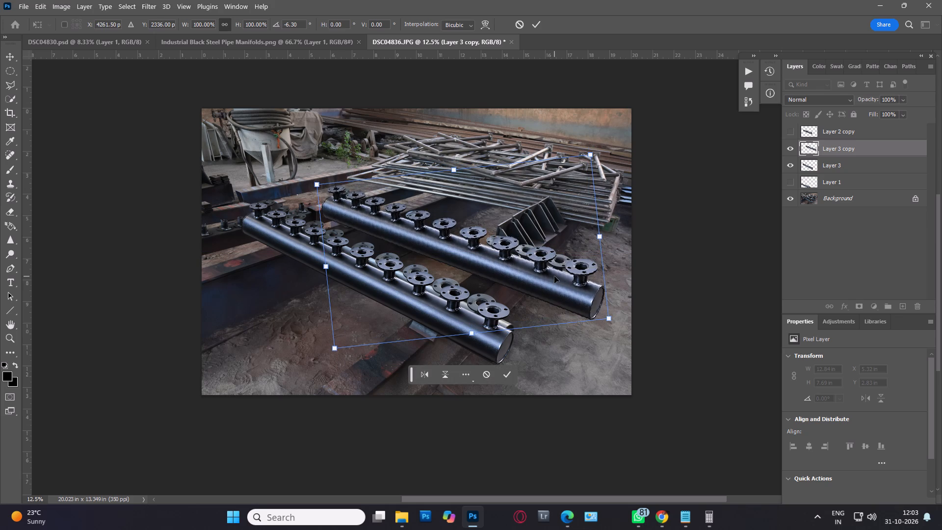
pyautogui.click(505, 343)
pyautogui.moveTo(498, 347); pyautogui.dragTo(487, 339)
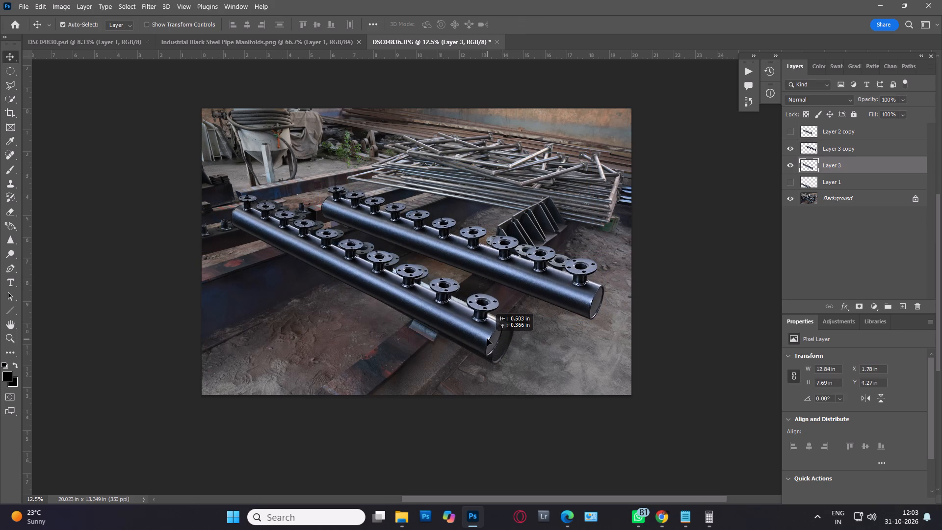
pyautogui.moveTo(487, 339); pyautogui.dragTo(491, 341)
pyautogui.hotkey('ctrl', 't')
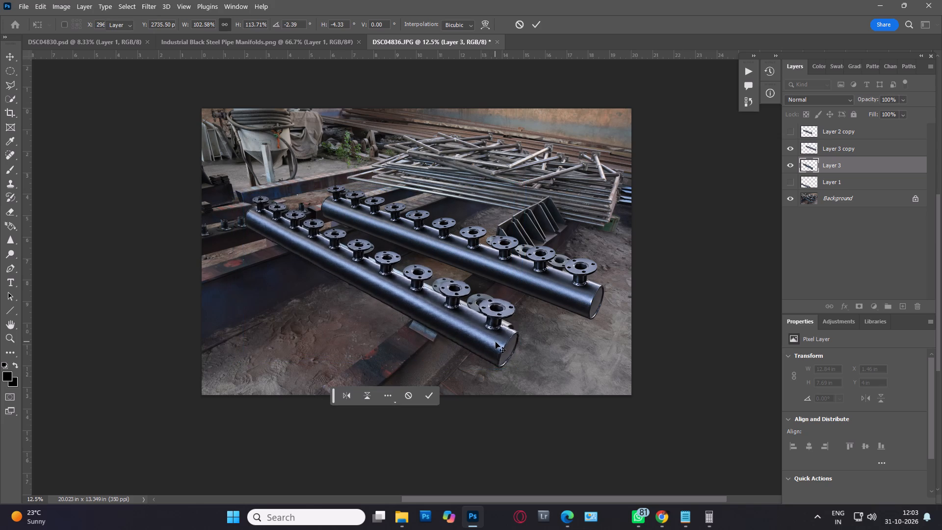
# Move the rear Layer 3 copy pipe left and distort its corners to 13.2 in wide and 6.96 in high.
pyautogui.click(594, 302)
pyautogui.moveTo(583, 299); pyautogui.dragTo(528, 299)
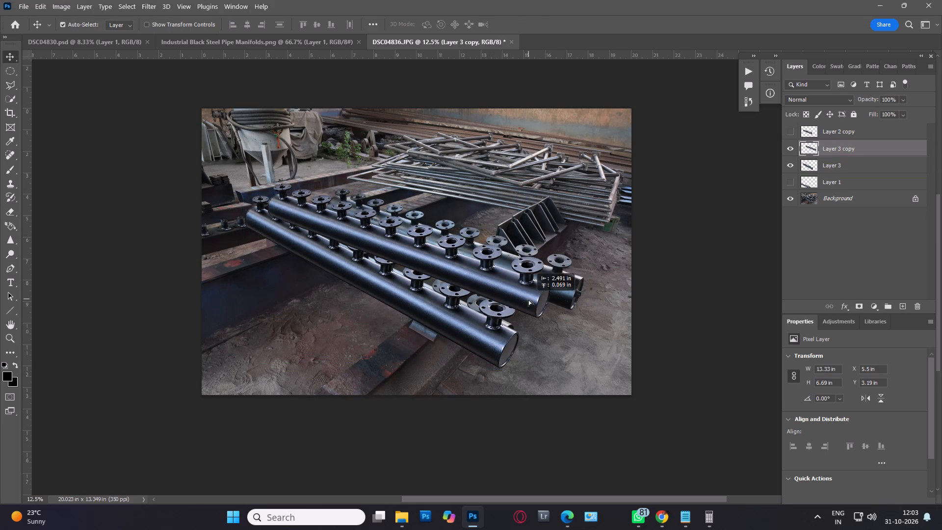
pyautogui.moveTo(528, 299); pyautogui.dragTo(566, 291)
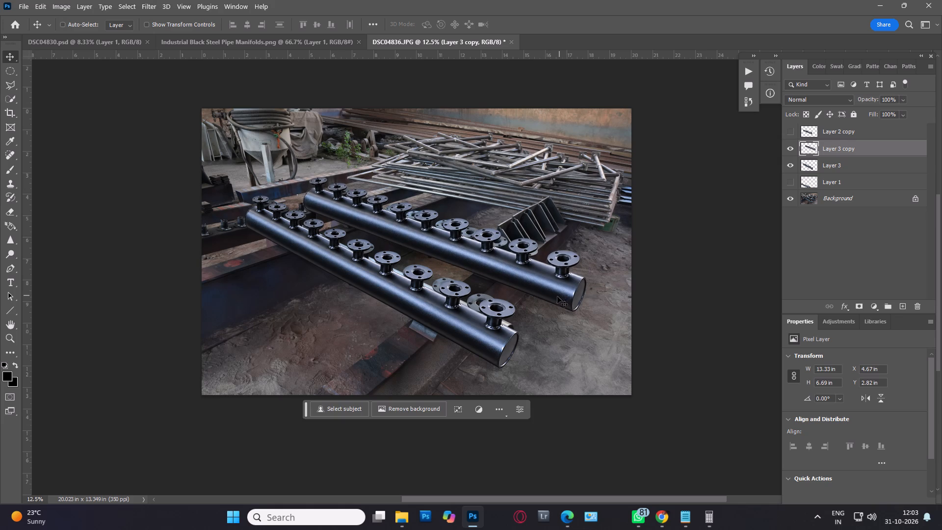
pyautogui.hotkey('ctrl', 't')
pyautogui.keyDown('ctrl'); pyautogui.moveTo(302, 312); pyautogui.dragTo(300, 307); pyautogui.keyUp('ctrl')
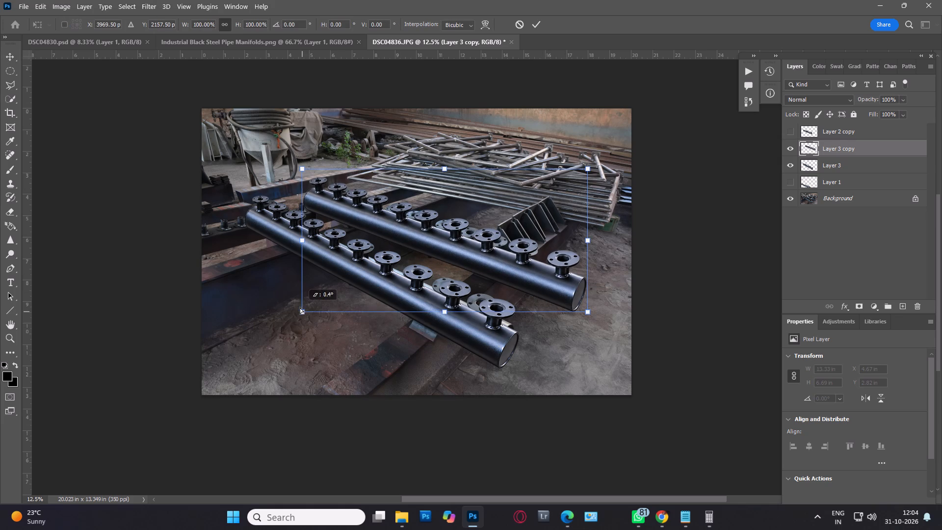
pyautogui.keyDown('ctrl'); pyautogui.moveTo(300, 307); pyautogui.dragTo(321, 292); pyautogui.keyUp('ctrl')
pyautogui.keyDown('ctrl'); pyautogui.moveTo(592, 167); pyautogui.dragTo(601, 156); pyautogui.keyUp('ctrl')
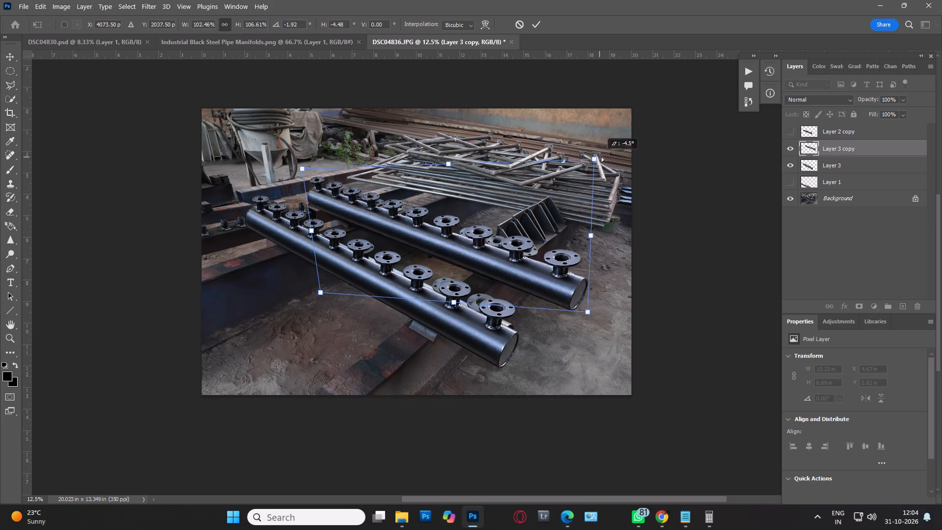
pyautogui.keyDown('ctrl'); pyautogui.moveTo(601, 156); pyautogui.dragTo(600, 149); pyautogui.keyUp('ctrl')
pyautogui.doubleClick(519, 234)
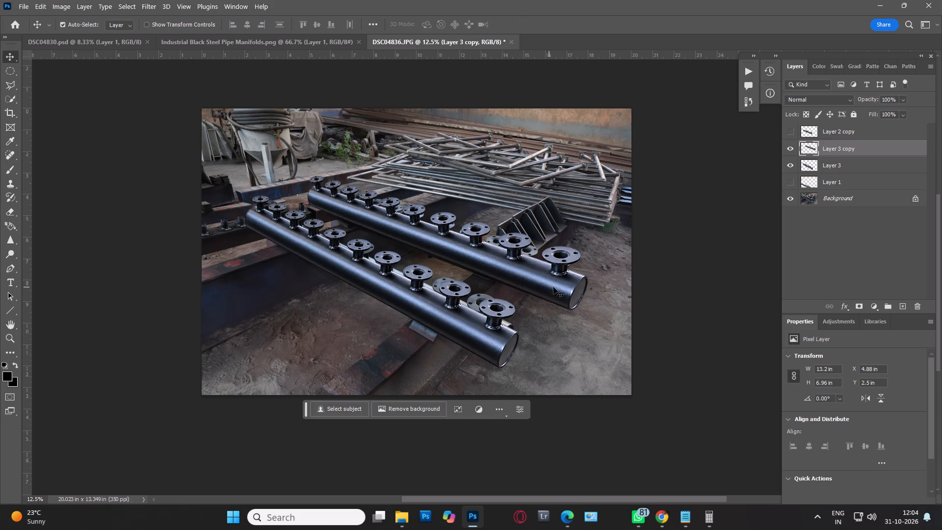
# Nudge the rear Layer 3 copy pipe to about X 4.92 in, Y 2.43 in.
pyautogui.click(559, 283)
pyautogui.click(552, 279)
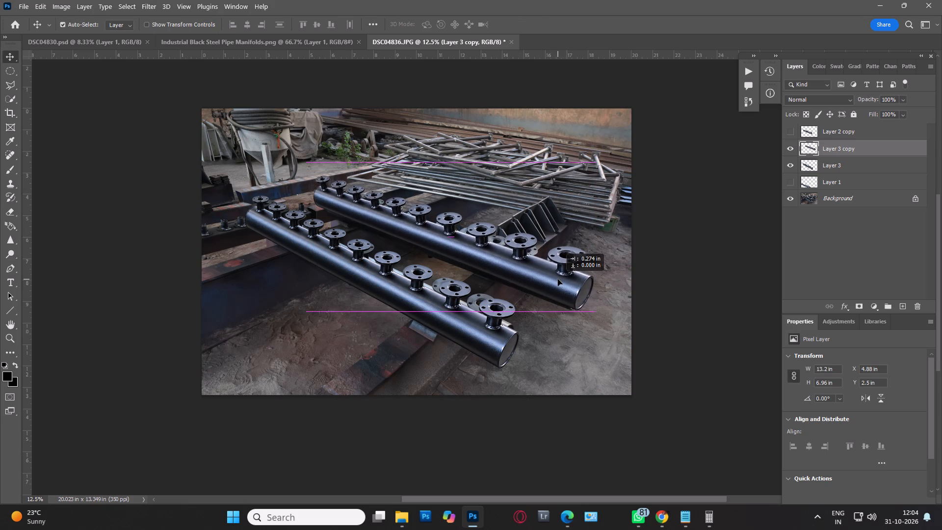
pyautogui.hotkey('ctrl', '+')
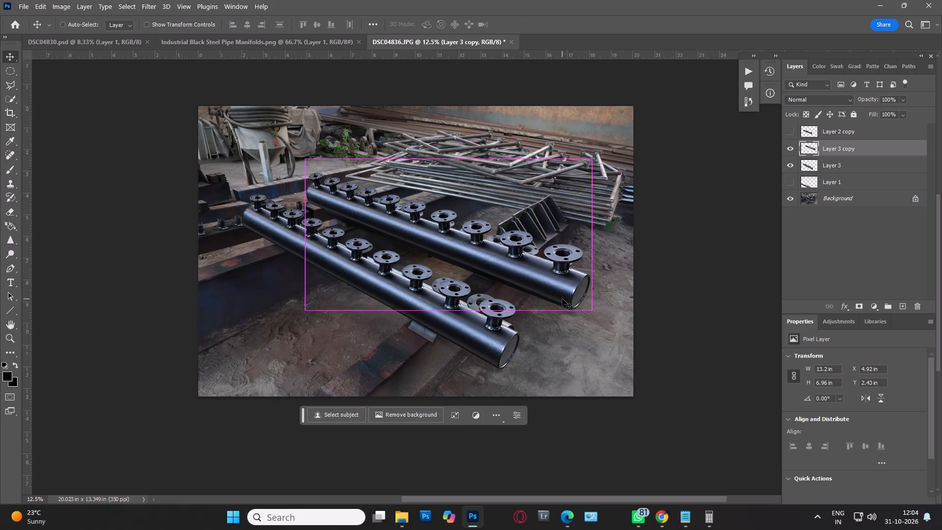
pyautogui.hotkey('ctrl', '+')
pyautogui.press('space')
pyautogui.press('space')
pyautogui.press('space')
pyautogui.press('space')
pyautogui.press('space')
pyautogui.press('space')
pyautogui.press('space')
pyautogui.press('space')
pyautogui.press('space')
pyautogui.press('space')
pyautogui.press('space')
pyautogui.press('space')
pyautogui.press('space')
pyautogui.moveTo(506, 301); pyautogui.dragTo(465, 343)
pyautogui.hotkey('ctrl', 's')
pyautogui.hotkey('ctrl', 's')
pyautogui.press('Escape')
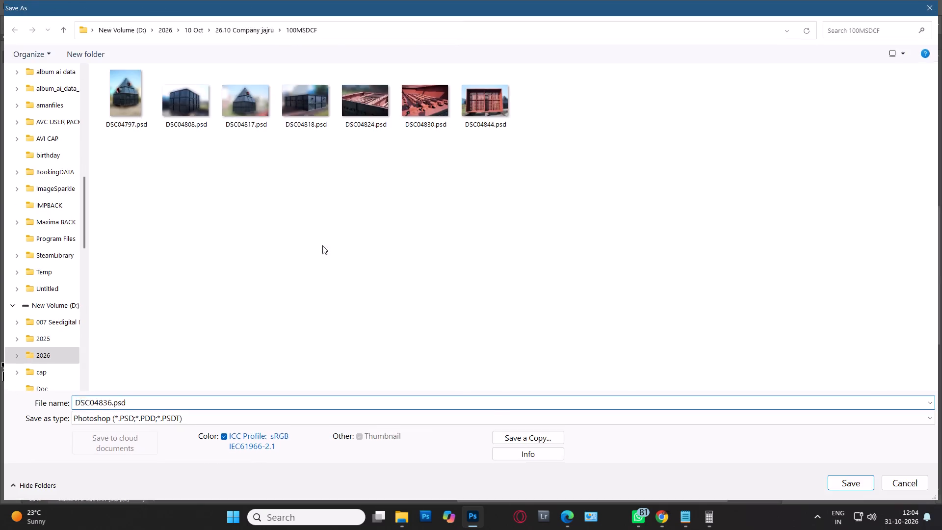
# Distort the rear Layer 3 copy pipe by its corners to 12.75 in wide and 6.79 in high.
pyautogui.hotkey('ctrl', 't')
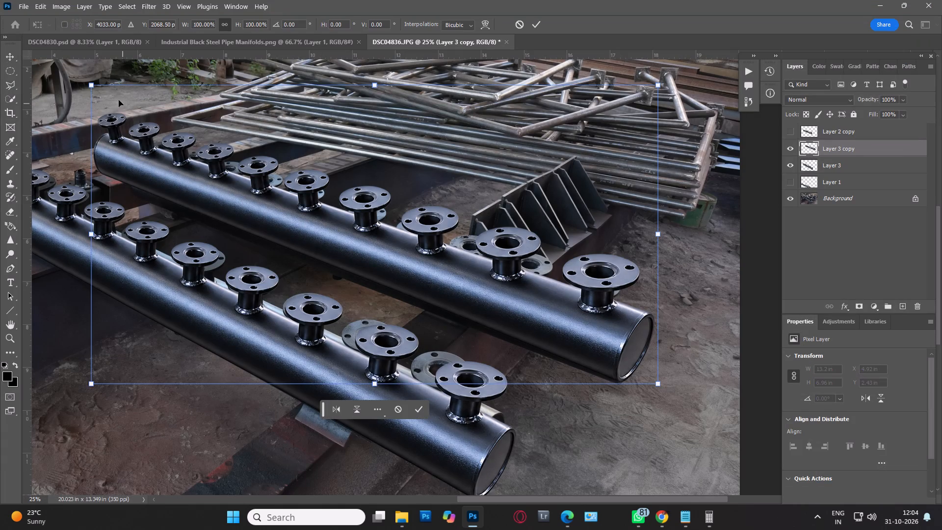
pyautogui.keyDown('ctrl'); pyautogui.moveTo(94, 86); pyautogui.dragTo(114, 95); pyautogui.keyUp('ctrl')
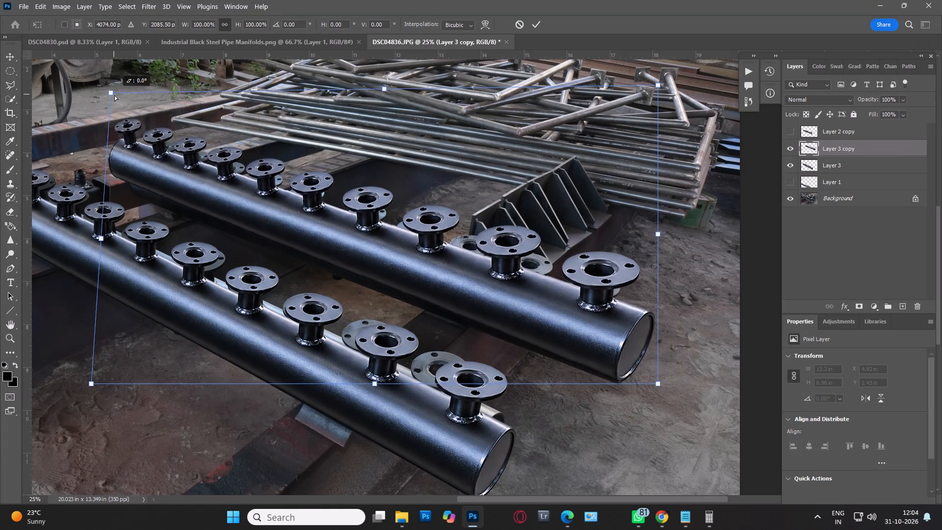
pyautogui.keyDown('ctrl'); pyautogui.moveTo(114, 95); pyautogui.dragTo(118, 92); pyautogui.keyUp('ctrl')
pyautogui.keyDown('ctrl'); pyautogui.moveTo(90, 384); pyautogui.dragTo(69, 370); pyautogui.keyUp('ctrl')
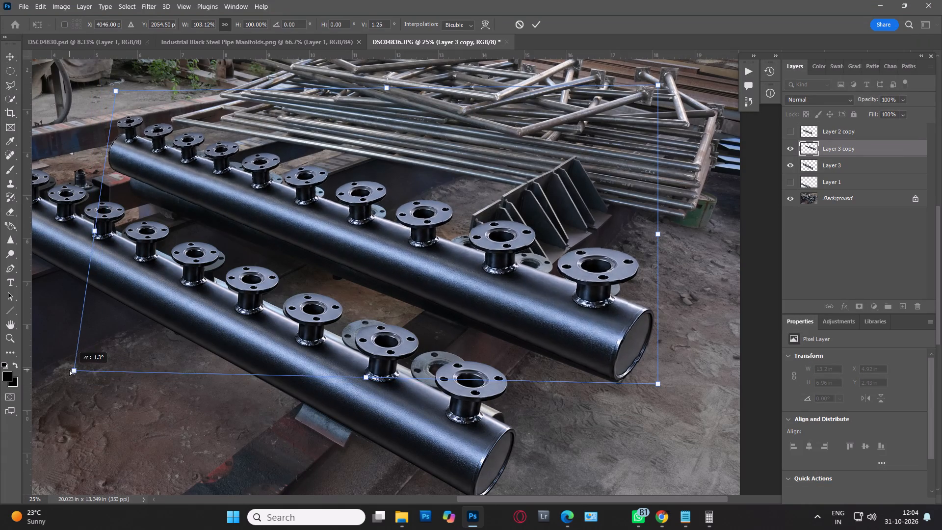
pyautogui.keyDown('ctrl'); pyautogui.moveTo(69, 370); pyautogui.dragTo(81, 371); pyautogui.keyUp('ctrl')
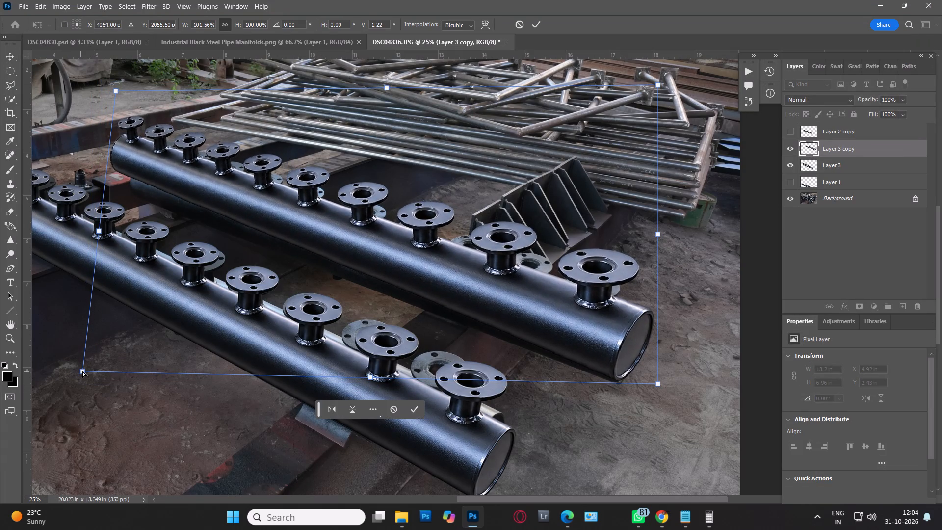
pyautogui.keyDown('ctrl'); pyautogui.moveTo(660, 85); pyautogui.dragTo(647, 87); pyautogui.keyUp('ctrl')
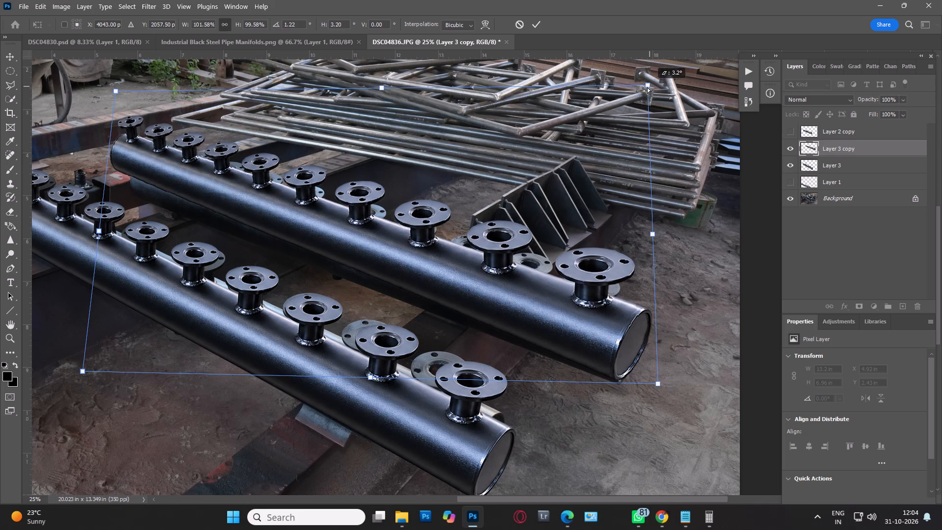
pyautogui.keyDown('ctrl'); pyautogui.moveTo(647, 87); pyautogui.dragTo(646, 92); pyautogui.keyUp('ctrl')
pyautogui.doubleClick(573, 193)
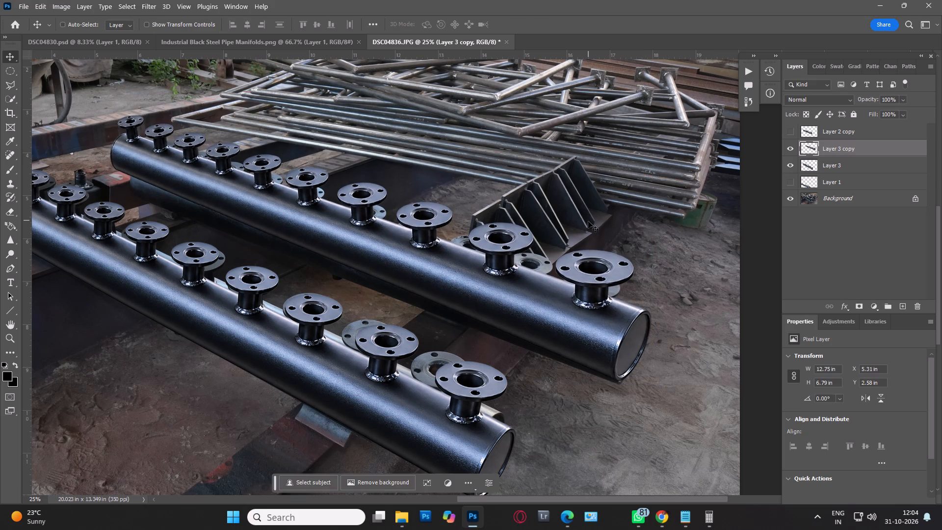
# Save the document as DSC04836.psd in the 100MSDCF folder.
pyautogui.hotkey('ctrl', 's')
pyautogui.press('Return')
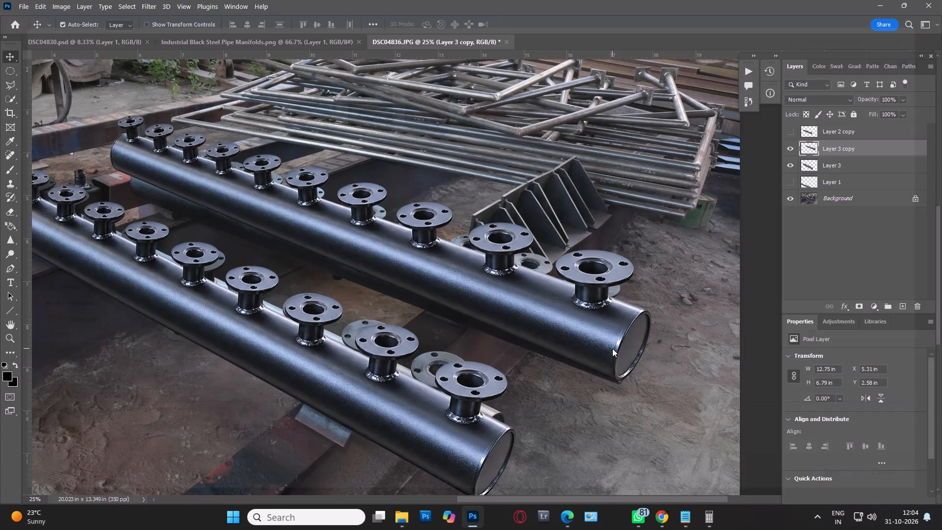
# Move the rear Layer 3 copy pipe to X 3.8 in, Y 2.27 in, off the original pipe's near end.
pyautogui.click(617, 348)
pyautogui.moveTo(582, 339); pyautogui.dragTo(573, 344)
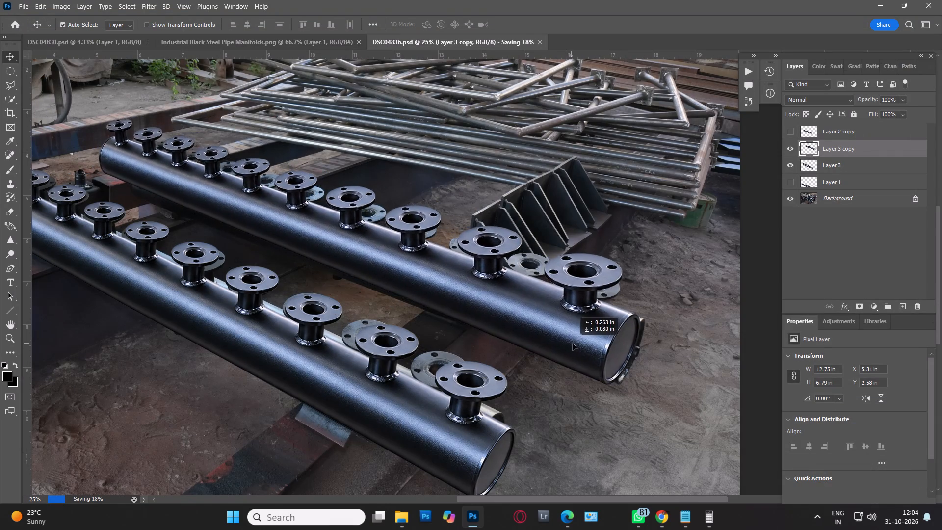
pyautogui.moveTo(573, 344); pyautogui.dragTo(518, 326)
pyautogui.click(621, 362)
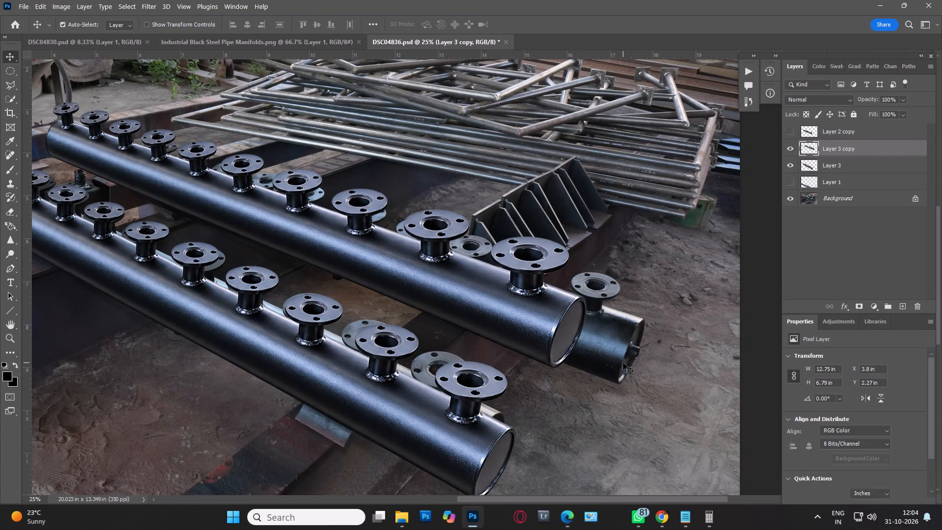
# Outline the original rear pipe's near end, including its plug, with the Polygonal Lasso and copy it from Background onto a new layer.
pyautogui.hotkey('ctrl', '+')
pyautogui.hotkey('ctrl', '+')
pyautogui.hotkey('ctrl', '+')
pyautogui.press('space')
pyautogui.press('space')
pyautogui.press('space')
pyautogui.press('space')
pyautogui.press('space')
pyautogui.press('space')
pyautogui.press('space')
pyautogui.press('space')
pyautogui.press('space')
pyautogui.press('space')
pyautogui.press('space')
pyautogui.press('space')
pyautogui.press('space')
pyautogui.press('space')
pyautogui.press('space')
pyautogui.press('space')
pyautogui.press('space')
pyautogui.press('space')
pyautogui.press('space')
pyautogui.press('space')
pyautogui.moveTo(627, 372); pyautogui.dragTo(419, 143)
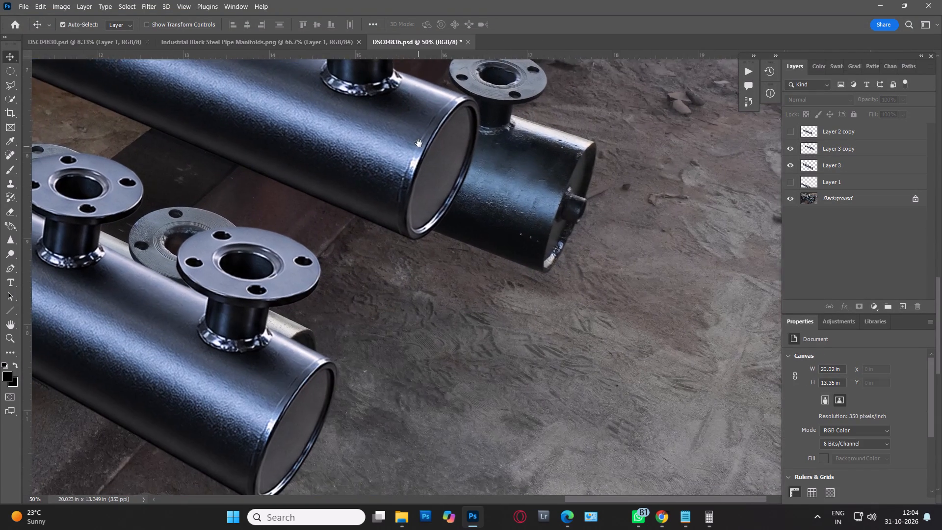
pyautogui.moveTo(419, 143); pyautogui.dragTo(419, 190)
pyautogui.press('l')
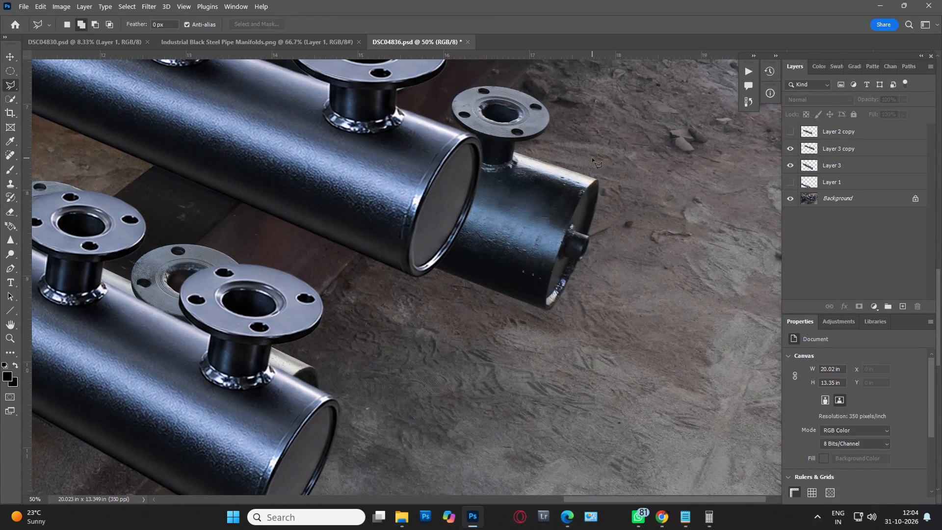
pyautogui.click(589, 177)
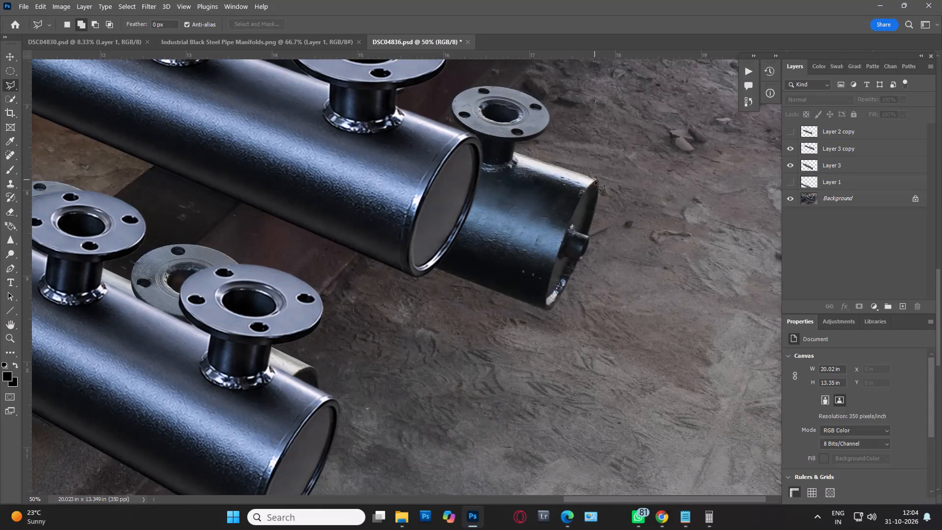
pyautogui.click(597, 179)
pyautogui.click(599, 184)
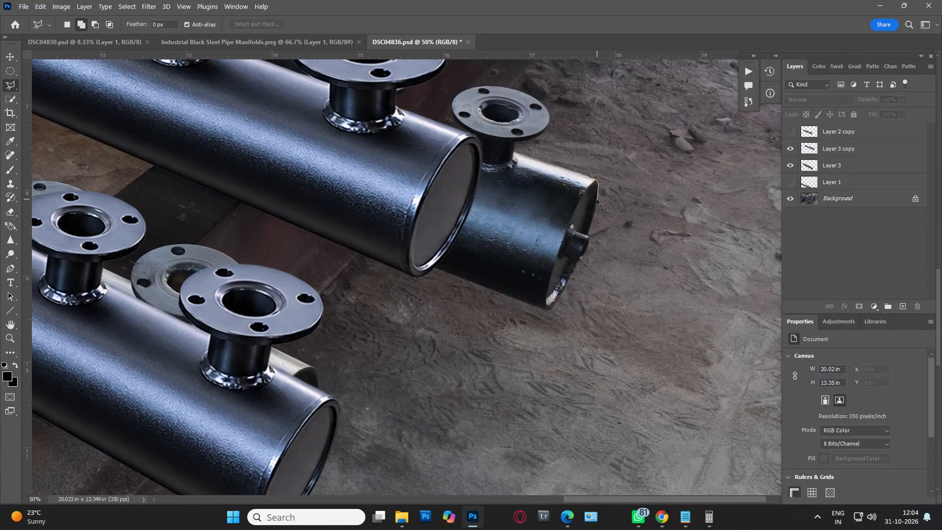
pyautogui.click(595, 205)
pyautogui.click(590, 228)
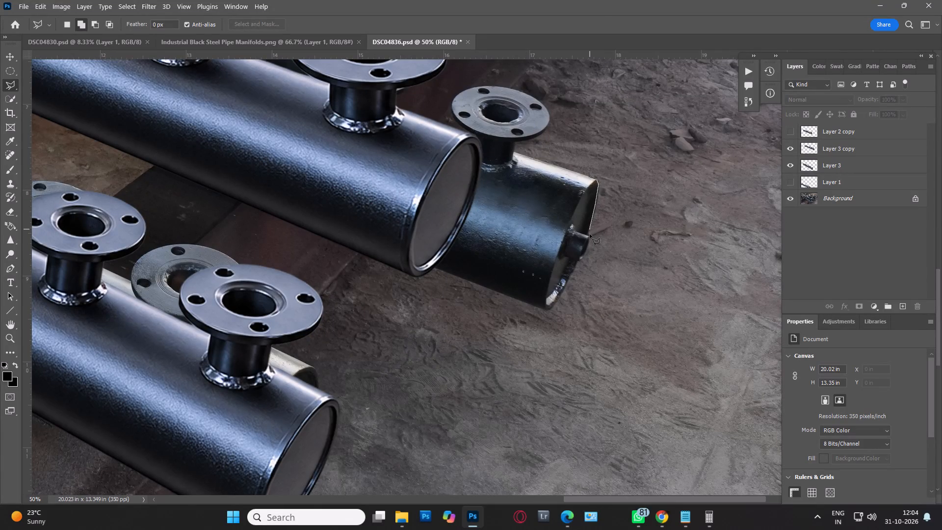
pyautogui.click(589, 237)
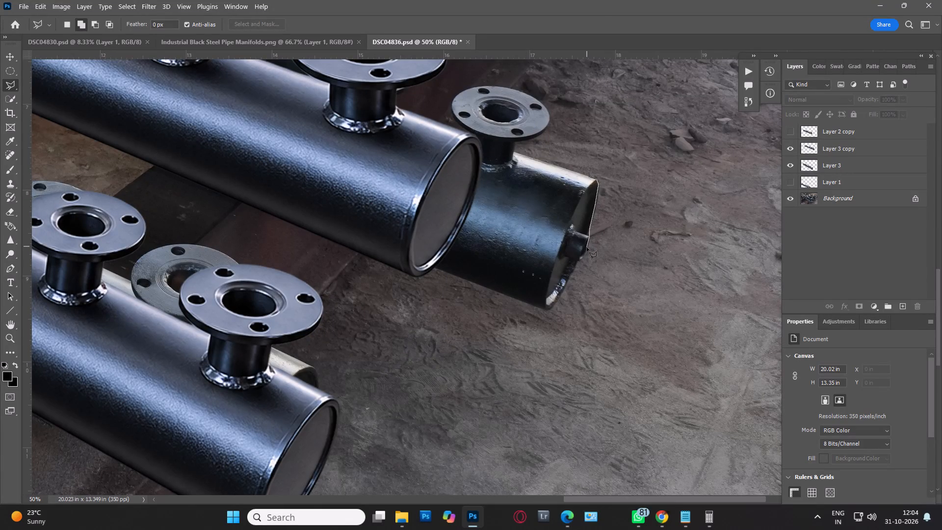
pyautogui.click(587, 248)
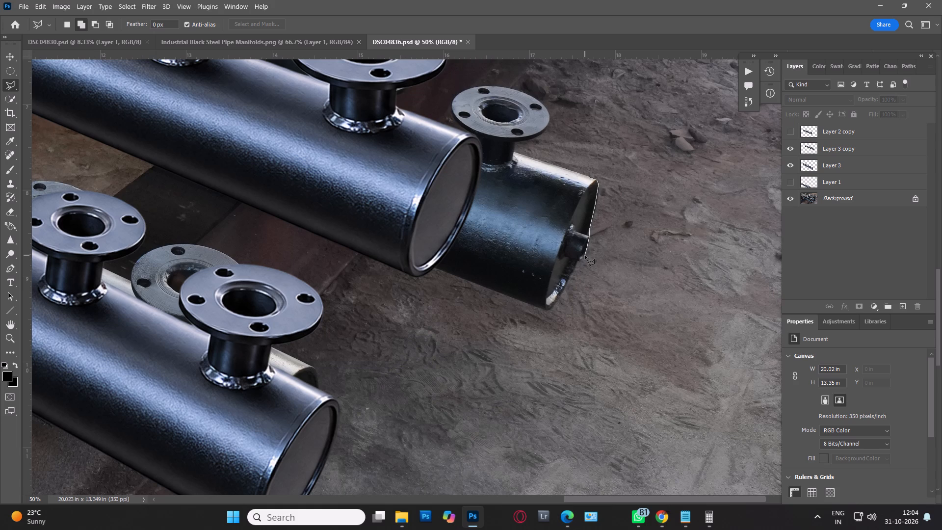
pyautogui.click(585, 255)
pyautogui.click(583, 258)
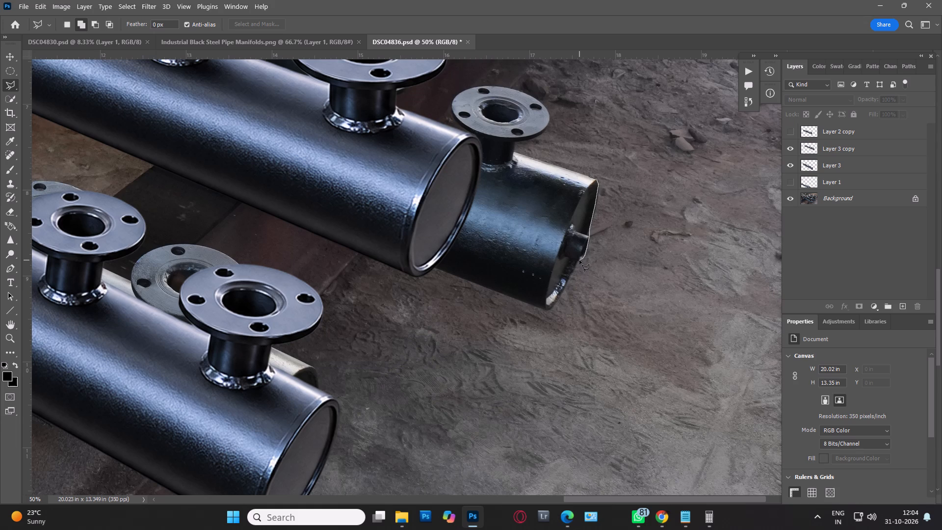
pyautogui.click(579, 260)
pyautogui.click(575, 265)
pyautogui.click(569, 278)
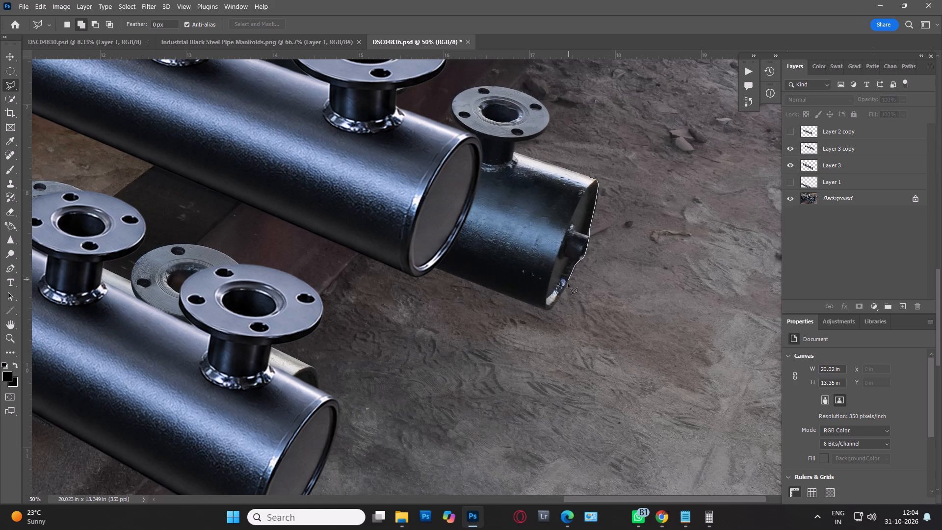
pyautogui.click(566, 287)
pyautogui.click(562, 294)
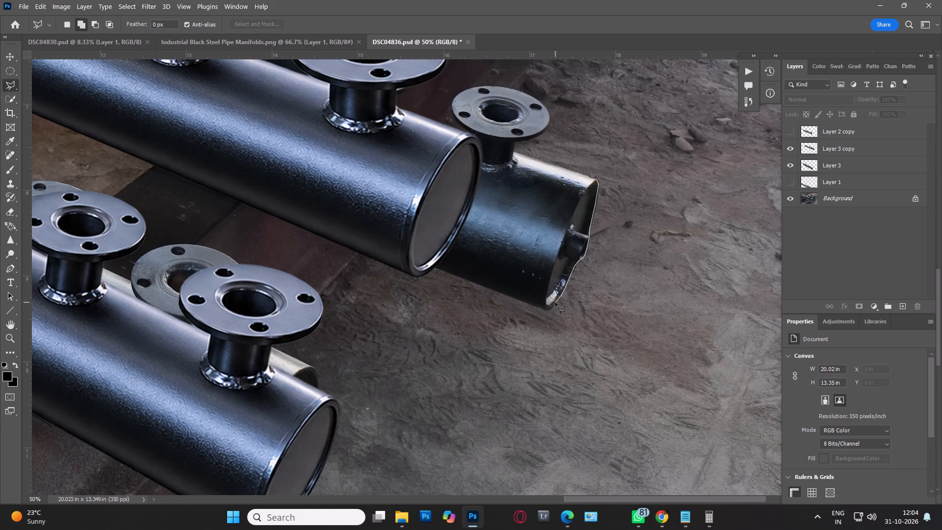
pyautogui.click(555, 304)
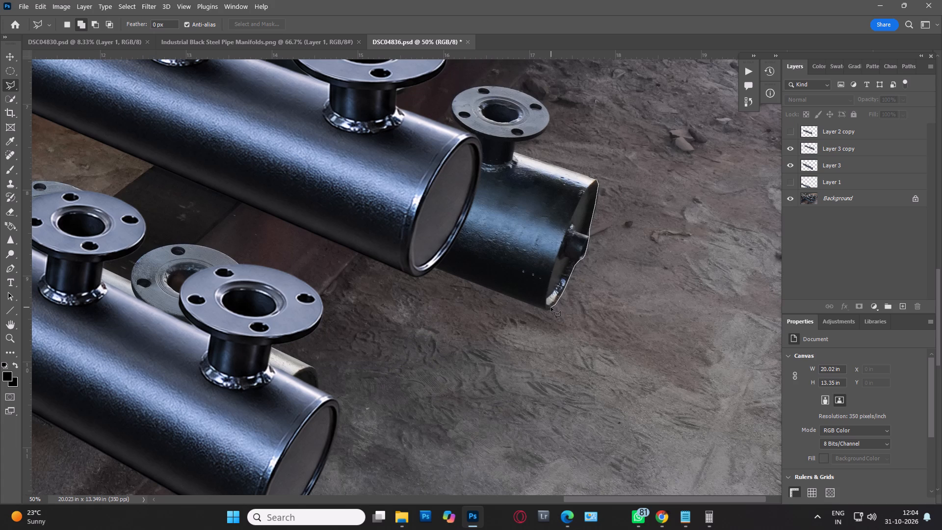
pyautogui.click(551, 307)
pyautogui.click(548, 310)
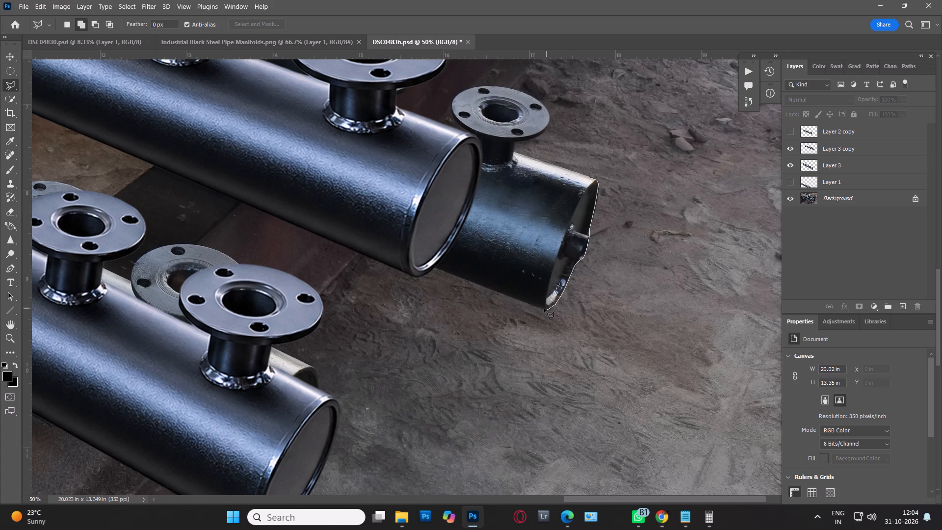
pyautogui.click(539, 308)
pyautogui.click(515, 291)
pyautogui.press('Delete')
pyautogui.click(486, 288)
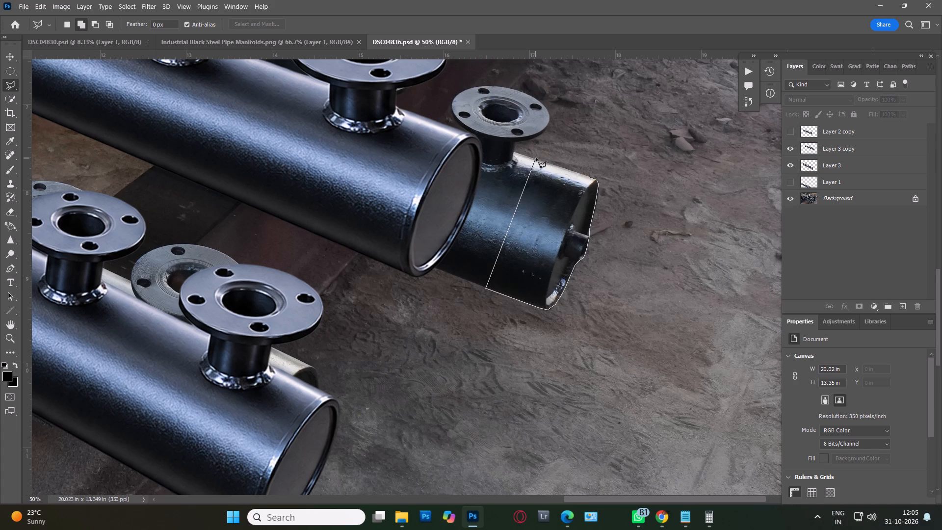
pyautogui.click(535, 158)
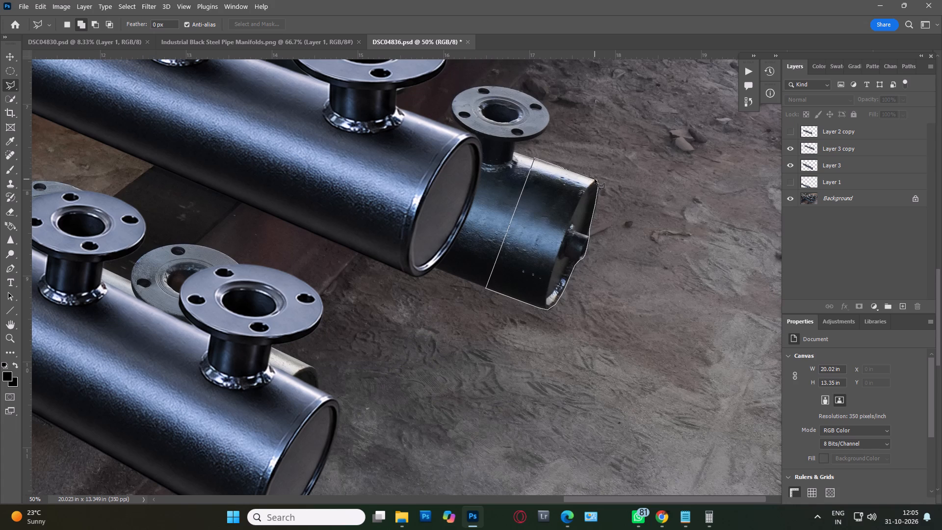
pyautogui.click(595, 179)
pyautogui.doubleClick(582, 217)
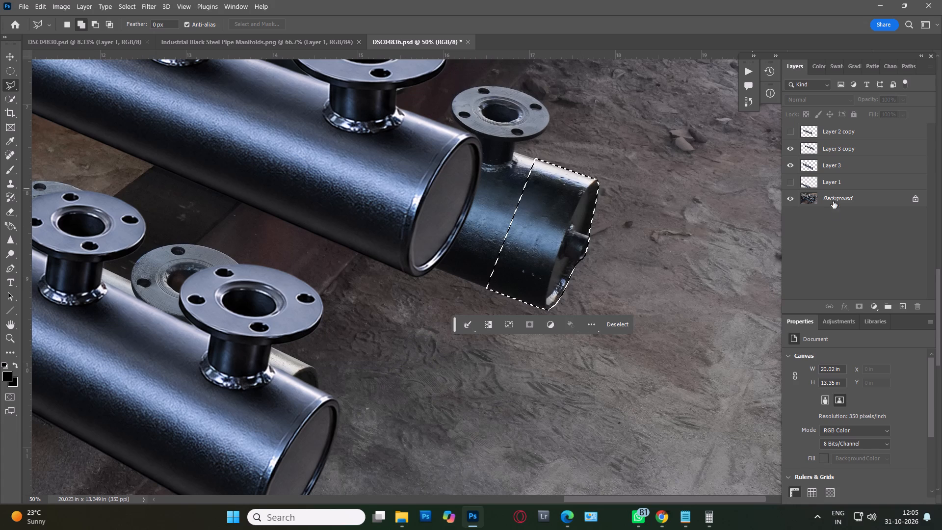
pyautogui.click(845, 191)
pyautogui.click(851, 196)
pyautogui.hotkey('ctrl', 'c')
pyautogui.hotkey('ctrl', 'v')
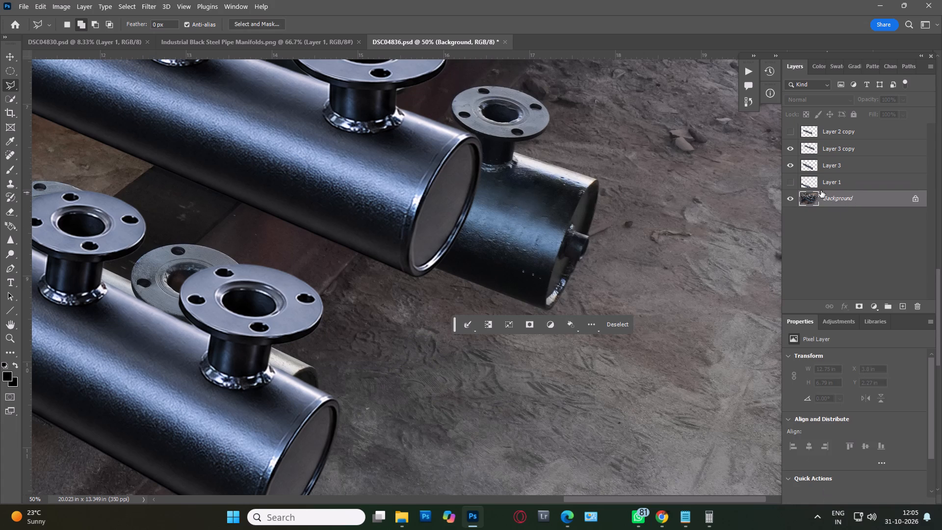
# Bring the copied pipe end to the top of the layer stack and place it over the rear replacement pipe's near end.
pyautogui.press('v')
pyautogui.moveTo(848, 199); pyautogui.dragTo(854, 132)
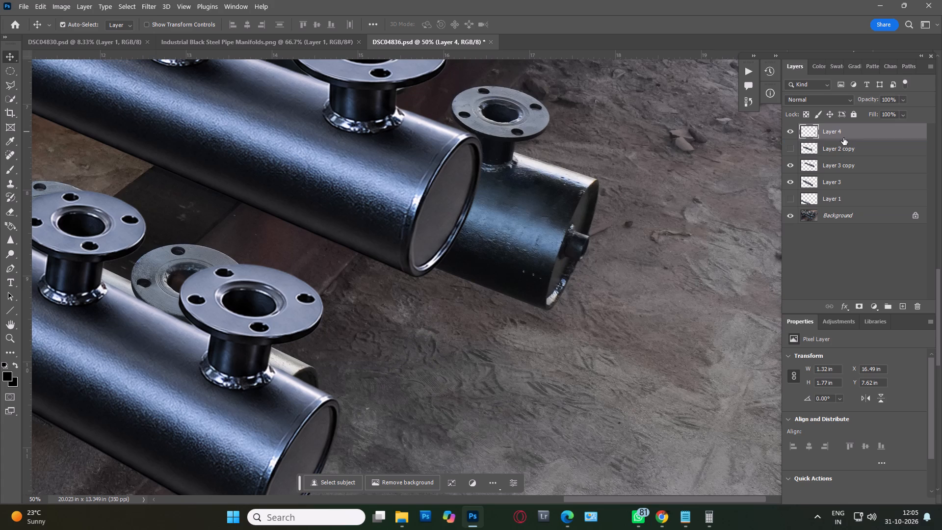
pyautogui.moveTo(563, 248); pyautogui.dragTo(448, 218)
# Distort the copied pipe end to 1.45 in wide and 1.94 in high, and nudge it to X 15.05 in.
pyautogui.hotkey('ctrl', 't')
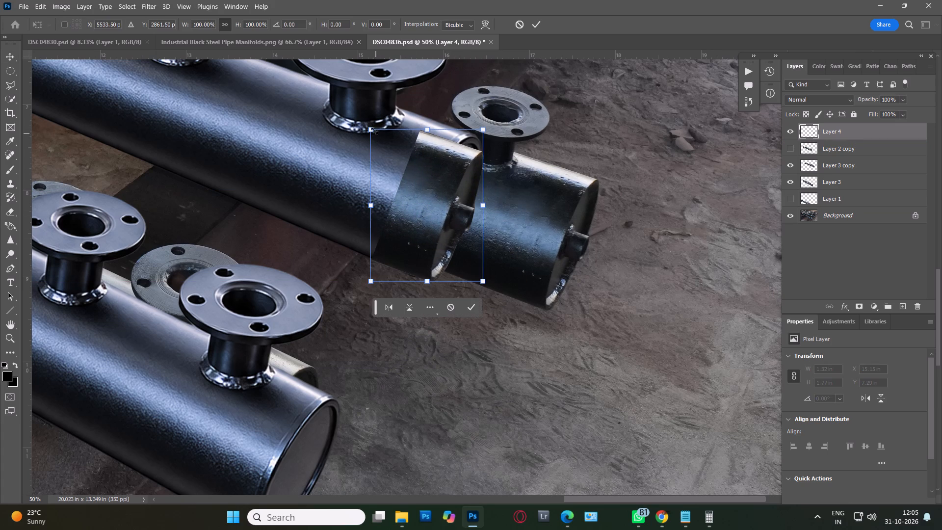
pyautogui.moveTo(373, 128); pyautogui.dragTo(355, 121)
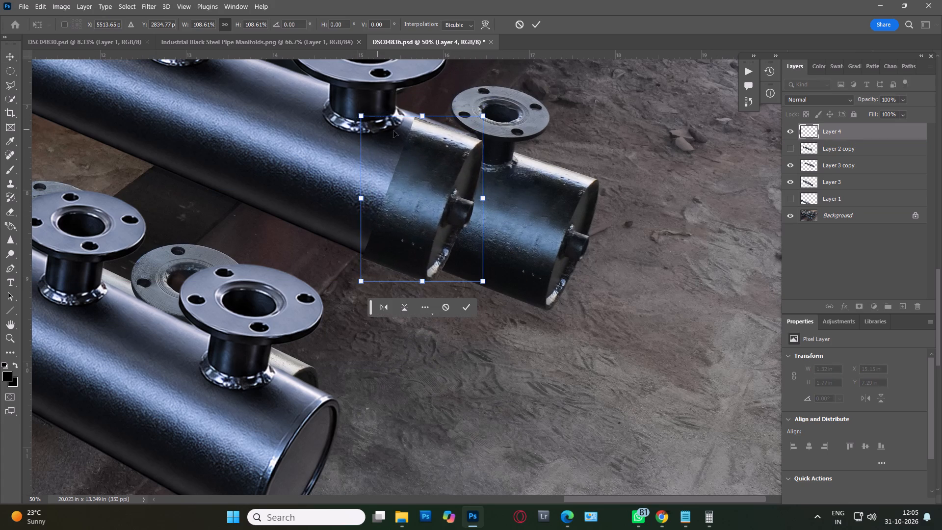
pyautogui.keyDown('ctrl'); pyautogui.moveTo(360, 116); pyautogui.dragTo(365, 111); pyautogui.keyUp('ctrl')
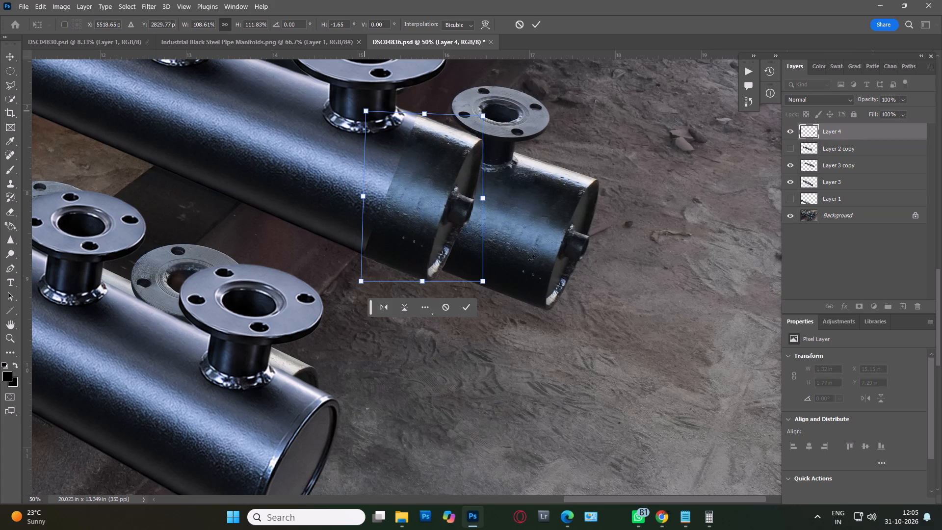
pyautogui.keyDown('ctrl'); pyautogui.click(359, 281); pyautogui.keyUp('ctrl')
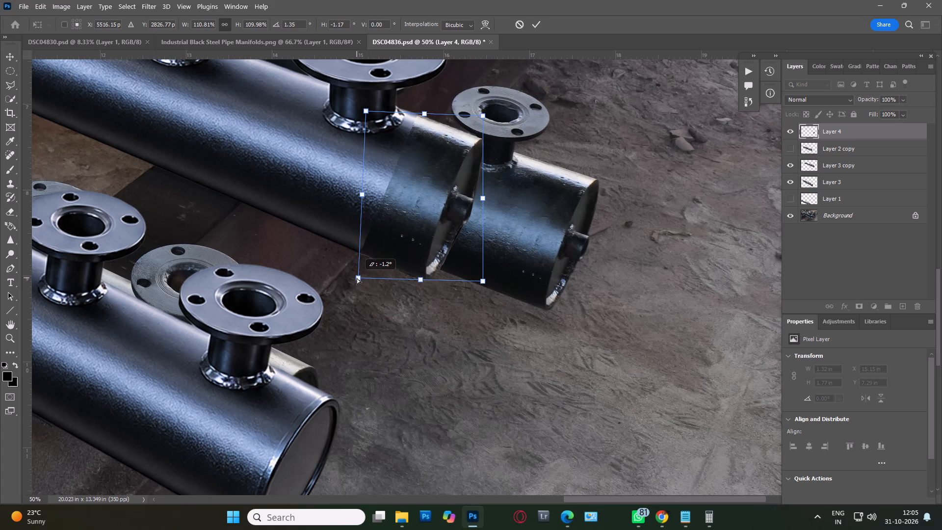
pyautogui.doubleClick(406, 228)
pyautogui.press('v')
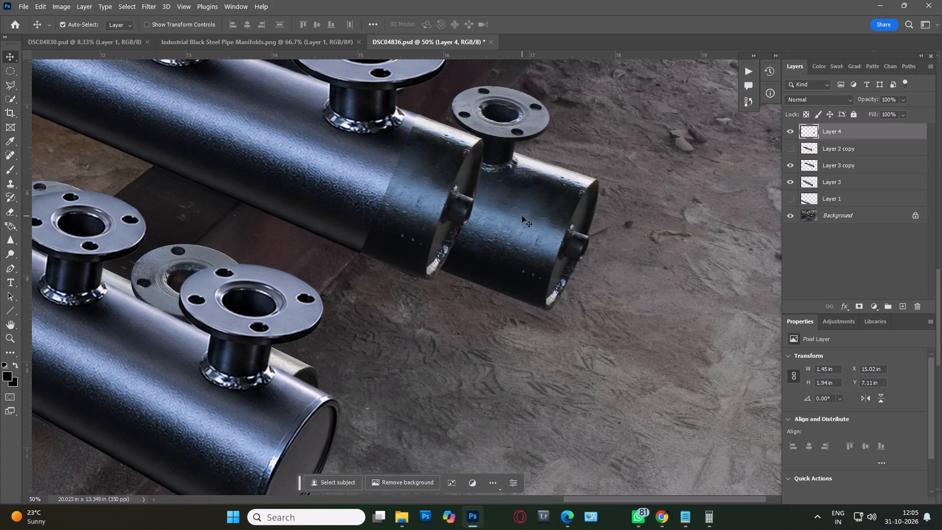
pyautogui.press('Right')
pyautogui.press('Right')
pyautogui.press('Right')
pyautogui.press('Right')
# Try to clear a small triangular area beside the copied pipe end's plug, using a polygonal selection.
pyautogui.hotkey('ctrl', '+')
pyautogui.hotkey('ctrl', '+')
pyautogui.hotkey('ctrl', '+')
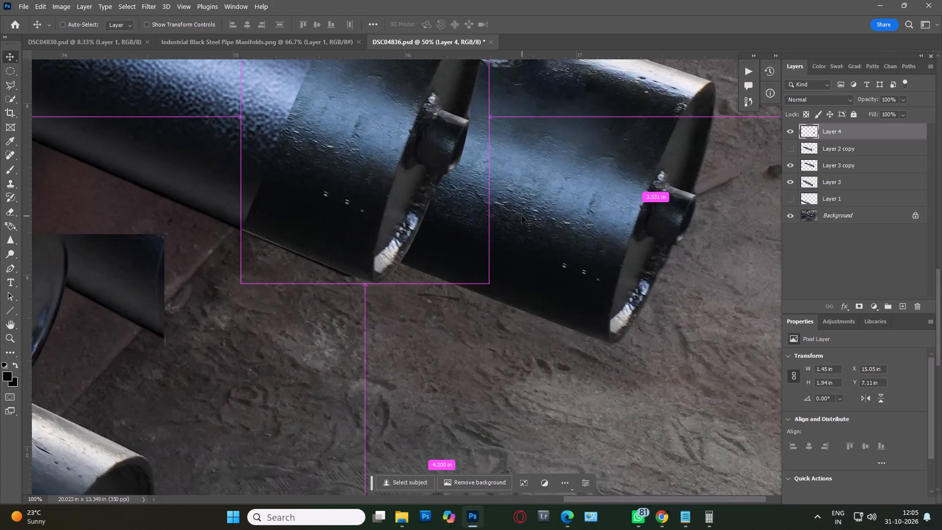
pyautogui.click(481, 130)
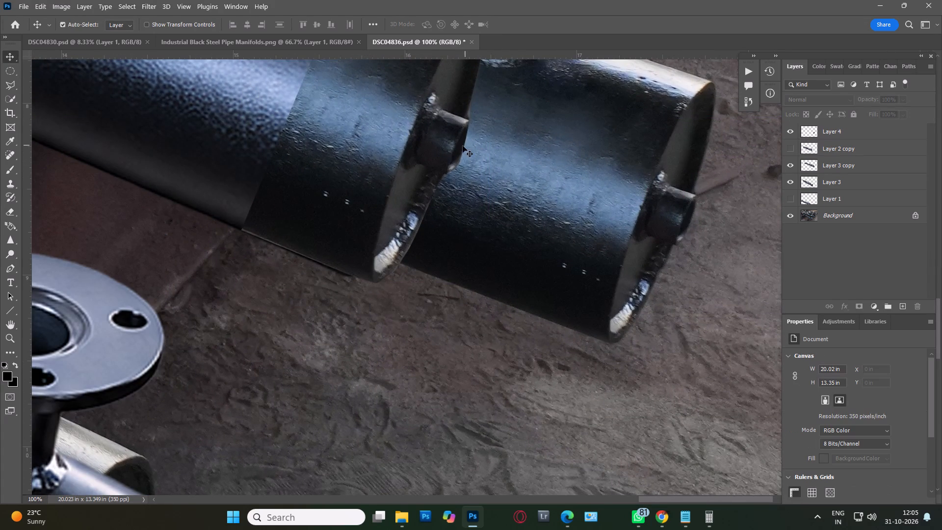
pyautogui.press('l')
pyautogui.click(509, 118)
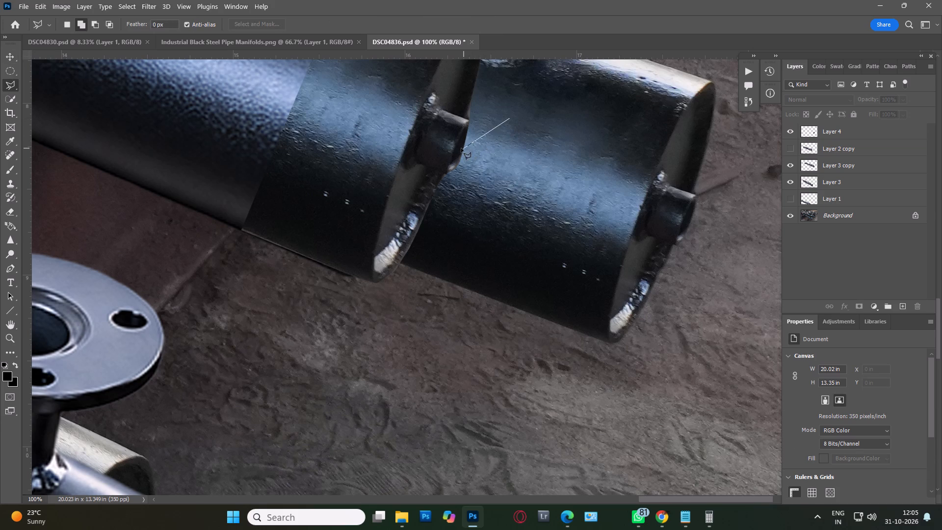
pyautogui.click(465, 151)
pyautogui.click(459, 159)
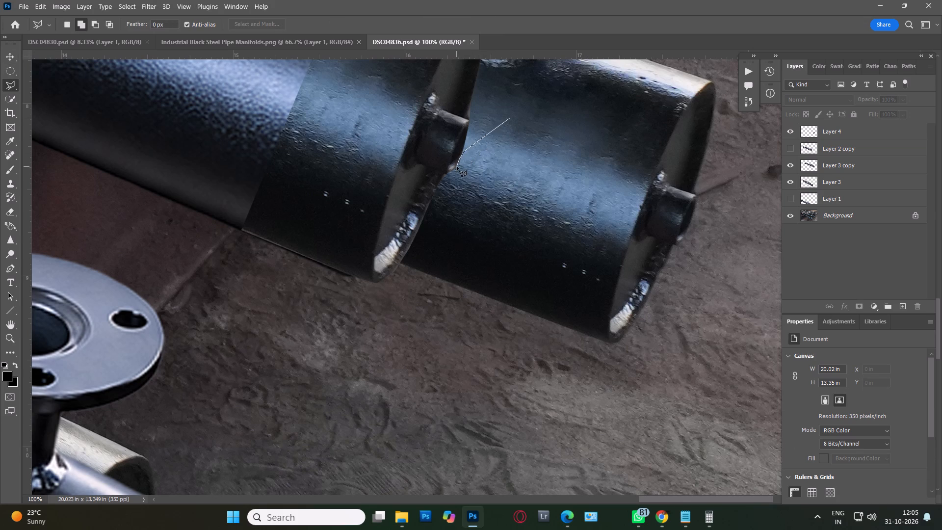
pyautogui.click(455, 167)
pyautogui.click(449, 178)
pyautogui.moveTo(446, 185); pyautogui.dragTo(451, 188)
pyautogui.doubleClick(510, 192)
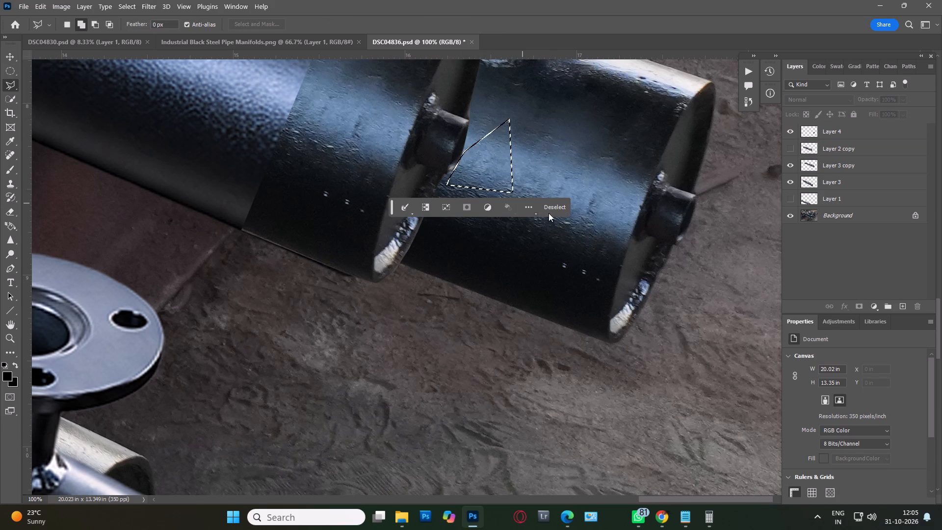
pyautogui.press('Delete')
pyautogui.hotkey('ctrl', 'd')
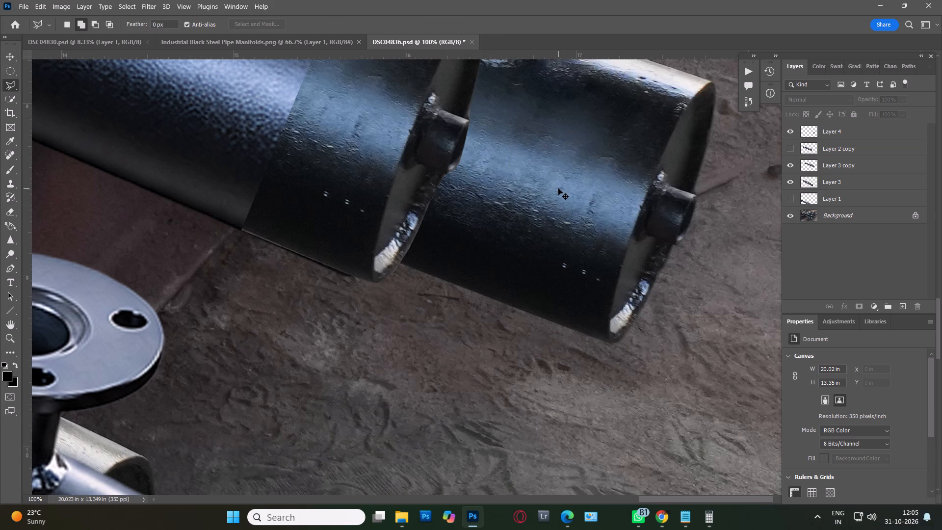
# Apply Auto Tone to the copied pipe end on Layer 4.
pyautogui.hotkey('ctrl', 'shift', 'l')
pyautogui.hotkey('ctrl', 'alt', 'shift', 'l')
pyautogui.hotkey('ctrl', '-')
pyautogui.hotkey('ctrl', '-')
pyautogui.hotkey('ctrl', '-')
pyautogui.hotkey('ctrl', '-')
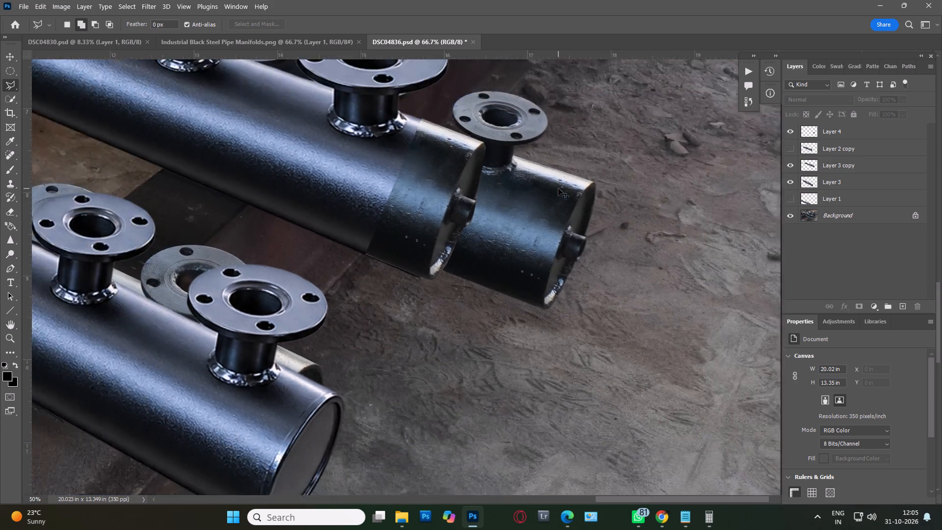
pyautogui.hotkey('ctrl', 'l')
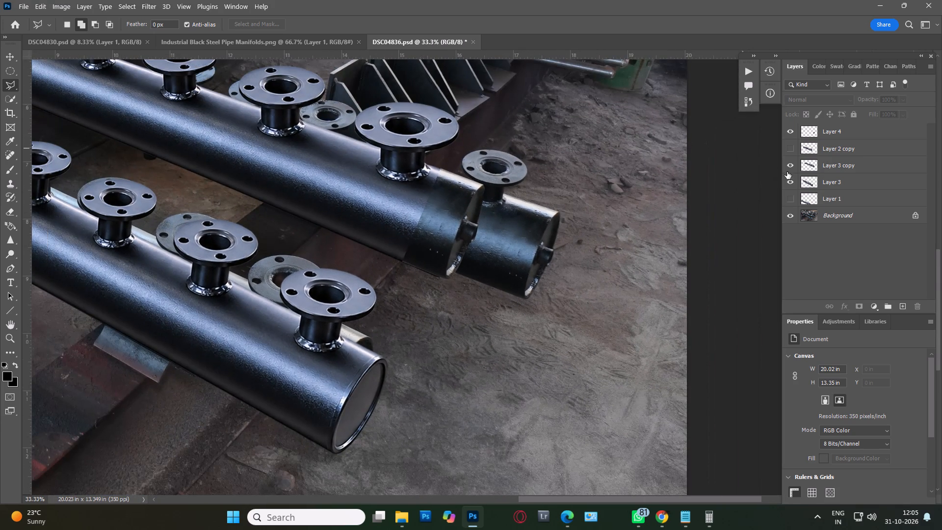
pyautogui.click(844, 129)
pyautogui.hotkey('ctrl', 'shift', 'l')
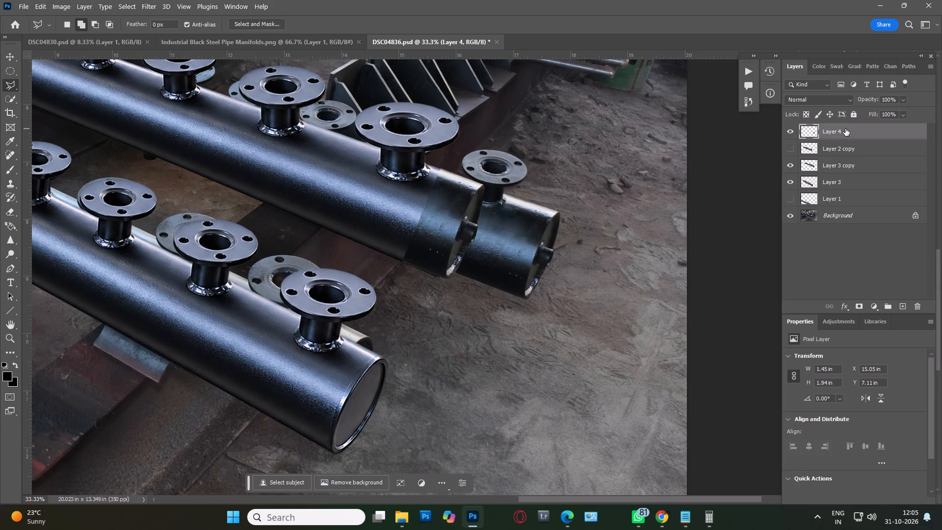
# Adjust Levels on the copied pipe end in Layer 4, using shadow input 5 and midtones 1.16, and pull the highlight input slightly below 255.
pyautogui.hotkey('ctrl', 'l')
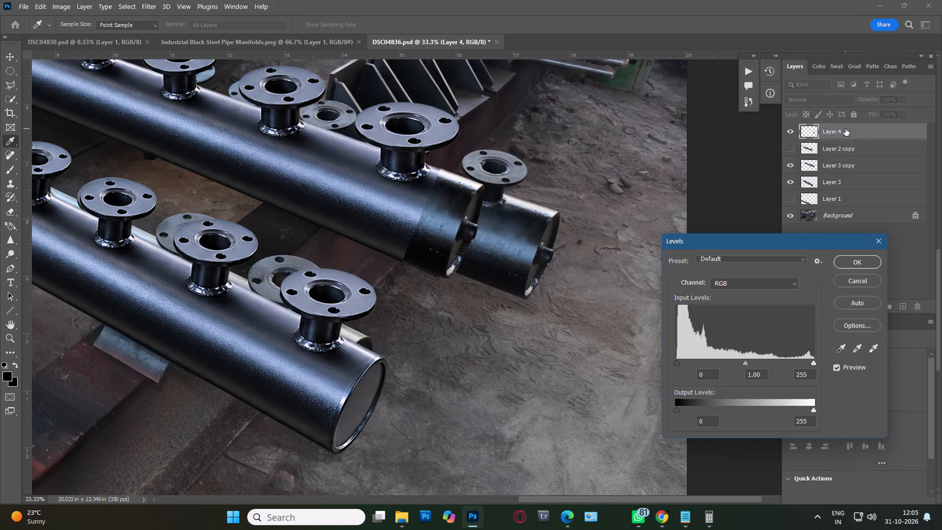
pyautogui.click(737, 362)
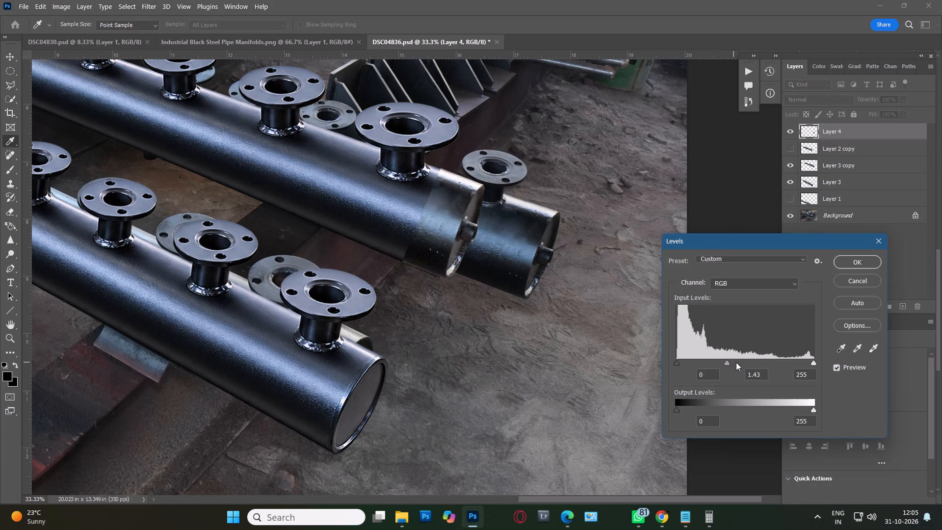
pyautogui.click(677, 363)
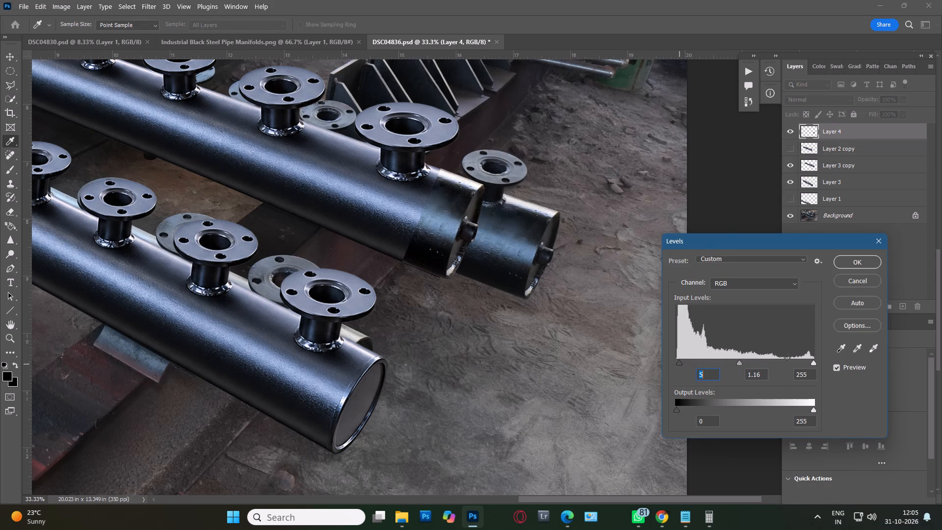
pyautogui.click(809, 362)
pyautogui.click(869, 260)
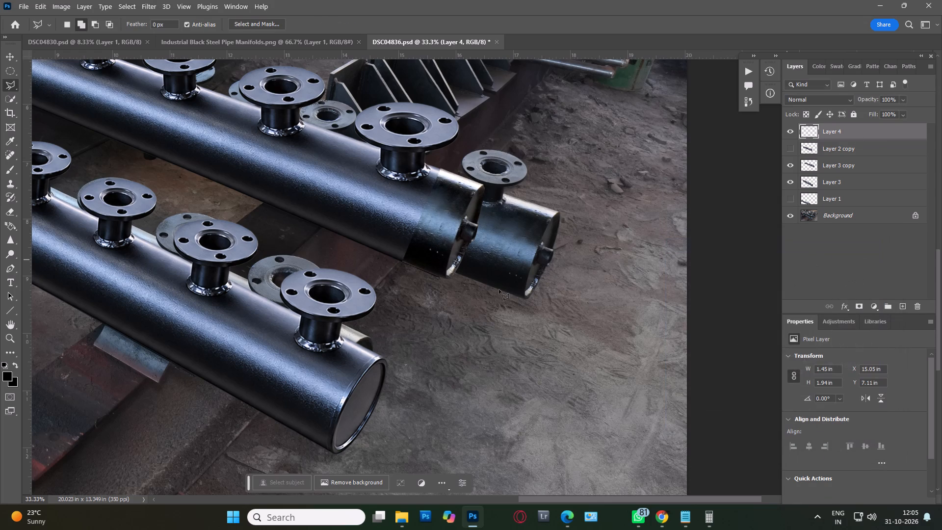
# Erase the hard inner edge of the copied pipe end with a soft 250-size eraser so it blends into the rear replacement pipe.
pyautogui.press('e')
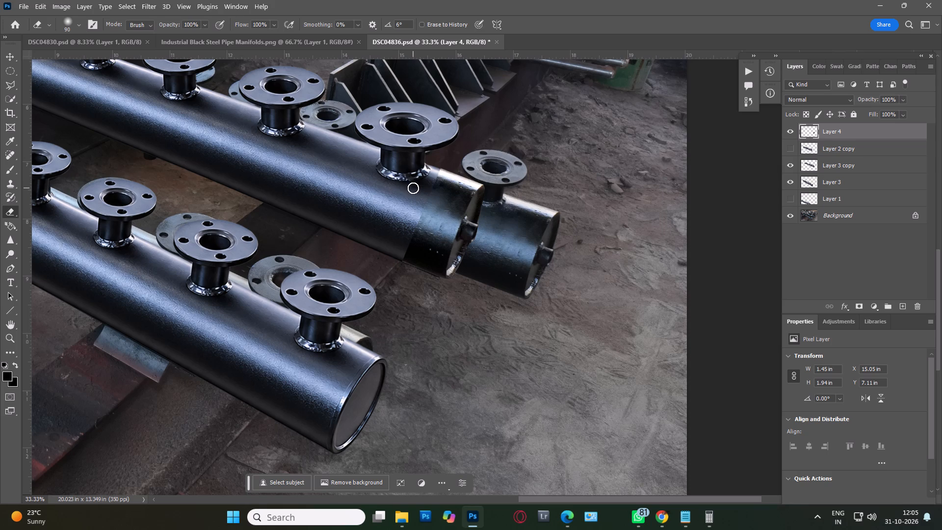
pyautogui.press(']')
pyautogui.press(']')
pyautogui.press(']')
pyautogui.press(']')
pyautogui.press(']')
pyautogui.press(']')
pyautogui.moveTo(430, 161); pyautogui.dragTo(422, 174)
pyautogui.moveTo(424, 168); pyautogui.dragTo(397, 227)
pyautogui.moveTo(399, 224); pyautogui.dragTo(388, 238)
pyautogui.moveTo(393, 229); pyautogui.dragTo(382, 243)
pyautogui.moveTo(388, 238); pyautogui.dragTo(381, 249)
pyautogui.moveTo(391, 244); pyautogui.dragTo(388, 250)
pyautogui.moveTo(392, 245); pyautogui.dragTo(403, 224)
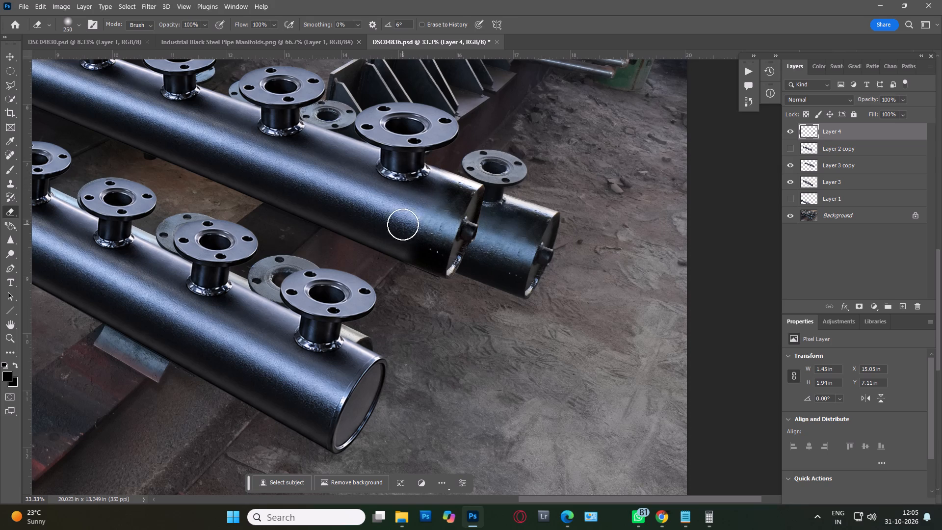
pyautogui.moveTo(403, 224); pyautogui.dragTo(386, 228)
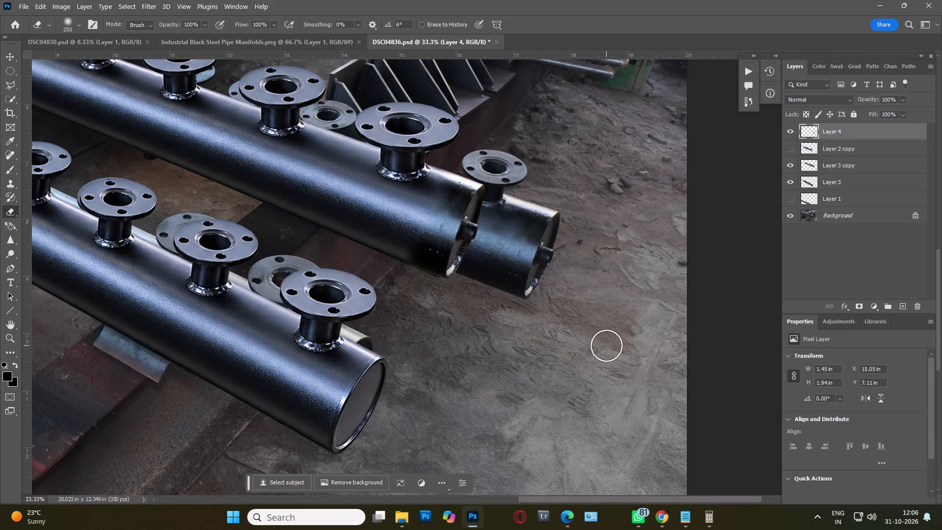
# Spot-heal the small light specks near the lower edge of the copied pipe end.
pyautogui.press('j')
pyautogui.click(438, 251)
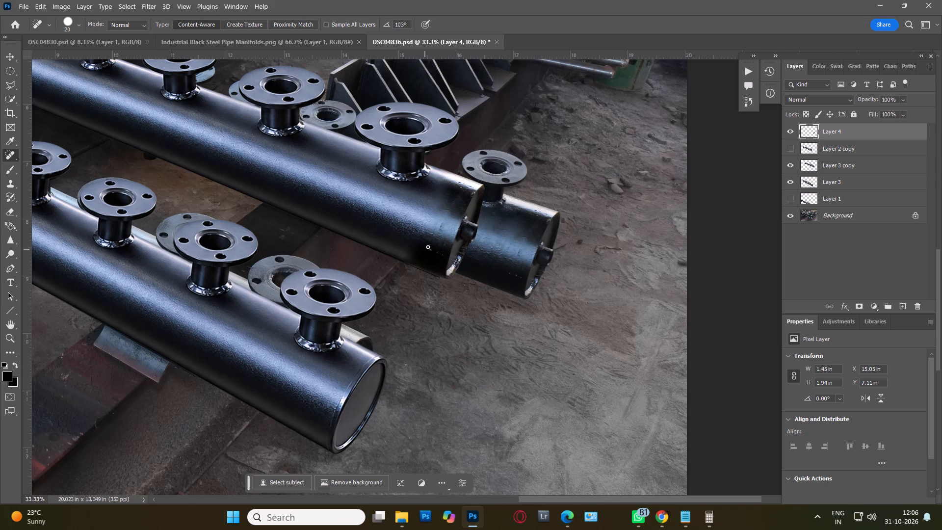
pyautogui.click(430, 248)
# Scale the copied pipe end up slightly to 1.45 in by 1.96 in so its lower edge meets the pipe, and compare it hidden and shown.
pyautogui.hotkey('ctrl', '+')
pyautogui.hotkey('ctrl', '+')
pyautogui.hotkey('ctrl', '+')
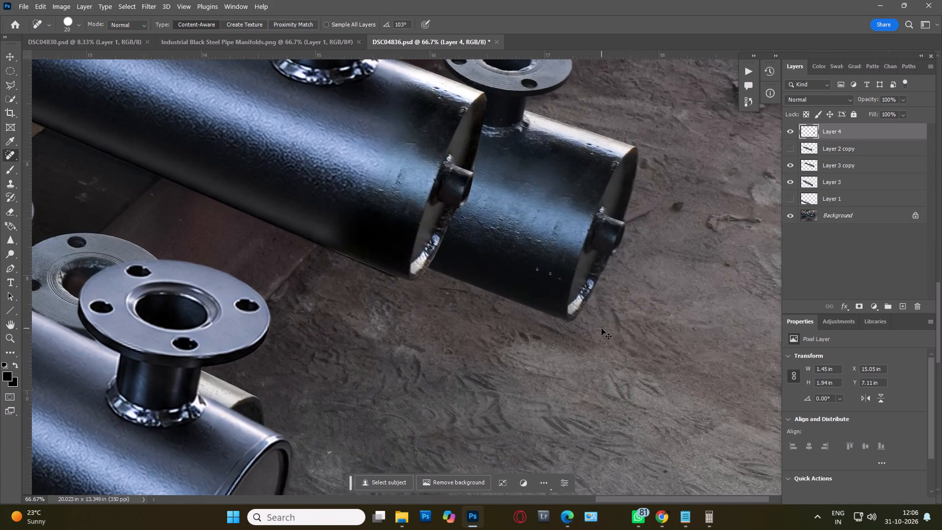
pyautogui.hotkey('ctrl', 't')
pyautogui.moveTo(321, 282); pyautogui.dragTo(315, 285)
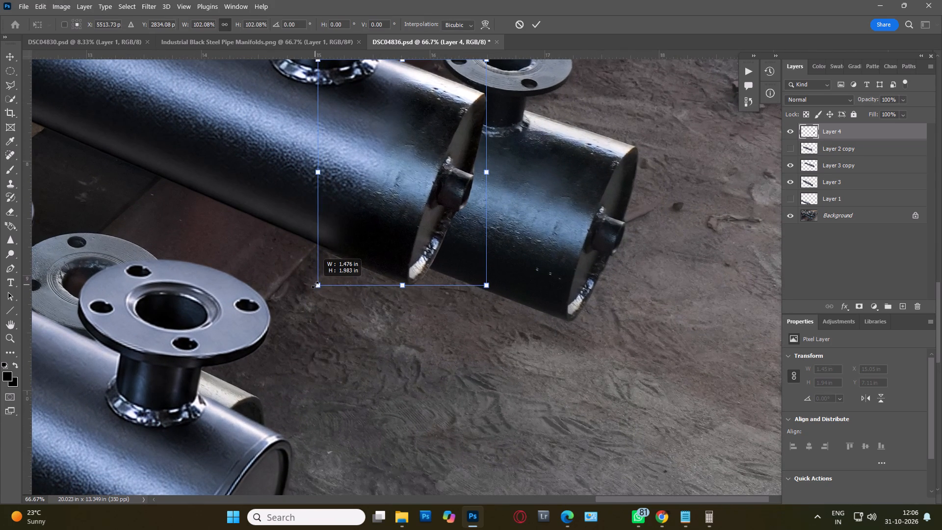
pyautogui.moveTo(315, 285); pyautogui.dragTo(317, 281)
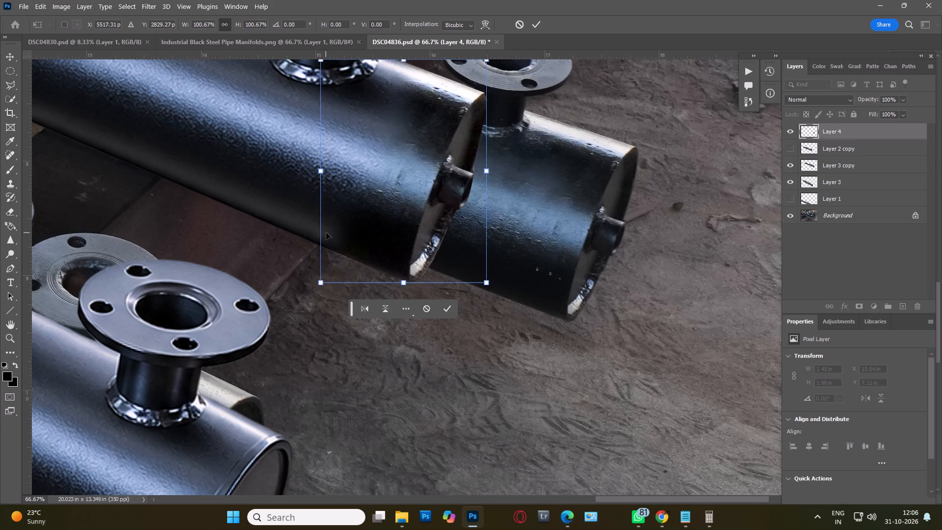
pyautogui.doubleClick(326, 233)
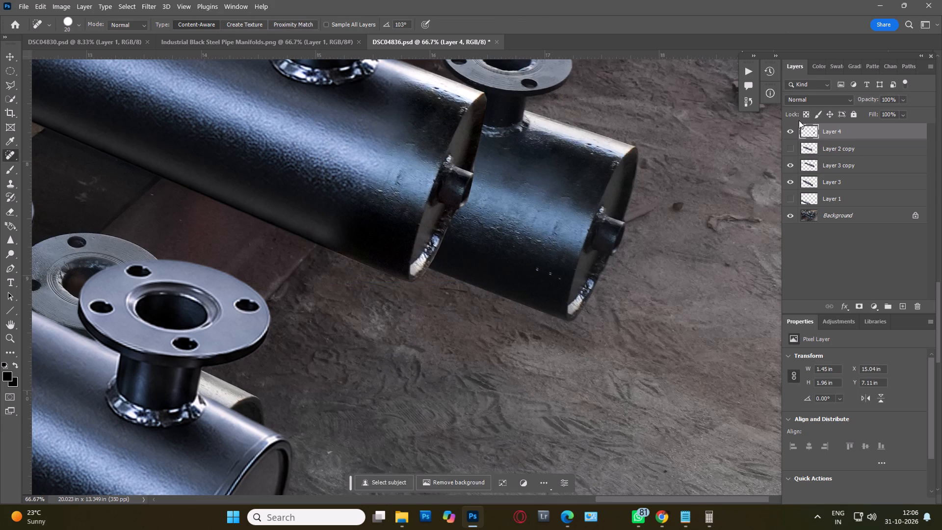
pyautogui.click(791, 131)
pyautogui.click(791, 131)
# Merge the pipe end on Layer 4 with the rear replacement pipe on Layer 3 copy.
pyautogui.keyDown('ctrl'); pyautogui.click(842, 154); pyautogui.keyUp('ctrl')
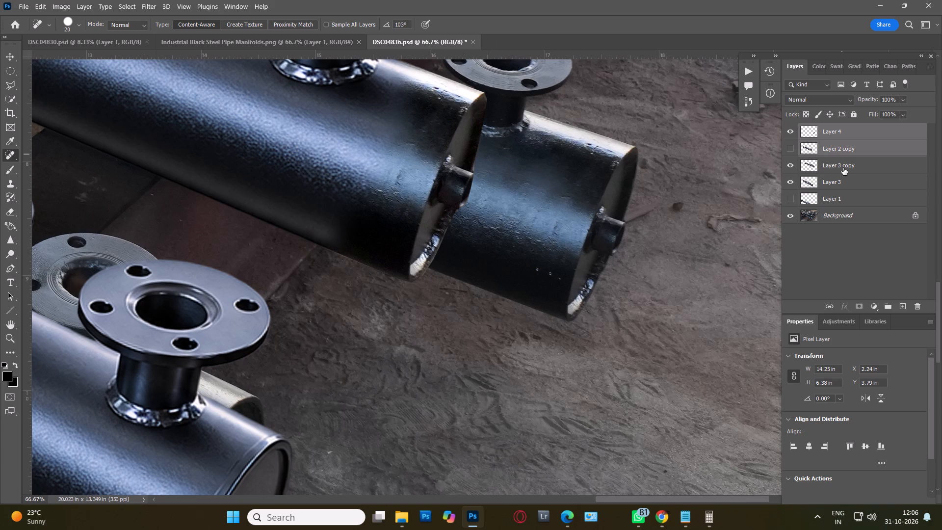
pyautogui.keyDown('ctrl'); pyautogui.click(843, 167); pyautogui.keyUp('ctrl')
pyautogui.keyDown('ctrl'); pyautogui.click(838, 146); pyautogui.keyUp('ctrl')
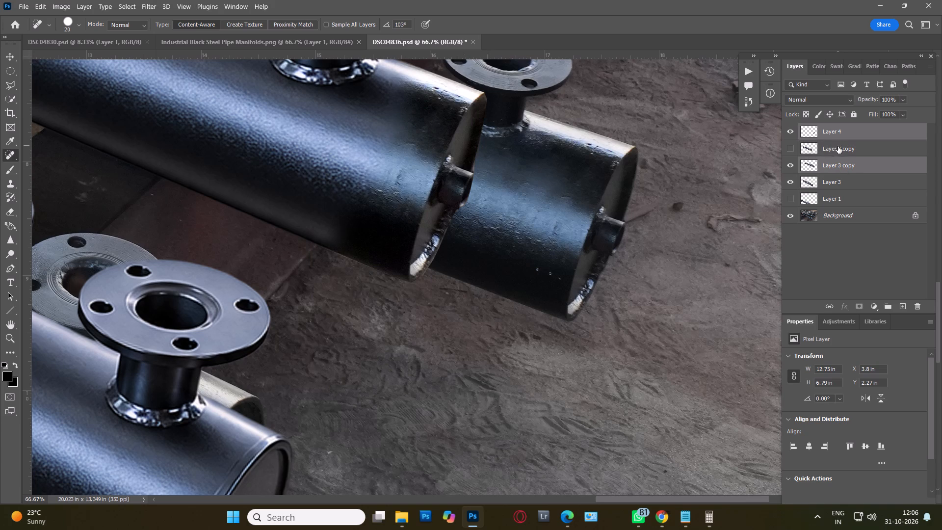
pyautogui.rightClick(875, 167)
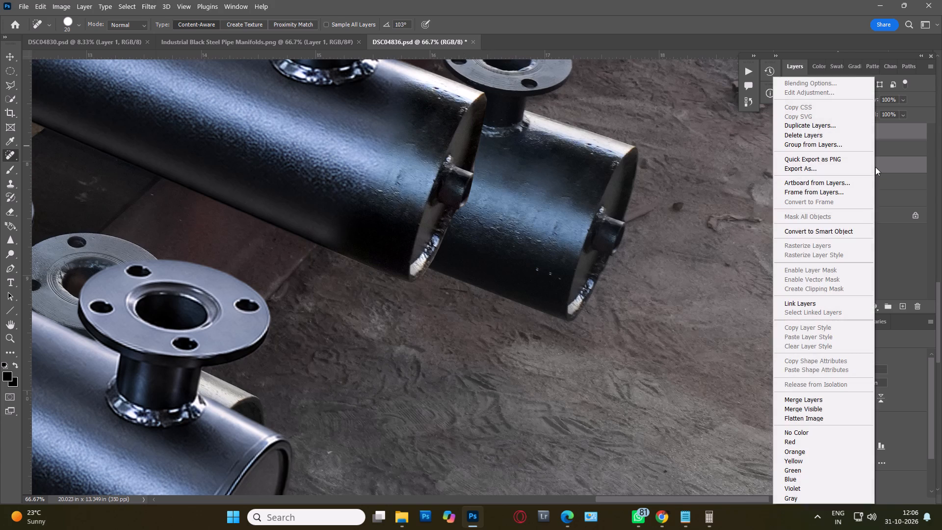
pyautogui.click(832, 402)
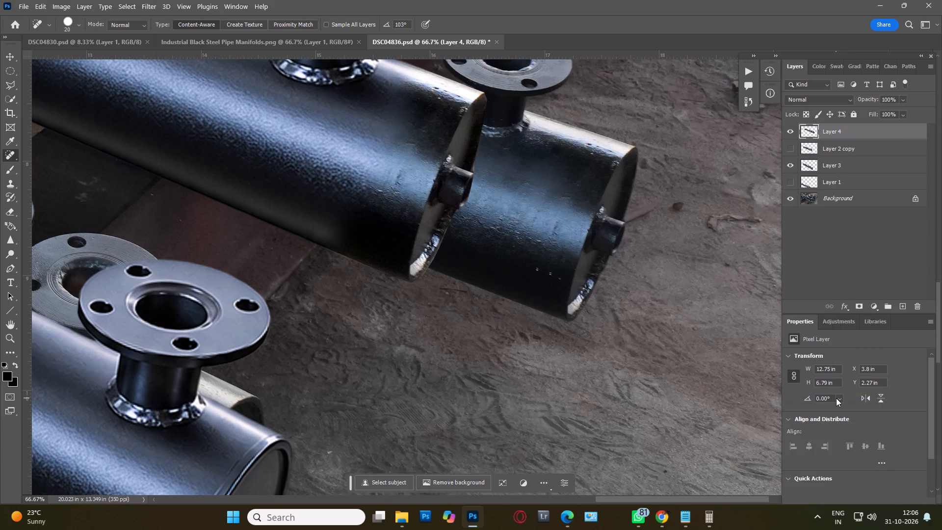
# Move the merged rear pipe over the original rear pipe's exposed end, to about X 5.06 in and Y 2.73 in.
pyautogui.hotkey('ctrl', '-')
pyautogui.hotkey('ctrl', '-')
pyautogui.hotkey('ctrl', '-')
pyautogui.hotkey('ctrl', '-')
pyautogui.hotkey('ctrl', '-')
pyautogui.hotkey('ctrl', '-')
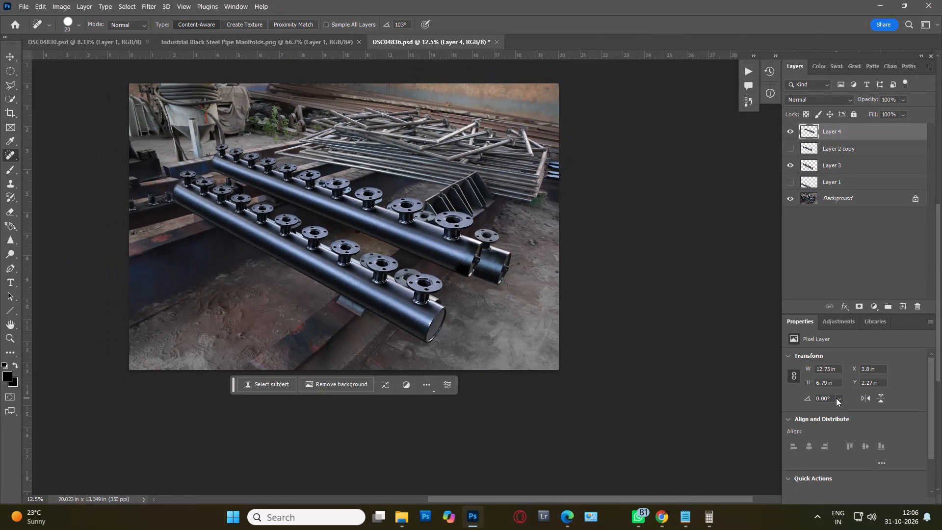
pyautogui.press('v')
pyautogui.moveTo(438, 244); pyautogui.dragTo(470, 250)
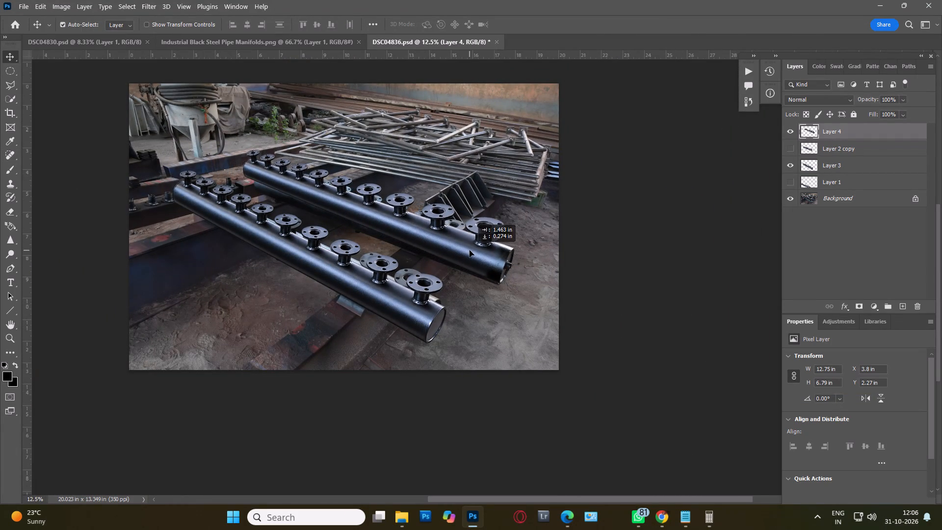
pyautogui.moveTo(470, 250); pyautogui.dragTo(465, 254)
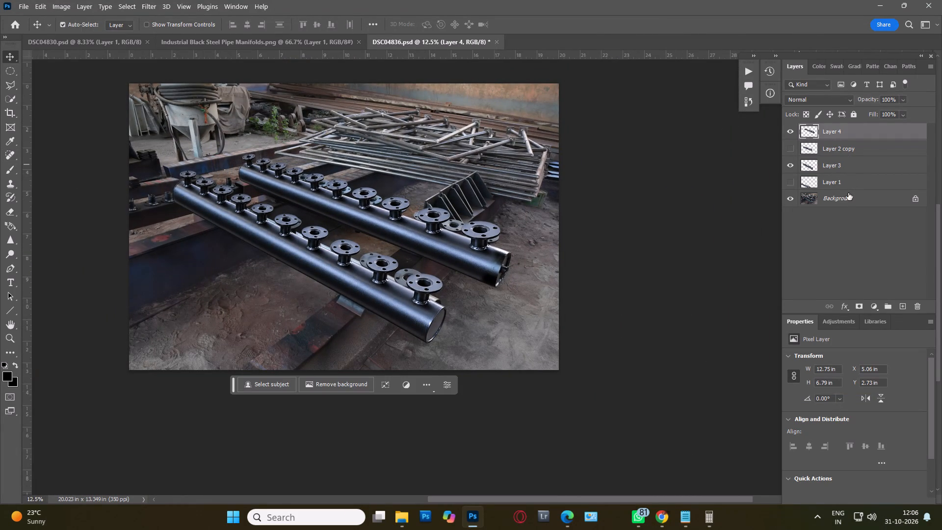
# Duplicate the Background layer and apply the last-used blur filter to the copy.
pyautogui.click(846, 195)
pyautogui.hotkey('ctrl', 'j')
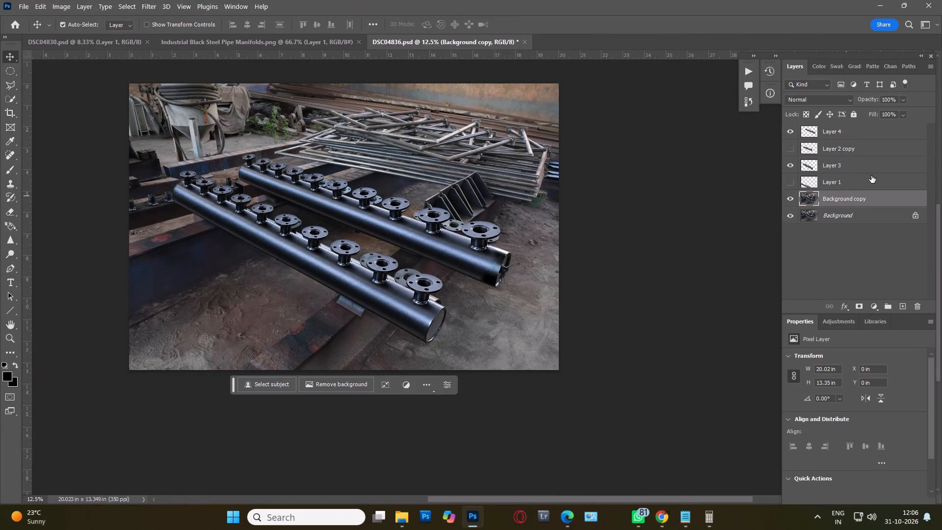
pyautogui.click(150, 11)
pyautogui.click(167, 22)
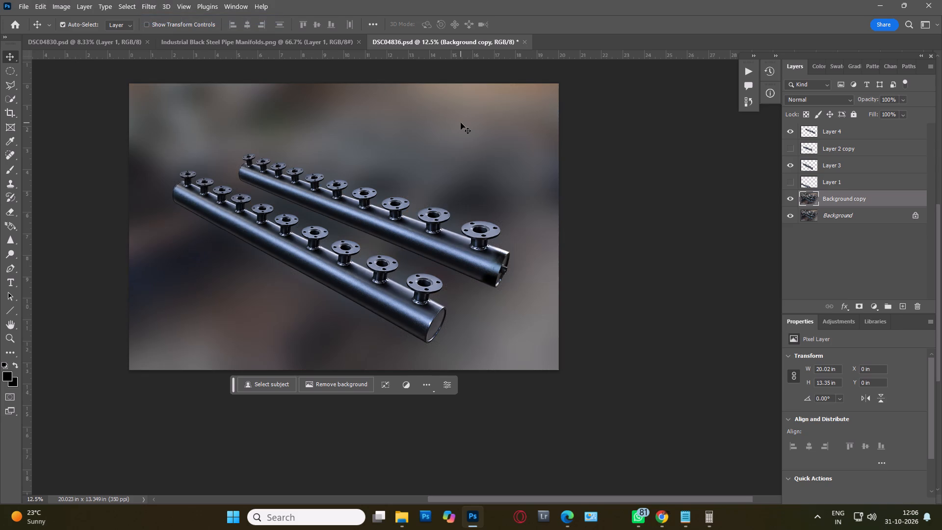
# Save DSC04836.psd and close all three open documents.
pyautogui.hotkey('ctrl', 's')
pyautogui.hotkey('ctrl', 'w')
pyautogui.hotkey('ctrl', 'w')
pyautogui.hotkey('ctrl', 'w')
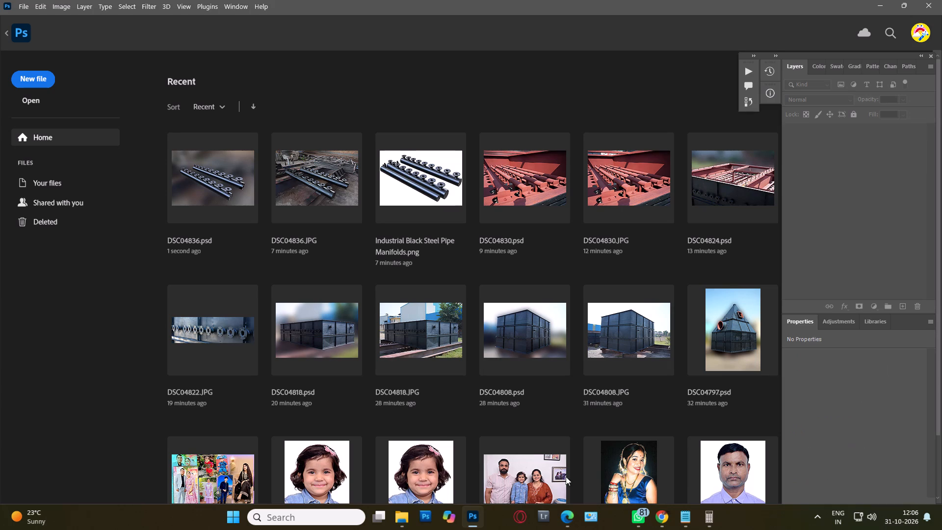
# Switch to File Explorer and copy the PRIVATE folder from D: > 2026 > 10 Oct > 30.10. Sachdeva anniversary.
pyautogui.click(399, 521)
pyautogui.click(322, 475)
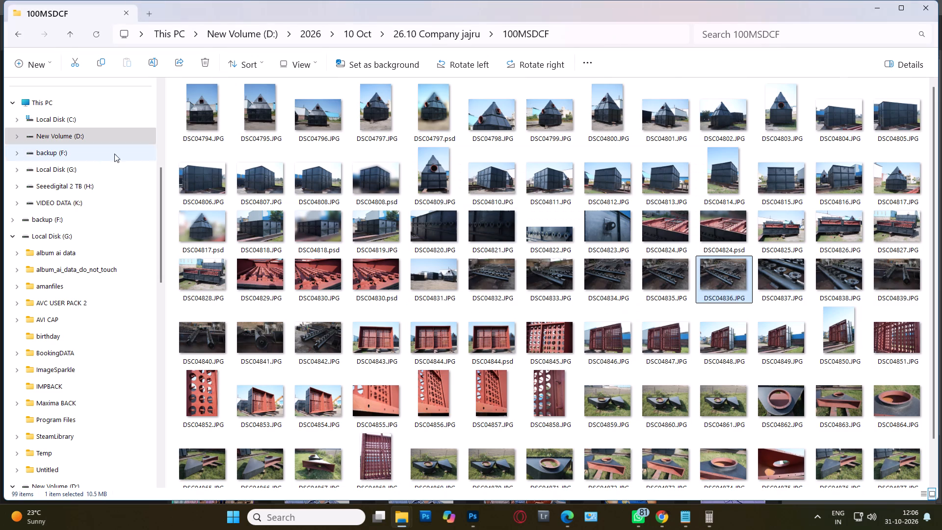
pyautogui.click(65, 134)
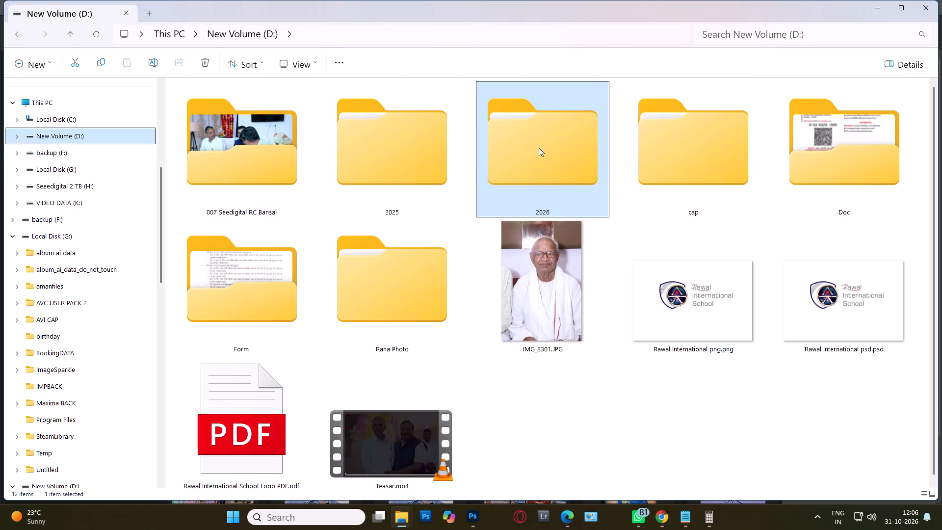
pyautogui.doubleClick(539, 148)
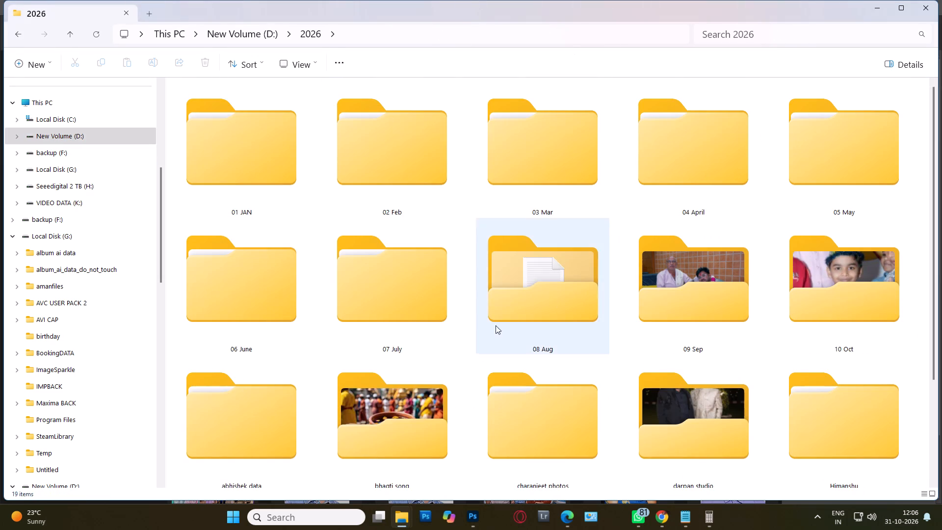
pyautogui.click(875, 290)
pyautogui.doubleClick(829, 283)
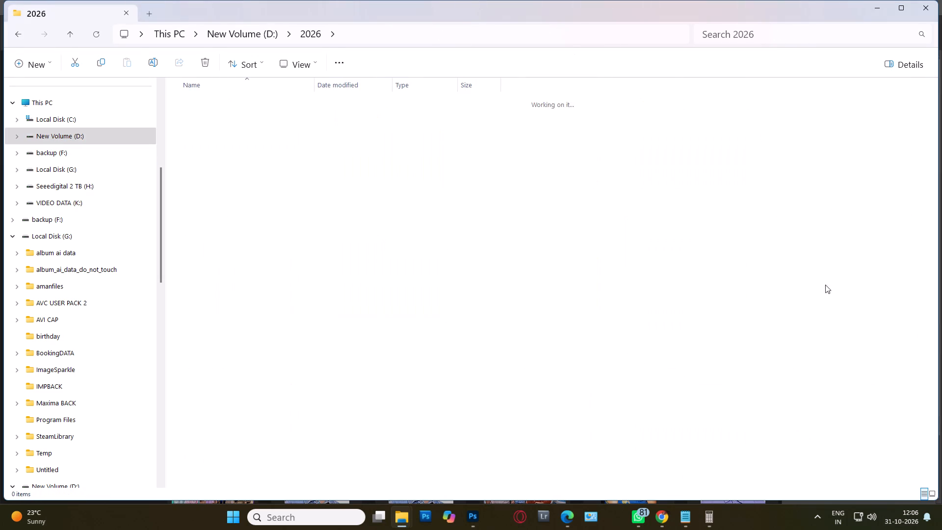
pyautogui.doubleClick(238, 176)
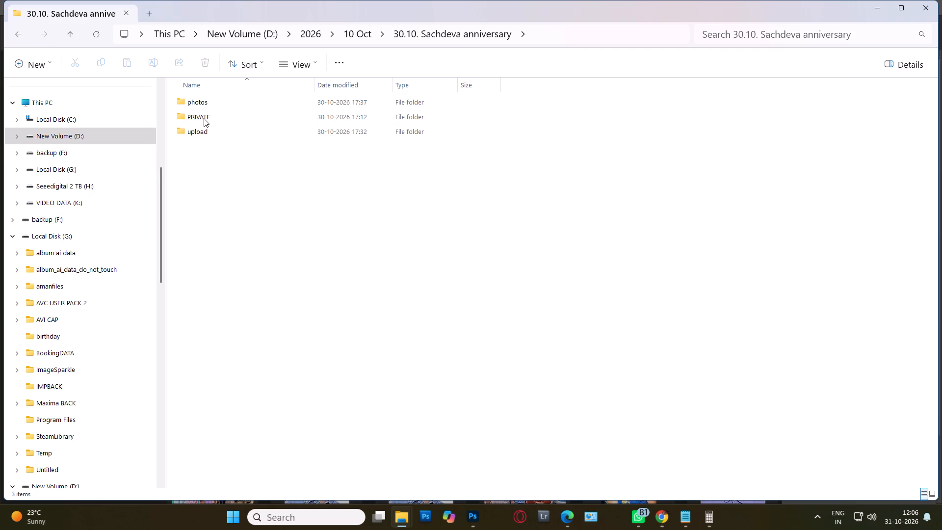
pyautogui.click(204, 118)
pyautogui.hotkey('ctrl', 'c')
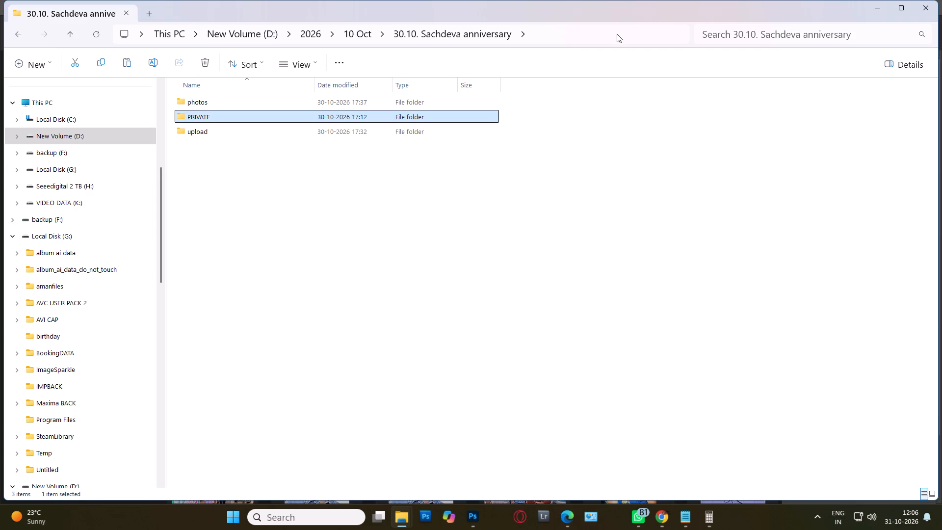
# Create a folder named 008 Retayerment in Network > amit-hd > vhs cap > Cap > 10 Oct 2026.
pyautogui.click(617, 34)
pyautogui.click(137, 51)
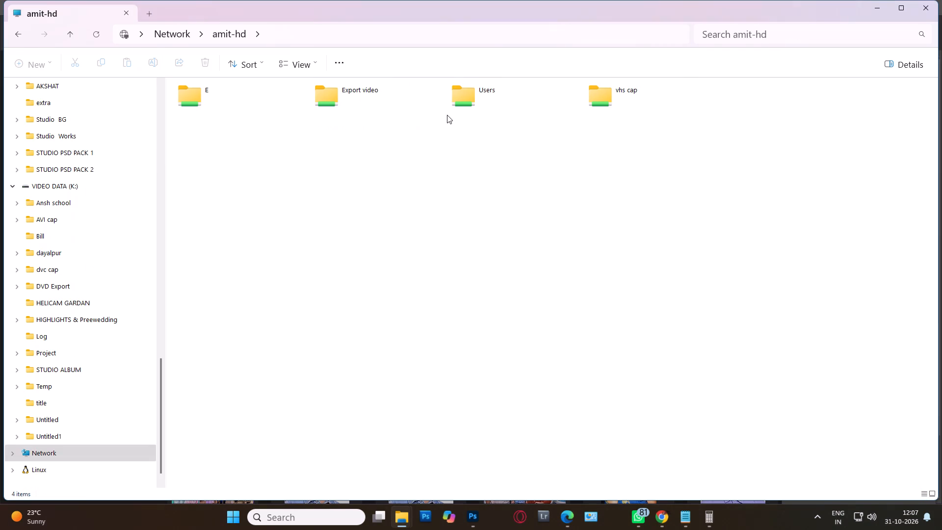
pyautogui.doubleClick(609, 97)
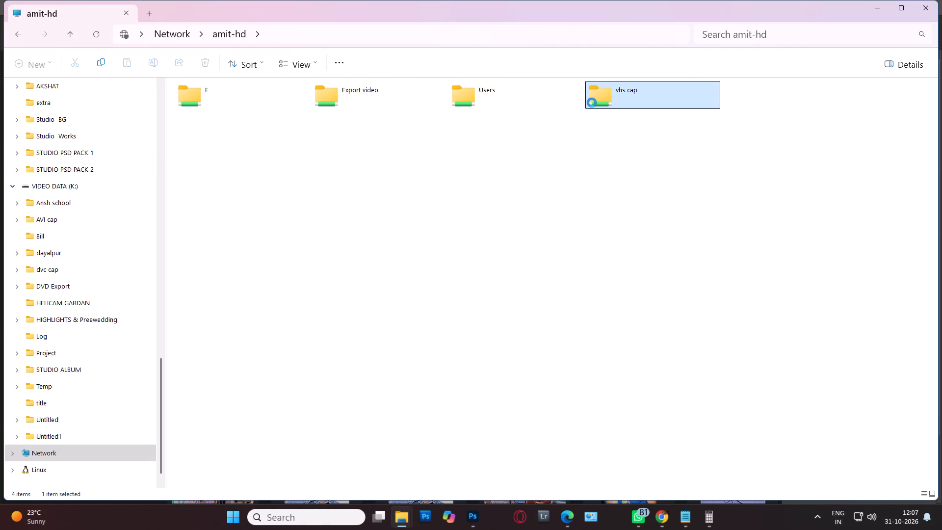
pyautogui.doubleClick(318, 118)
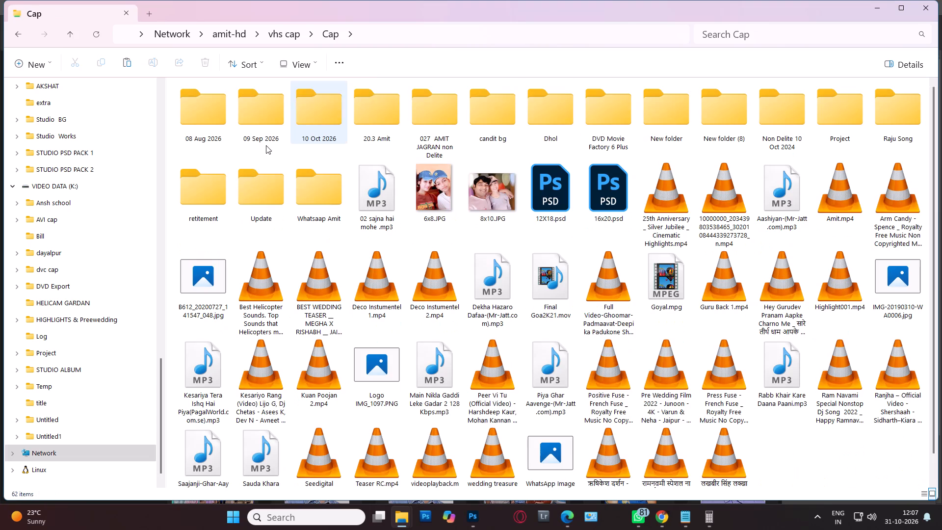
pyautogui.doubleClick(320, 108)
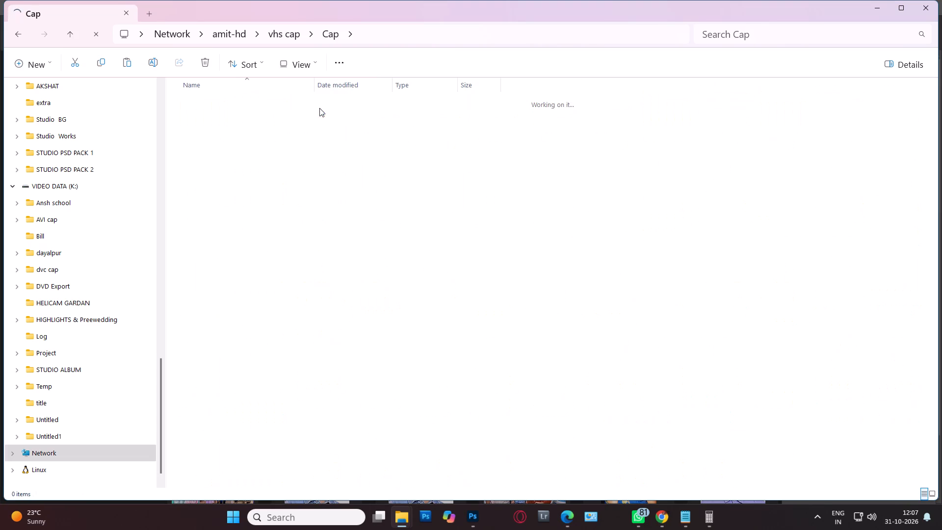
pyautogui.rightClick(262, 246)
pyautogui.click(334, 367)
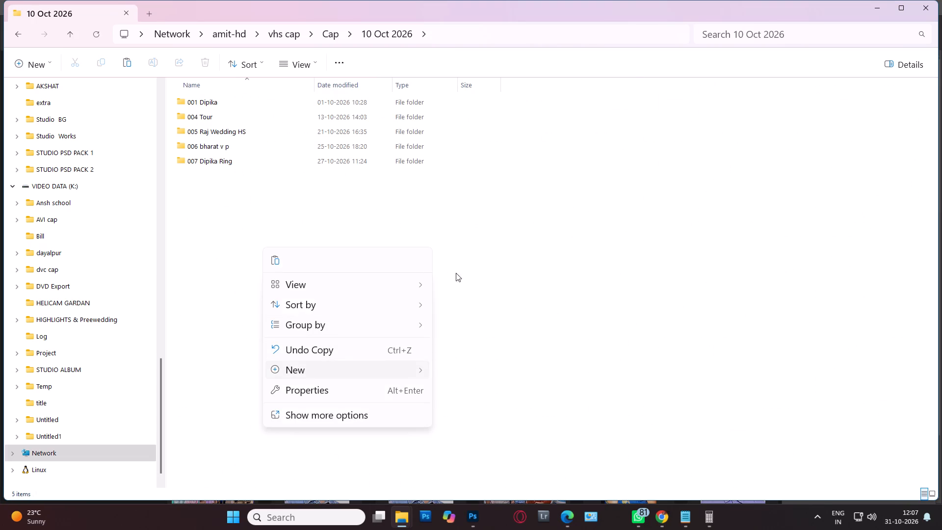
pyautogui.click(471, 33)
pyautogui.write('008 Retayerment')
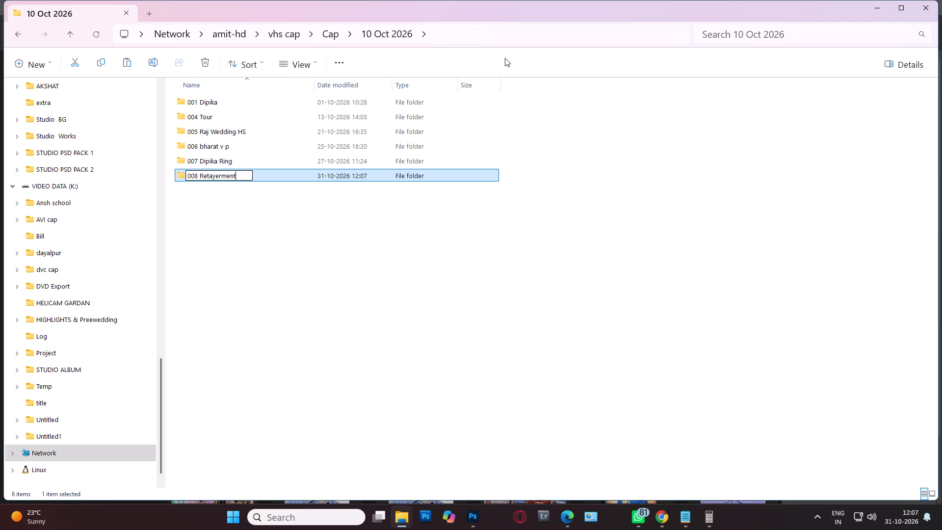
pyautogui.press('Return')
# Paste the copied PRIVATE folder into 008 Retayerment, and minimise the Explorer window and the copy progress window.
pyautogui.press('Return')
pyautogui.hotkey('ctrl', 'v')
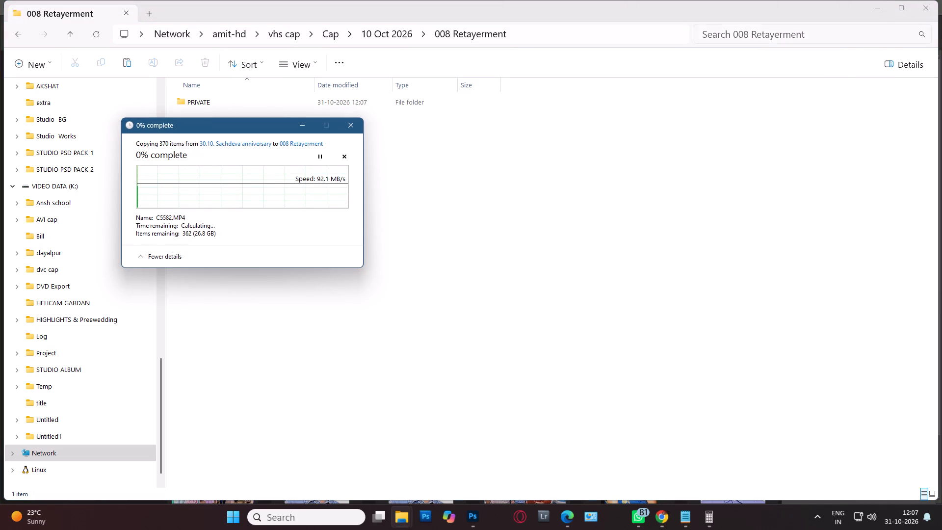
pyautogui.click(874, 9)
pyautogui.click(297, 127)
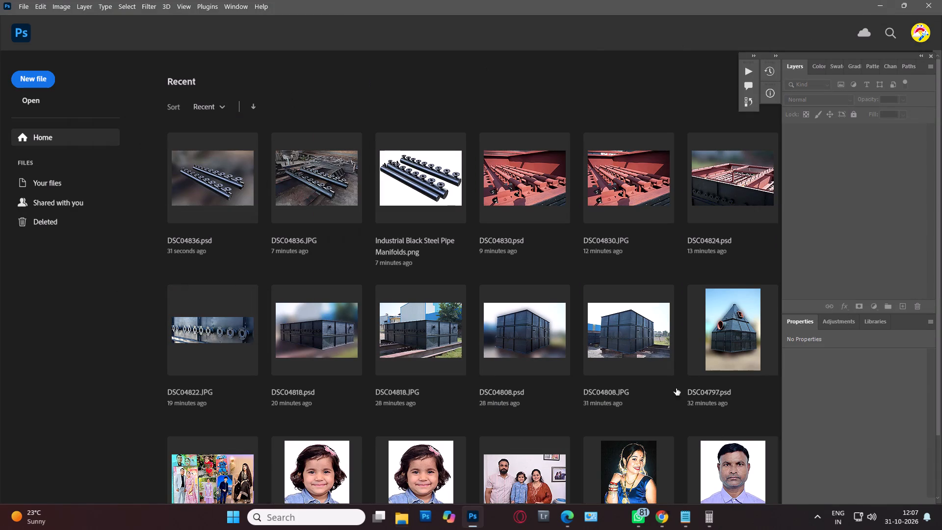
# Close the Notepad window with the wedding estimate and both open Calculator + windows.
pyautogui.click(683, 516)
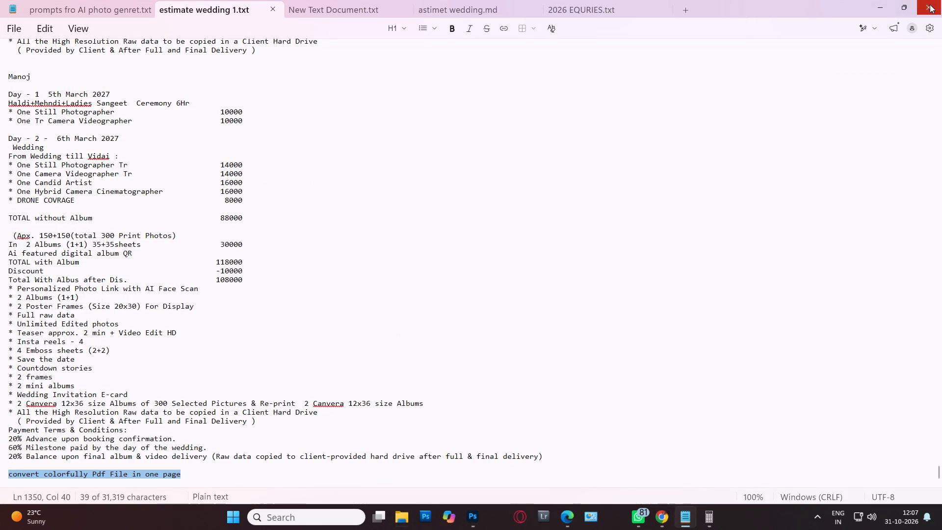
pyautogui.click(930, 4)
pyautogui.click(705, 508)
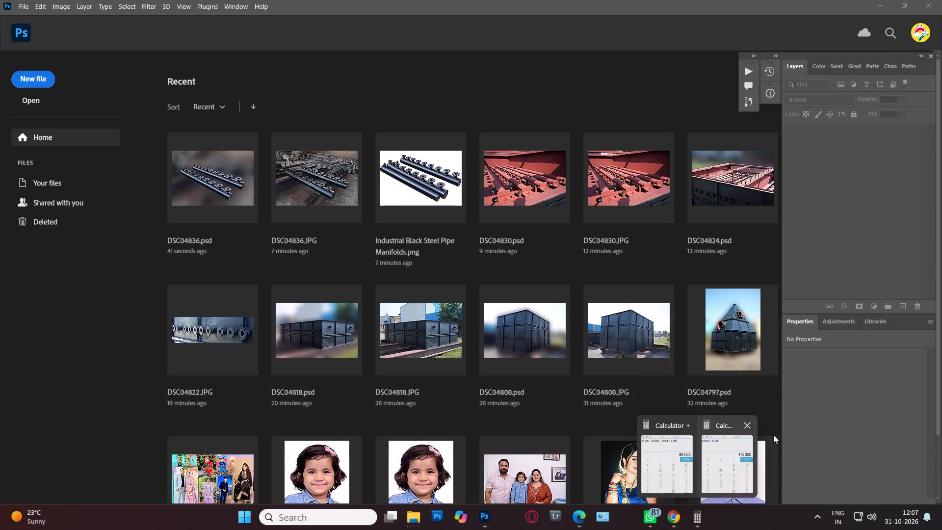
pyautogui.click(751, 425)
pyautogui.click(717, 455)
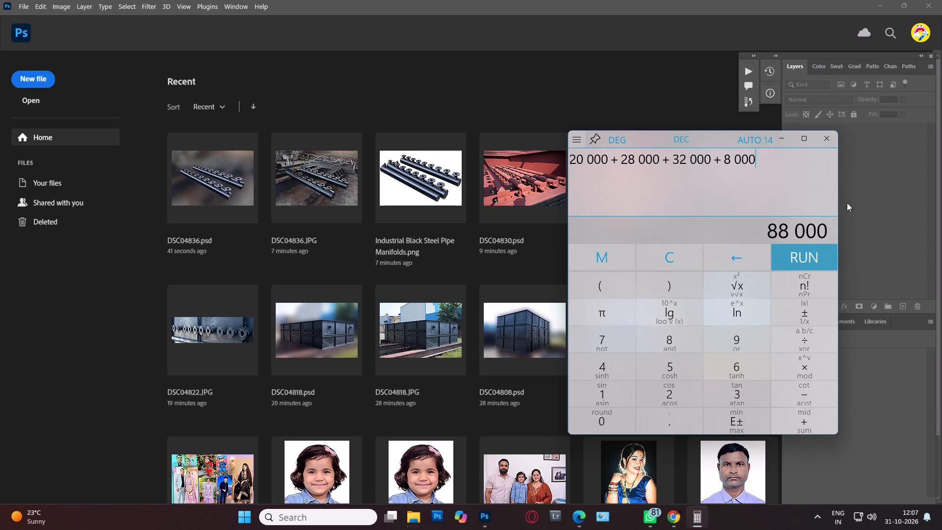
pyautogui.click(832, 139)
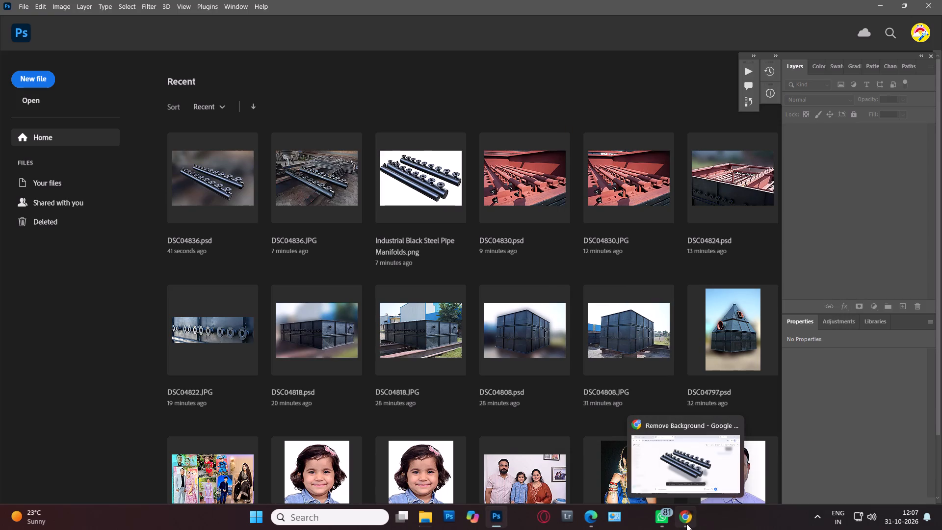
# Switch to Chrome, close the Remove Background tab and minimise the browser.
pyautogui.click(686, 524)
pyautogui.click(356, 17)
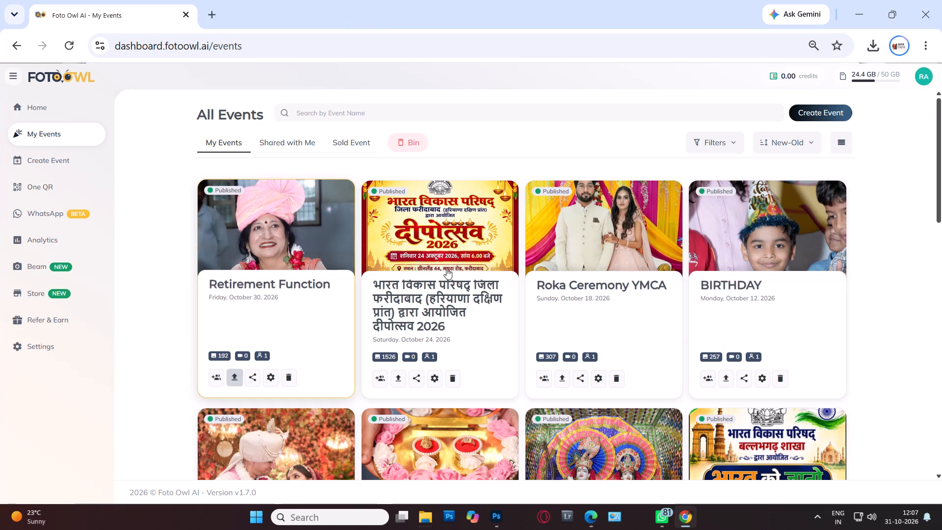
pyautogui.click(860, 10)
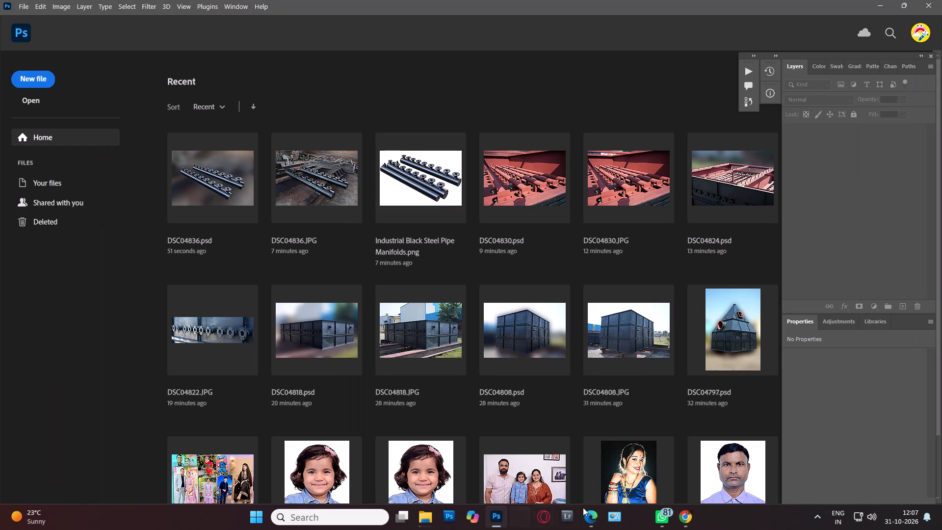
# Switch back to Chrome, unpublish the Mohit & Hema event gallery in Foto Owl and return to My Events.
pyautogui.click(688, 514)
pyautogui.click(36, 103)
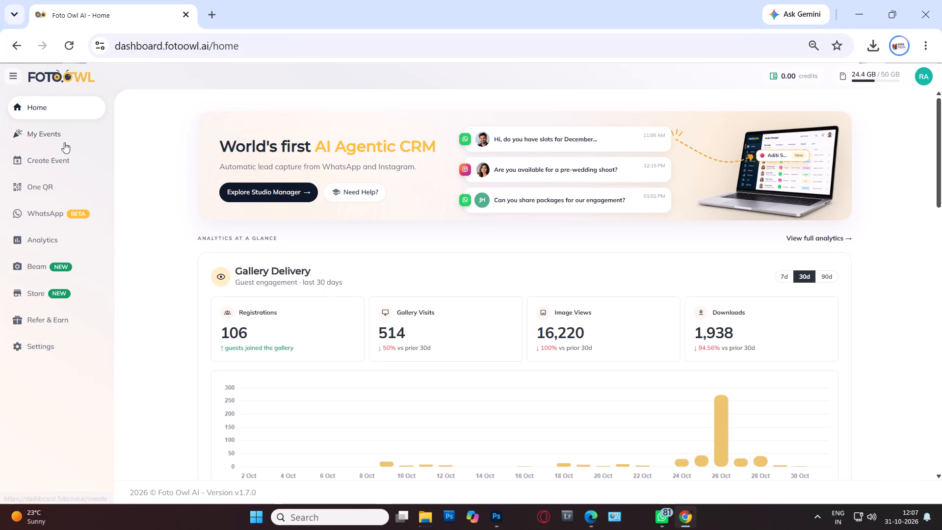
pyautogui.click(46, 133)
pyautogui.scroll(-2, 695, 395)
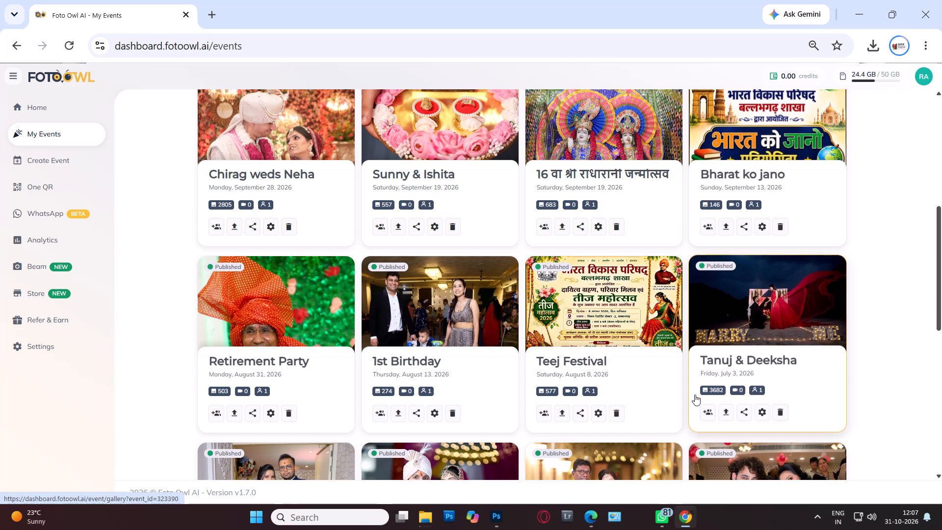
pyautogui.scroll(-1, 695, 395)
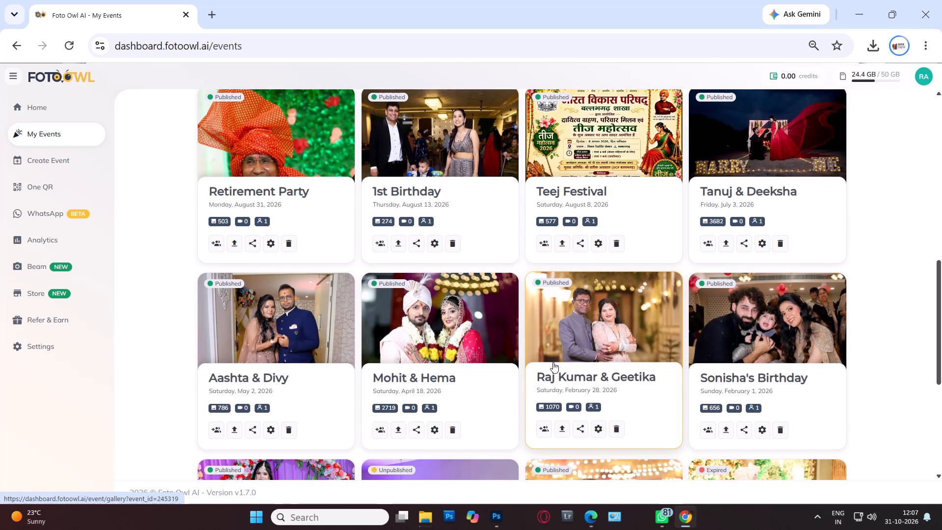
pyautogui.click(438, 311)
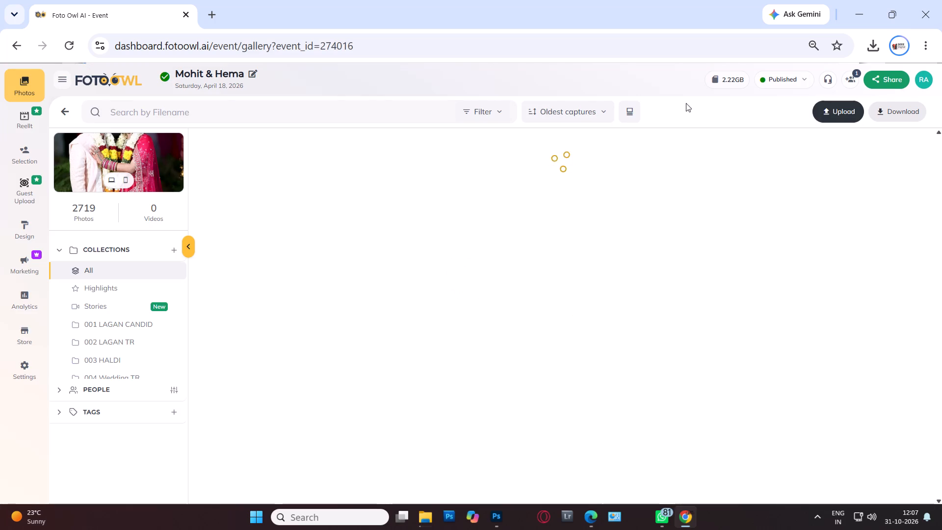
pyautogui.click(794, 74)
pyautogui.click(747, 121)
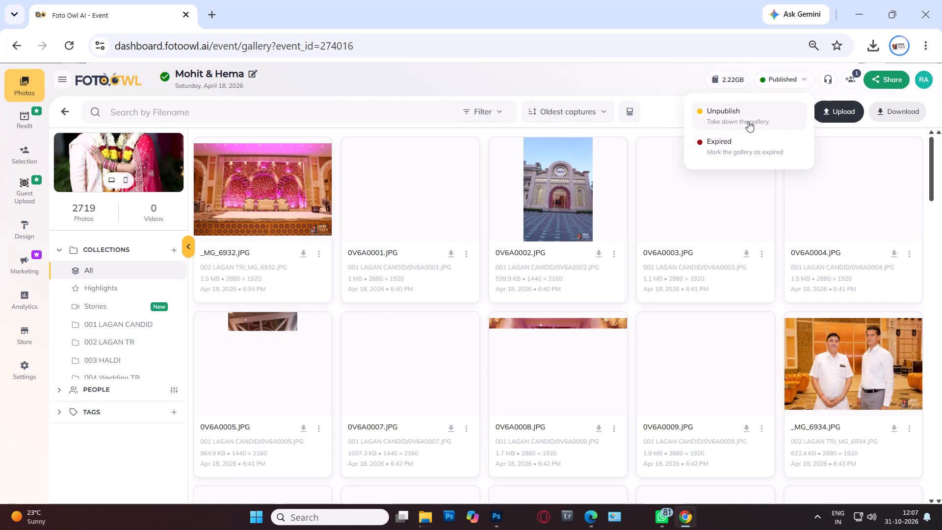
pyautogui.click(18, 48)
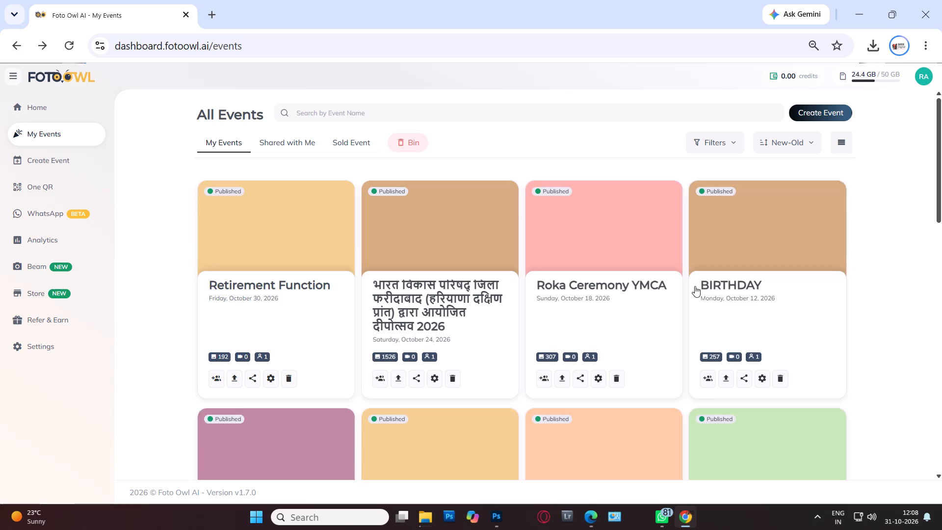
pyautogui.scroll(-1, 687, 402)
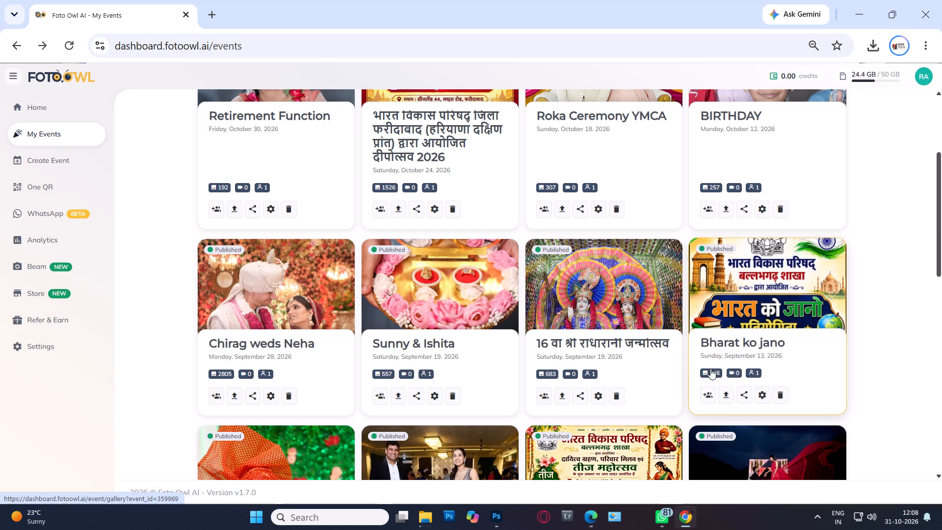
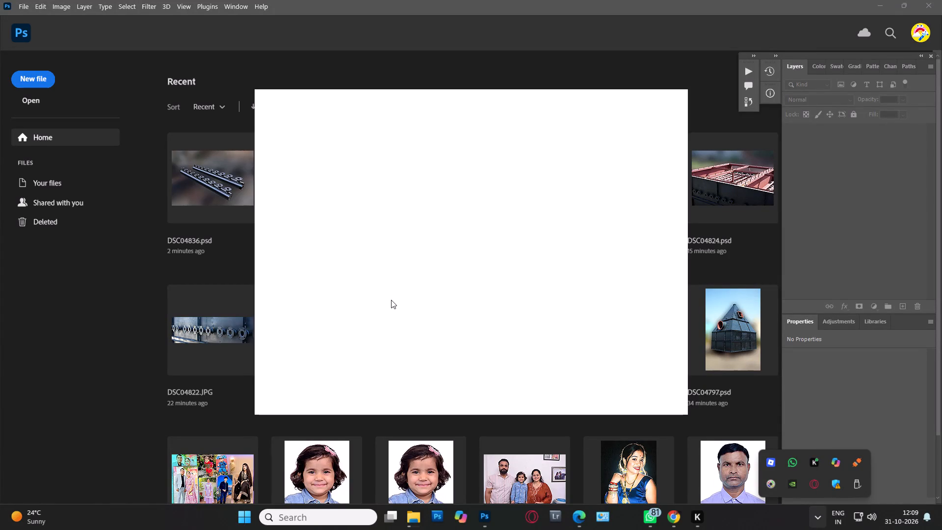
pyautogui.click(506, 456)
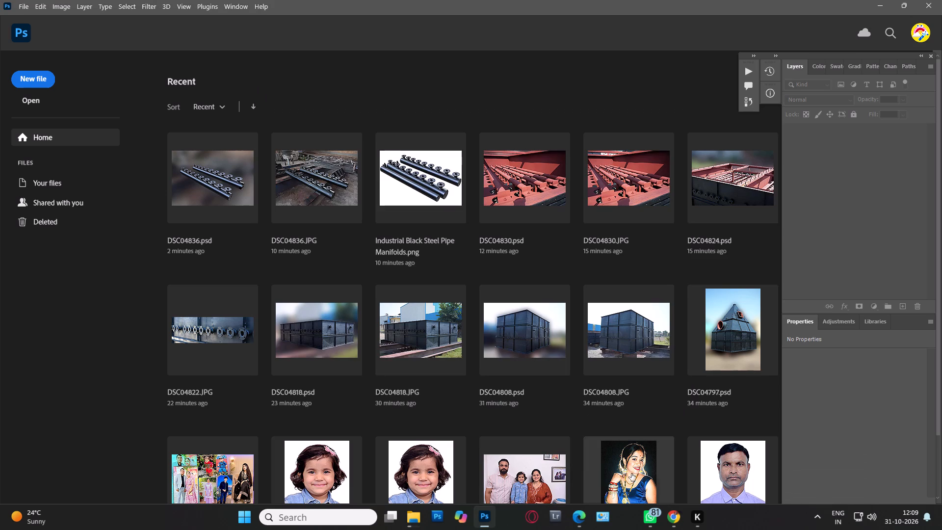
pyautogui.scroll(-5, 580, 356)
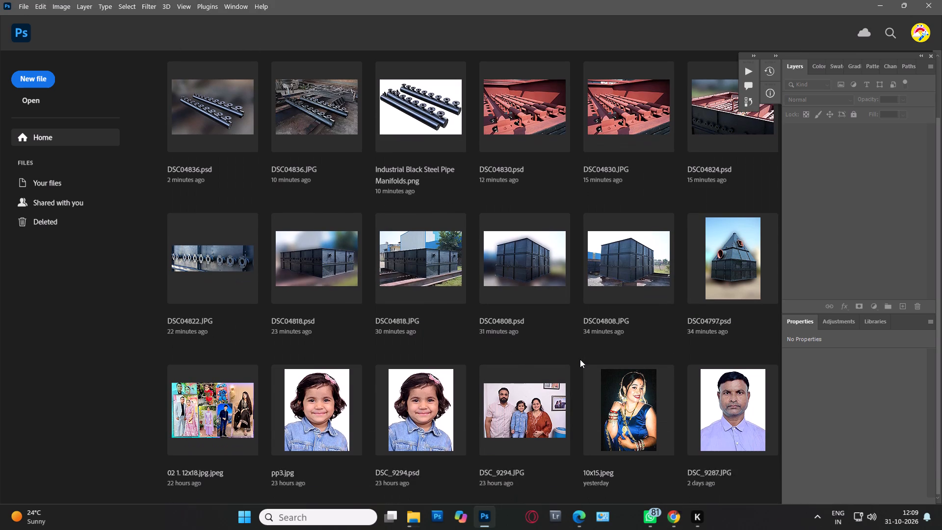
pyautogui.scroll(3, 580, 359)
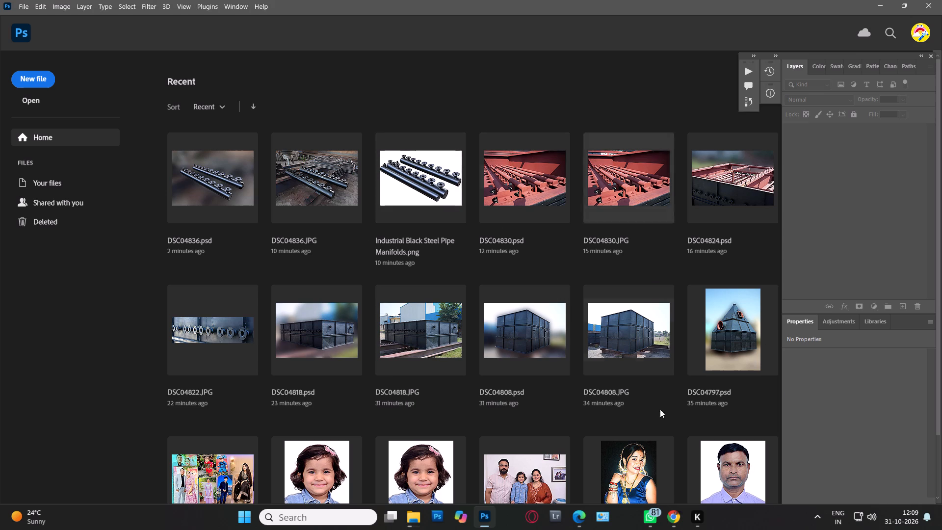
# In File Explorer, go back to the 100MSDCF photo folder inside 26.10 Company jajru on New Volume (D:).
pyautogui.click(412, 519)
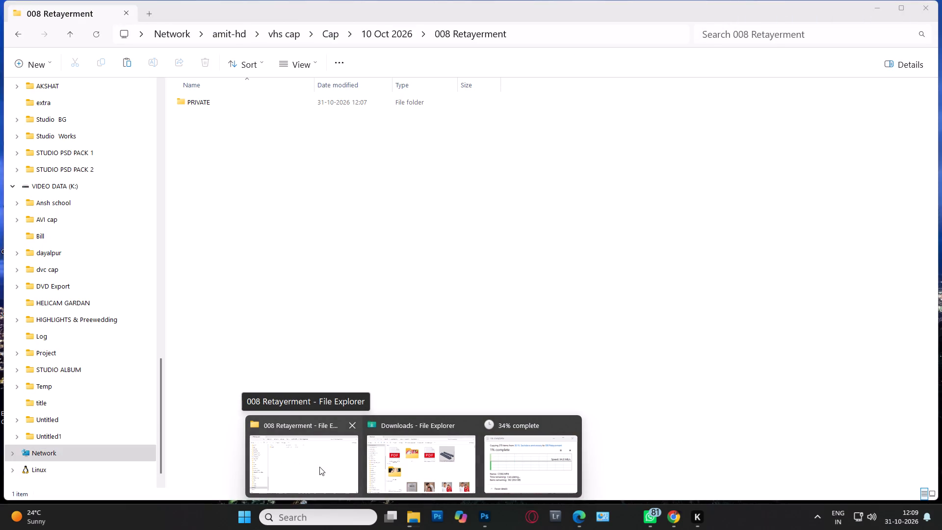
pyautogui.click(317, 467)
pyautogui.click(330, 33)
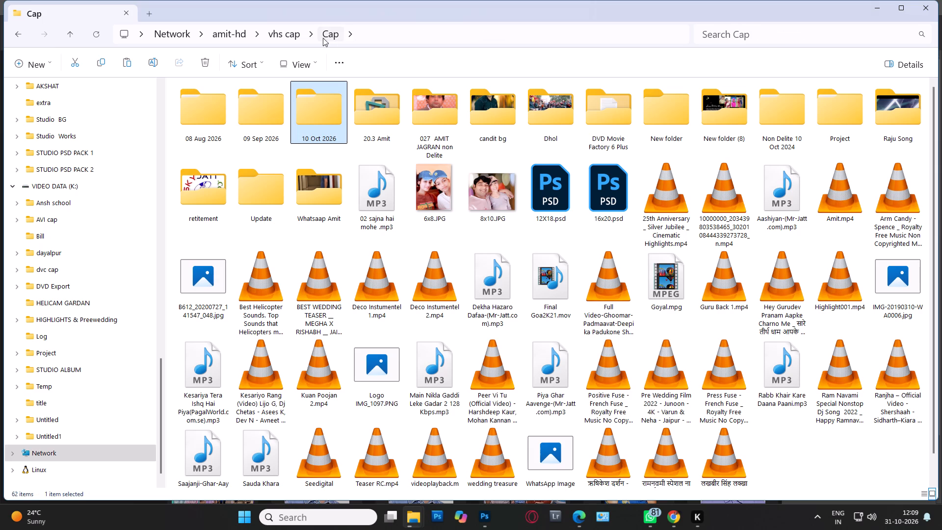
pyautogui.tripleClick(13, 34)
pyautogui.click(14, 33)
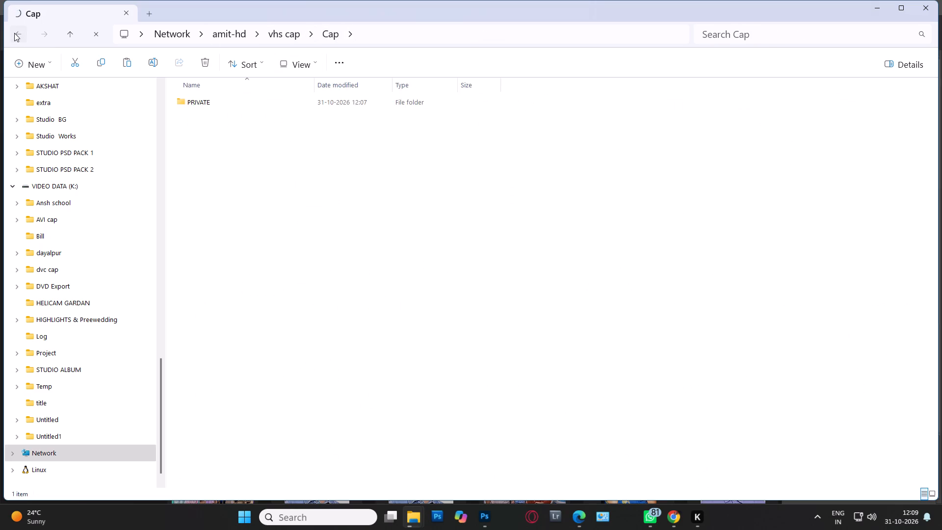
pyautogui.tripleClick(15, 33)
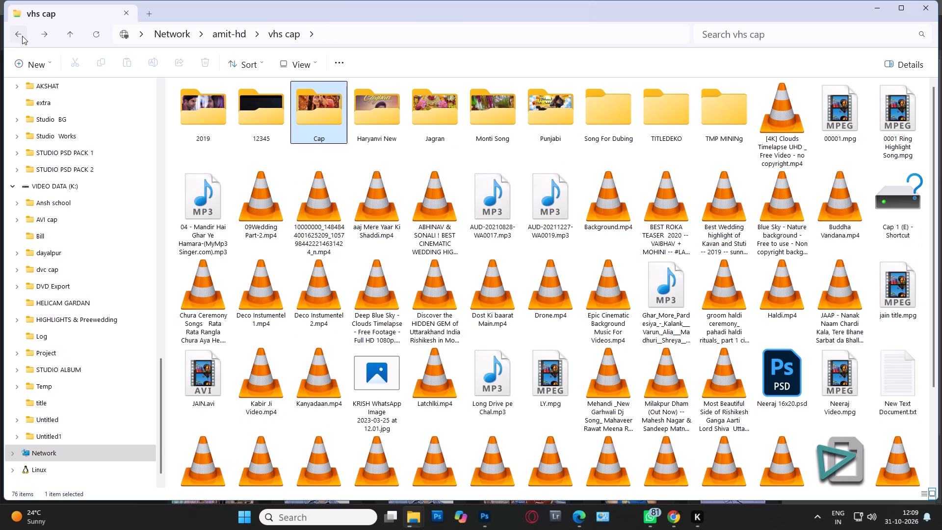
pyautogui.click(22, 36)
pyautogui.click(22, 36)
pyautogui.tripleClick(22, 36)
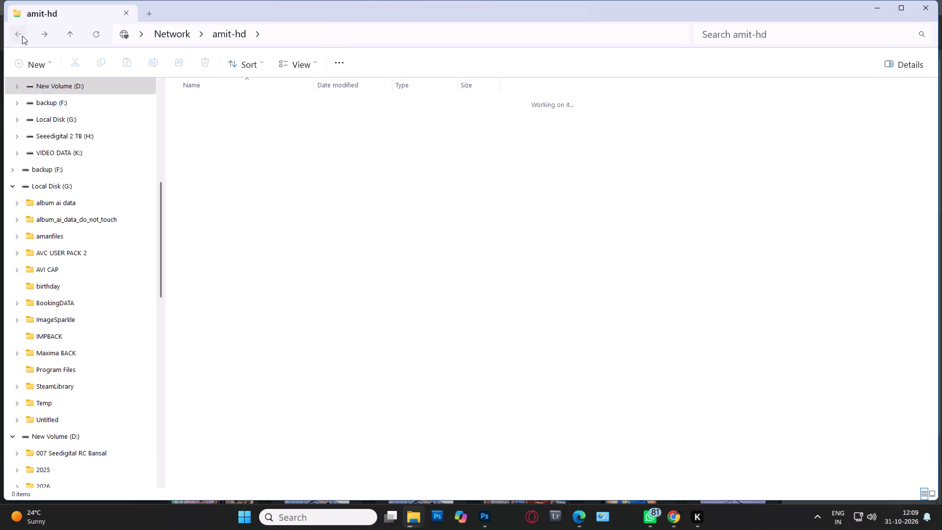
pyautogui.tripleClick(22, 36)
pyautogui.doubleClick(22, 36)
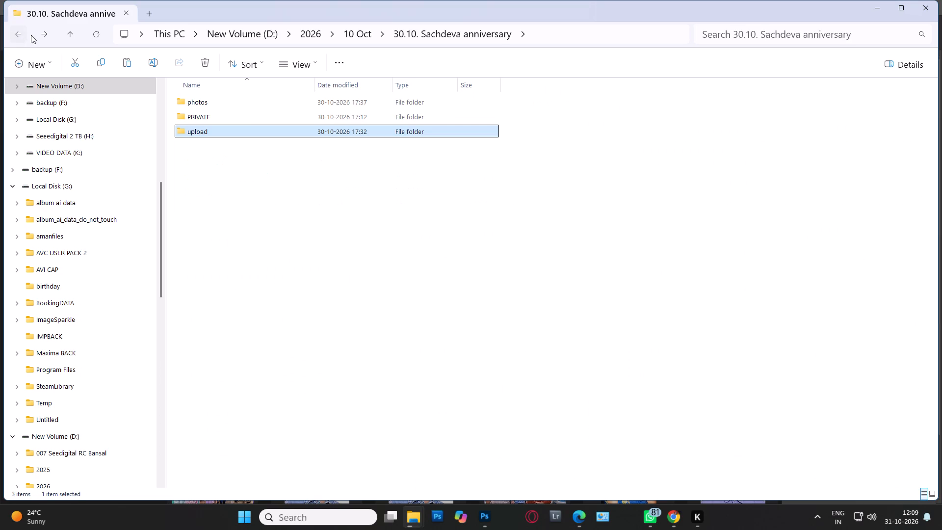
pyautogui.click(48, 31)
pyautogui.click(48, 31)
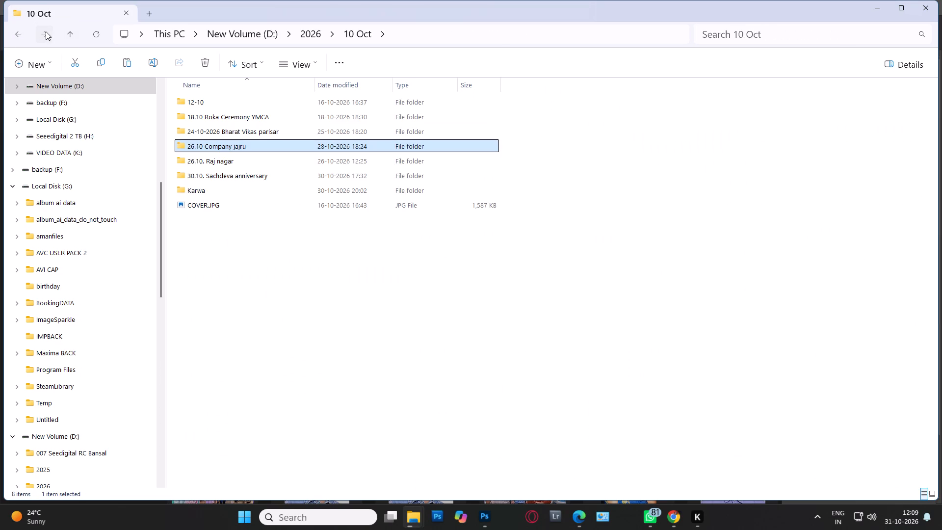
pyautogui.click(46, 31)
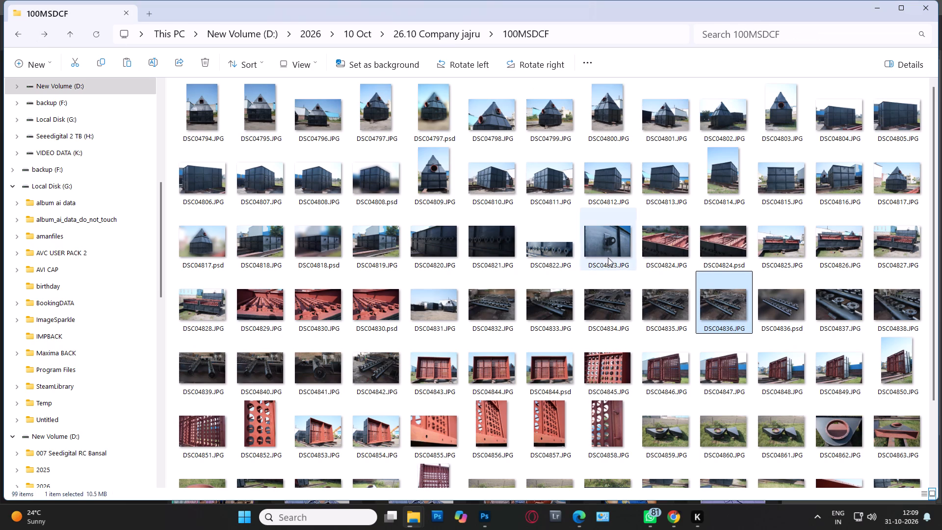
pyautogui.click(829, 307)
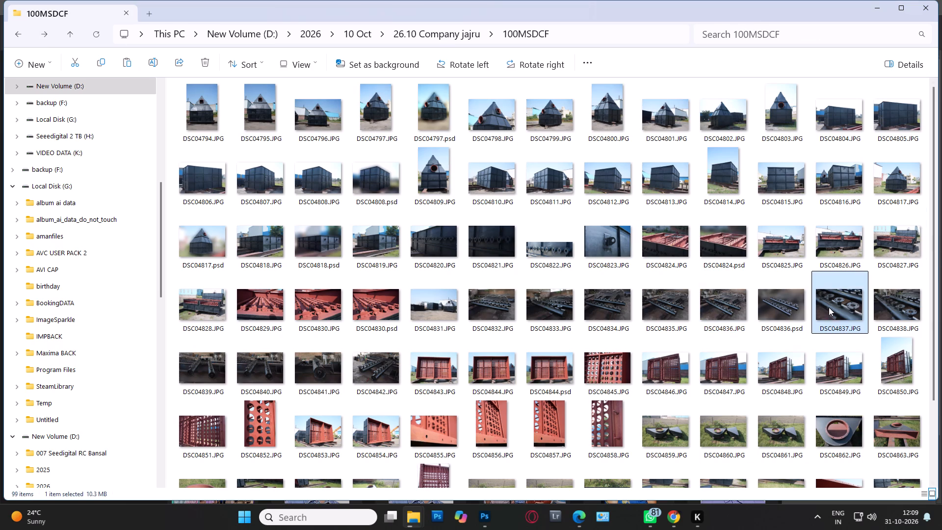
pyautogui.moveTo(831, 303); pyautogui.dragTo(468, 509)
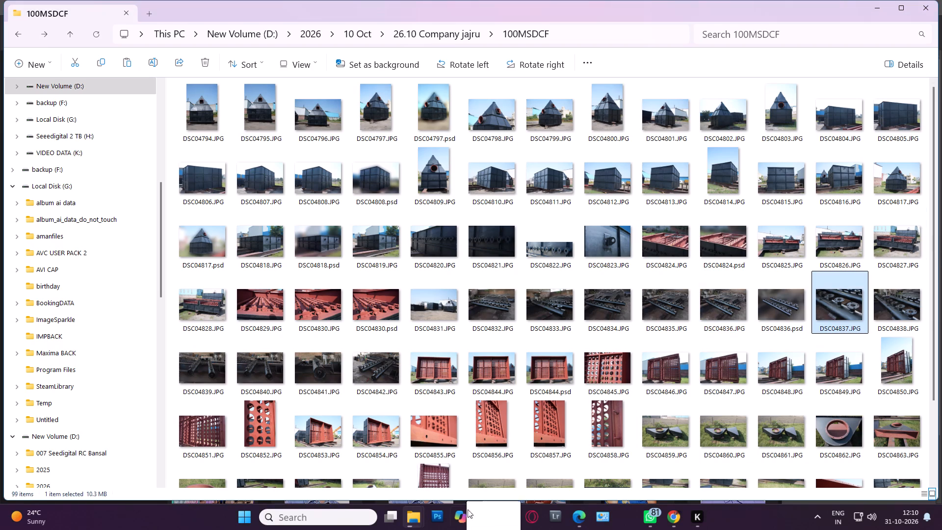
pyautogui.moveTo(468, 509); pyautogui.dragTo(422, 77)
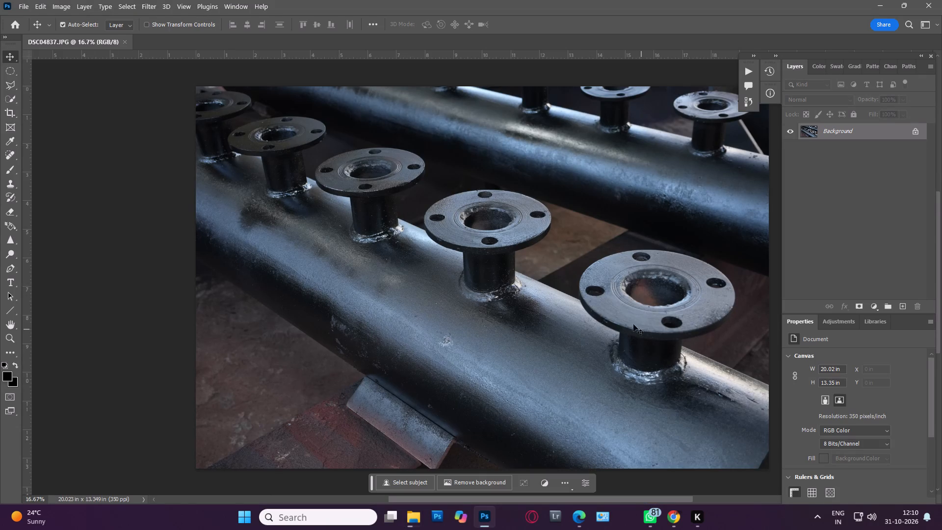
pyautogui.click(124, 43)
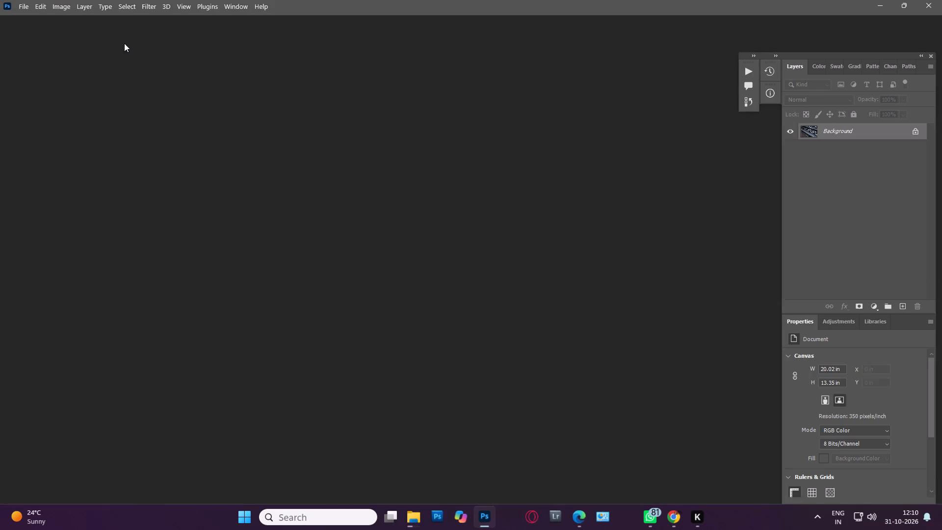
# In File Explorer, copy the photo DSC04837.JPG from the 100MSDCF folder.
pyautogui.click(419, 522)
pyautogui.click(288, 460)
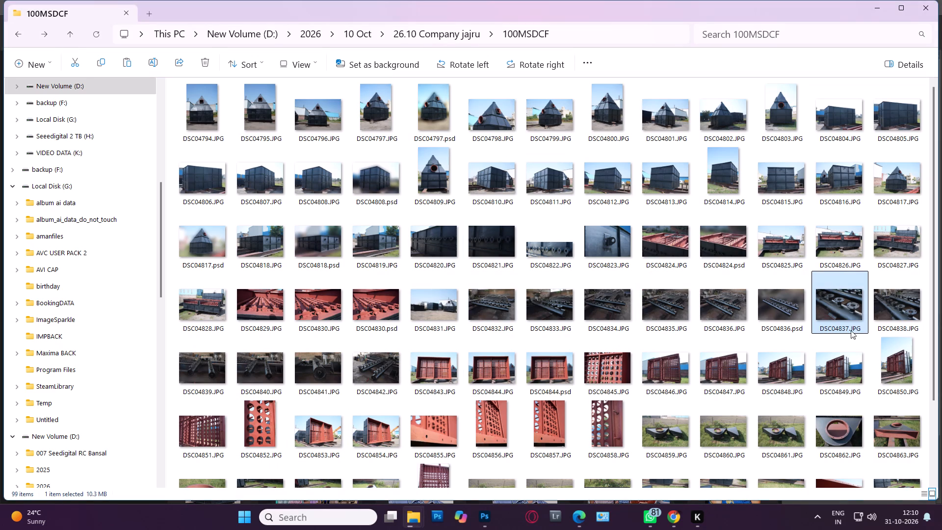
pyautogui.click(836, 300)
pyautogui.hotkey('ctrl', 'c')
pyautogui.click(485, 518)
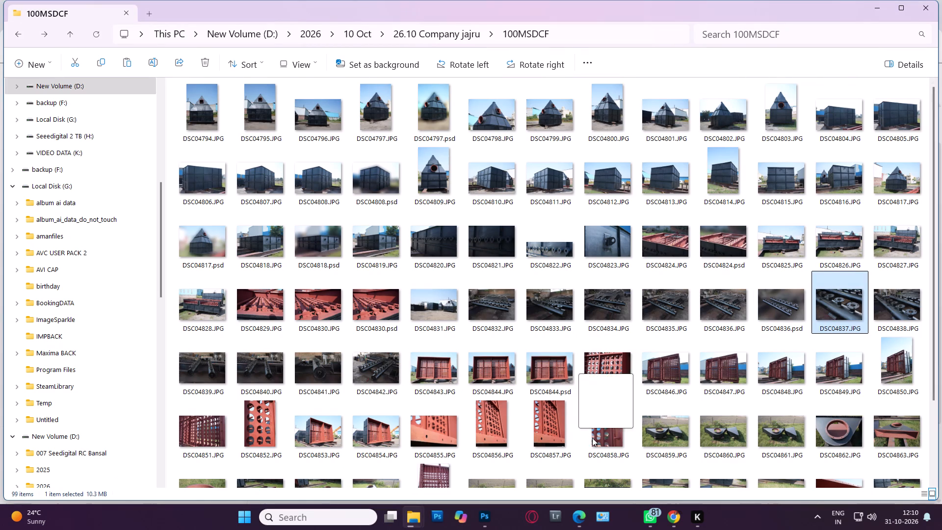
pyautogui.moveTo(592, 438); pyautogui.dragTo(457, 202)
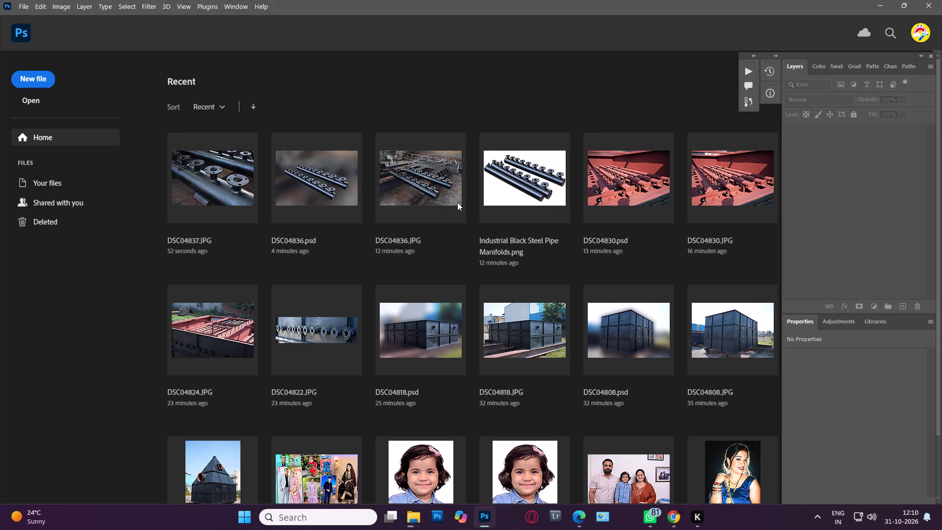
pyautogui.moveTo(457, 202); pyautogui.dragTo(484, 112)
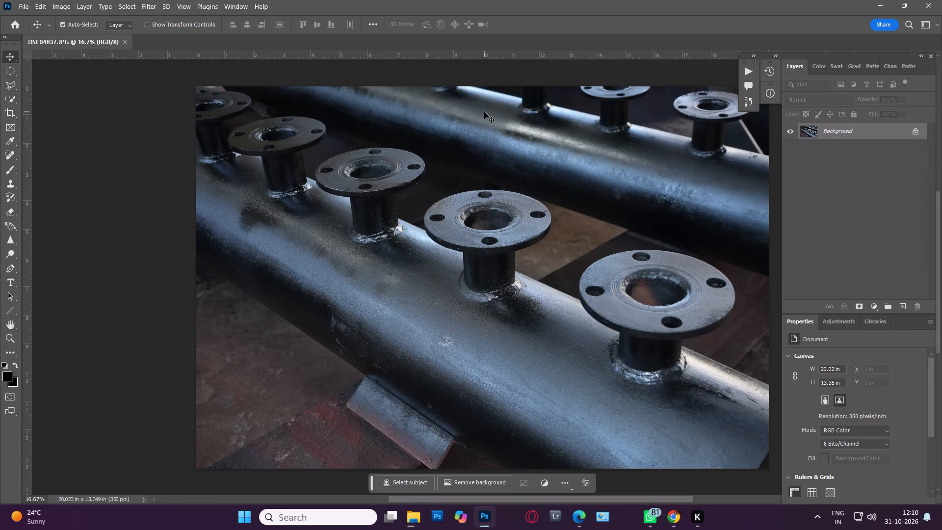
# Duplicate the Background layer.
pyautogui.hotkey('ctrl', 'j')
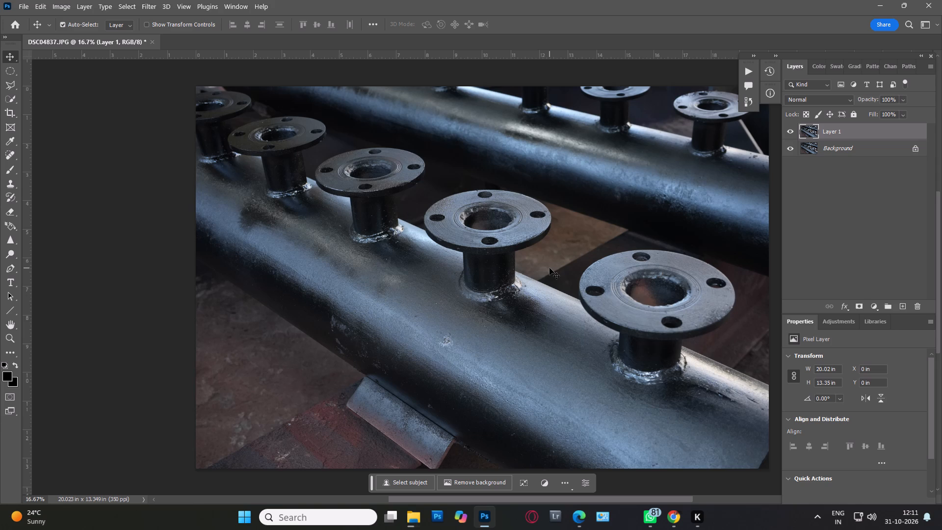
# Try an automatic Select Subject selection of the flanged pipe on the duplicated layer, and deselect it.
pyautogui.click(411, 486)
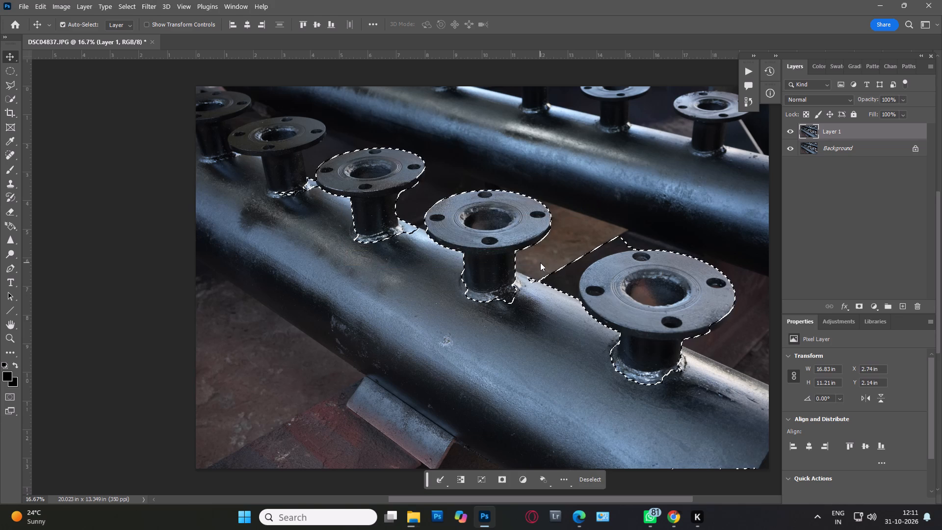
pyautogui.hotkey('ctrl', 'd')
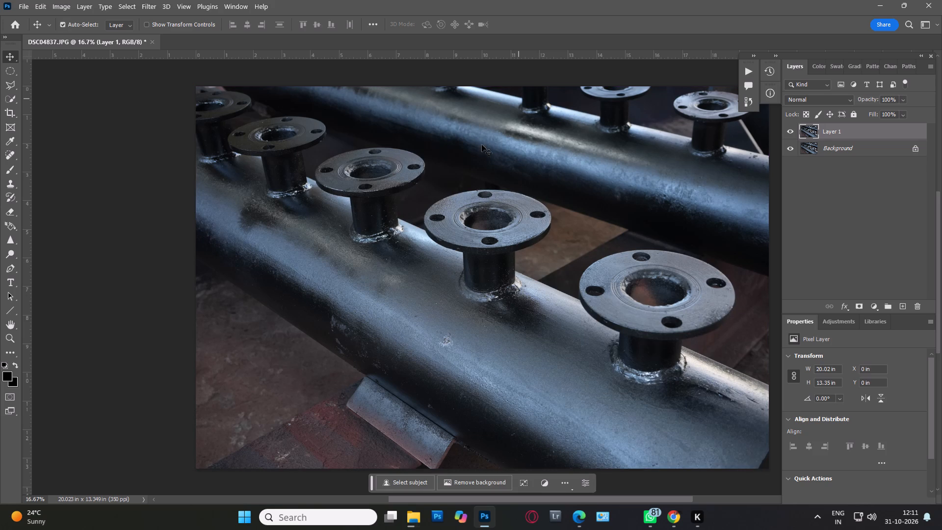
# Outline the floor area below the front pipe with the Polygonal Lasso, following the pipe's lower edge and around the angled bracket.
pyautogui.scroll(-2, 444, 337)
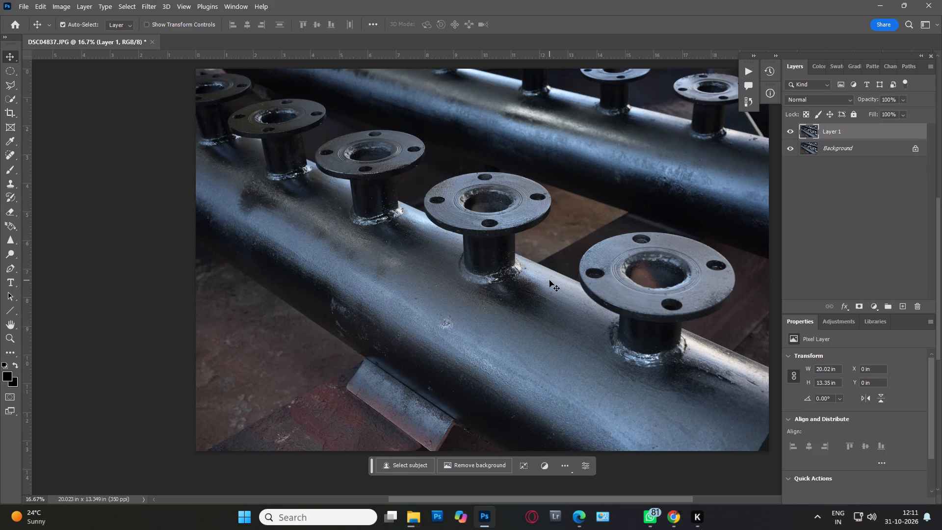
pyautogui.press('l')
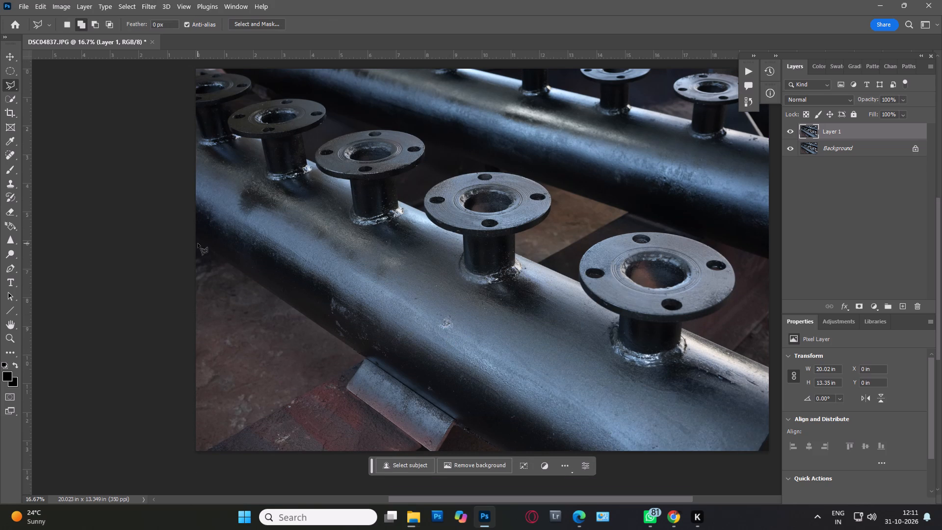
pyautogui.click(193, 238)
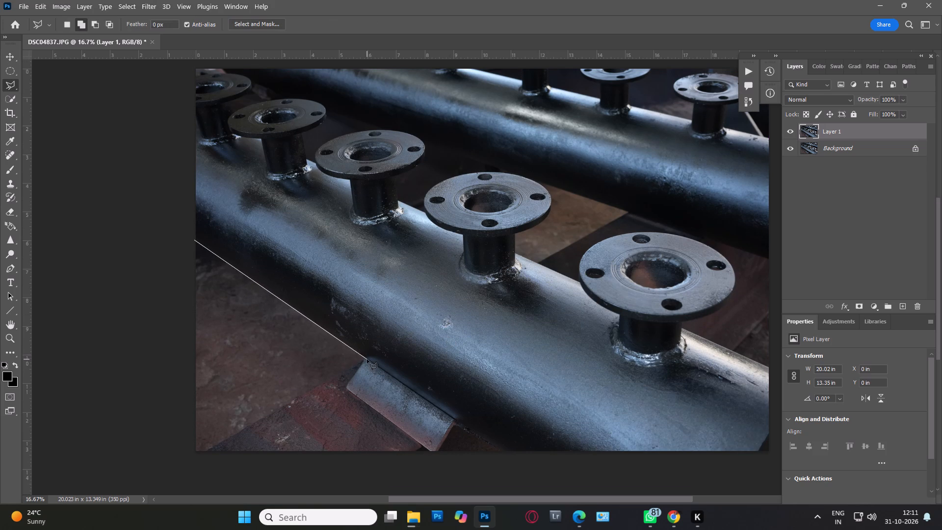
pyautogui.click(365, 357)
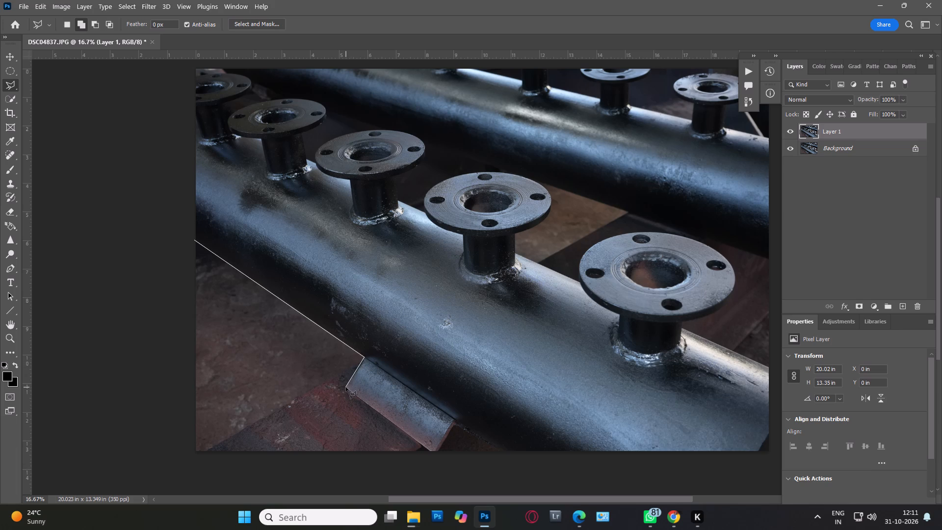
pyautogui.click(346, 387)
pyautogui.click(344, 391)
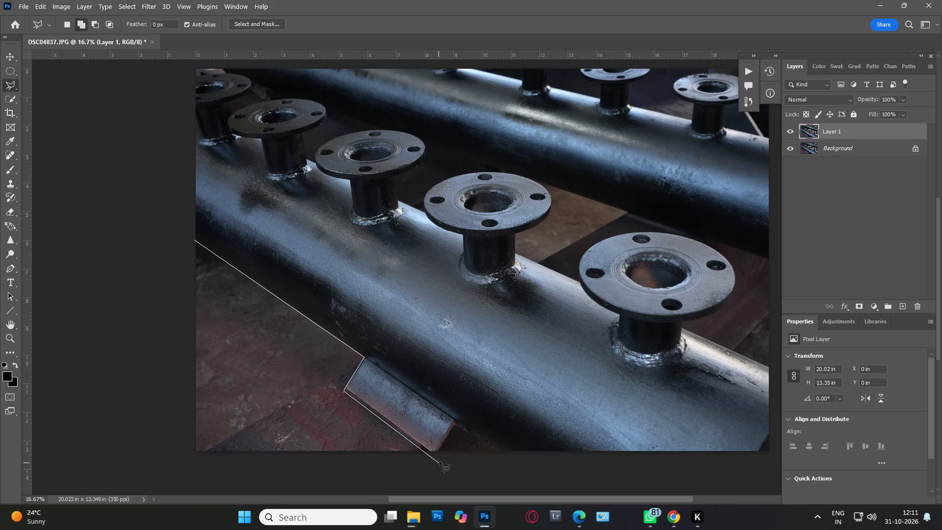
pyautogui.click(436, 457)
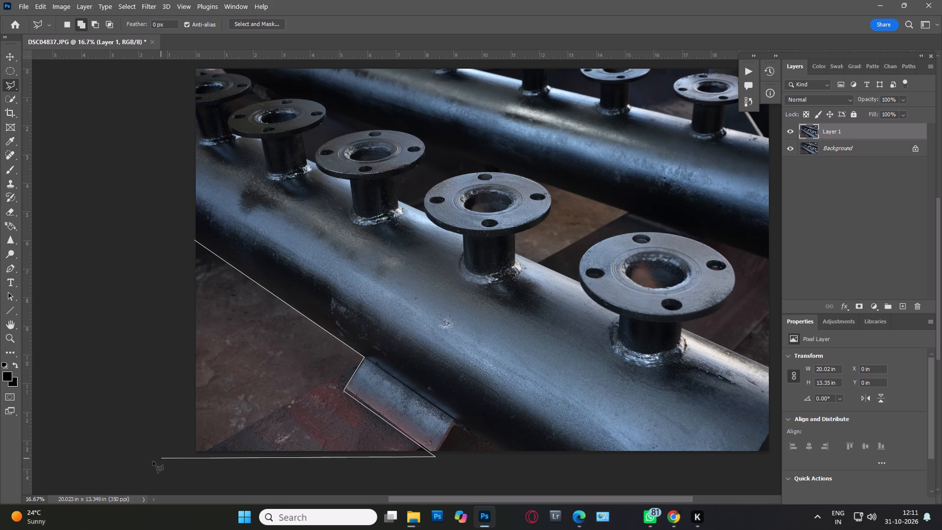
pyautogui.click(147, 469)
pyautogui.doubleClick(114, 318)
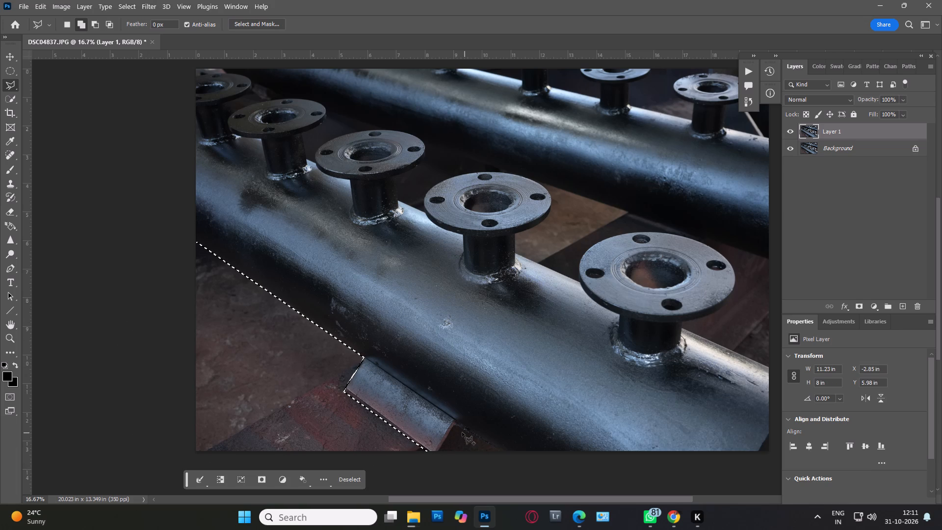
# Add the small triangle of floor between the bracket's end and the pipe's lower edge to the selection.
pyautogui.keyDown('shift'); pyautogui.click(456, 425); pyautogui.keyUp('shift')
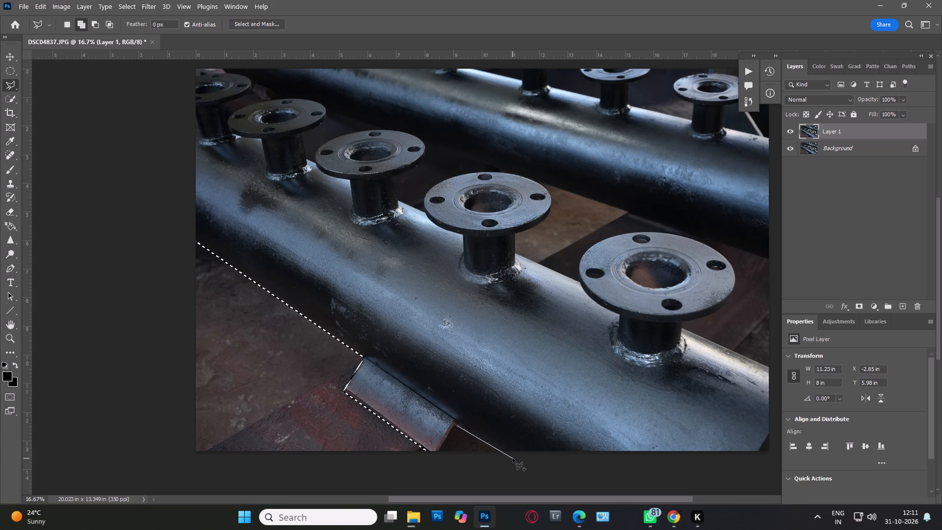
pyautogui.click(515, 458)
pyautogui.click(431, 468)
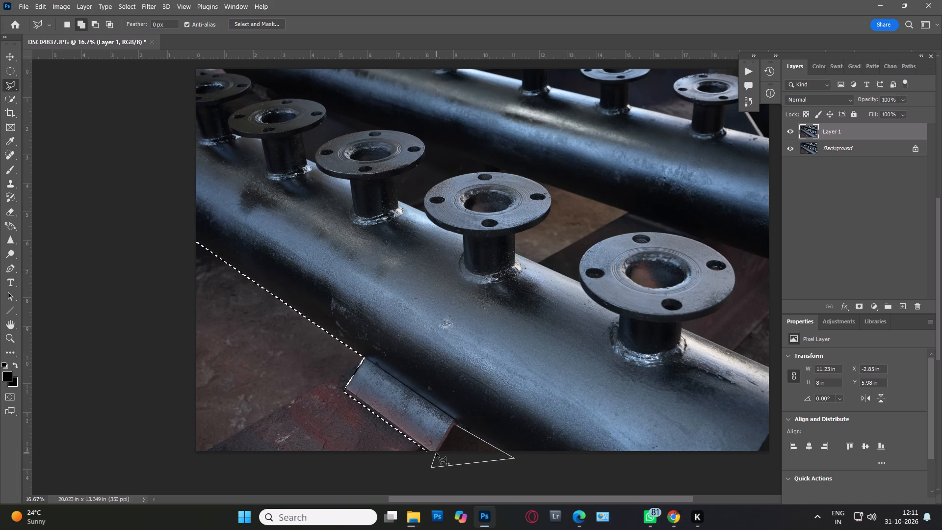
pyautogui.click(436, 453)
pyautogui.doubleClick(456, 422)
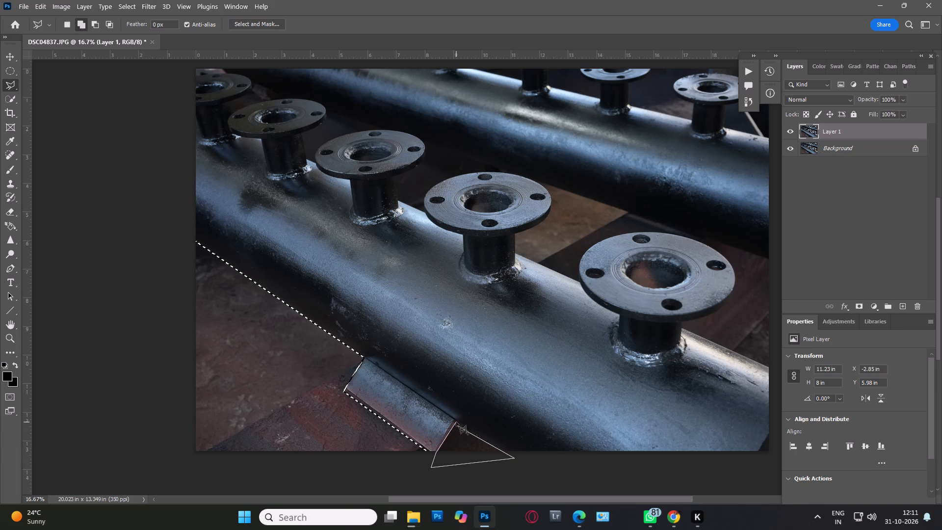
# Add the background around the nearest flange and between the two pipes to the selection with the Quick Selection tool.
pyautogui.press('space')
pyautogui.press('space')
pyautogui.press('space')
pyautogui.press('space')
pyautogui.press('space')
pyautogui.press('space')
pyautogui.press('space')
pyautogui.press('space')
pyautogui.press('space')
pyautogui.press('space')
pyautogui.press('space')
pyautogui.press('space')
pyautogui.press('space')
pyautogui.press('space')
pyautogui.press('space')
pyautogui.press('space')
pyautogui.press('space')
pyautogui.press('space')
pyautogui.press('space')
pyautogui.press('space')
pyautogui.moveTo(585, 367); pyautogui.dragTo(357, 381)
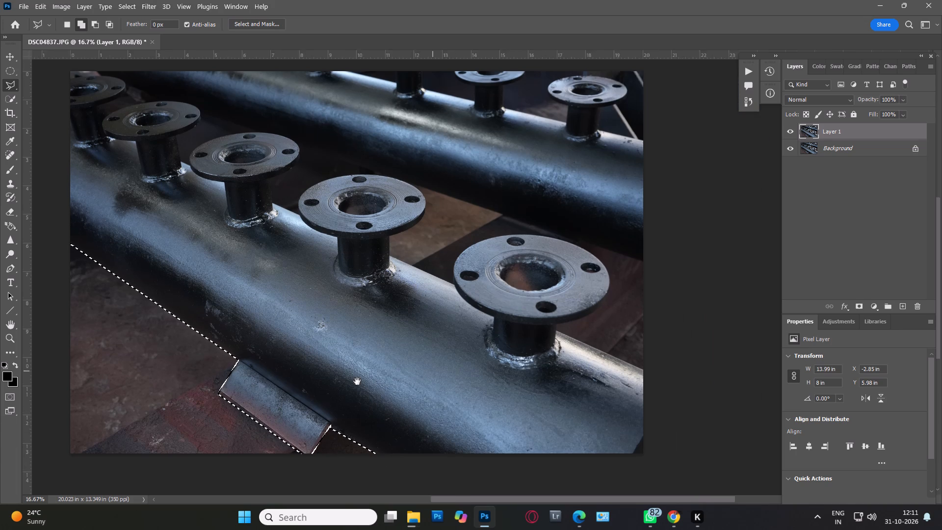
pyautogui.moveTo(357, 381); pyautogui.dragTo(411, 451)
pyautogui.moveTo(444, 366); pyautogui.dragTo(450, 326)
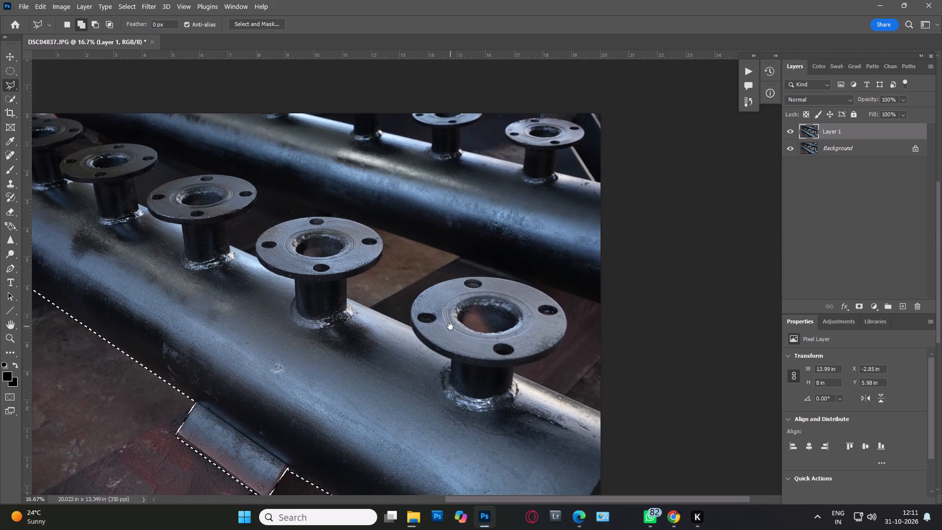
pyautogui.moveTo(450, 326); pyautogui.dragTo(439, 308)
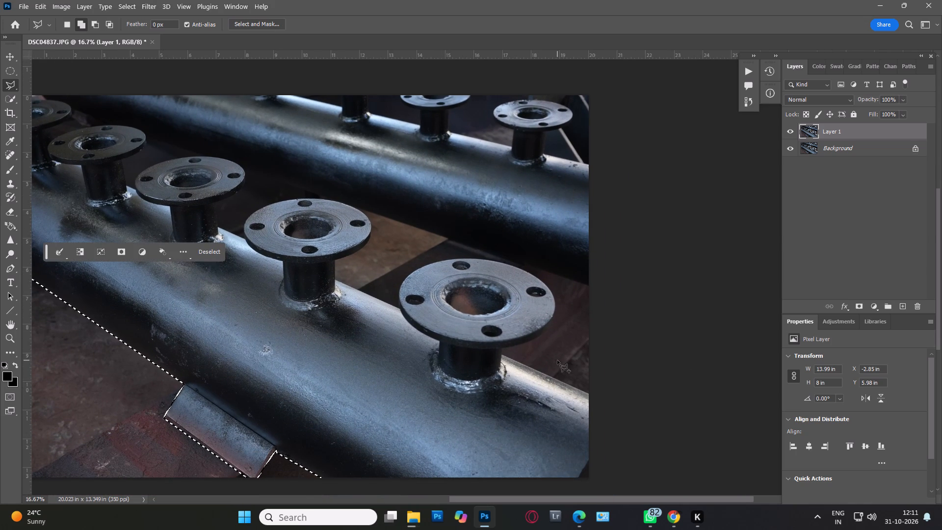
pyautogui.press('w')
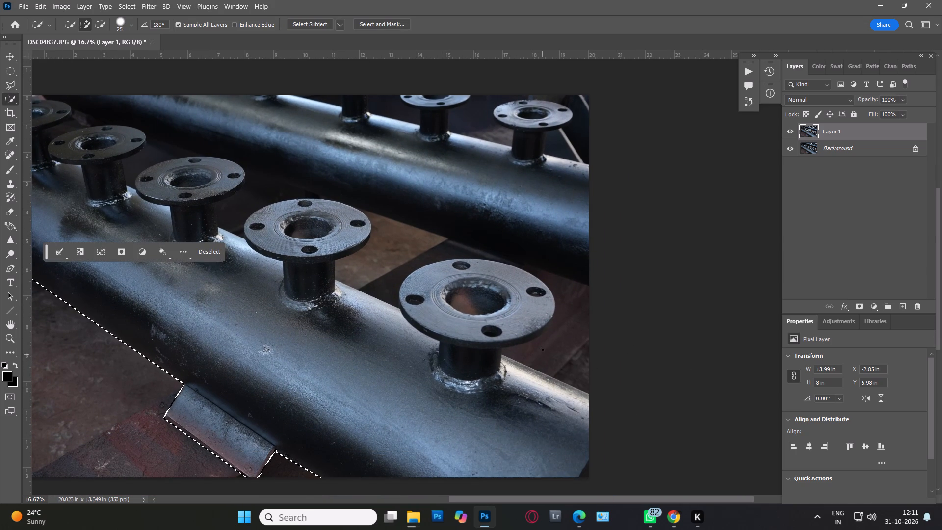
pyautogui.keyDown('alt'); pyautogui.moveTo(554, 358); pyautogui.dragTo(566, 302); pyautogui.keyUp('alt')
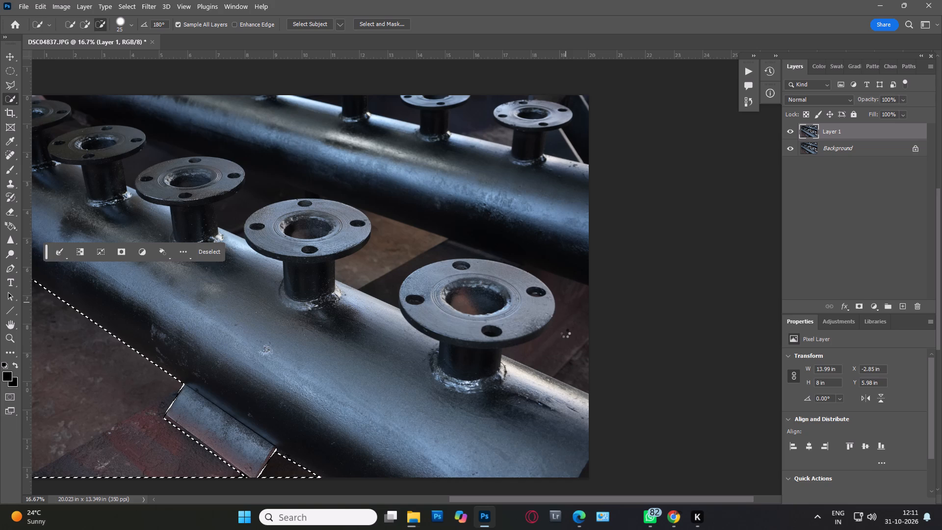
pyautogui.keyDown('shift'); pyautogui.moveTo(574, 306); pyautogui.dragTo(555, 336); pyautogui.keyUp('shift')
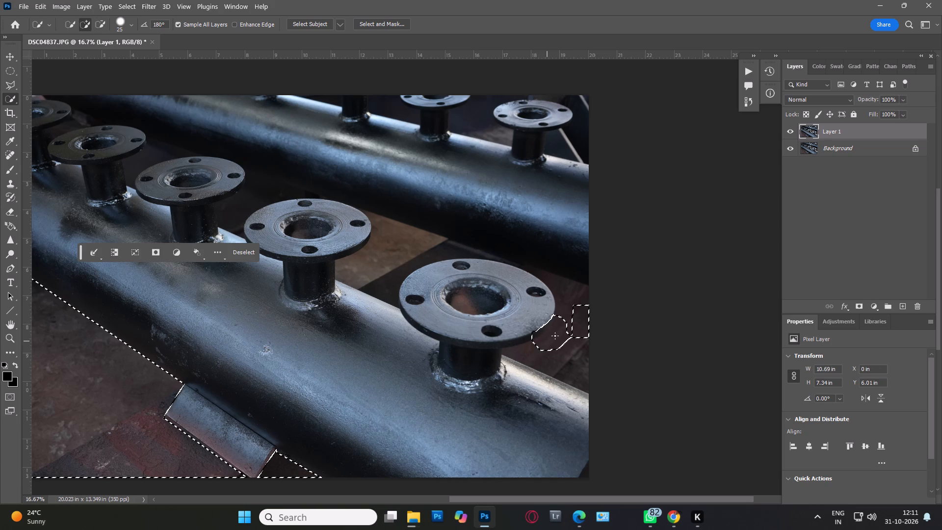
pyautogui.keyDown('shift'); pyautogui.moveTo(555, 336); pyautogui.dragTo(557, 285); pyautogui.keyUp('shift')
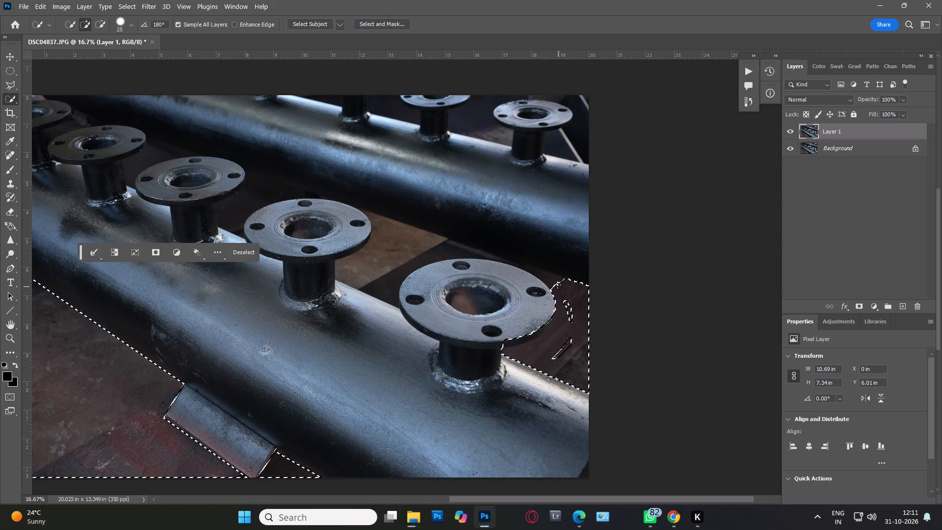
pyautogui.keyDown('shift'); pyautogui.moveTo(557, 285); pyautogui.dragTo(378, 247); pyautogui.keyUp('shift')
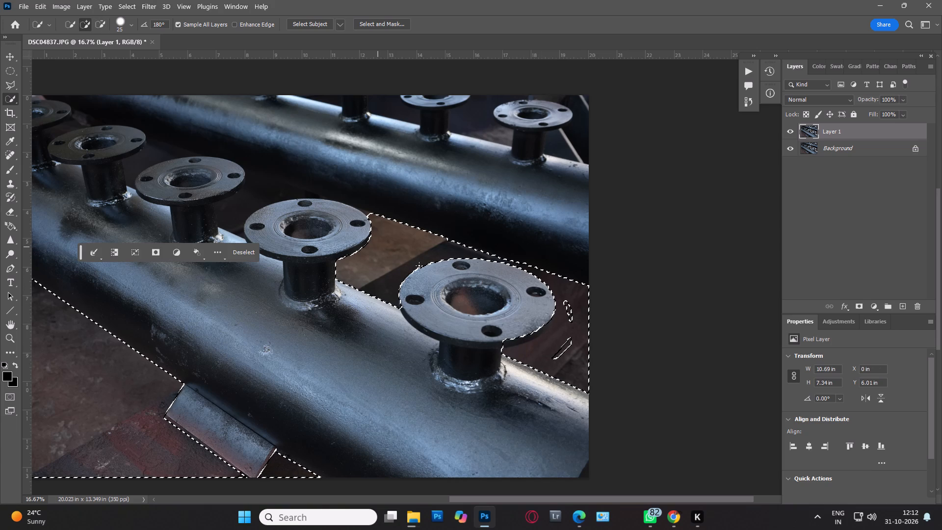
# Add the leftover unselected patches in the background beside the nearest flange to the selection.
pyautogui.keyDown('alt'); pyautogui.moveTo(569, 301); pyautogui.dragTo(570, 348); pyautogui.keyUp('alt')
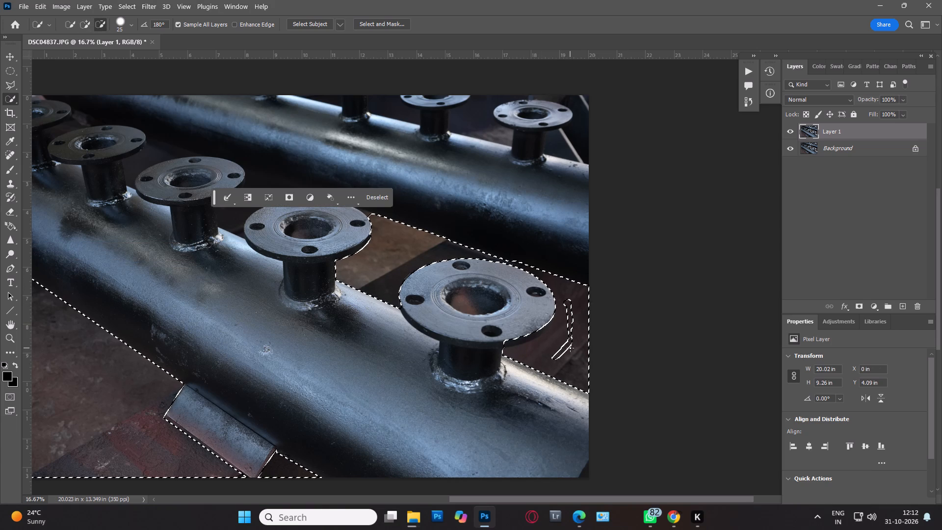
pyautogui.keyDown('alt'); pyautogui.moveTo(570, 348); pyautogui.dragTo(560, 350); pyautogui.keyUp('alt')
pyautogui.keyDown('shift'); pyautogui.moveTo(564, 296); pyautogui.dragTo(562, 337); pyautogui.keyUp('shift')
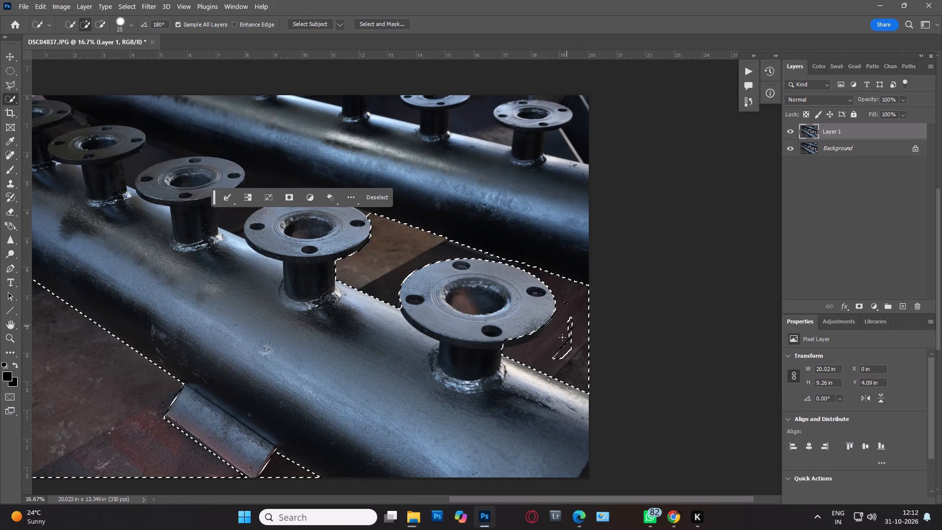
pyautogui.keyDown('shift'); pyautogui.moveTo(562, 337); pyautogui.dragTo(564, 305); pyautogui.keyUp('shift')
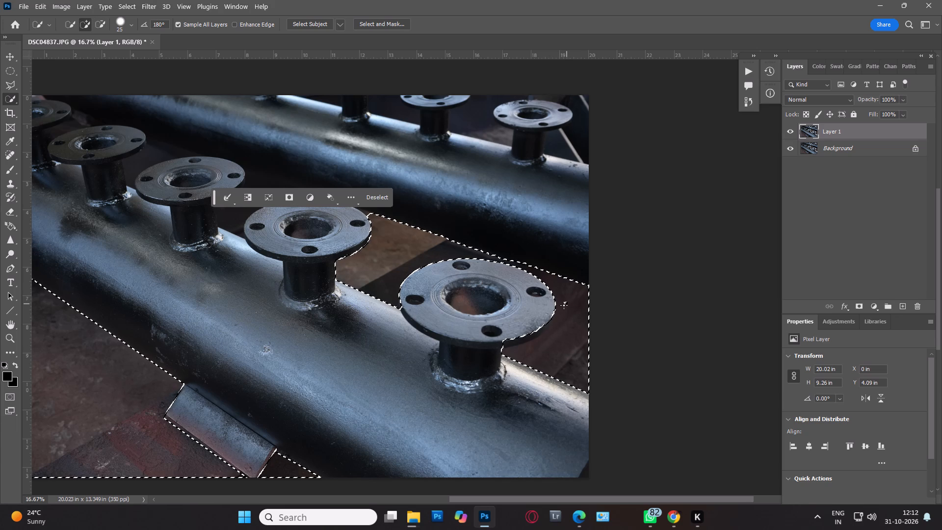
pyautogui.keyDown('shift'); pyautogui.moveTo(564, 305); pyautogui.dragTo(564, 305); pyautogui.keyUp('shift')
# Move the floating selection options off the flanges onto the empty area above the photo.
pyautogui.press('space')
pyautogui.press('space')
pyautogui.press('space')
pyautogui.press('space')
pyautogui.press('space')
pyautogui.press('space')
pyautogui.press('space')
pyautogui.press('space')
pyautogui.press('space')
pyautogui.press('space')
pyautogui.press('space')
pyautogui.press('space')
pyautogui.press('space')
pyautogui.press('space')
pyautogui.press('space')
pyautogui.moveTo(253, 286); pyautogui.dragTo(453, 380)
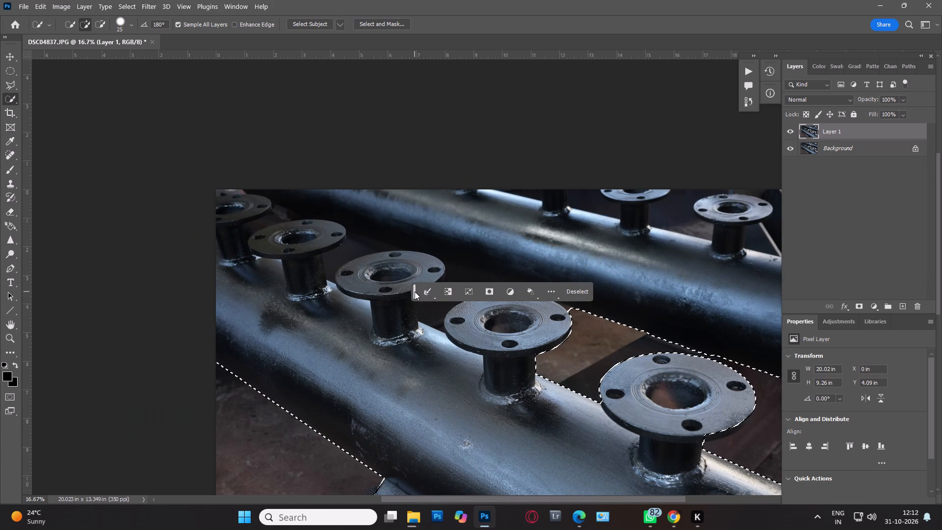
pyautogui.moveTo(415, 291); pyautogui.dragTo(222, 134)
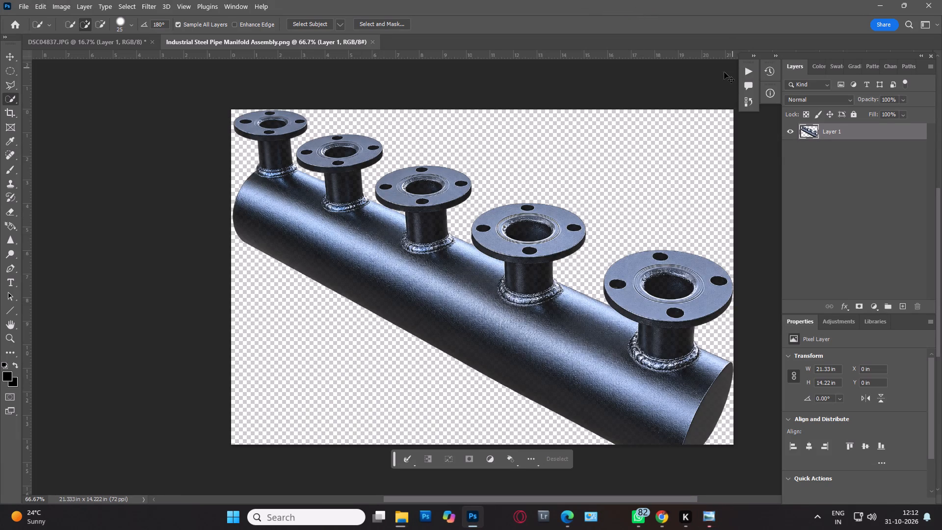
pyautogui.hotkey('ctrl', 'c')
pyautogui.click(116, 47)
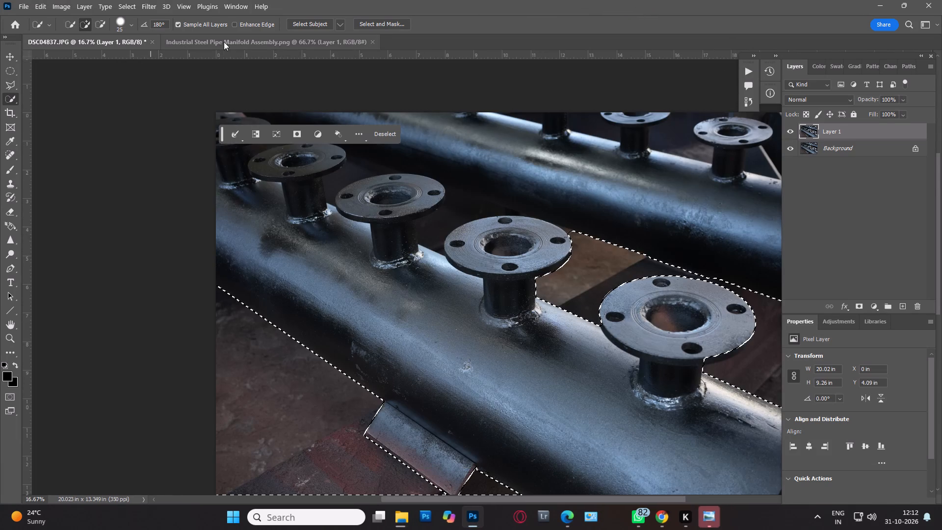
pyautogui.hotkey('ctrl', 'd')
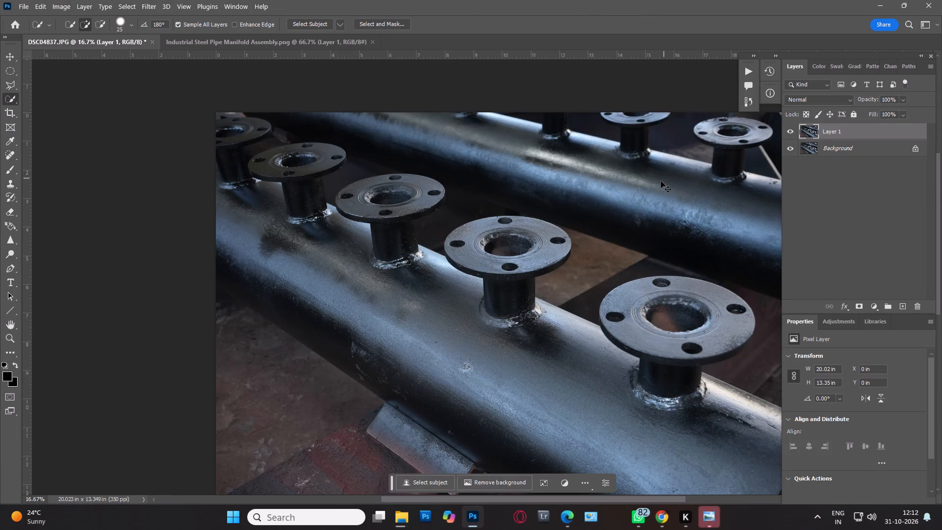
pyautogui.hotkey('ctrl', 'v')
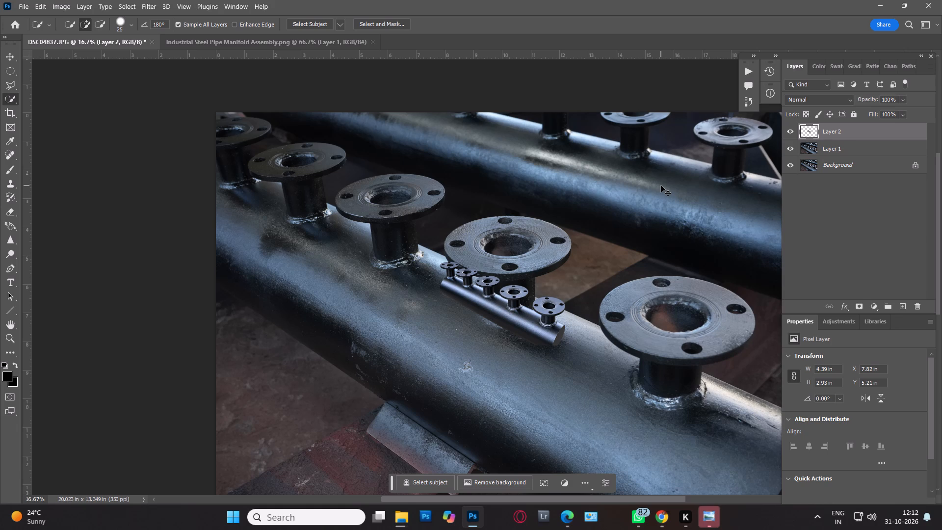
# Scale the pasted pipe layer up proportionally to about 585% so that it spans beyond the photo's edges.
pyautogui.hotkey('ctrl', '-')
pyautogui.hotkey('ctrl', '-')
pyautogui.hotkey('ctrl', '-')
pyautogui.hotkey('ctrl', '-')
pyautogui.hotkey('ctrl', 't')
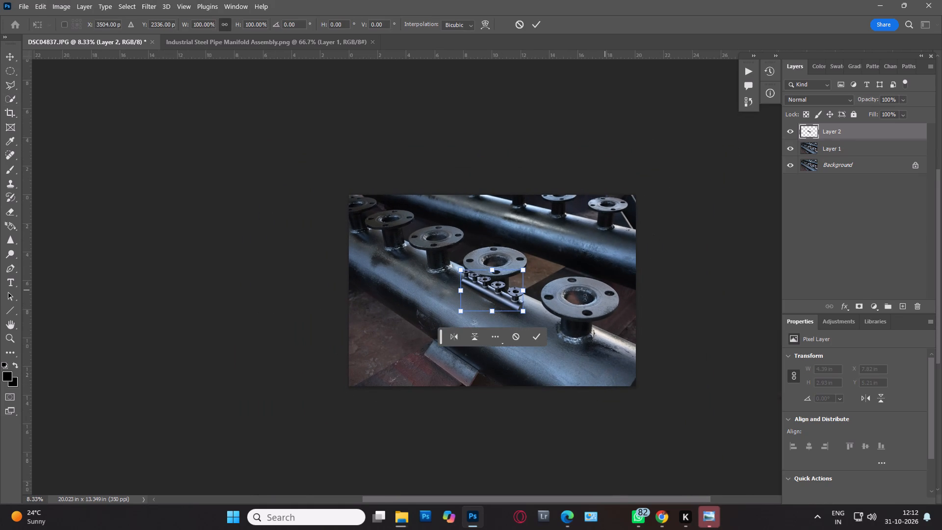
pyautogui.moveTo(522, 310); pyautogui.dragTo(687, 459)
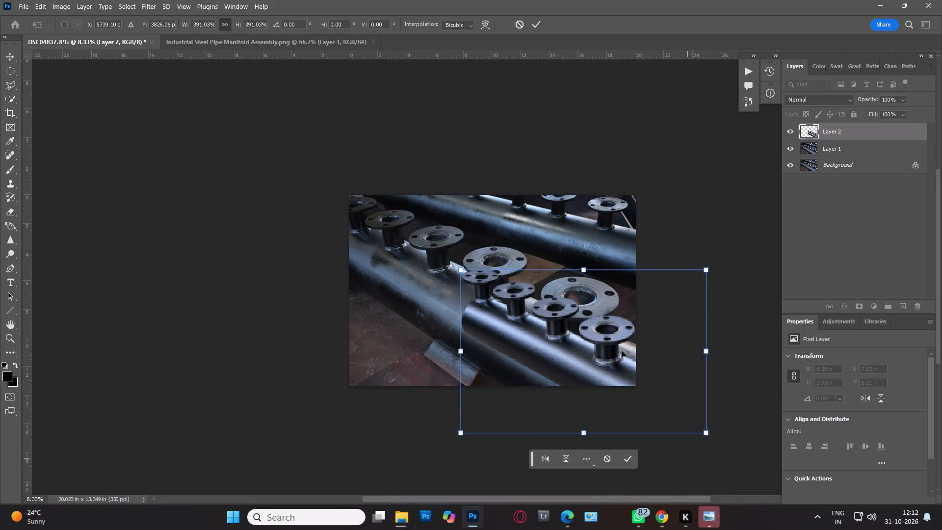
pyautogui.moveTo(616, 346); pyautogui.dragTo(497, 275)
pyautogui.moveTo(588, 360); pyautogui.dragTo(645, 436)
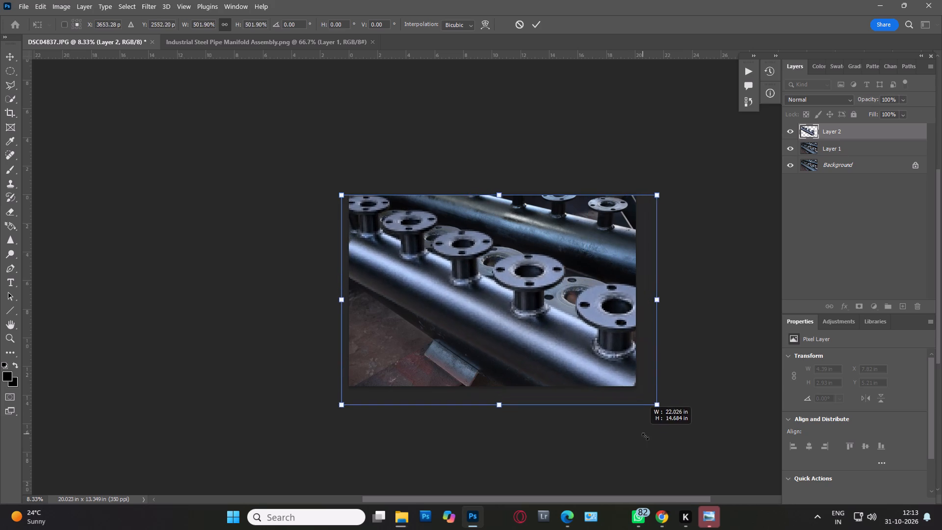
pyautogui.moveTo(645, 436); pyautogui.dragTo(690, 471)
# Reposition the enlarged pipe over the photo's front pipe, reduce it to about 475% with its top edge on the canvas edge, and apply the transform.
pyautogui.moveTo(585, 349); pyautogui.dragTo(556, 447)
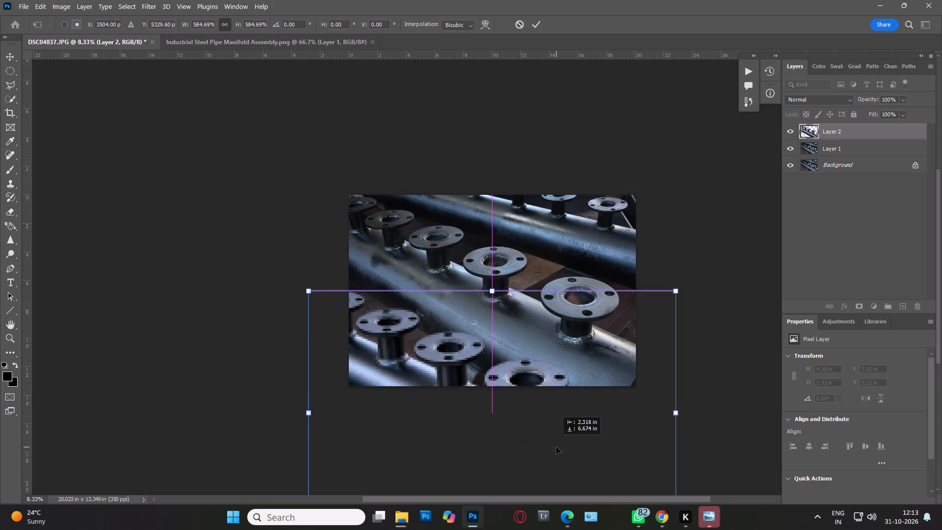
pyautogui.moveTo(556, 447); pyautogui.dragTo(576, 427)
pyautogui.click(491, 341)
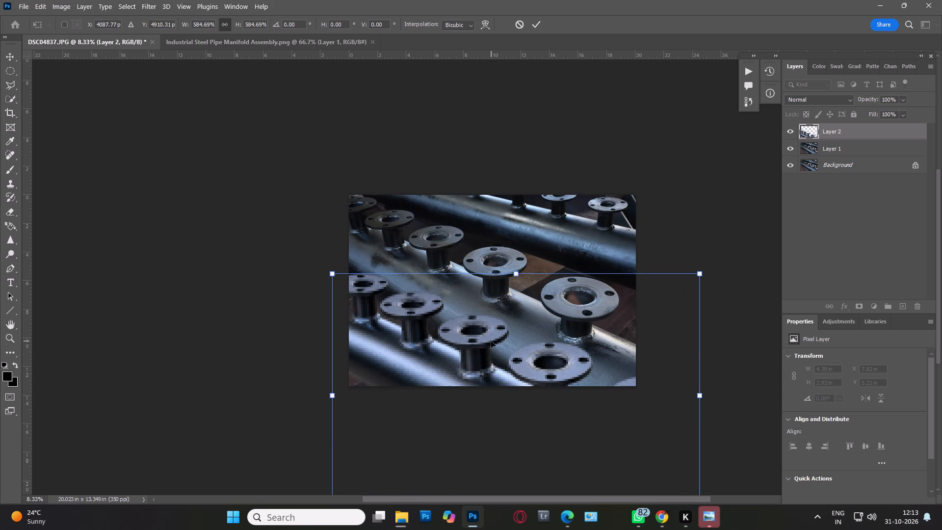
pyautogui.click(566, 363)
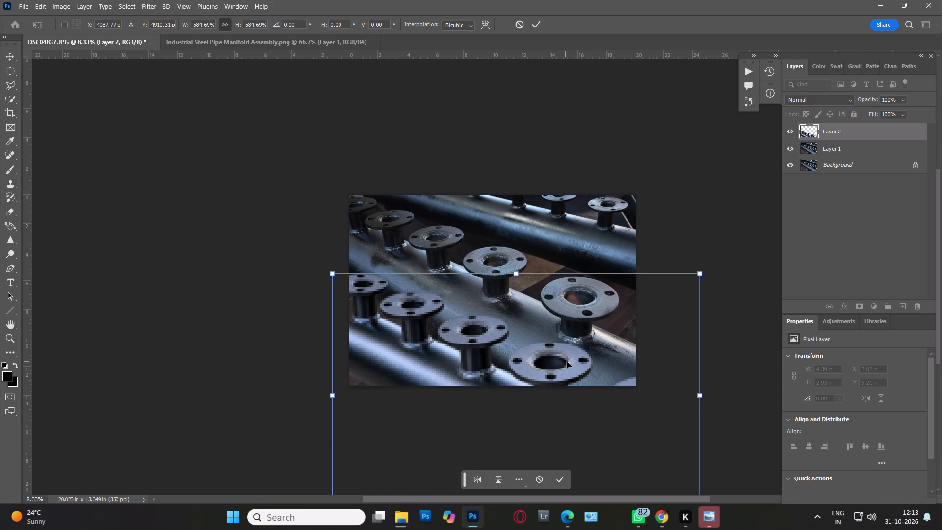
pyautogui.moveTo(571, 367); pyautogui.dragTo(532, 277)
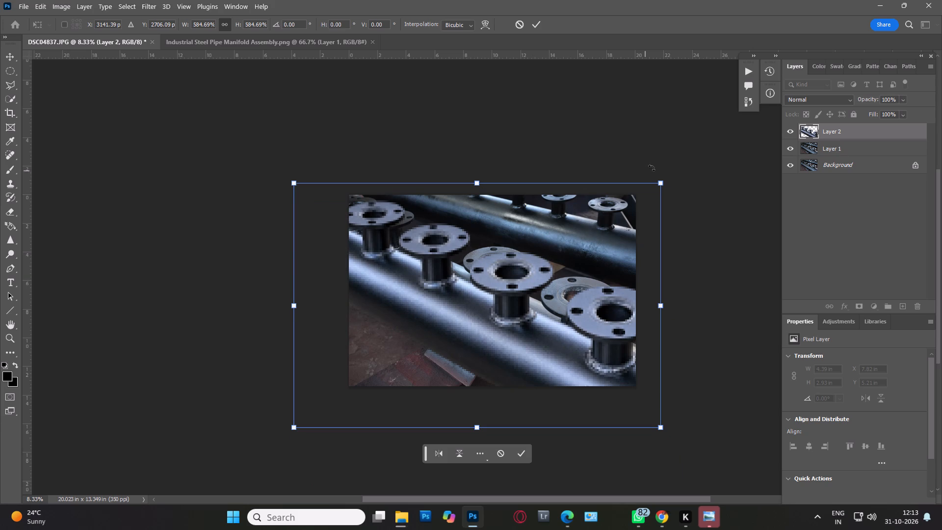
pyautogui.moveTo(663, 184); pyautogui.dragTo(614, 200)
pyautogui.moveTo(579, 323); pyautogui.dragTo(593, 307)
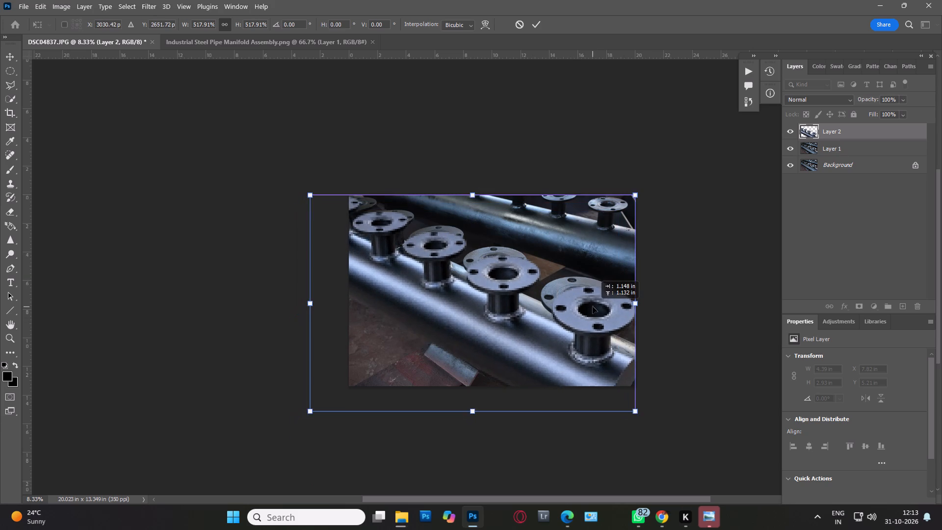
pyautogui.moveTo(593, 307); pyautogui.dragTo(614, 306)
pyautogui.moveTo(656, 194); pyautogui.dragTo(621, 200)
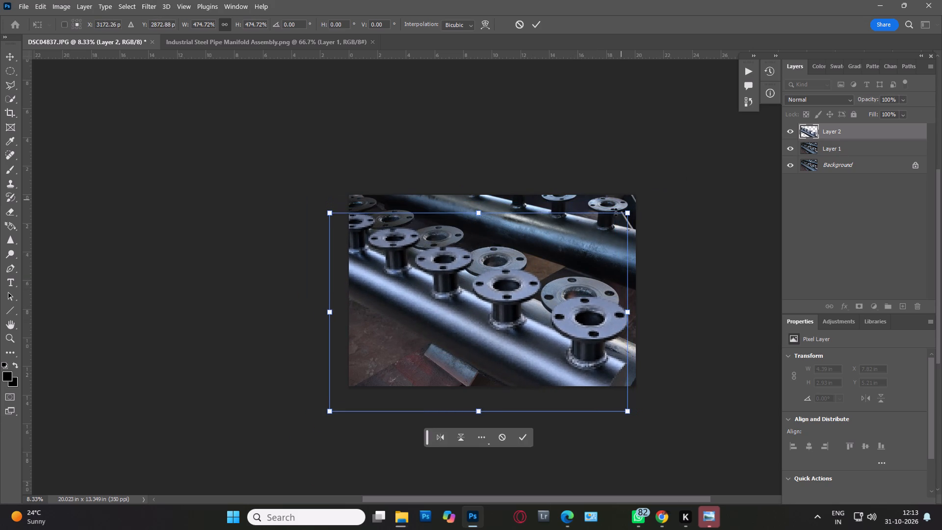
pyautogui.moveTo(559, 327); pyautogui.dragTo(559, 310)
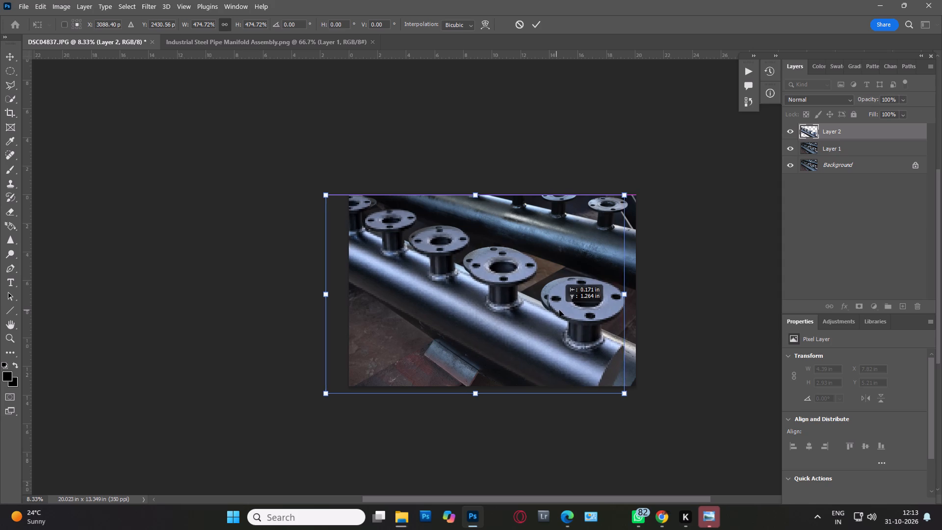
pyautogui.moveTo(559, 310); pyautogui.dragTo(560, 311)
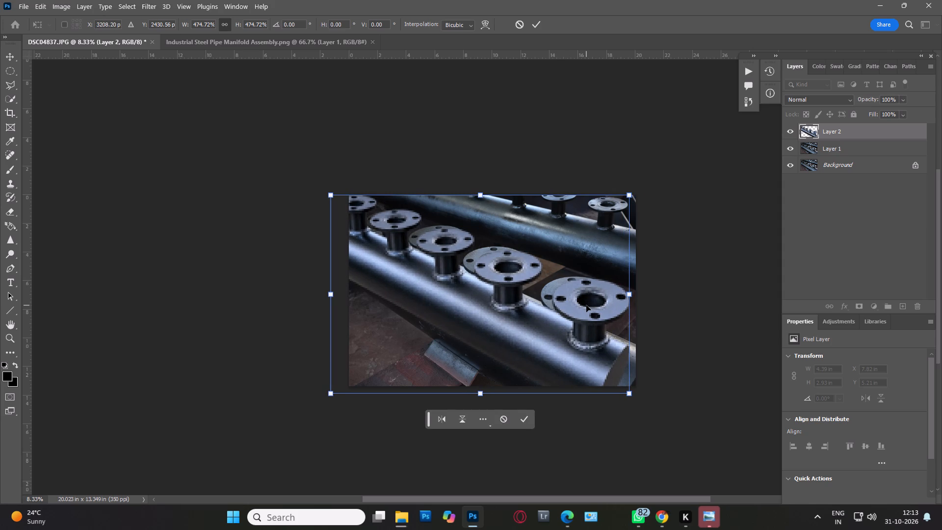
pyautogui.doubleClick(586, 305)
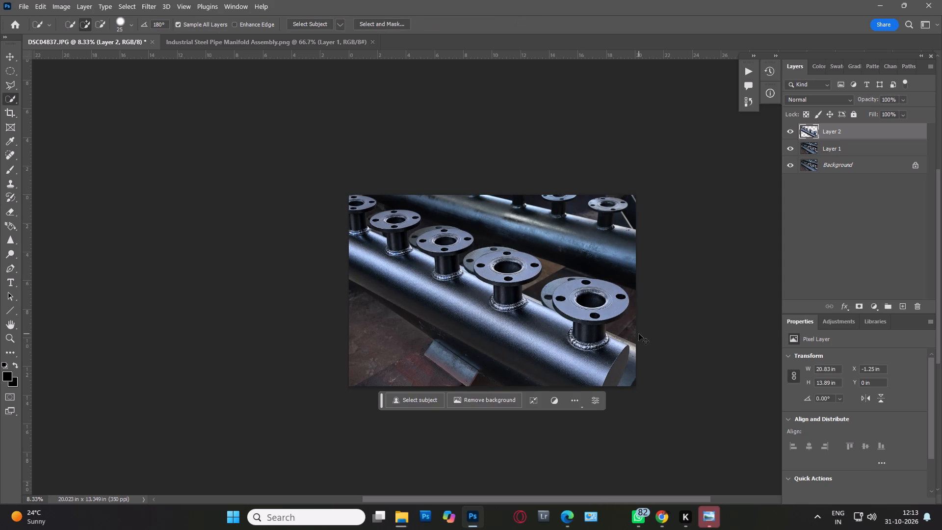
# Distort the pasted pipe layer by pulling its two right corners outward, enlarging the nearest flange, to about 22.3 × 15 in overall.
pyautogui.hotkey('ctrl', 't')
pyautogui.keyDown('ctrl'); pyautogui.click(628, 194); pyautogui.keyUp('ctrl')
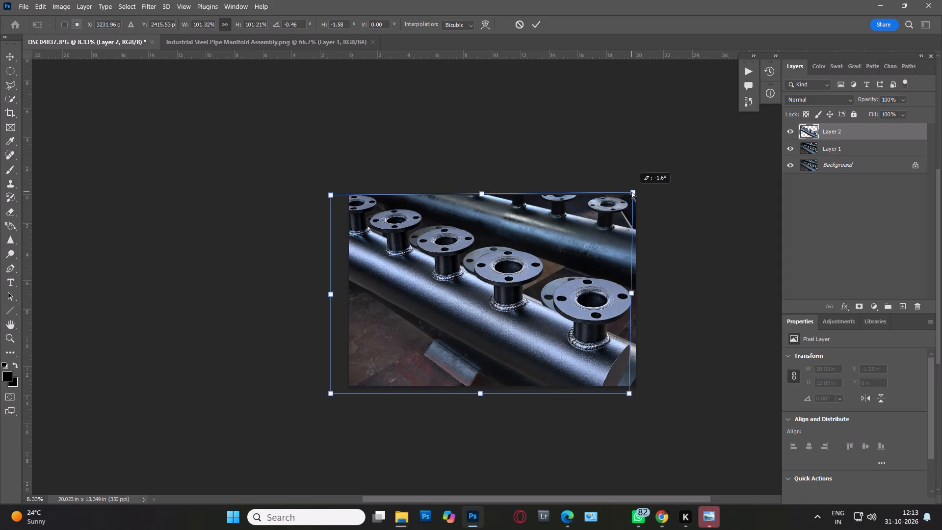
pyautogui.keyDown('ctrl'); pyautogui.moveTo(630, 395); pyautogui.dragTo(647, 408); pyautogui.keyUp('ctrl')
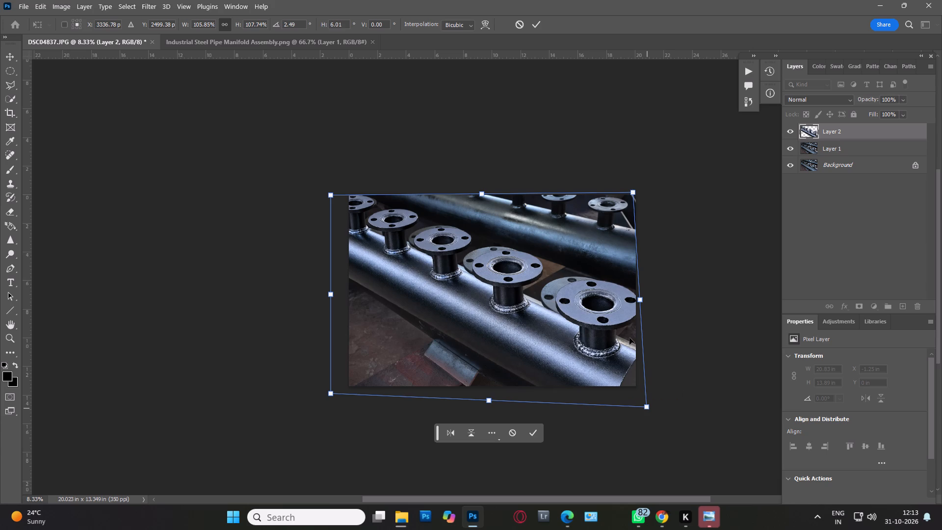
pyautogui.keyDown('ctrl'); pyautogui.moveTo(635, 191); pyautogui.dragTo(653, 177); pyautogui.keyUp('ctrl')
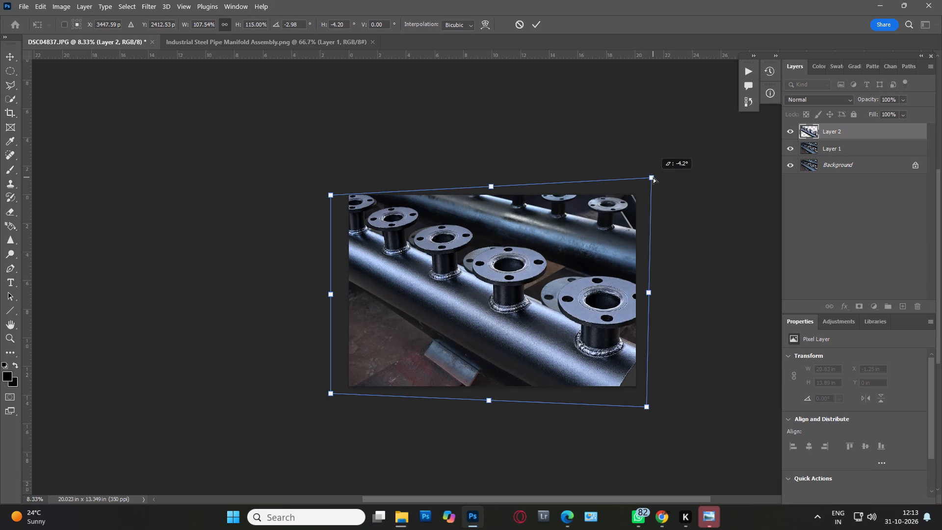
pyautogui.keyDown('ctrl'); pyautogui.moveTo(653, 177); pyautogui.dragTo(655, 172); pyautogui.keyUp('ctrl')
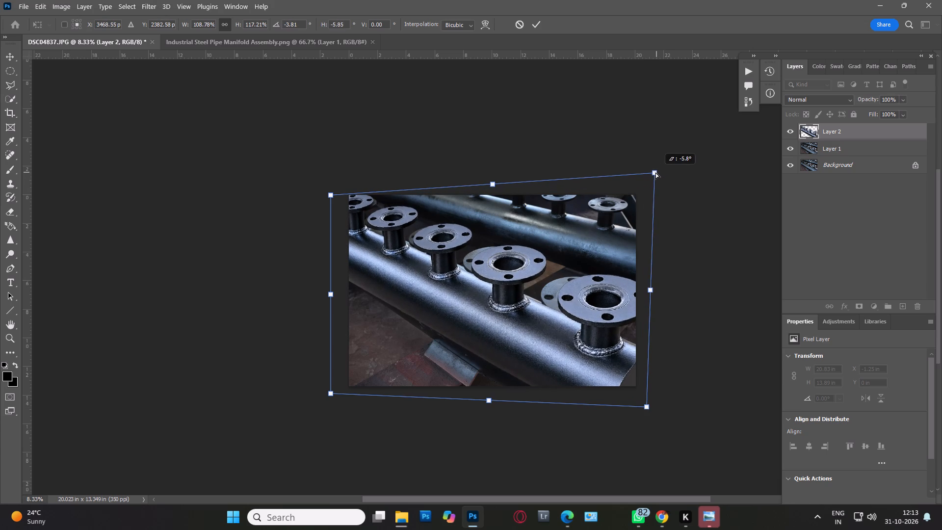
pyautogui.keyDown('ctrl'); pyautogui.moveTo(655, 172); pyautogui.dragTo(656, 172); pyautogui.keyUp('ctrl')
pyautogui.click(597, 316)
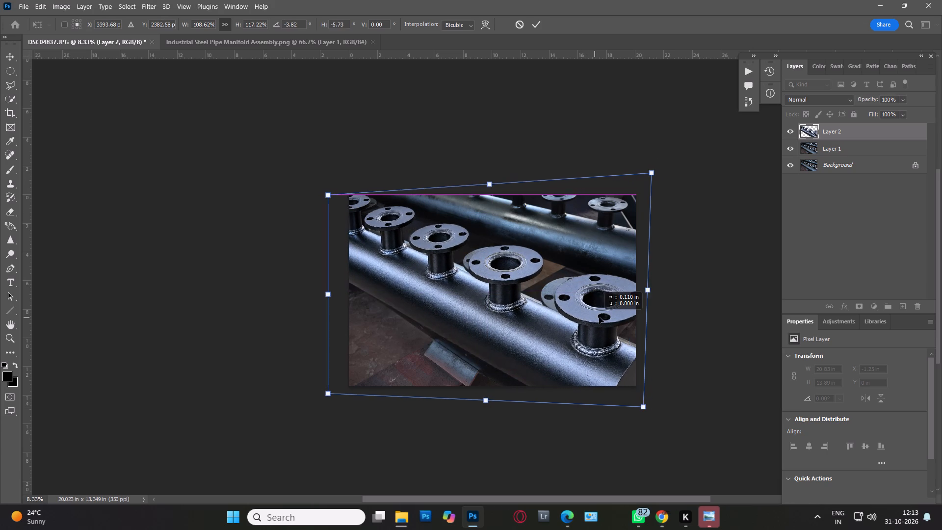
pyautogui.doubleClick(456, 248)
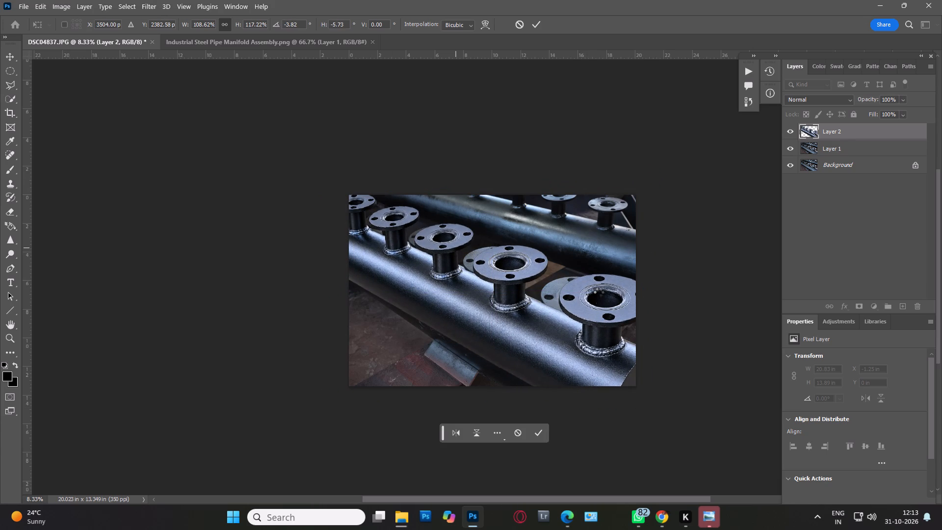
# Move the pasted pipe layer about 1.15 in to the left so its nearest flange overlaps the original one.
pyautogui.press('v')
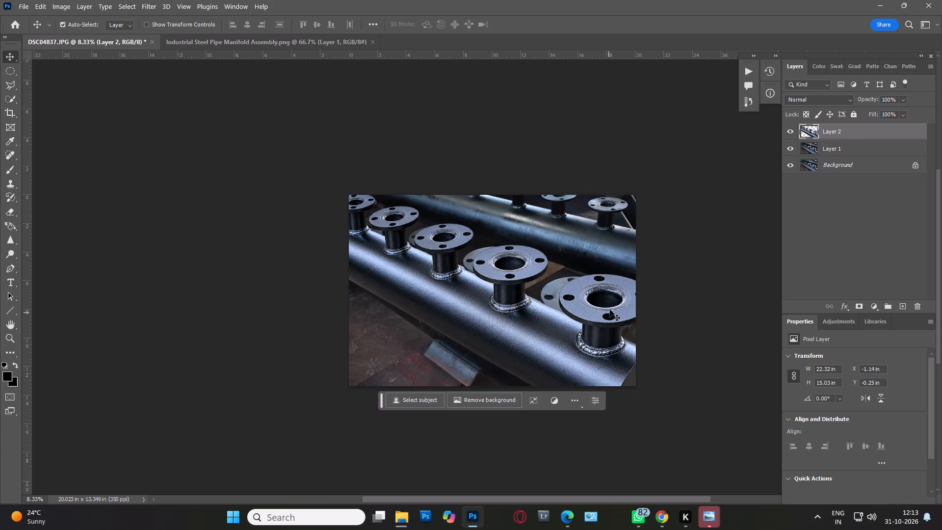
pyautogui.moveTo(610, 310); pyautogui.dragTo(588, 314)
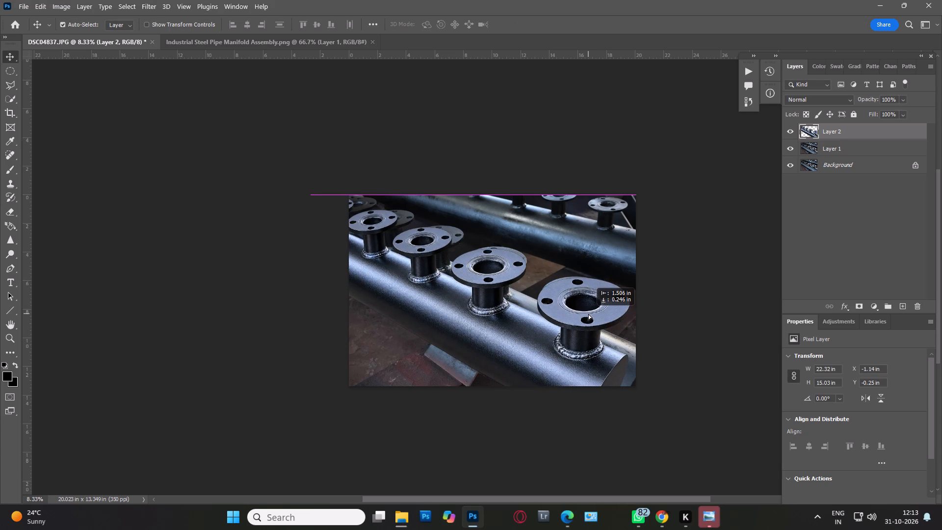
pyautogui.moveTo(588, 314); pyautogui.dragTo(592, 308)
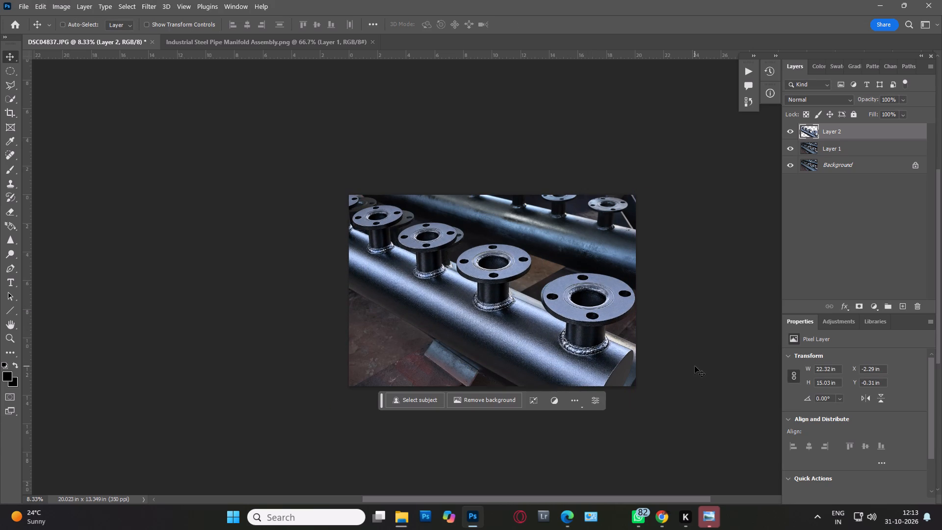
# Distort Layer 2 again, adjusting both right corners and the upper-left corner toward the original flanges, to about 22 × 14.7 in overall.
pyautogui.hotkey('ctrl', 't')
pyautogui.keyDown('ctrl'); pyautogui.moveTo(636, 190); pyautogui.dragTo(628, 197); pyautogui.keyUp('ctrl')
pyautogui.keyDown('ctrl'); pyautogui.moveTo(637, 406); pyautogui.dragTo(642, 397); pyautogui.keyUp('ctrl')
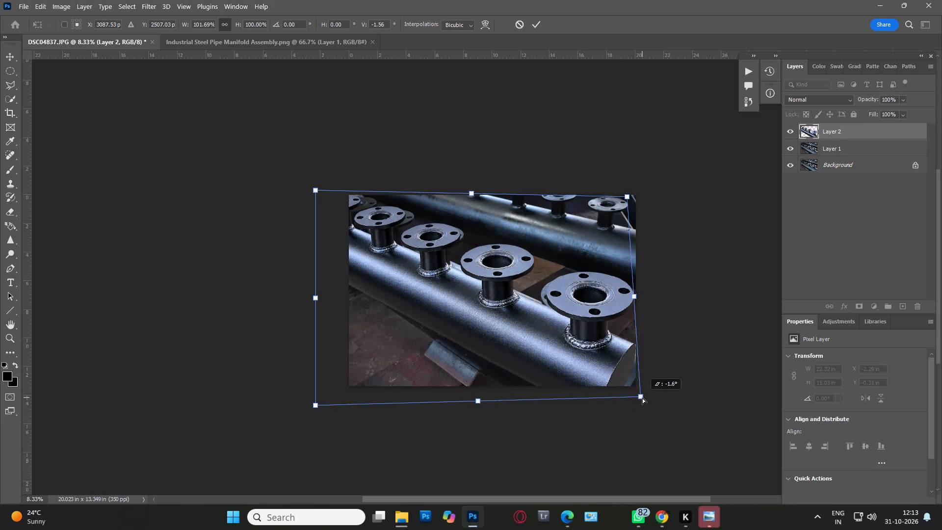
pyautogui.keyDown('ctrl'); pyautogui.moveTo(642, 397); pyautogui.dragTo(640, 397); pyautogui.keyUp('ctrl')
pyautogui.keyDown('ctrl'); pyautogui.moveTo(313, 187); pyautogui.dragTo(315, 182); pyautogui.keyUp('ctrl')
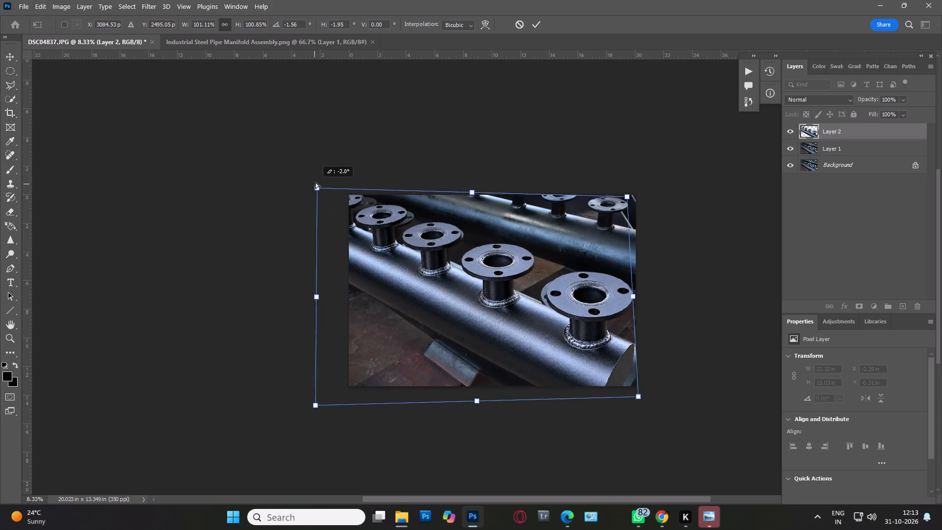
pyautogui.keyDown('ctrl'); pyautogui.moveTo(315, 182); pyautogui.dragTo(318, 181); pyautogui.keyUp('ctrl')
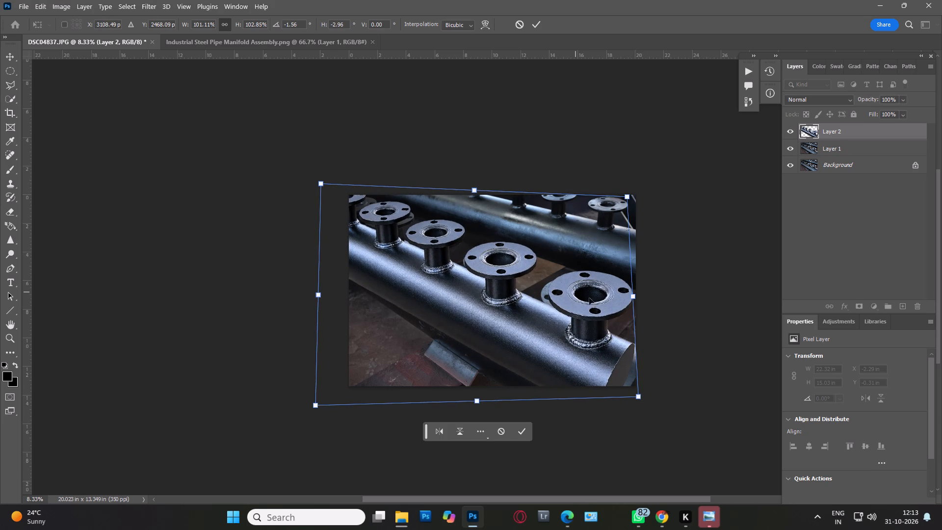
pyautogui.doubleClick(594, 312)
# Compare Layer 2 with the photo beneath it and shift it about 0.6 in left and 0.2 in down over the nearest original flange.
pyautogui.click(790, 135)
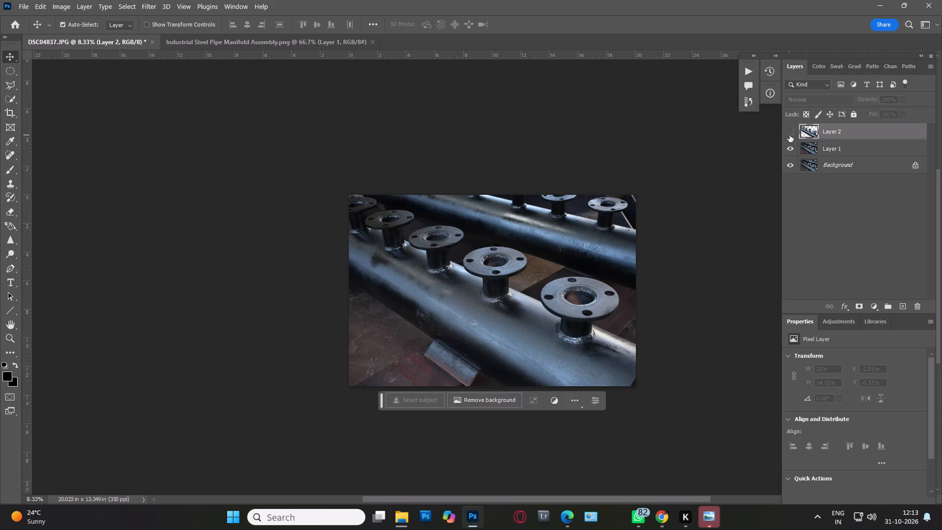
pyautogui.click(789, 135)
pyautogui.click(789, 135)
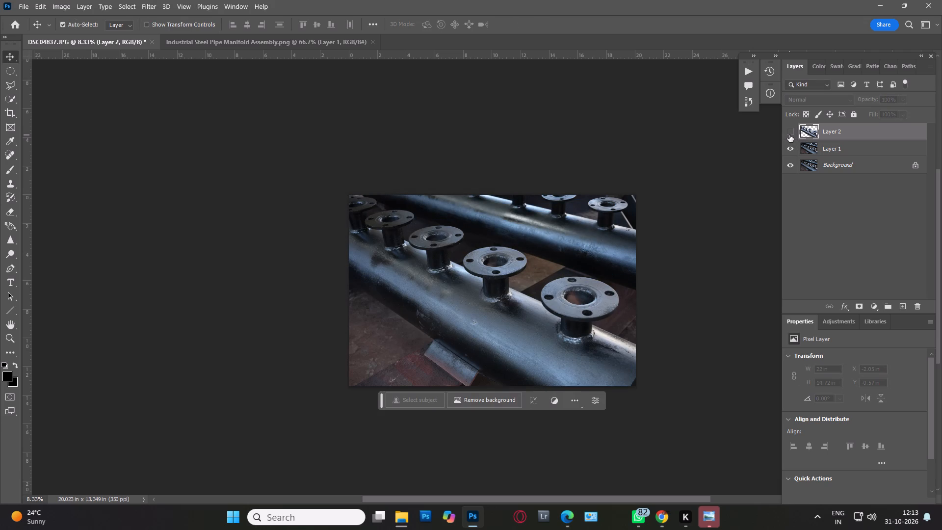
pyautogui.click(789, 135)
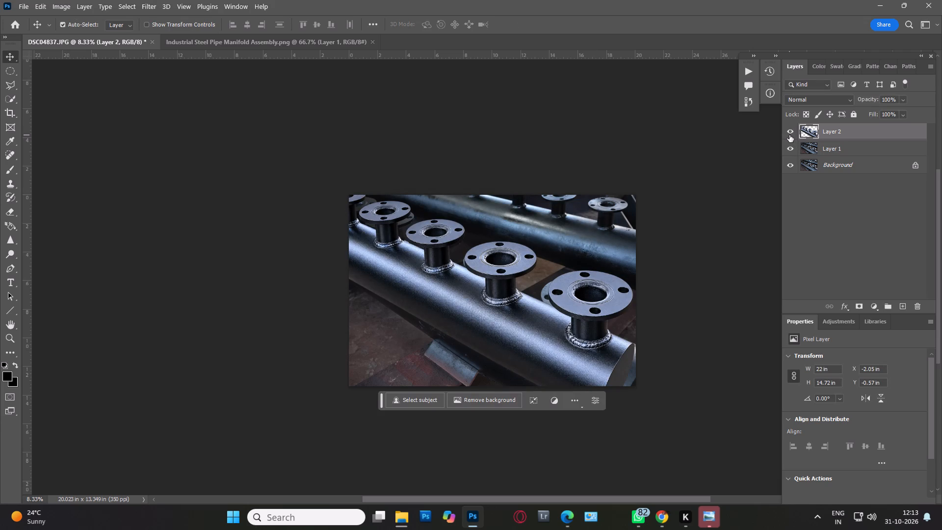
pyautogui.press('v')
pyautogui.moveTo(595, 303); pyautogui.dragTo(588, 313)
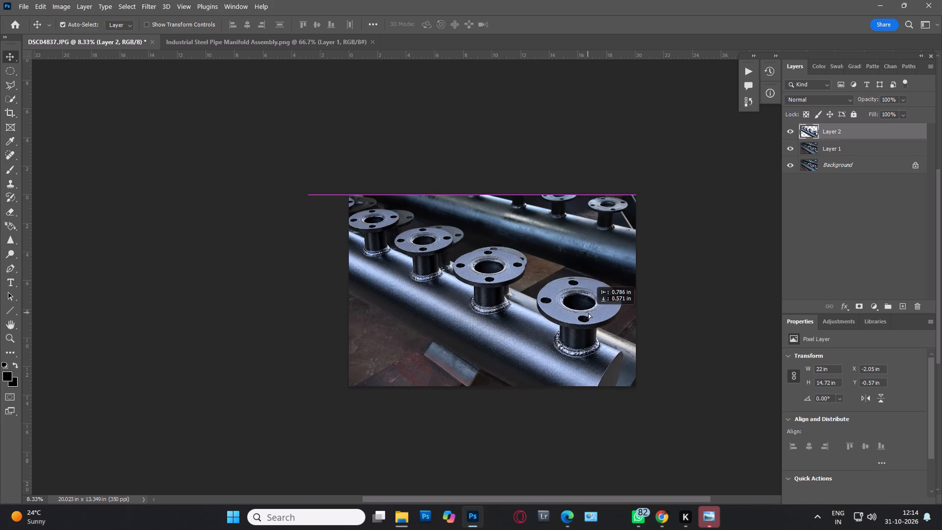
pyautogui.moveTo(588, 313); pyautogui.dragTo(589, 307)
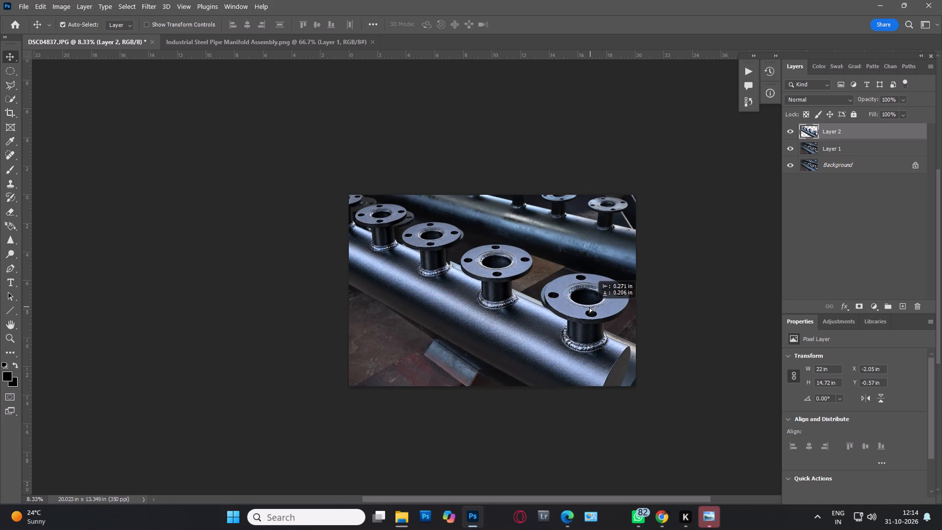
pyautogui.moveTo(589, 307); pyautogui.dragTo(586, 307)
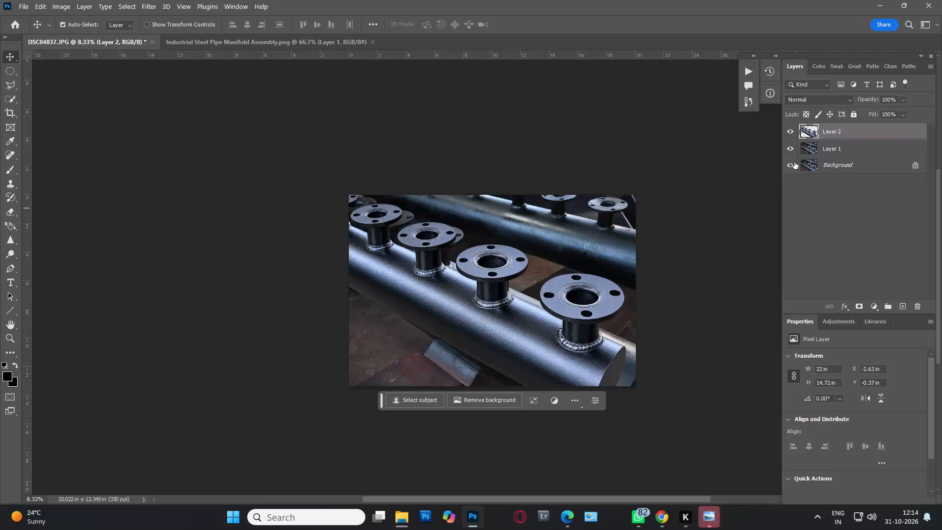
# Compare Layer 2 with the photo beneath it and leave Layer 2 hidden.
pyautogui.click(791, 131)
pyautogui.click(791, 132)
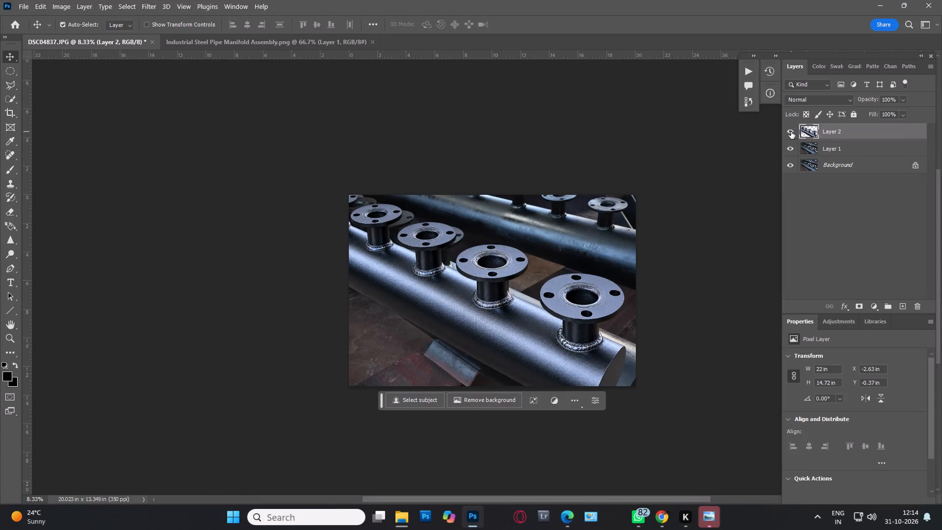
pyautogui.click(791, 132)
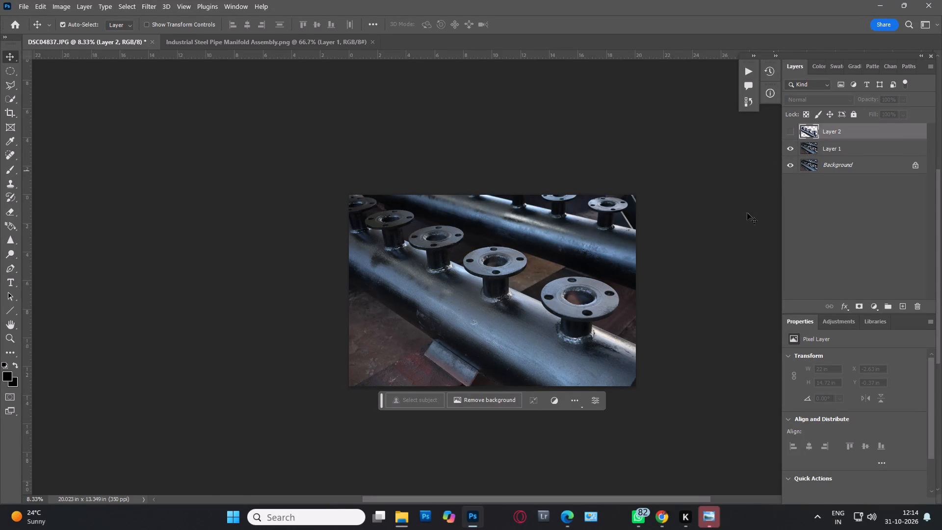
# Outline the main pipe body and its foot bracket with the Polygonal Lasso and copy that area of Layer 1 to a new layer.
pyautogui.press('l')
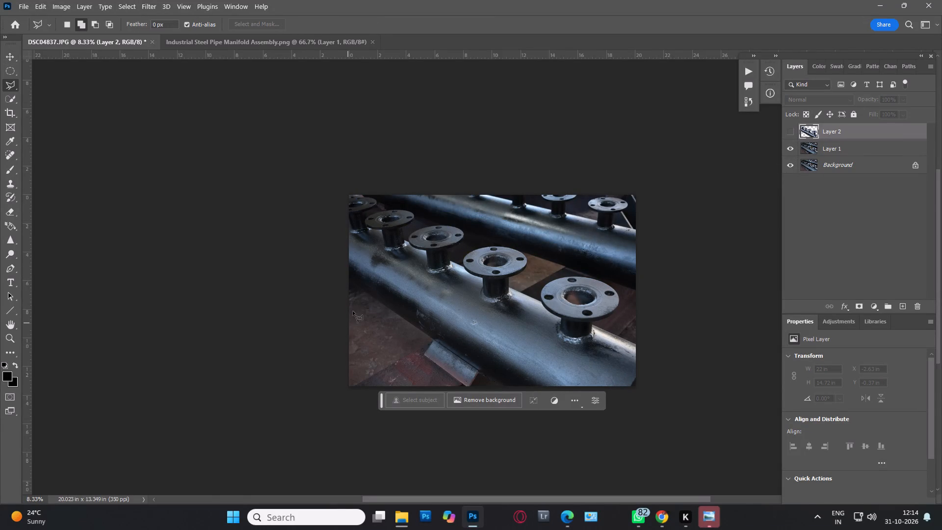
pyautogui.moveTo(339, 276); pyautogui.dragTo(344, 278)
pyautogui.click(434, 341)
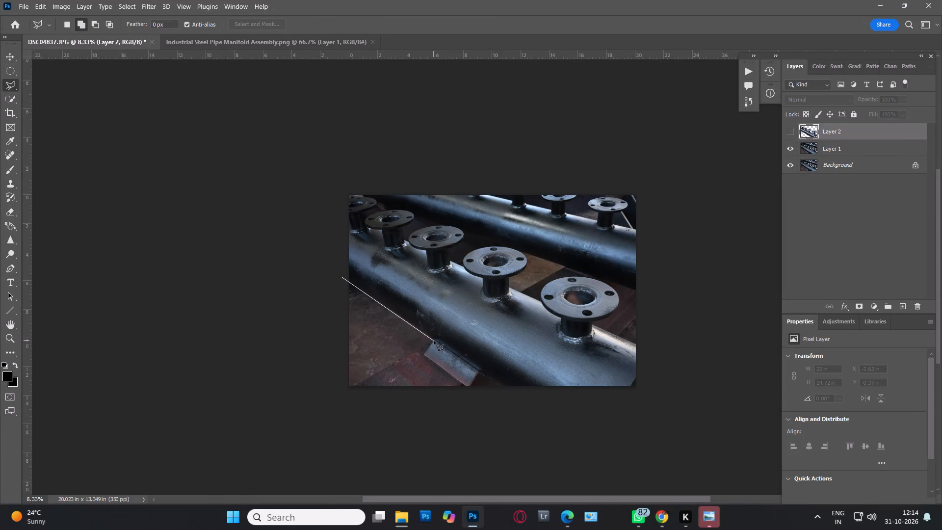
pyautogui.click(424, 355)
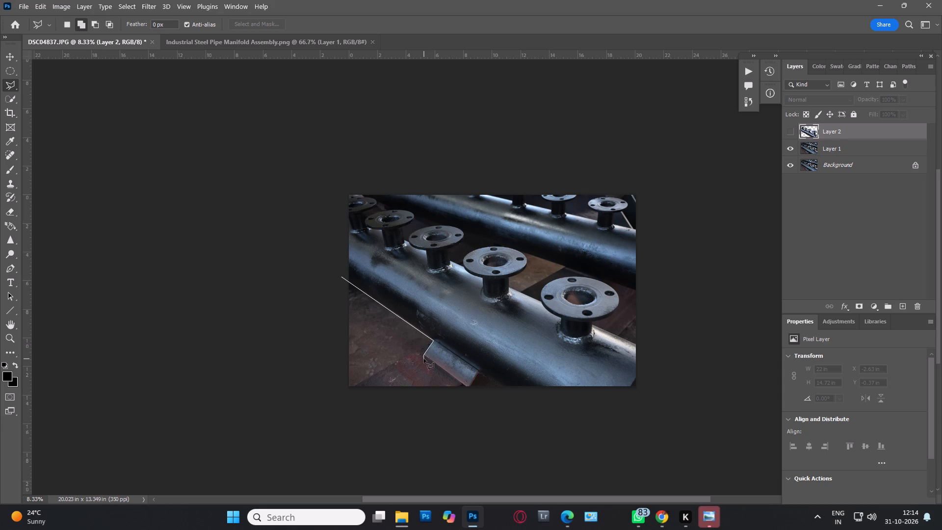
pyautogui.click(424, 359)
pyautogui.click(478, 397)
pyautogui.moveTo(471, 387); pyautogui.dragTo(476, 379)
pyautogui.moveTo(478, 372); pyautogui.dragTo(488, 376)
pyautogui.click(636, 443)
pyautogui.click(714, 382)
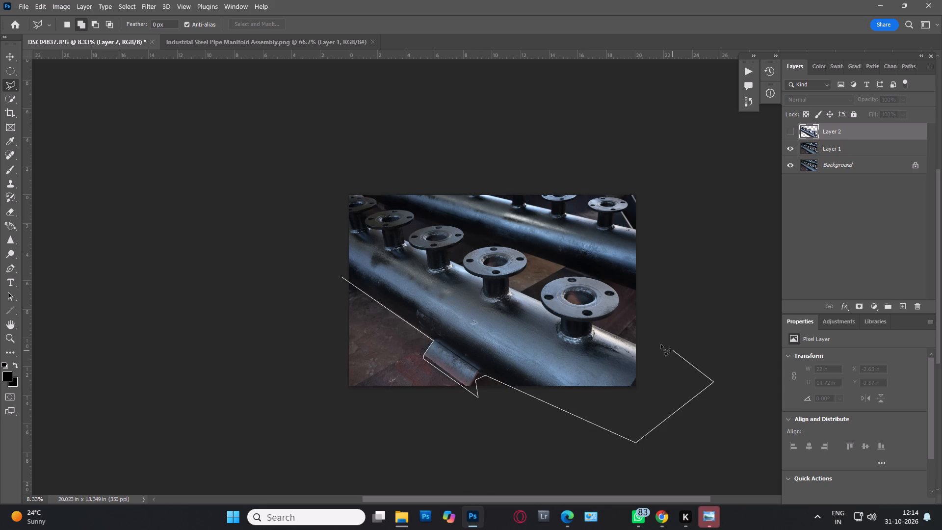
pyautogui.moveTo(647, 352); pyautogui.dragTo(642, 351)
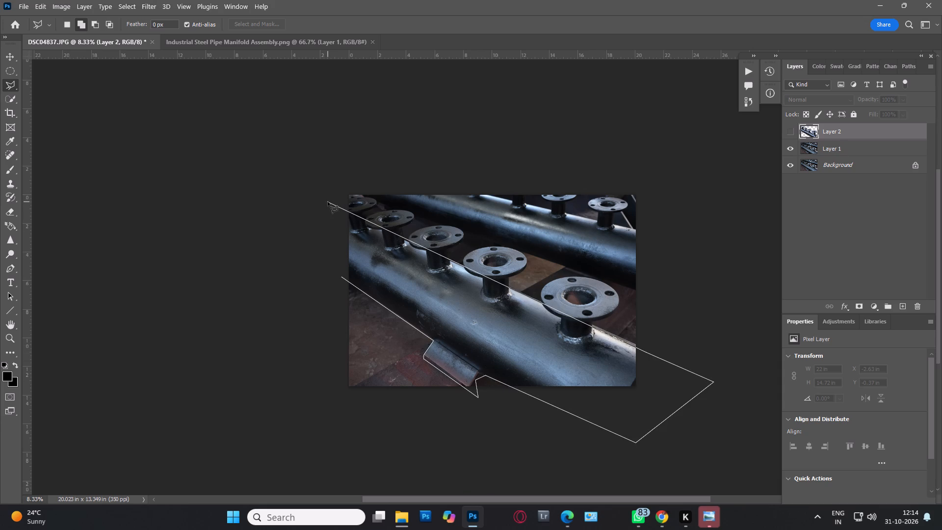
pyautogui.click(317, 200)
pyautogui.click(259, 159)
pyautogui.click(206, 261)
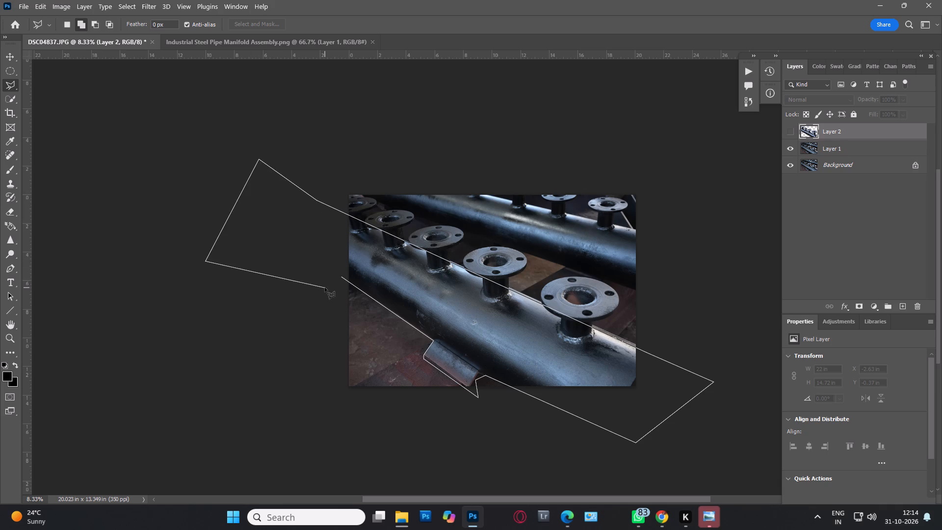
pyautogui.doubleClick(325, 288)
pyautogui.click(883, 159)
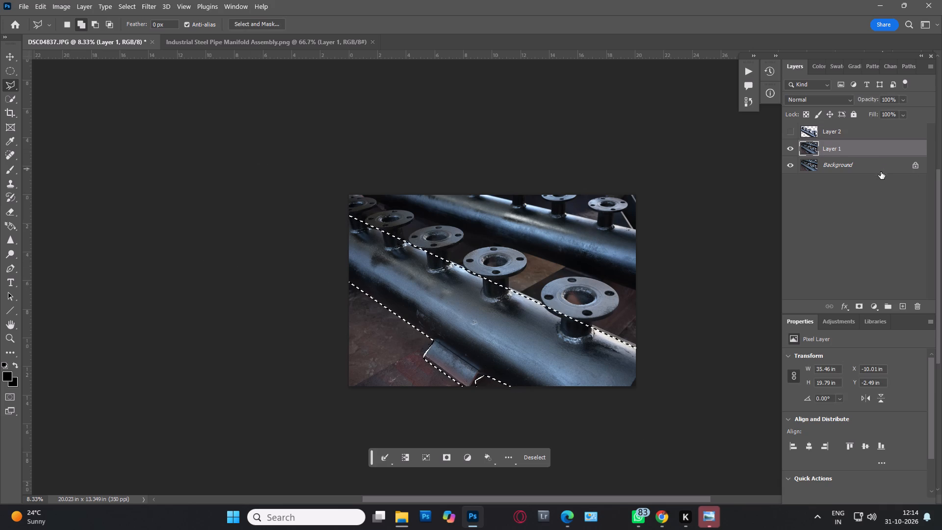
pyautogui.hotkey('ctrl', 'c')
pyautogui.hotkey('ctrl', 'v')
# Duplicate the Background layer and blur the copy by reapplying the last filter.
pyautogui.click(866, 183)
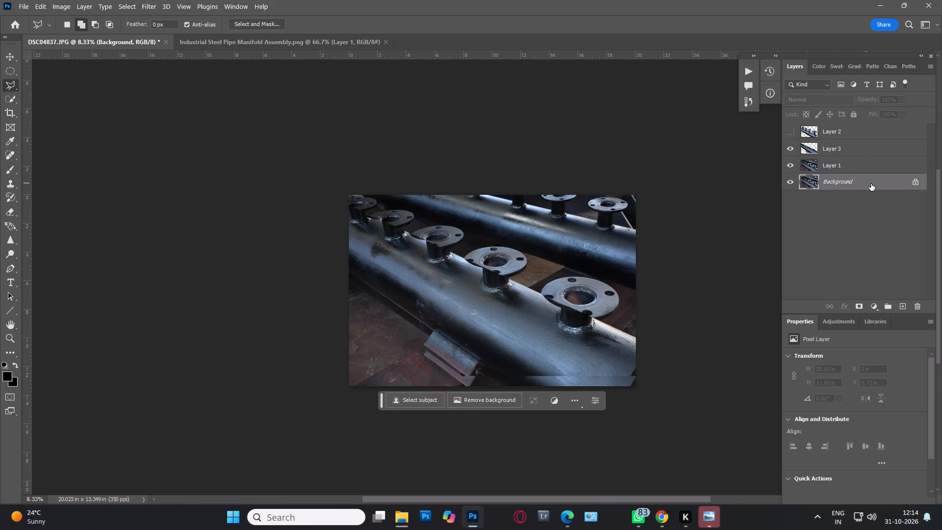
pyautogui.hotkey('ctrl', 'j')
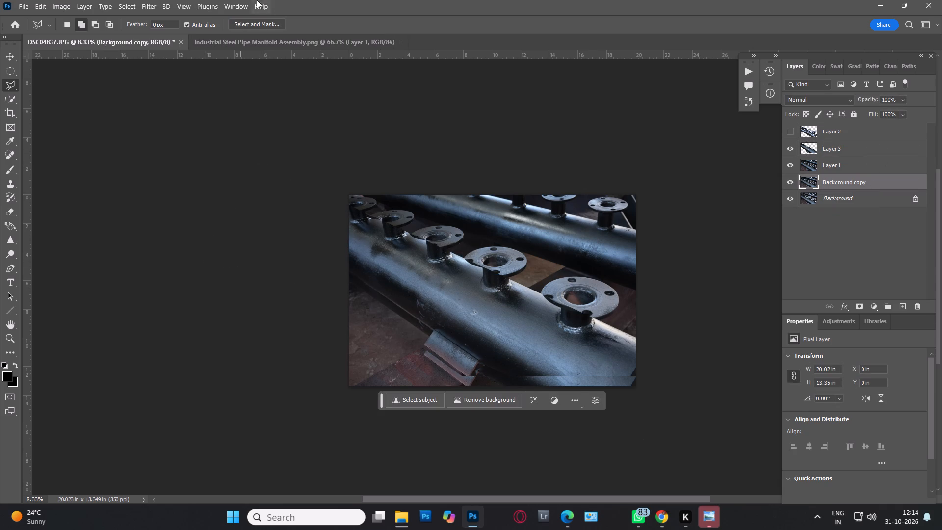
pyautogui.click(134, 8)
pyautogui.click(166, 20)
# Place the Background copy layer directly above Layer 1.
pyautogui.click(841, 169)
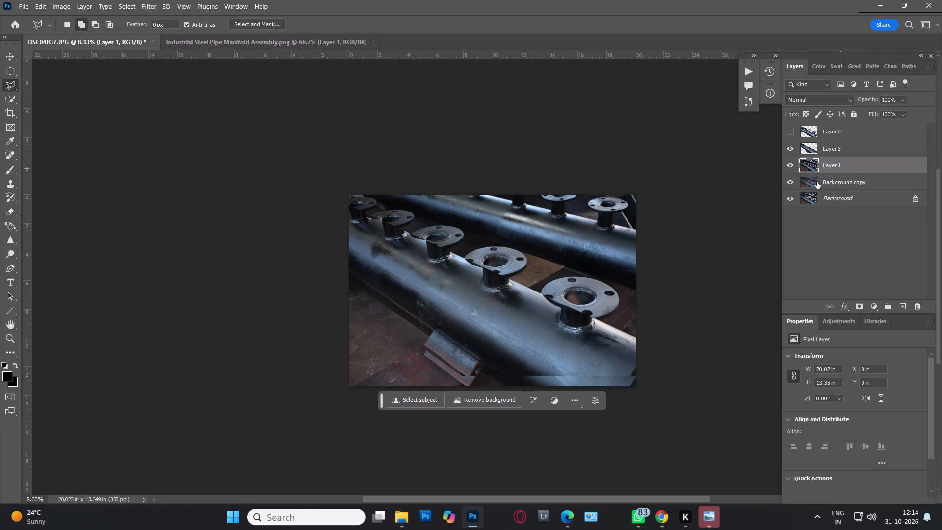
pyautogui.moveTo(837, 183); pyautogui.dragTo(843, 163)
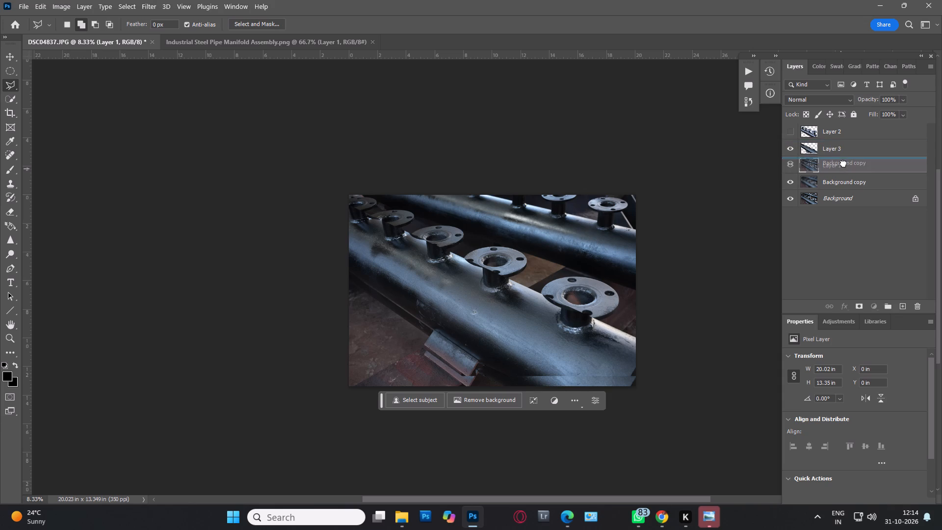
pyautogui.moveTo(843, 163); pyautogui.dragTo(843, 162)
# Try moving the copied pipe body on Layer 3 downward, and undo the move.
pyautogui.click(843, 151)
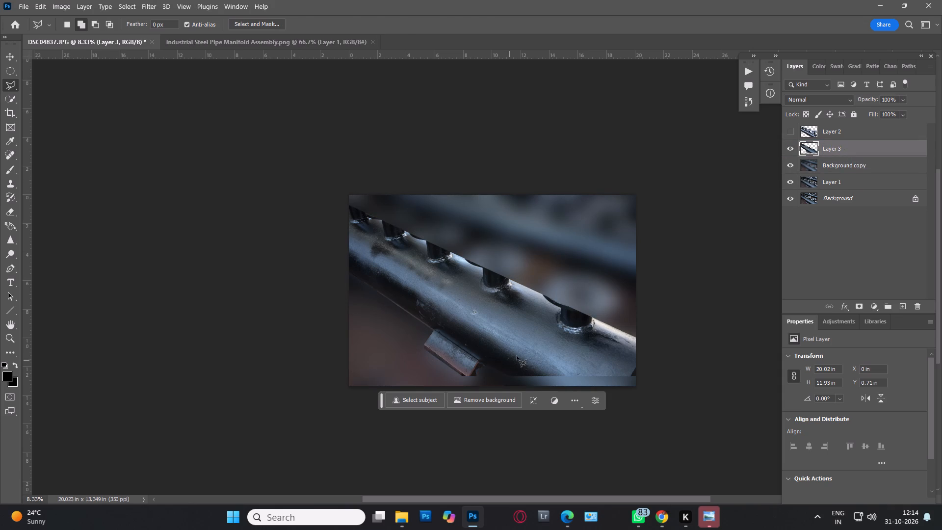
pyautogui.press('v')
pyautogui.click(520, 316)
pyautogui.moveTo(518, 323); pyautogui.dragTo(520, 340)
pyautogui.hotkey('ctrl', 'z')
# Show Layer 2 again and move it about 0.66 in to the right.
pyautogui.click(789, 133)
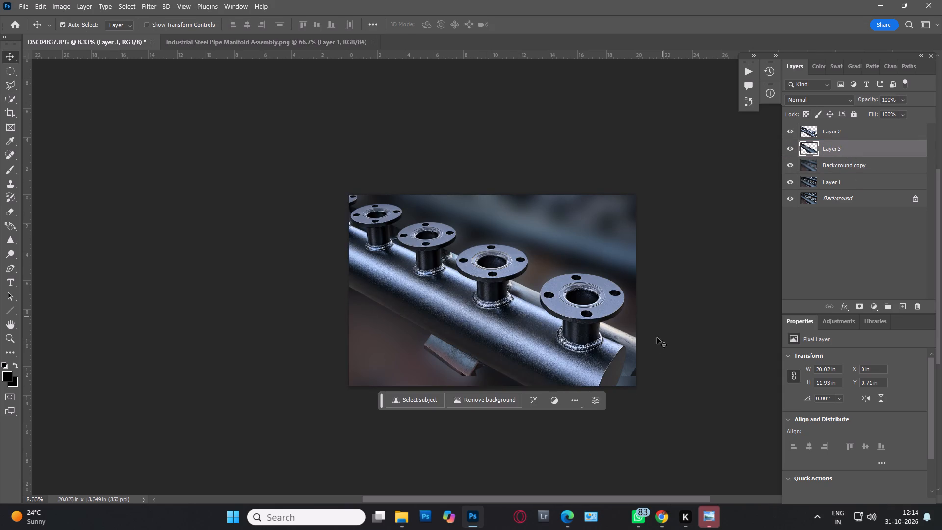
pyautogui.click(585, 364)
pyautogui.moveTo(584, 363); pyautogui.dragTo(591, 364)
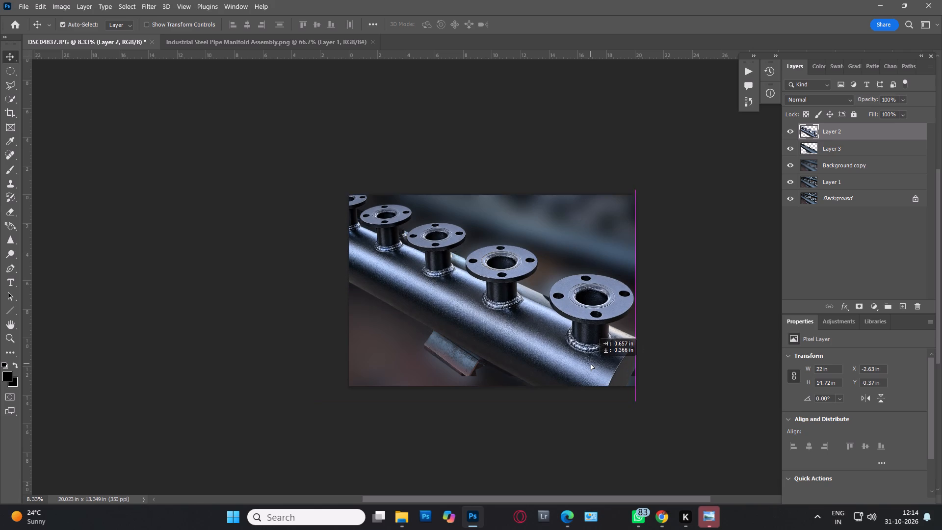
pyautogui.moveTo(591, 364); pyautogui.dragTo(592, 363)
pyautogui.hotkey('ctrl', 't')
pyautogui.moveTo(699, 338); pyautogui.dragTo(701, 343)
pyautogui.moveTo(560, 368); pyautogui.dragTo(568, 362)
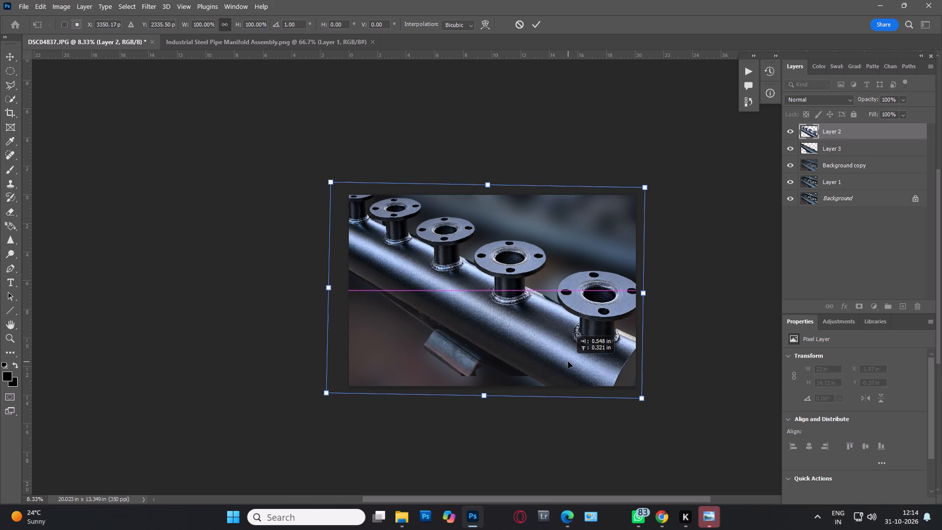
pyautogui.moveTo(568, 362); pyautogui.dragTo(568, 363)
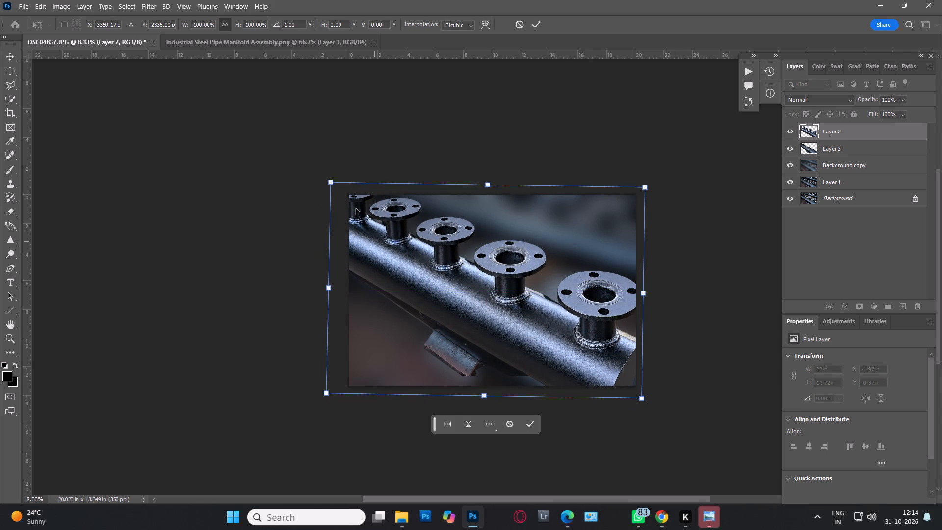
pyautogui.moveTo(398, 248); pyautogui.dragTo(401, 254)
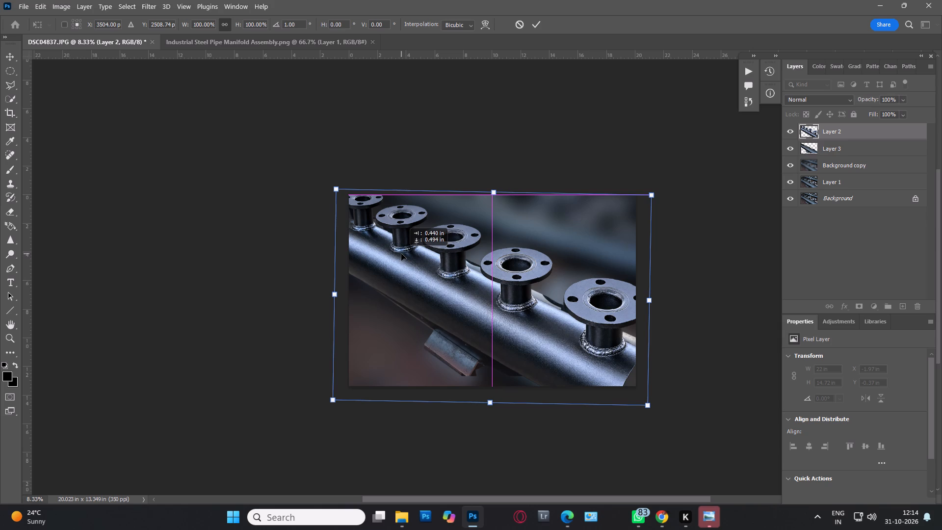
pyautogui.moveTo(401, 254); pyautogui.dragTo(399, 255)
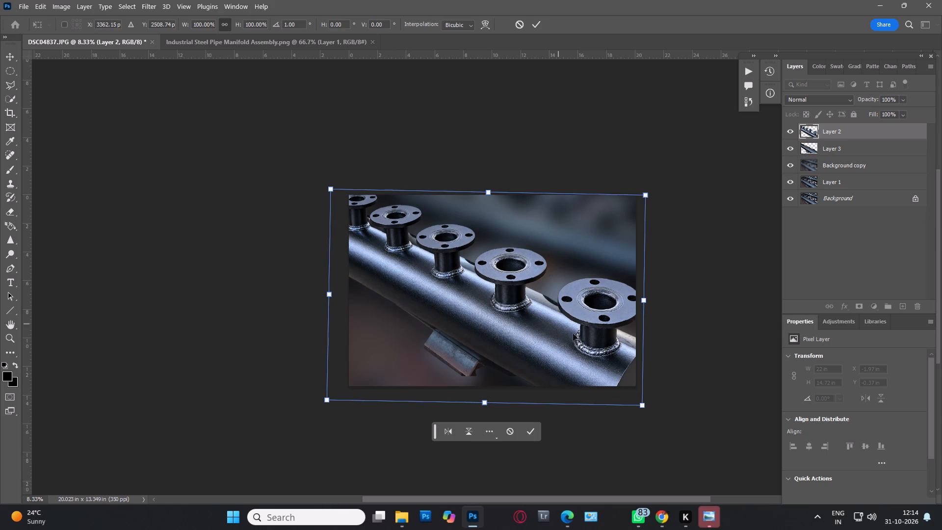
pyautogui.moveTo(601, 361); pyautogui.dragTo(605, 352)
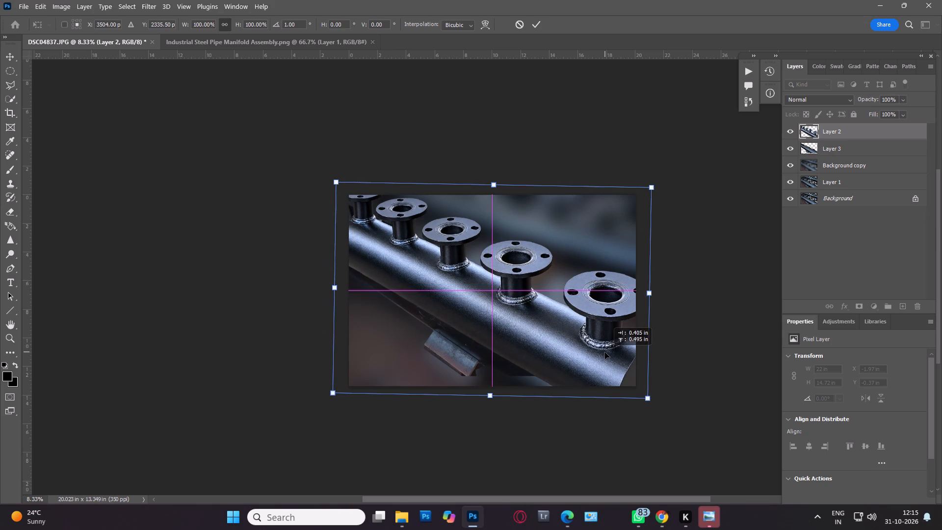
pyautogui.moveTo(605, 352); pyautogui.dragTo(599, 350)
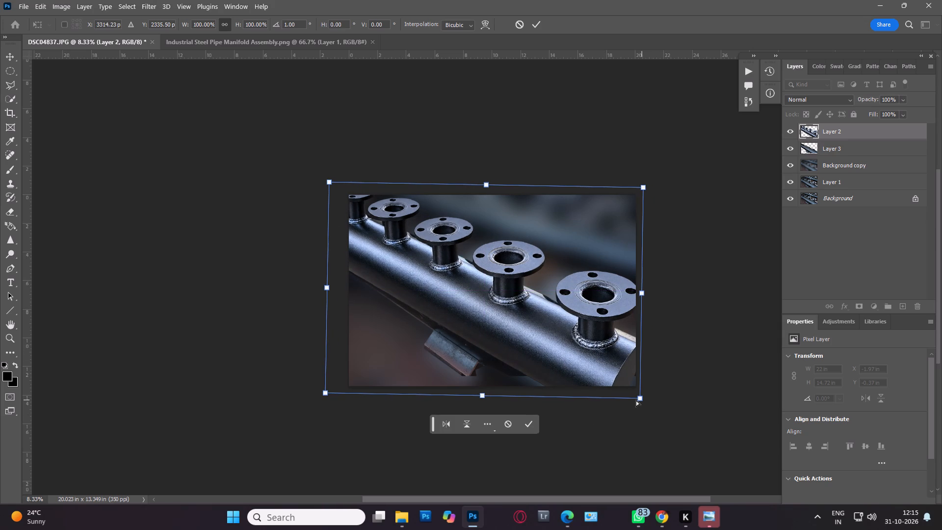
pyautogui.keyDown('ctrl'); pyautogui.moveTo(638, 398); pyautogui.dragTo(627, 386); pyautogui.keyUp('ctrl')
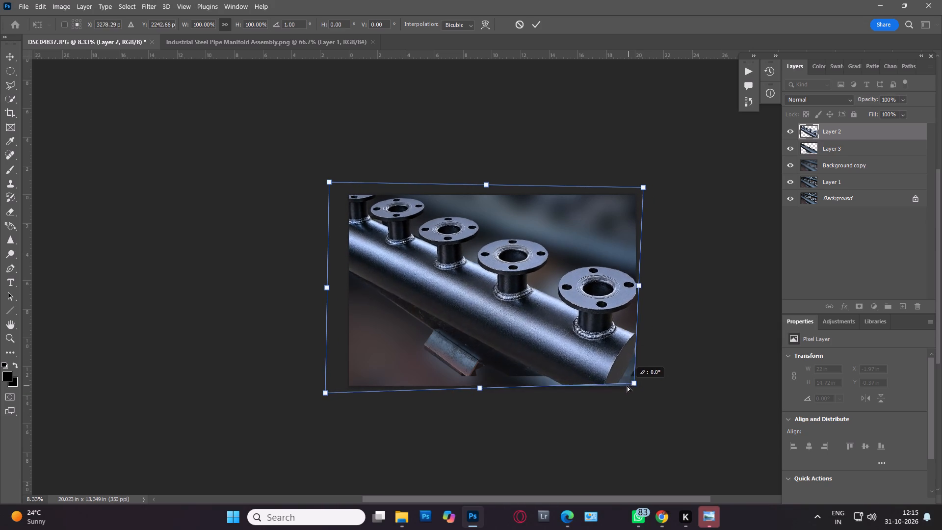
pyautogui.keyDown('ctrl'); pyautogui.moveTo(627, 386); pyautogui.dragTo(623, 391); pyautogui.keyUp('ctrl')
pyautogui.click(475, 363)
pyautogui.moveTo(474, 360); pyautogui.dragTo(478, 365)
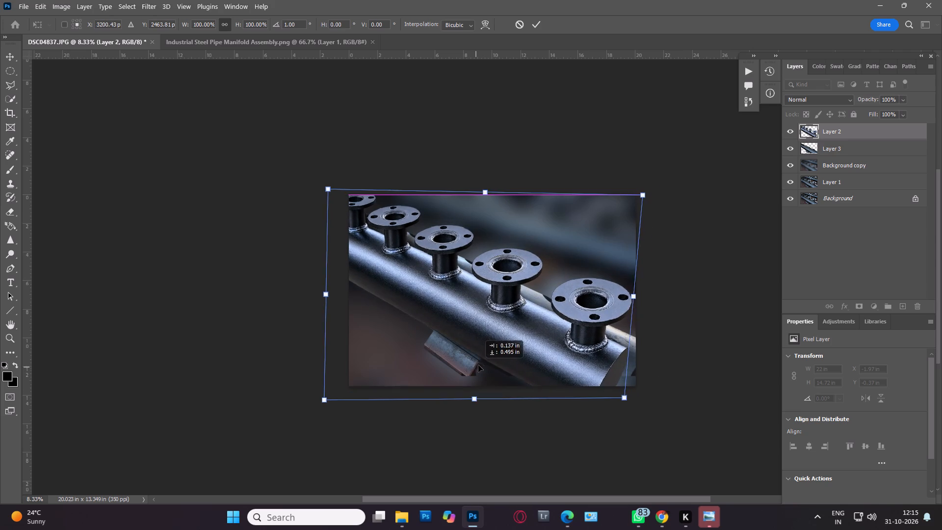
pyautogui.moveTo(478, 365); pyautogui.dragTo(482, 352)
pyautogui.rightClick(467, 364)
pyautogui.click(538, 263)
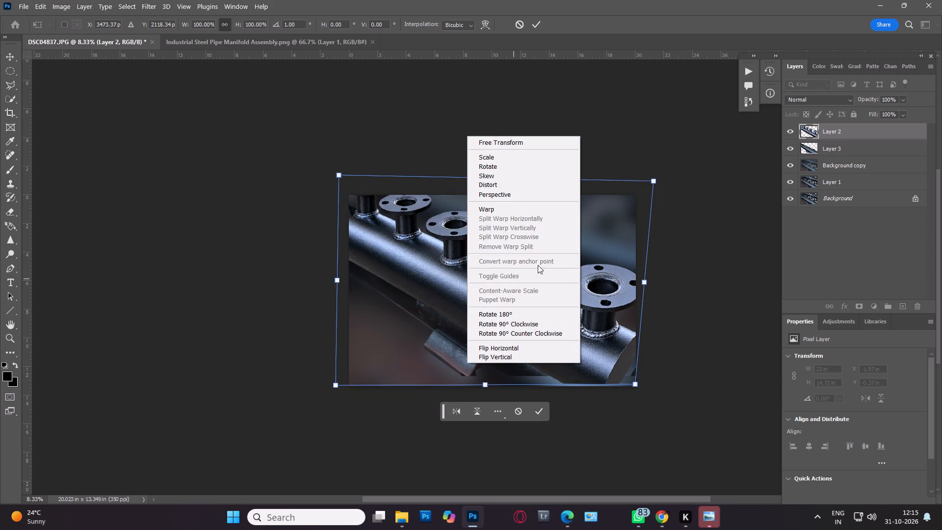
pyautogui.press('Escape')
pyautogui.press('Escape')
# Move Layer 3 with the foot bracket straight down by about 0.32 in.
pyautogui.press('v')
pyautogui.moveTo(462, 361); pyautogui.dragTo(461, 368)
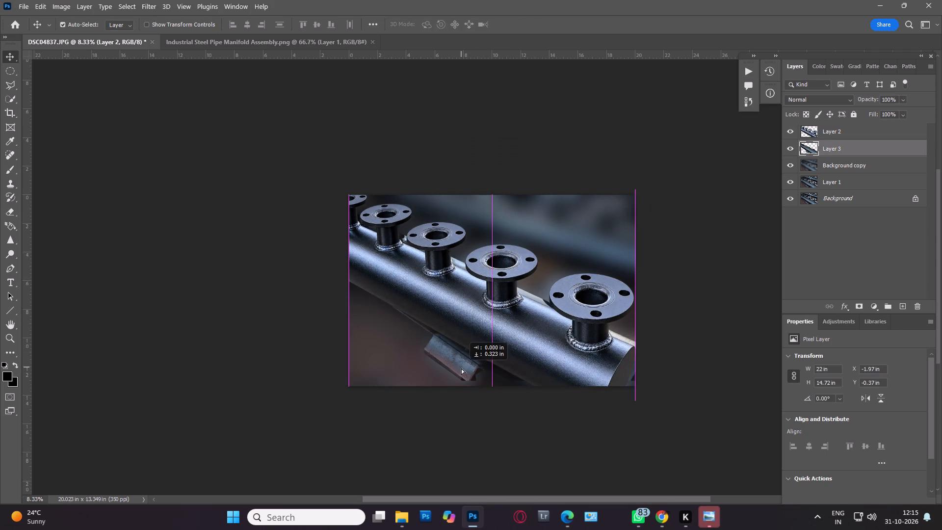
pyautogui.moveTo(461, 368); pyautogui.dragTo(464, 366)
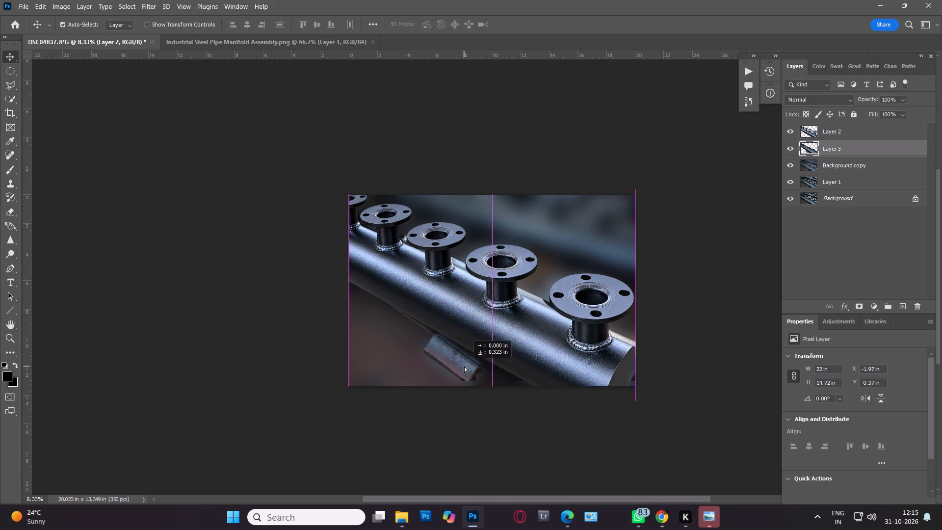
pyautogui.moveTo(464, 366); pyautogui.dragTo(463, 366)
# Move Layer 2 about 0.64 in further right and nudge it slightly upward over the original pipe body.
pyautogui.click(527, 338)
pyautogui.moveTo(492, 318); pyautogui.dragTo(536, 347)
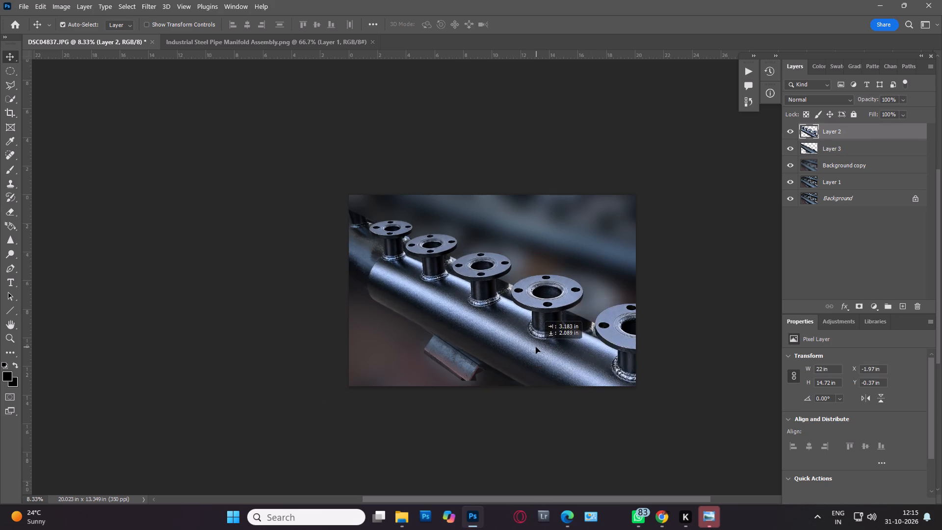
pyautogui.moveTo(536, 347); pyautogui.dragTo(501, 317)
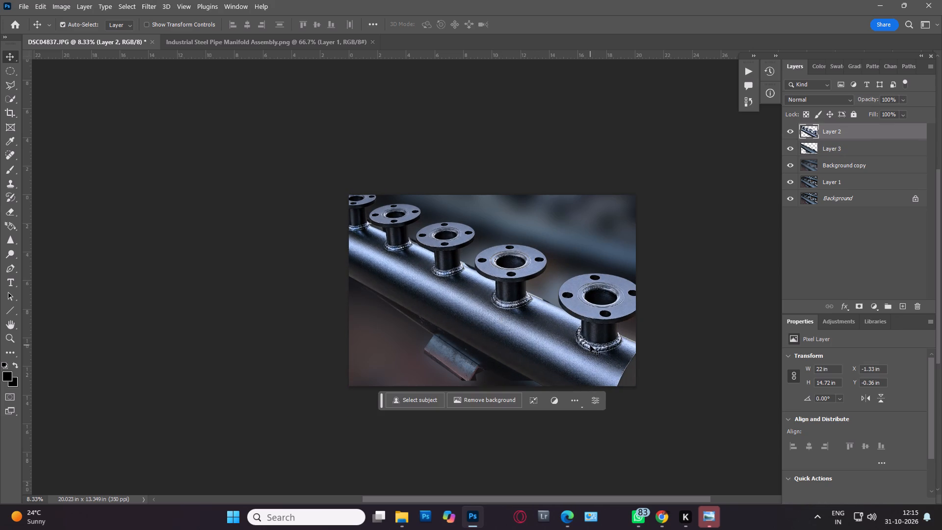
pyautogui.click(594, 351)
pyautogui.press('Up')
pyautogui.press('Up')
pyautogui.press('Up')
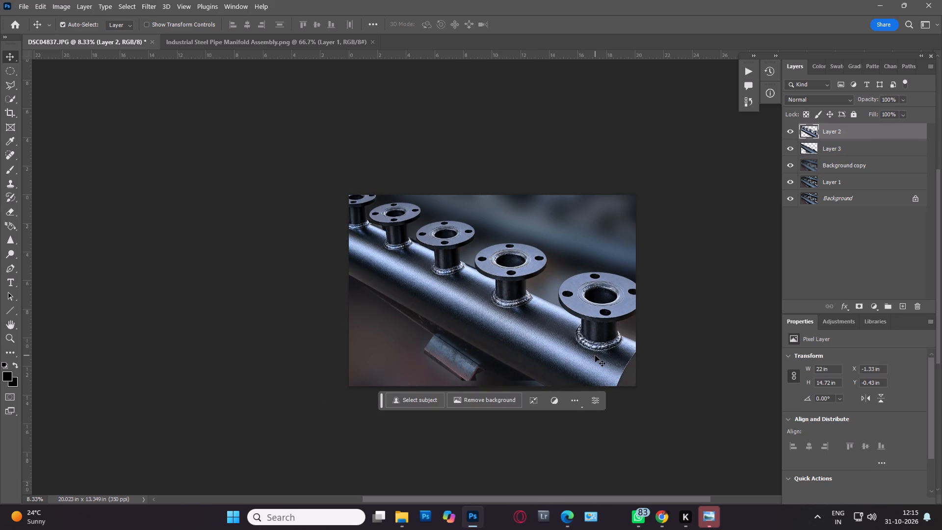
# Free-transform Layer 2: rotate it 1.33° clockwise, scale it to 97.27% and reposition it over the original pipe.
pyautogui.hotkey('ctrl', 't')
pyautogui.moveTo(715, 403); pyautogui.dragTo(713, 408)
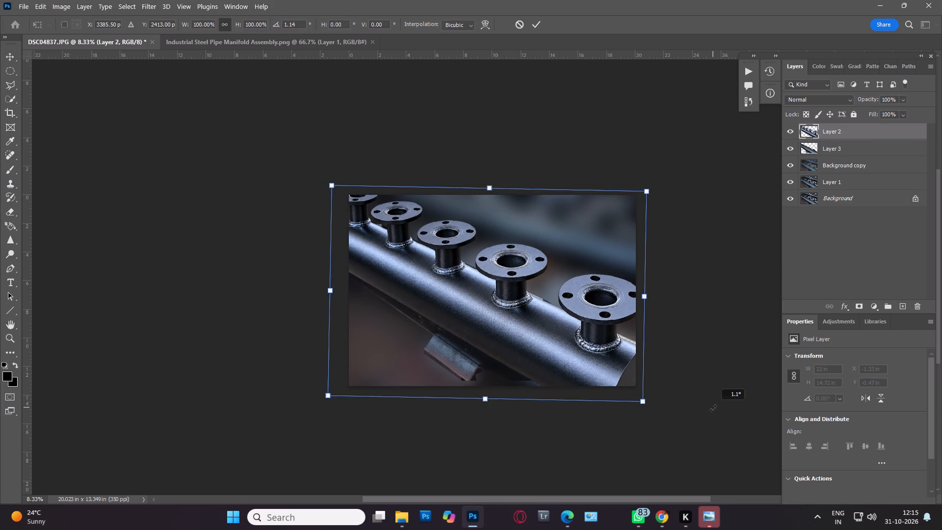
pyautogui.moveTo(713, 408); pyautogui.dragTo(720, 412)
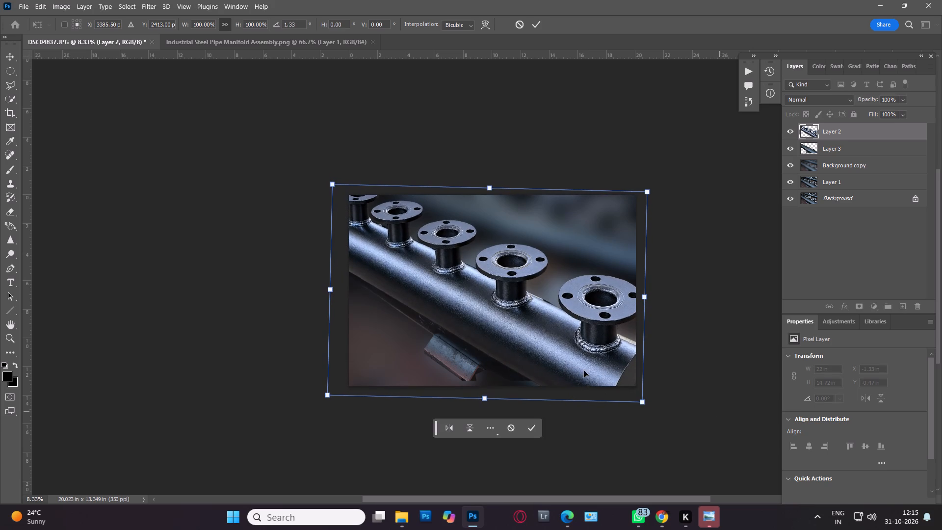
pyautogui.moveTo(591, 362); pyautogui.dragTo(594, 373)
pyautogui.moveTo(656, 203); pyautogui.dragTo(667, 196)
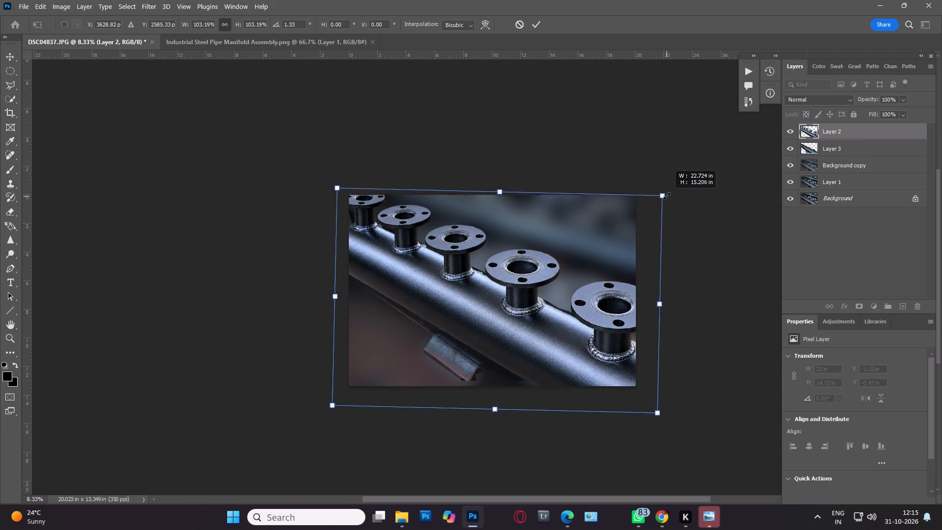
pyautogui.moveTo(667, 196); pyautogui.dragTo(640, 197)
pyautogui.moveTo(611, 332); pyautogui.dragTo(605, 332)
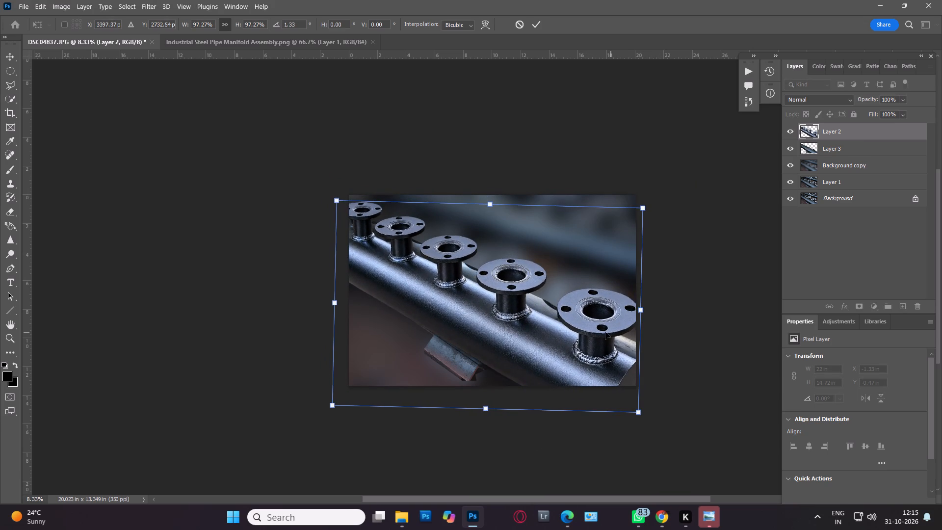
pyautogui.moveTo(605, 332); pyautogui.dragTo(508, 293)
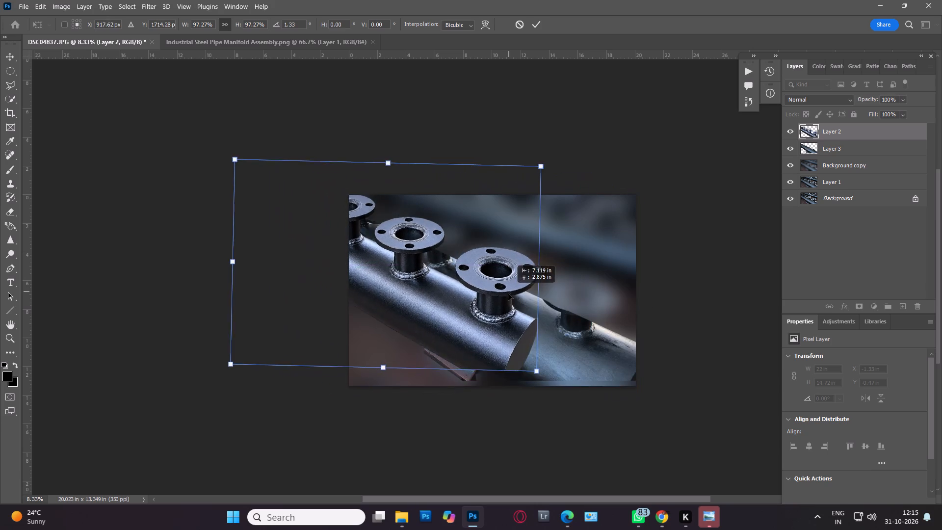
pyautogui.moveTo(508, 293); pyautogui.dragTo(604, 313)
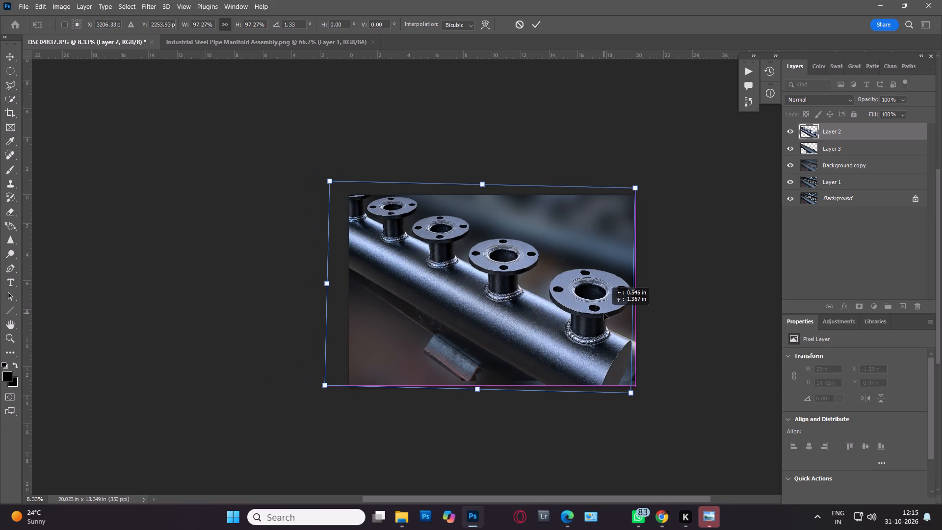
pyautogui.moveTo(604, 313); pyautogui.dragTo(599, 314)
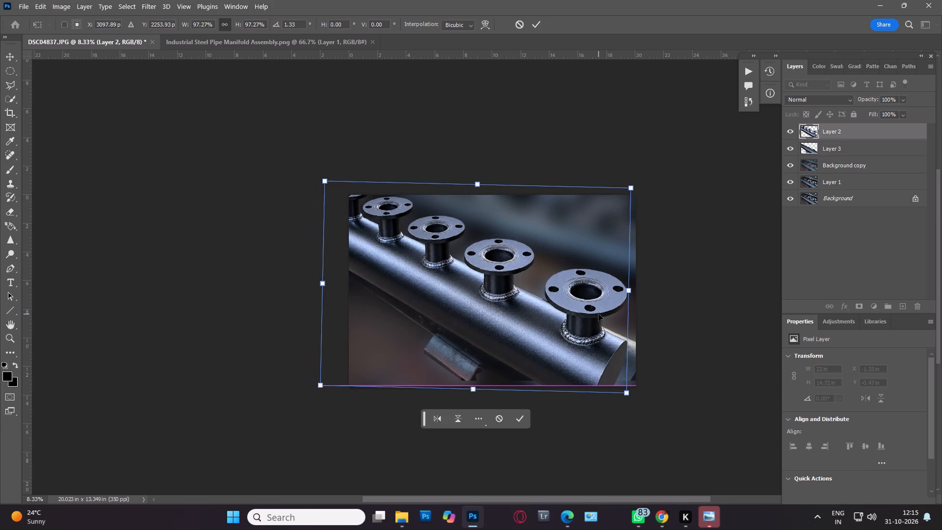
pyautogui.doubleClick(599, 314)
# Shift Layer 2 about 0.2 in to the right and slightly upward.
pyautogui.click(596, 357)
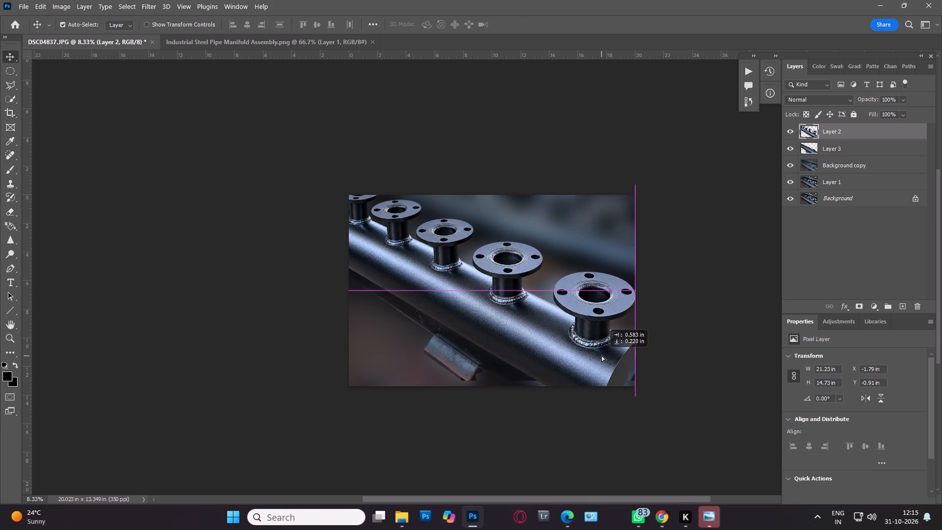
pyautogui.press('Down')
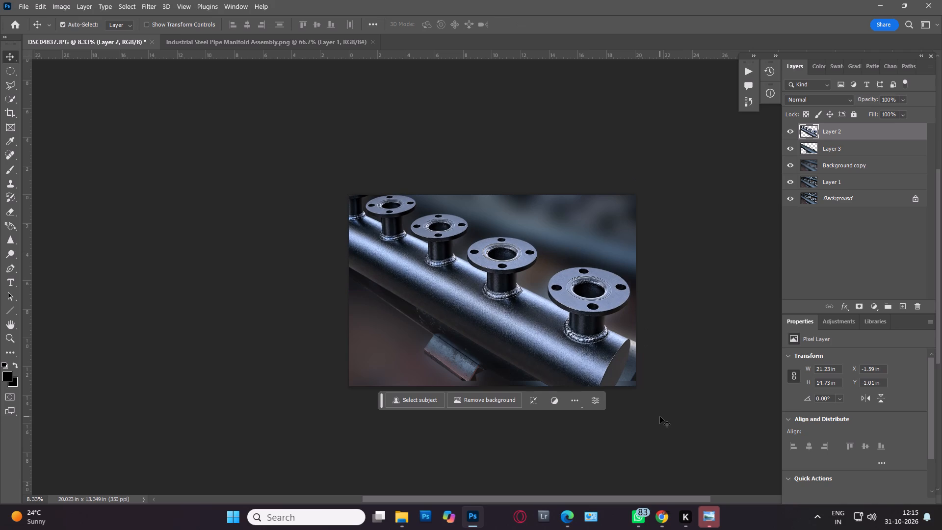
pyautogui.press('Down')
# Duplicate Layer 2 and hide the original Layer 2, keeping the copy visible.
pyautogui.hotkey('ctrl', 'j')
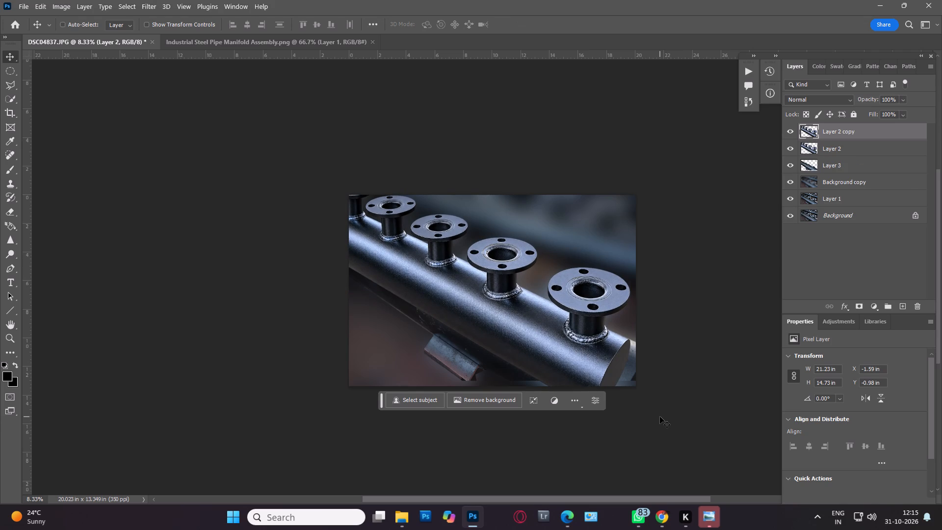
pyautogui.click(795, 149)
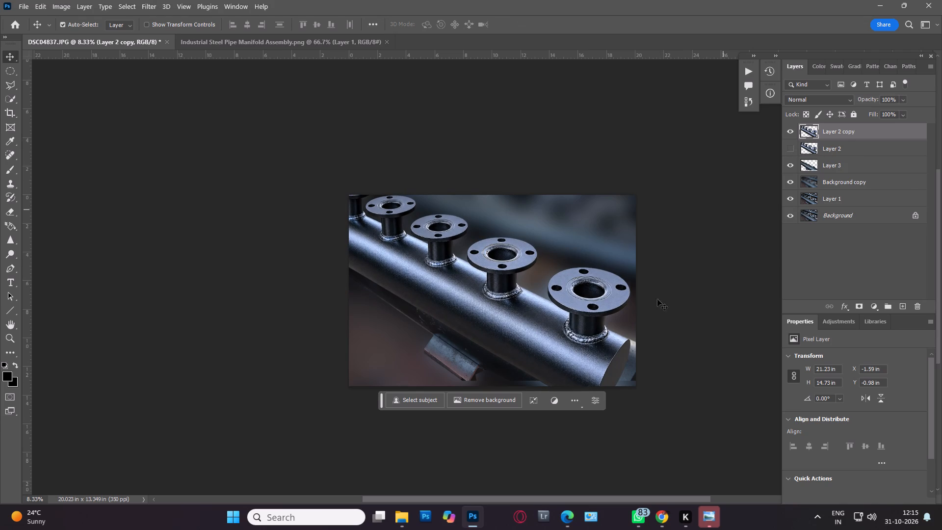
# Erase the lower pipe body and cut pipe end from Layer 2 copy with a 1600 px soft eraser.
pyautogui.press('e')
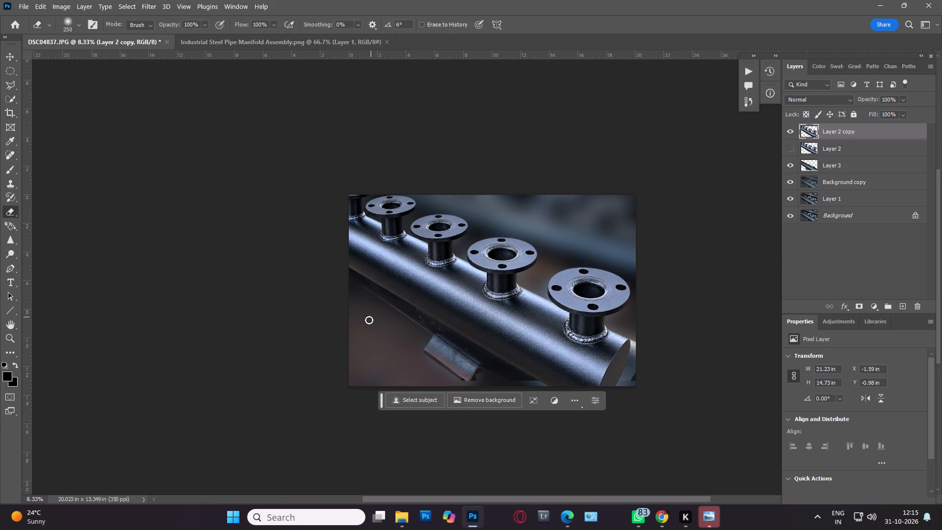
pyautogui.press(']')
pyautogui.press(']')
pyautogui.press(']')
pyautogui.press(']')
pyautogui.press(']')
pyautogui.press(']')
pyautogui.press(']')
pyautogui.press(']')
pyautogui.press(']')
pyautogui.press(']')
pyautogui.press(']')
pyautogui.press(']')
pyautogui.press(']')
pyautogui.press(']')
pyautogui.moveTo(334, 286); pyautogui.dragTo(369, 320)
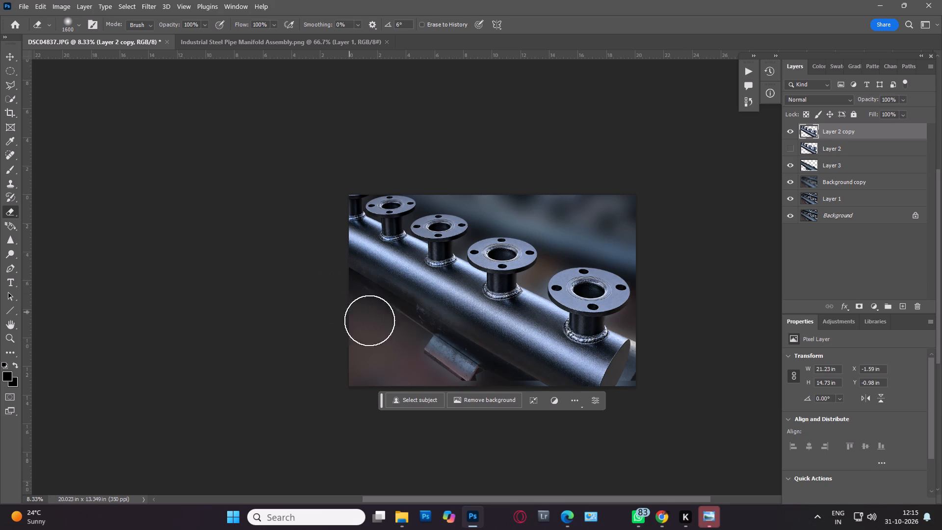
pyautogui.moveTo(369, 320); pyautogui.dragTo(641, 363)
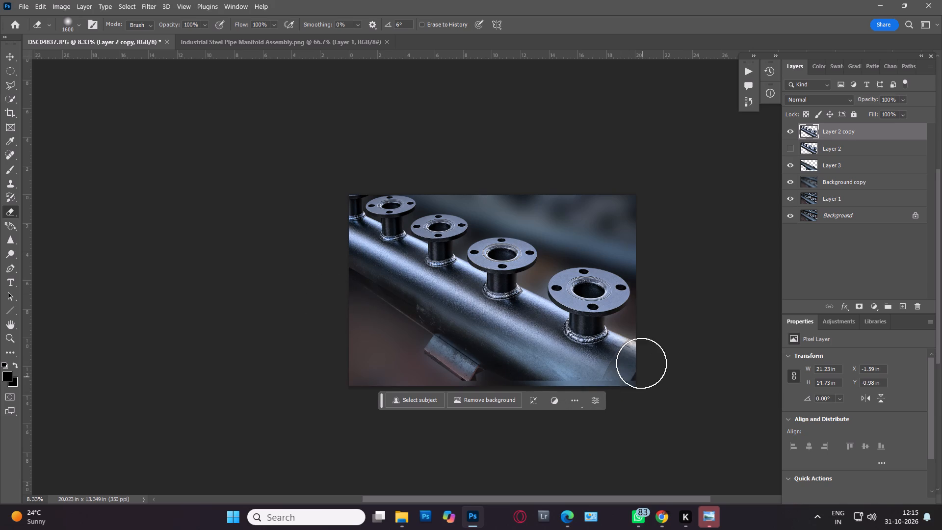
pyautogui.moveTo(641, 363); pyautogui.dragTo(584, 429)
# Move Layer 2 copy about 0.38 in to the right and 0.12 in down to line up with the pipe beneath.
pyautogui.press('v')
pyautogui.moveTo(597, 325); pyautogui.dragTo(568, 334)
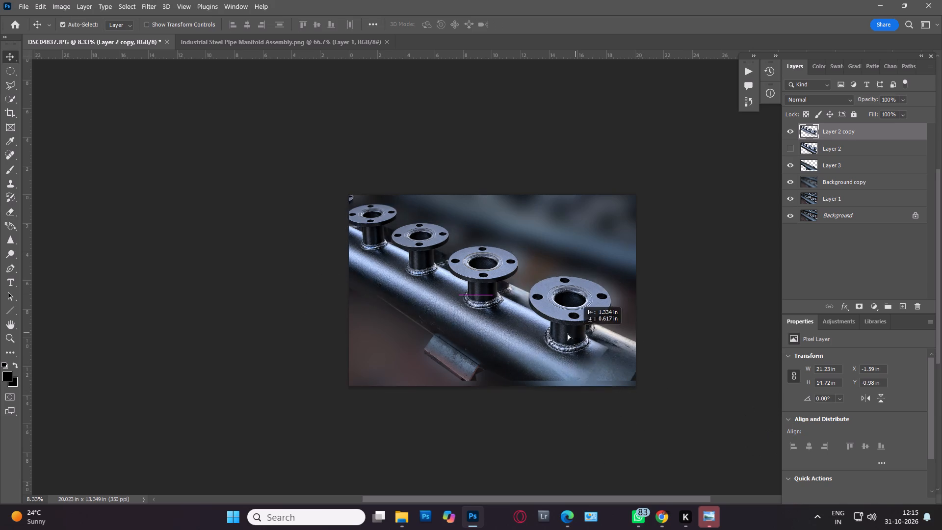
pyautogui.moveTo(568, 334); pyautogui.dragTo(584, 323)
pyautogui.moveTo(584, 323); pyautogui.dragTo(597, 339)
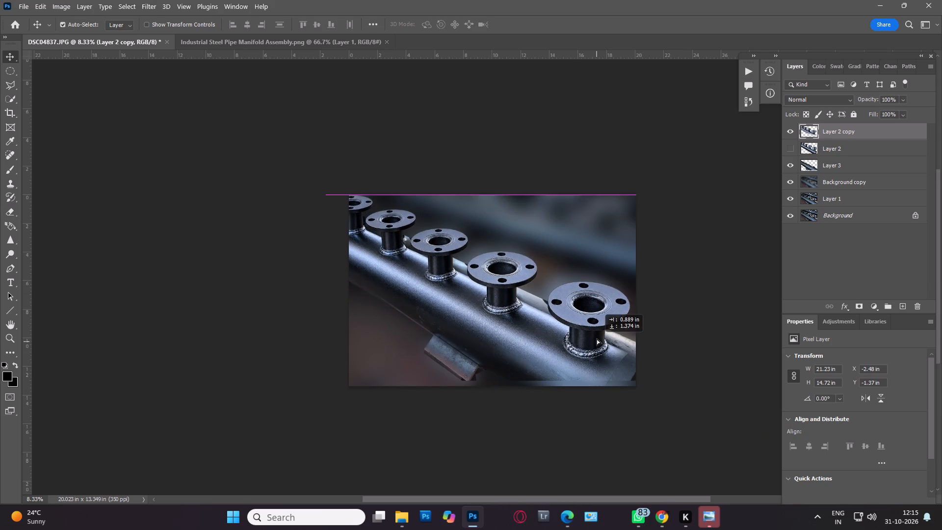
pyautogui.moveTo(597, 339); pyautogui.dragTo(599, 334)
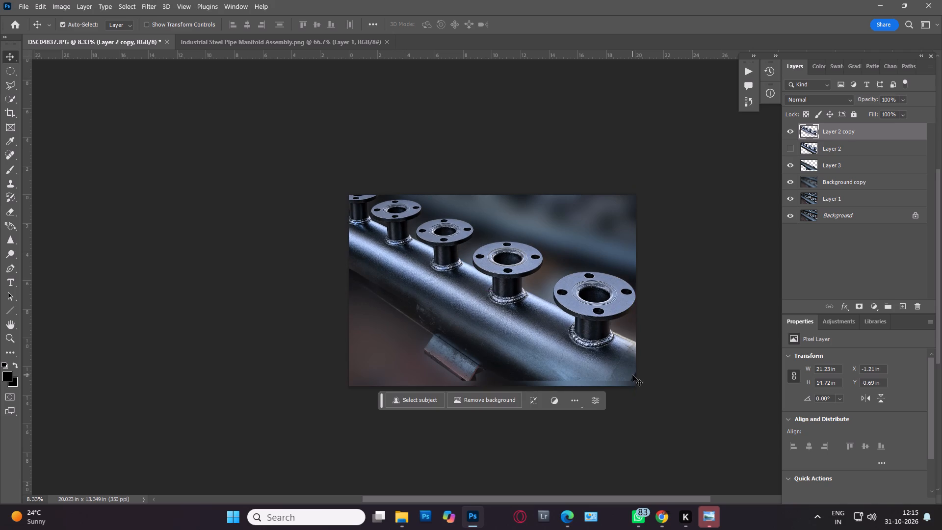
pyautogui.press('Up')
pyautogui.press('Up')
pyautogui.press('Up')
pyautogui.press('Up')
pyautogui.press('Up')
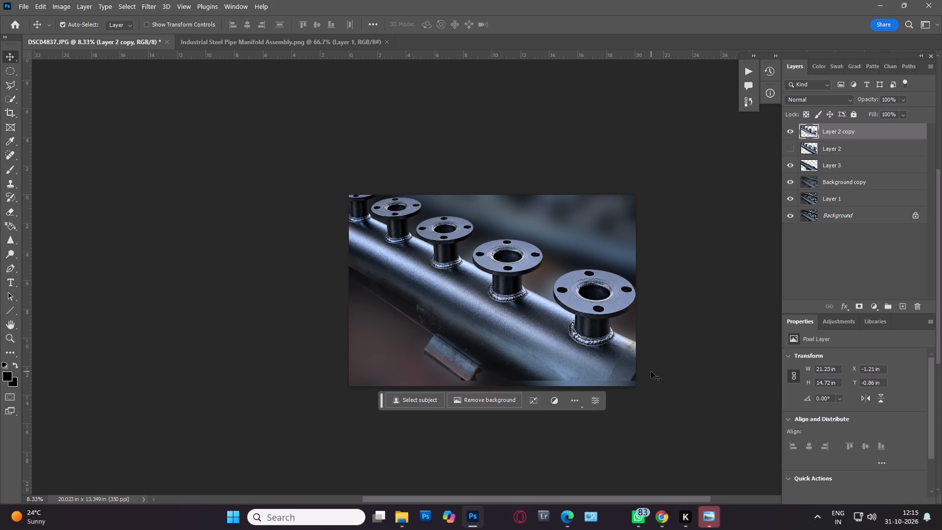
# Erase the remaining lower-right and bottom edges of the pipe on Layer 2 copy with a 1200 px eraser.
pyautogui.press('e')
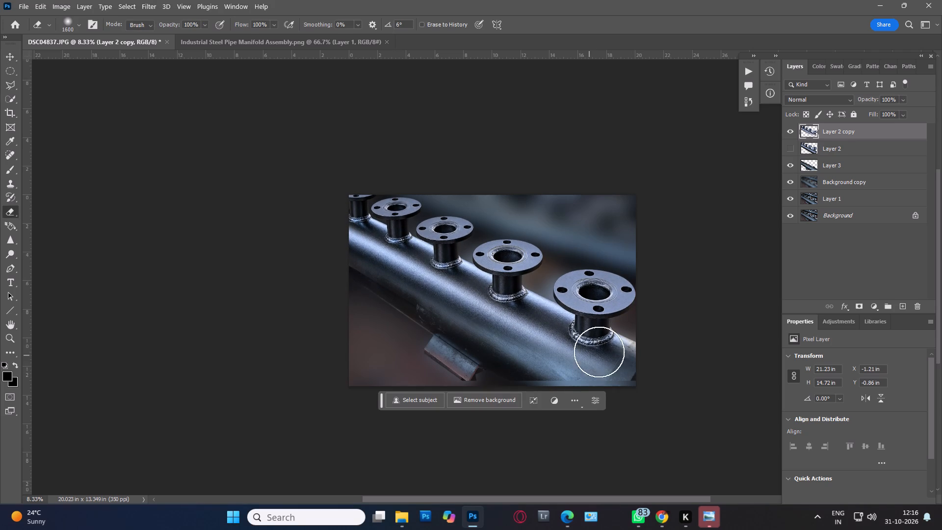
pyautogui.press('[')
pyautogui.press('[')
pyautogui.press('[')
pyautogui.press('[')
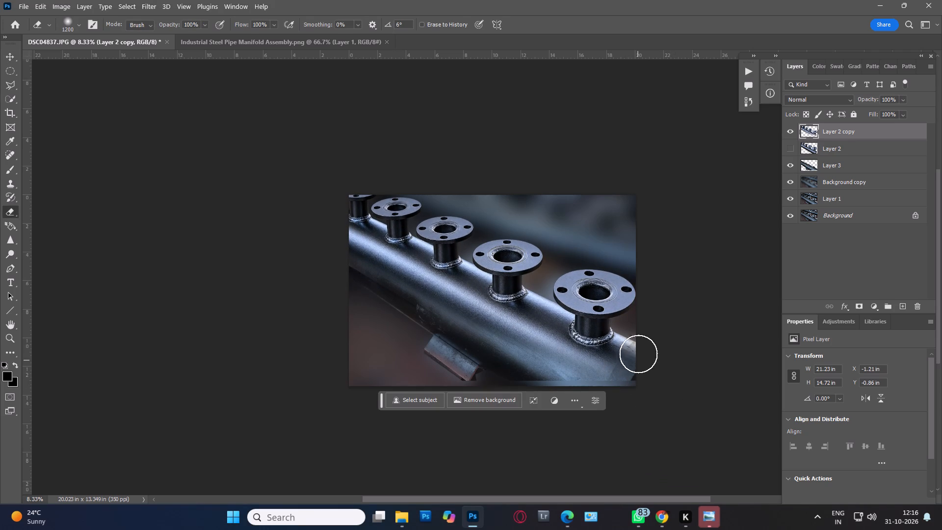
pyautogui.click(641, 349)
pyautogui.moveTo(642, 346); pyautogui.dragTo(631, 365)
pyautogui.moveTo(631, 365); pyautogui.dragTo(623, 384)
pyautogui.moveTo(624, 383); pyautogui.dragTo(615, 389)
pyautogui.moveTo(617, 386); pyautogui.dragTo(603, 394)
pyautogui.moveTo(604, 394); pyautogui.dragTo(532, 400)
pyautogui.moveTo(532, 400); pyautogui.dragTo(547, 401)
pyautogui.moveTo(523, 379); pyautogui.dragTo(589, 412)
# Move Layer 2 copy and Layer 3 together straight down by about 0.47 in.
pyautogui.keyDown('ctrl'); pyautogui.click(849, 166); pyautogui.keyUp('ctrl')
pyautogui.press('Down')
pyautogui.press('Down')
pyautogui.press('Down')
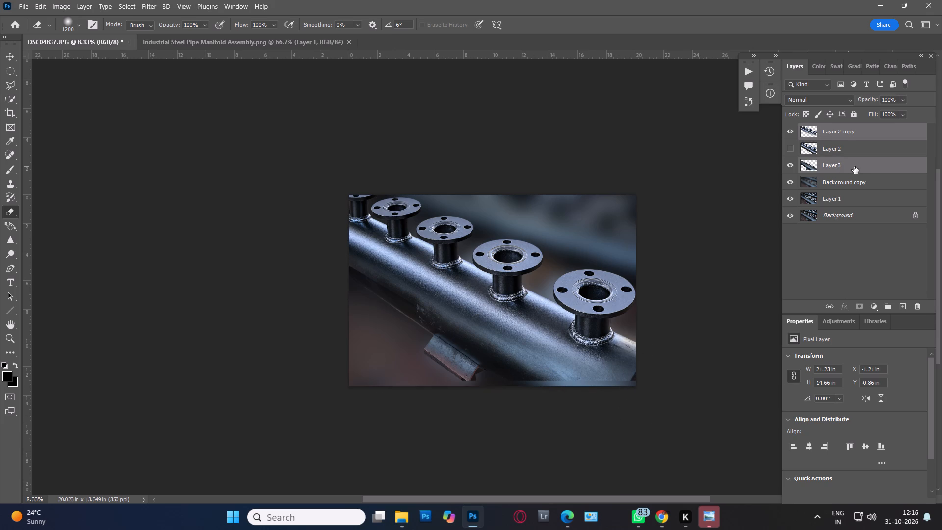
pyautogui.press('Down')
pyautogui.press('Down')
pyautogui.press('v')
pyautogui.press('Down')
pyautogui.press('Down')
pyautogui.press('Down')
pyautogui.press('Down')
pyautogui.press('Down')
pyautogui.press('Down')
pyautogui.press('Down')
pyautogui.press('Down')
pyautogui.press('Down')
pyautogui.press('Down')
pyautogui.press('Down')
pyautogui.press('Down')
pyautogui.press('Down')
pyautogui.press('Down')
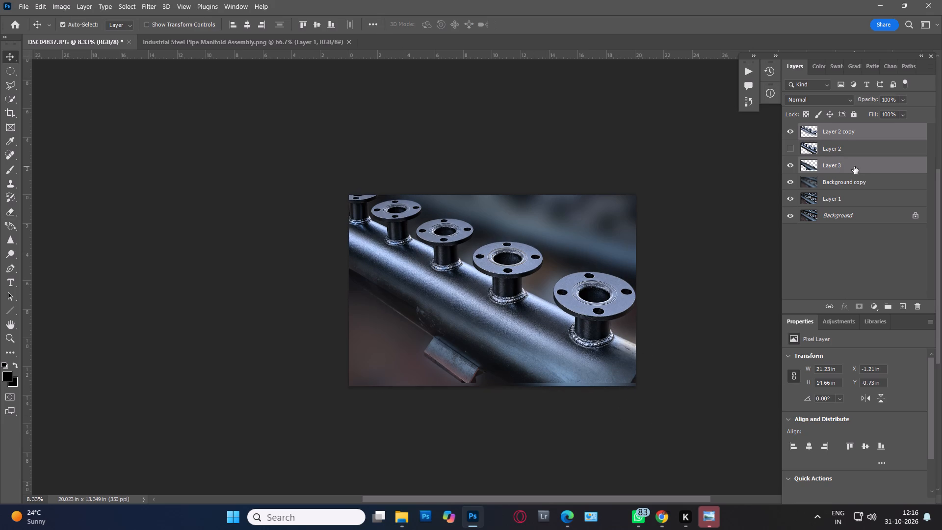
pyautogui.press('Down')
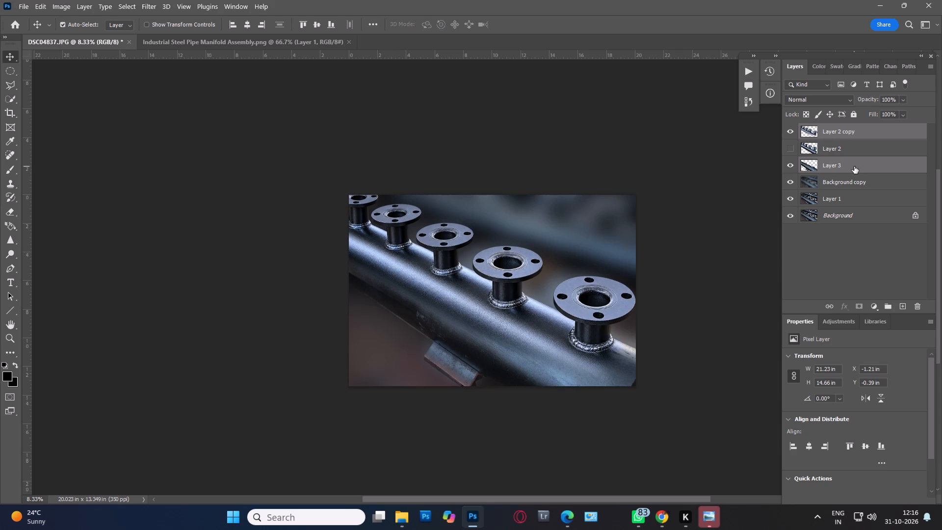
# Darken Layer 2 copy with Levels, setting the midtone input to about 0.82.
pyautogui.hotkey('ctrl', '+')
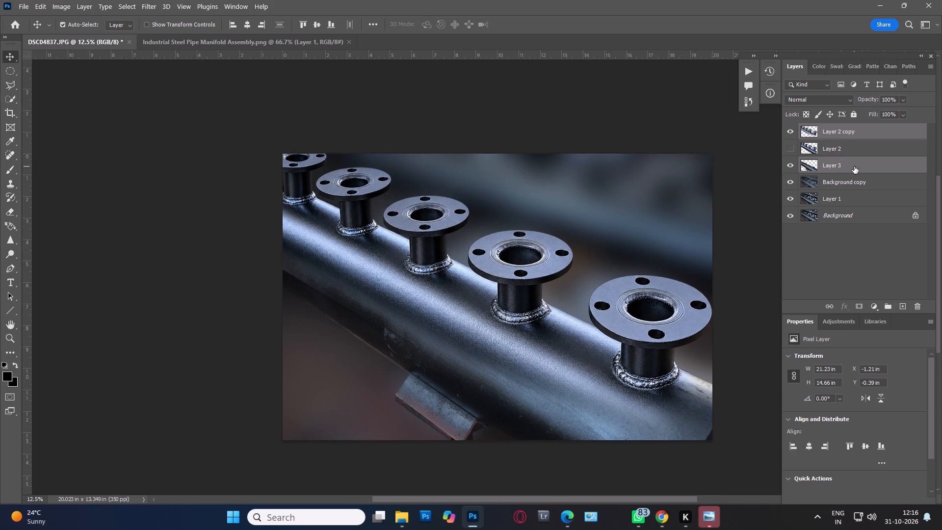
pyautogui.click(845, 123)
pyautogui.click(847, 136)
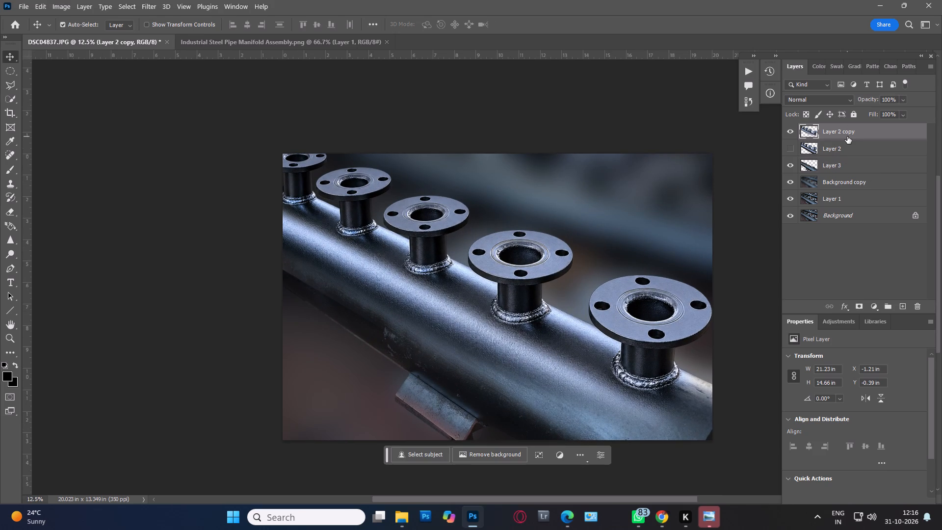
pyautogui.hotkey('ctrl', 'l')
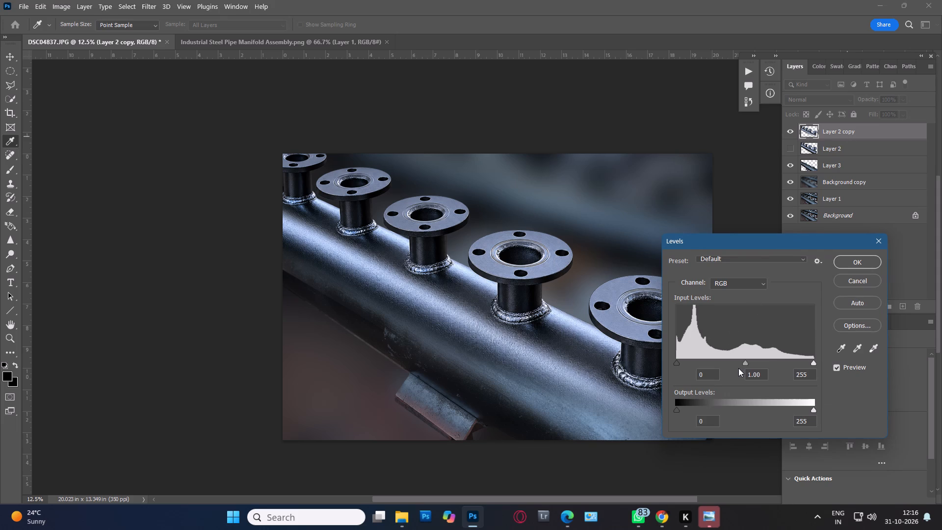
pyautogui.click(749, 362)
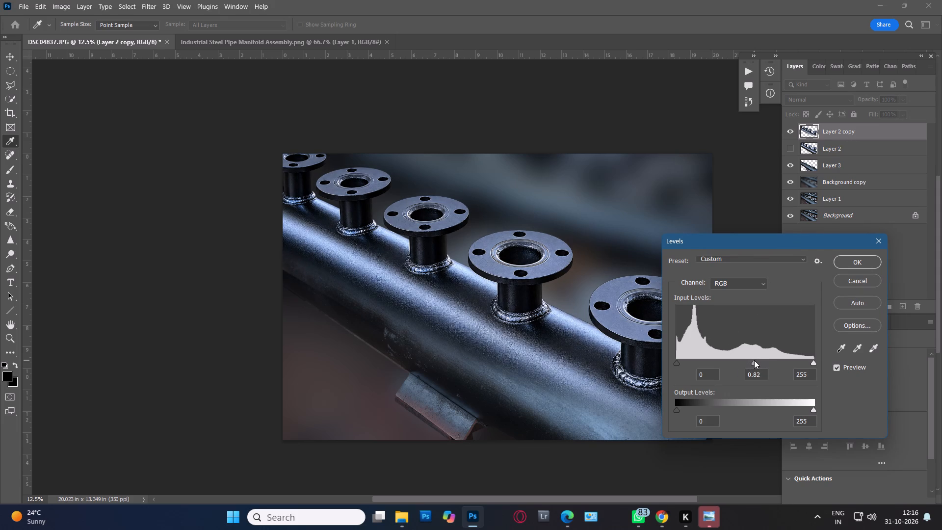
pyautogui.click(853, 265)
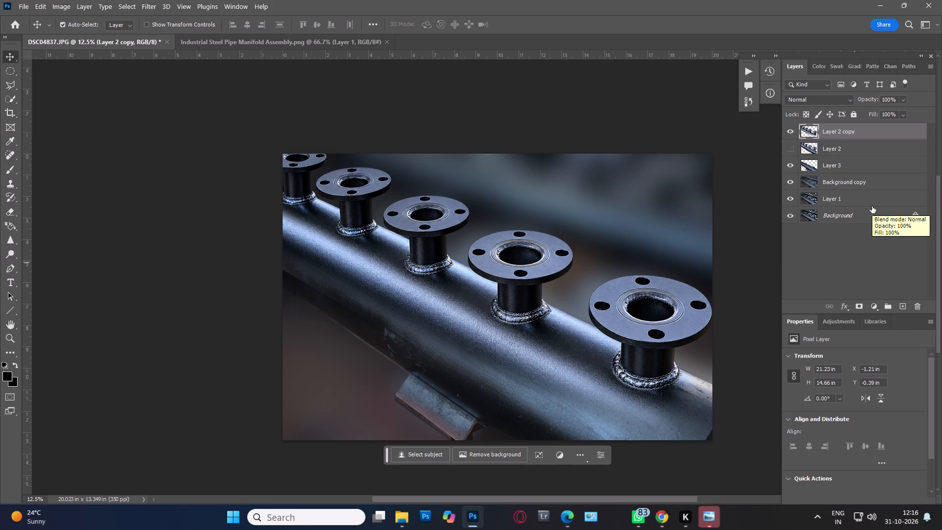
# Save the layered document as DSC04837.psd.
pyautogui.hotkey('ctrl', 's')
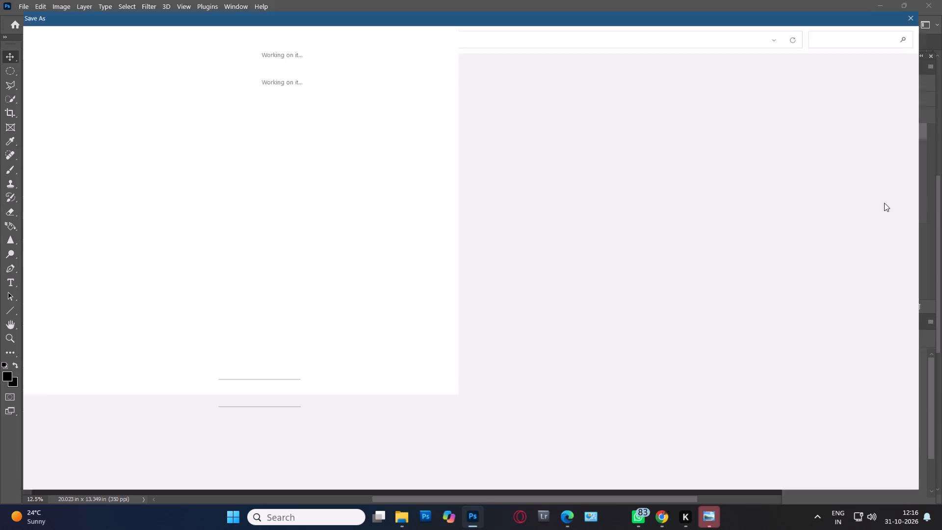
pyautogui.press('Return')
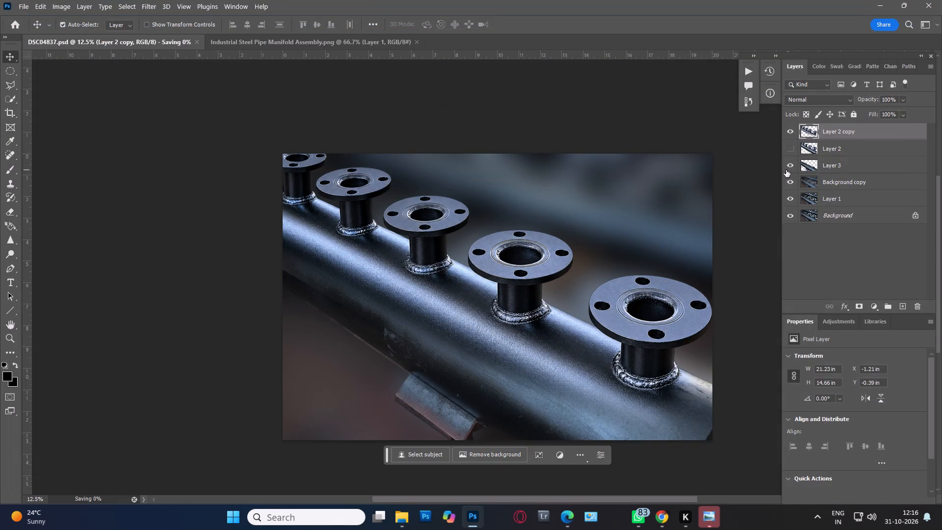
# Merge Layer 3 and Layer 2 copy into one layer.
pyautogui.keyDown('ctrl'); pyautogui.click(849, 168); pyautogui.keyUp('ctrl')
pyautogui.rightClick(849, 168)
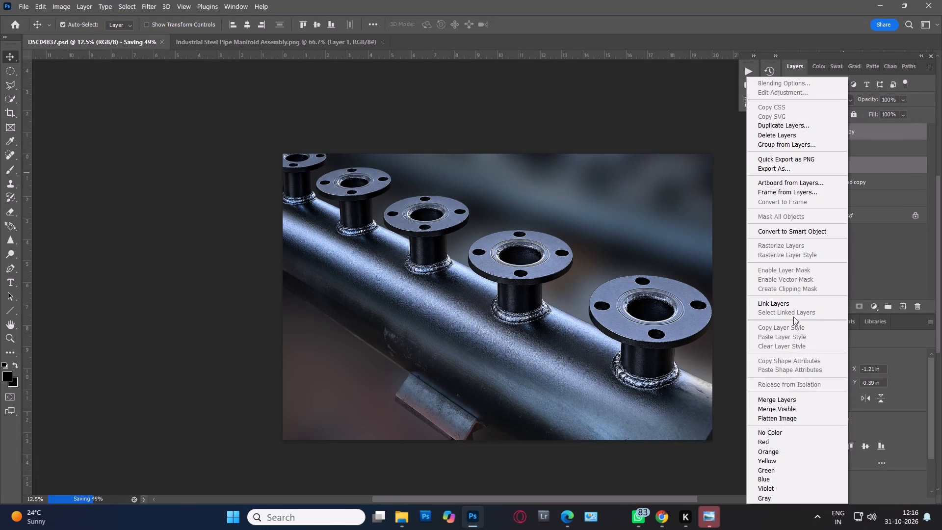
pyautogui.click(804, 401)
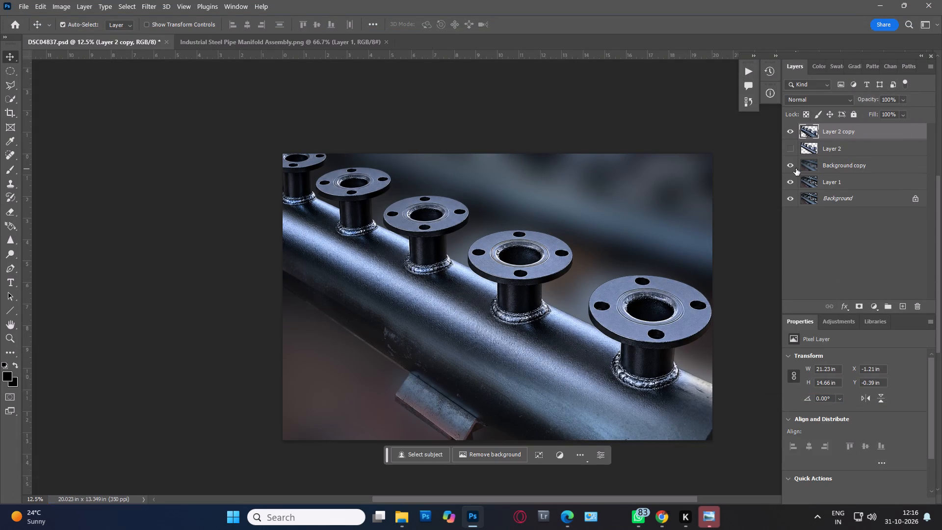
# Compare the retouched composite with the original photo by toggling the visibility of Background copy and Layer 2 copy.
pyautogui.click(792, 166)
pyautogui.click(790, 127)
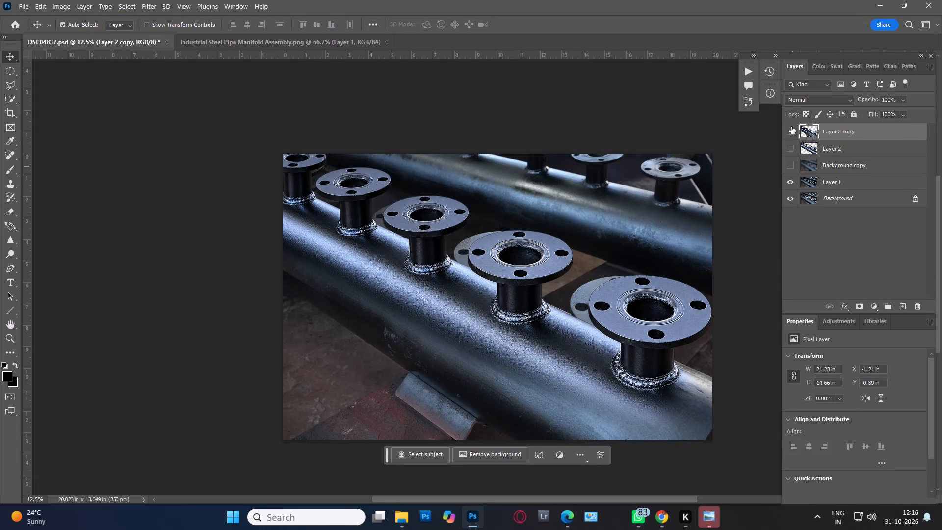
pyautogui.click(791, 127)
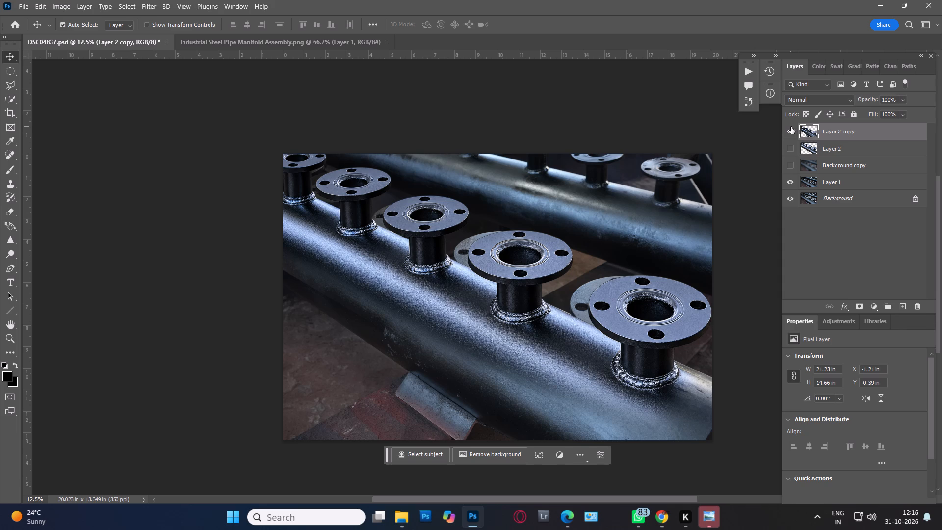
pyautogui.click(791, 127)
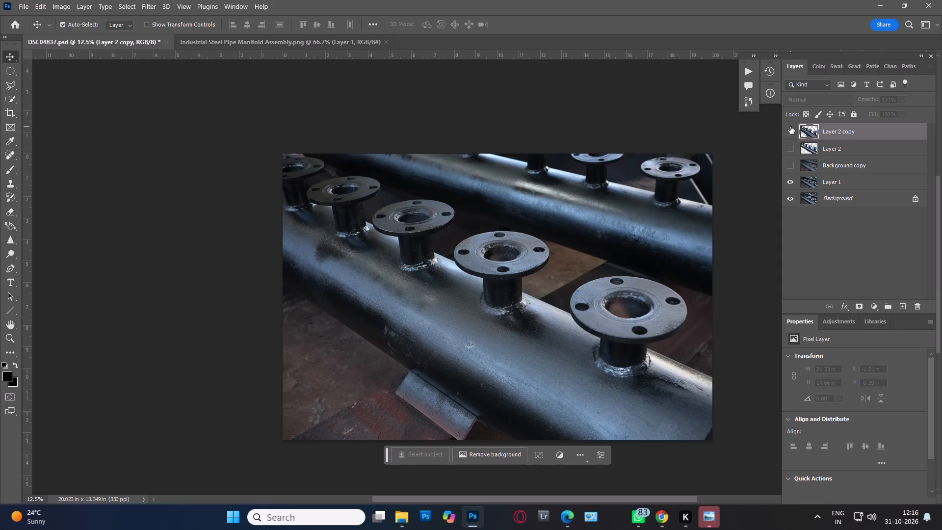
pyautogui.click(790, 127)
pyautogui.click(790, 127)
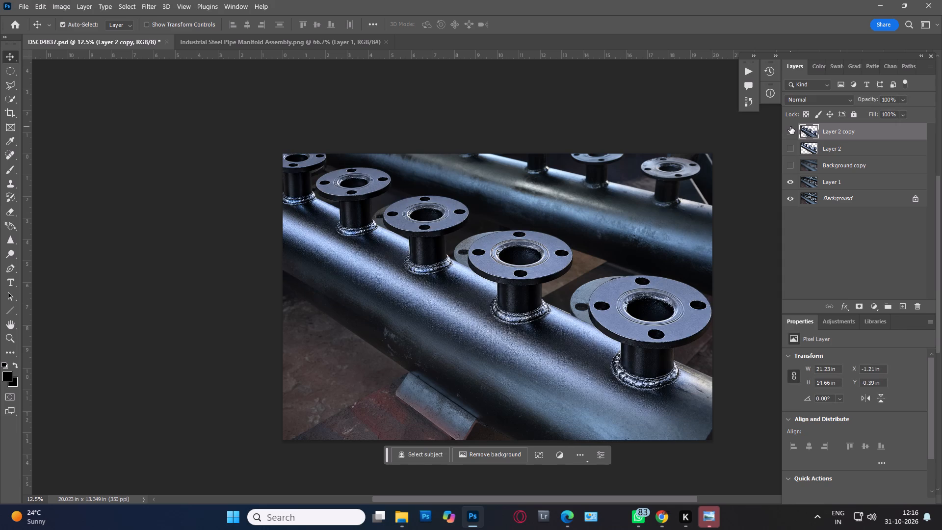
pyautogui.click(790, 127)
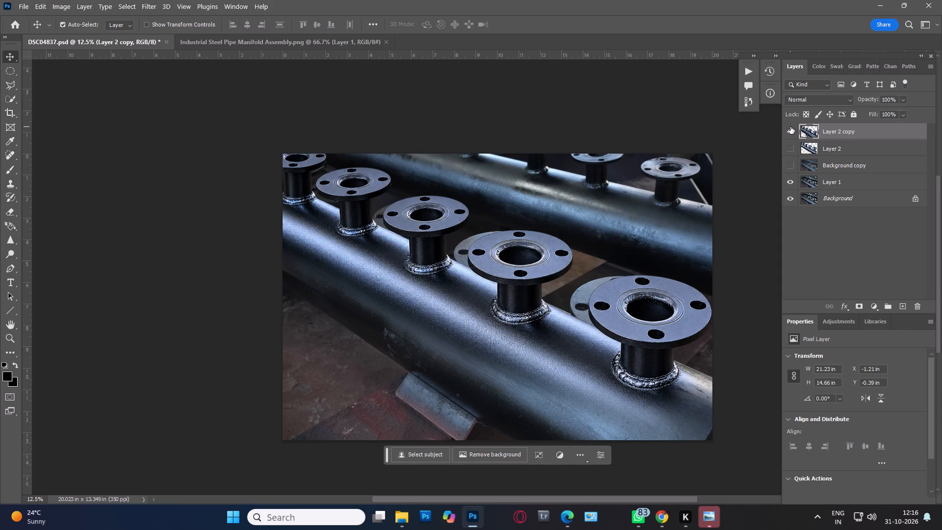
pyautogui.click(790, 127)
pyautogui.click(790, 127)
pyautogui.click(792, 168)
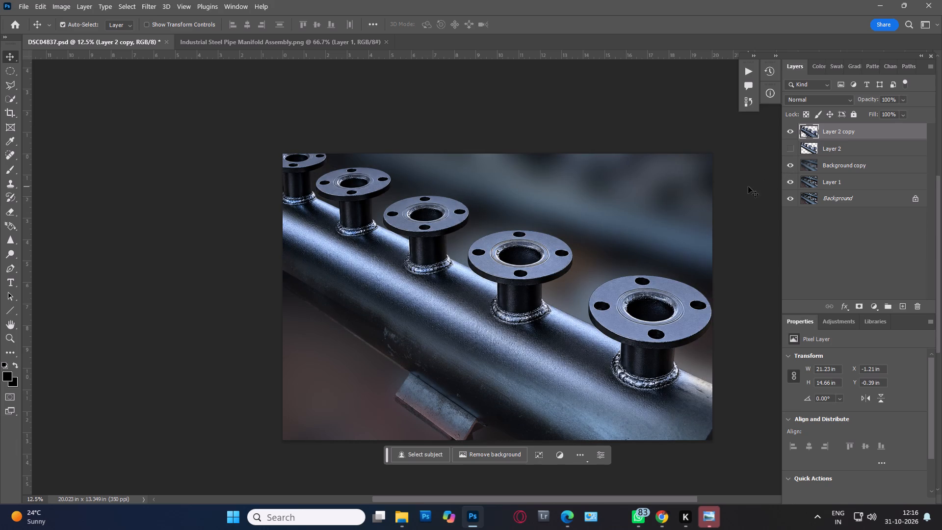
# Save DSC04837.psd and close it together with Industrial Steel Pipe Manifold Assembly.png.
pyautogui.hotkey('ctrl', 's')
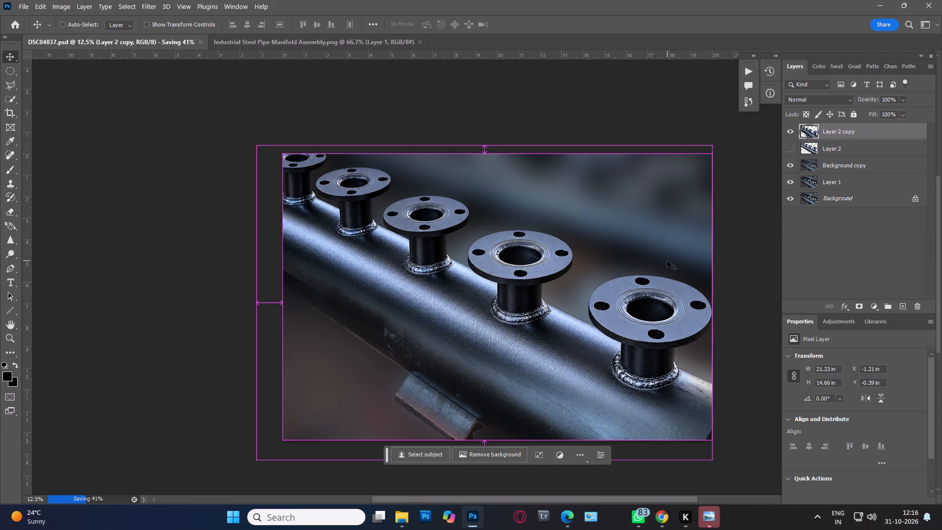
pyautogui.hotkey('ctrl', 'w')
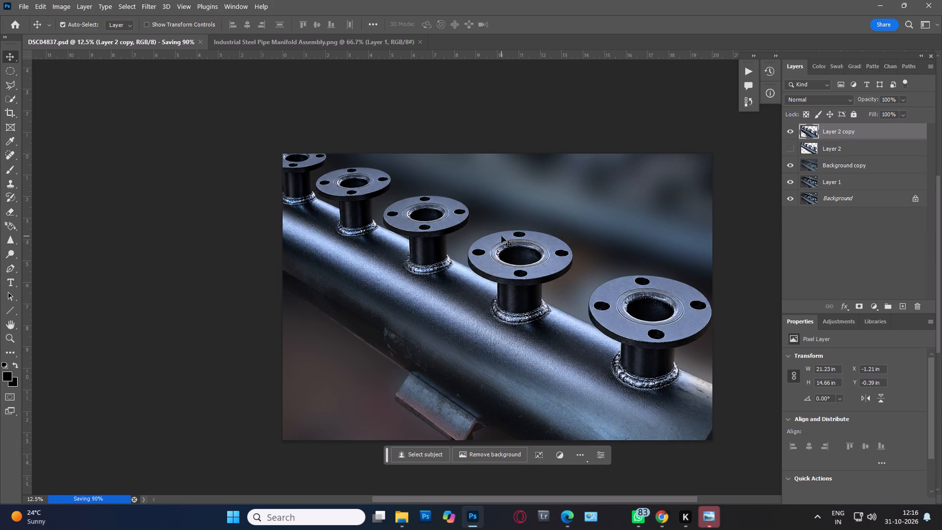
pyautogui.hotkey('ctrl', 'w')
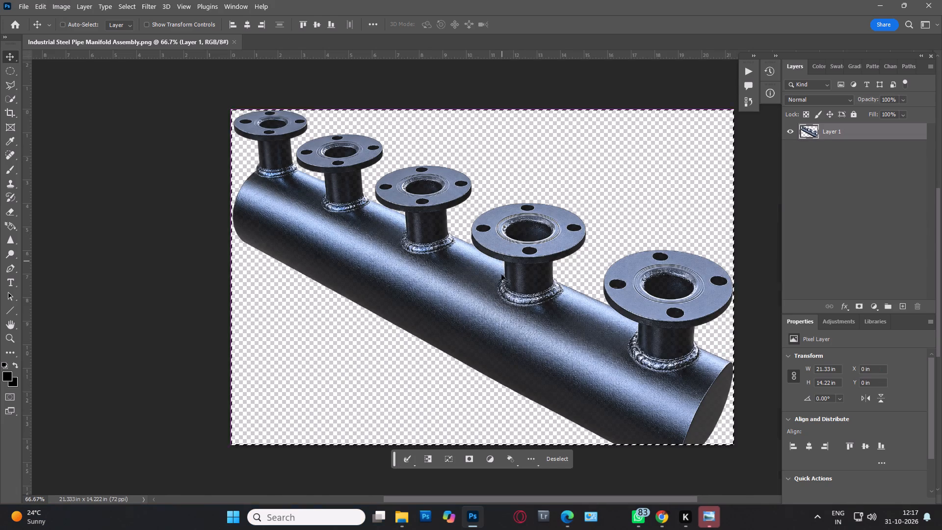
# Dismiss the open image preview and open DSC04854.JPG from the 100MSDCF folder in Photoshop.
pyautogui.click(877, 4)
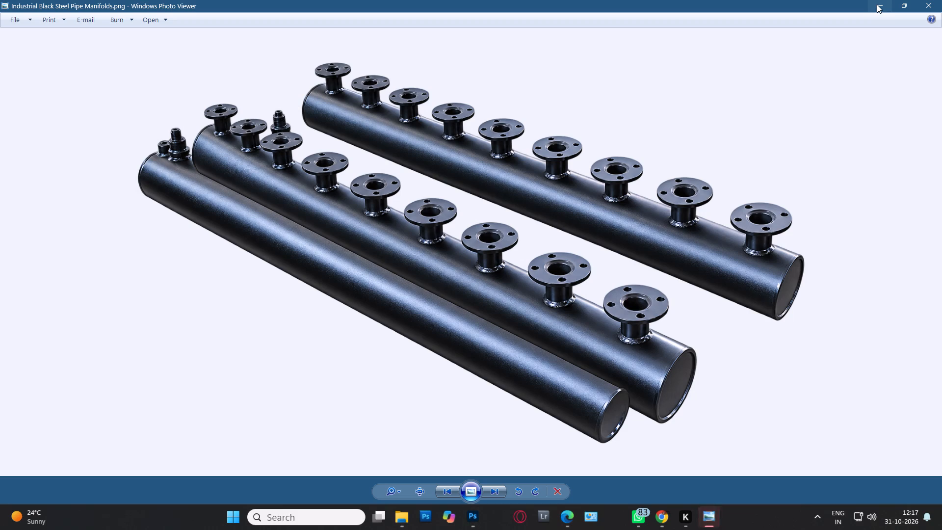
pyautogui.click(932, 7)
pyautogui.click(879, 9)
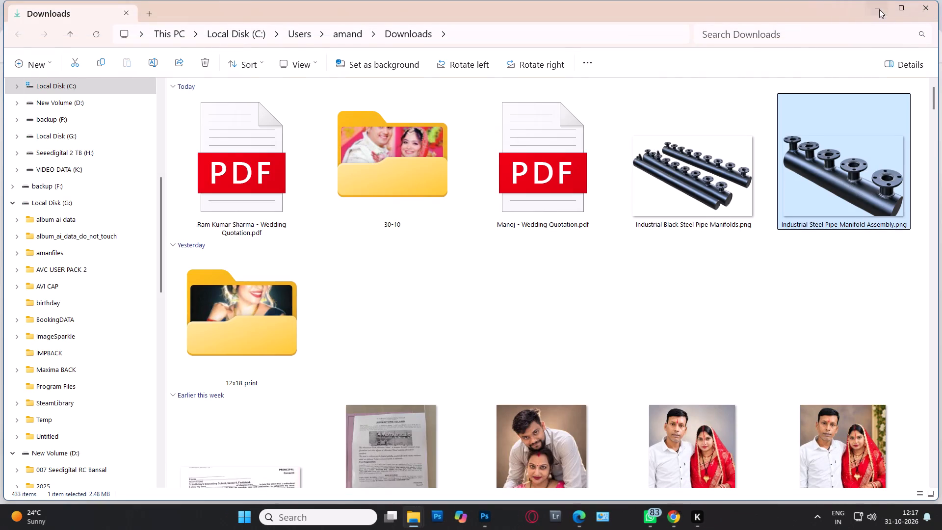
pyautogui.click(929, 78)
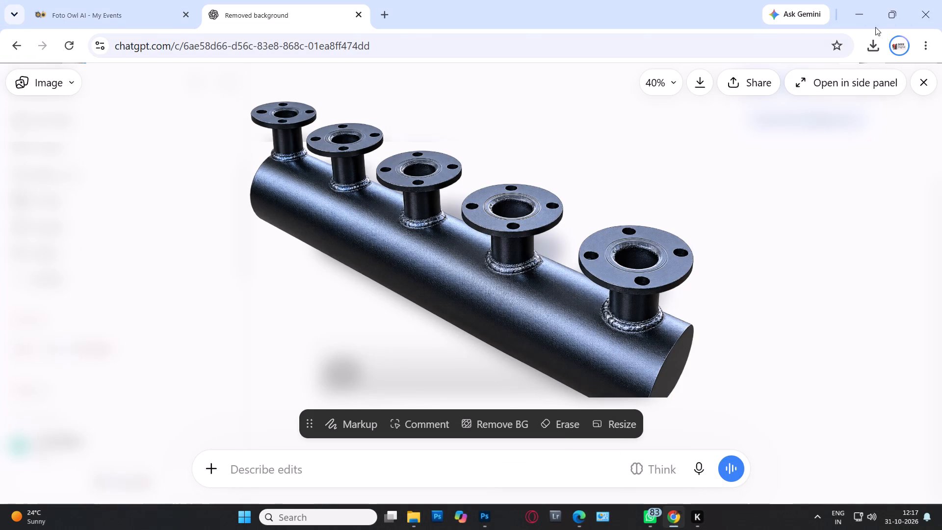
pyautogui.click(856, 11)
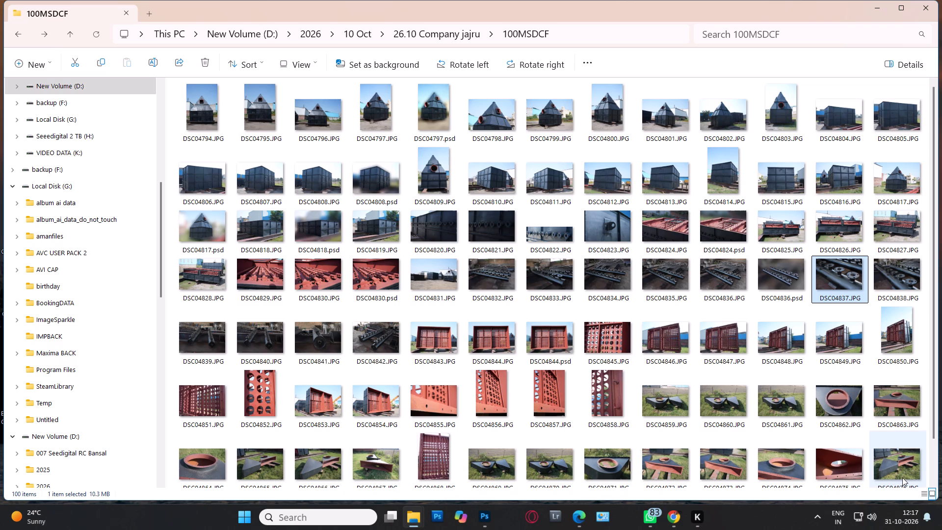
pyautogui.click(383, 398)
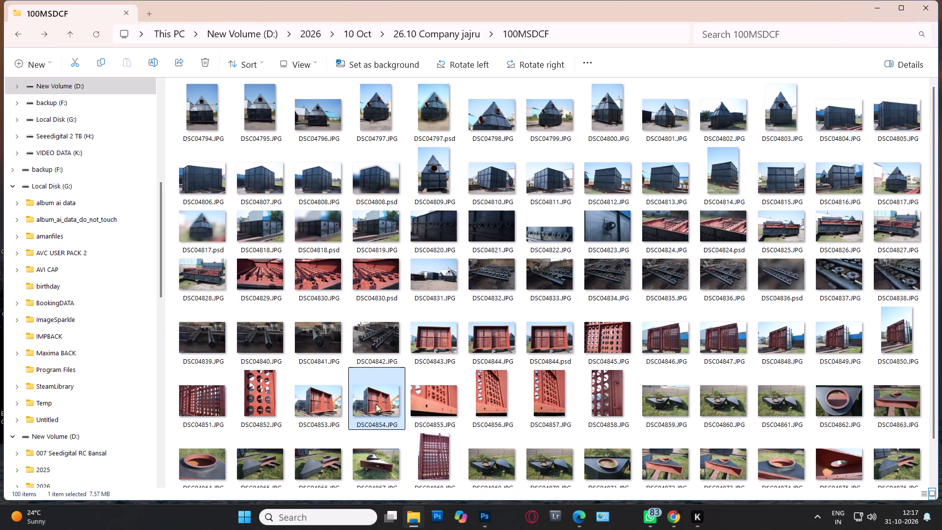
pyautogui.moveTo(372, 397); pyautogui.dragTo(474, 0)
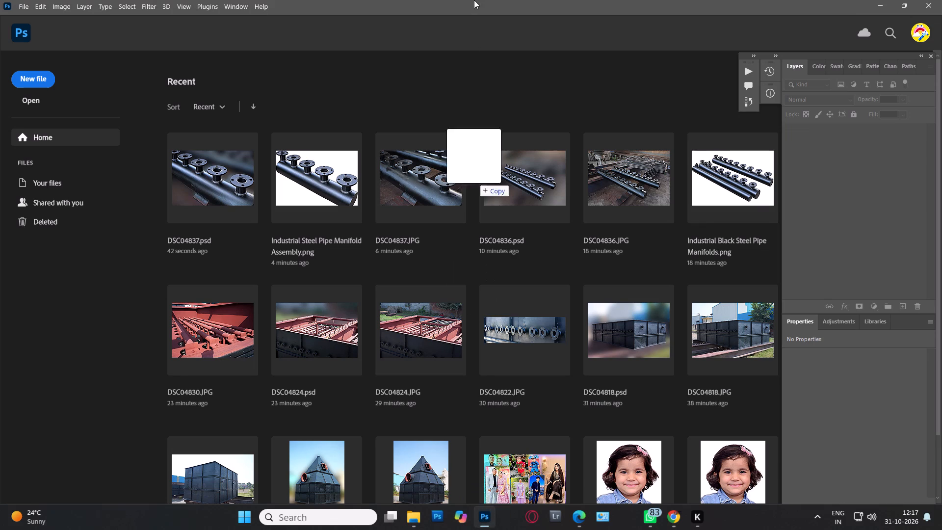
pyautogui.moveTo(474, 0); pyautogui.dragTo(450, 98)
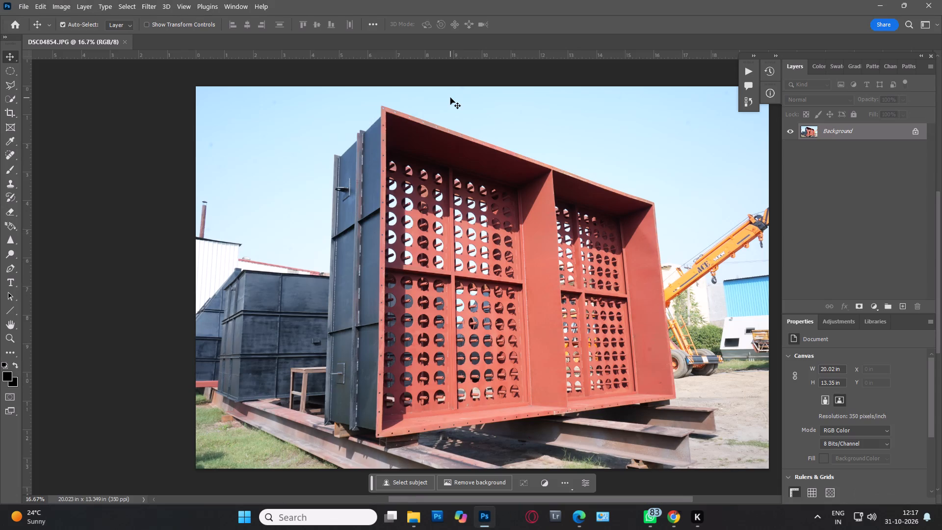
# Apply Auto Tone to the DSC04854 photo.
pyautogui.hotkey('ctrl', 'shift', 'l')
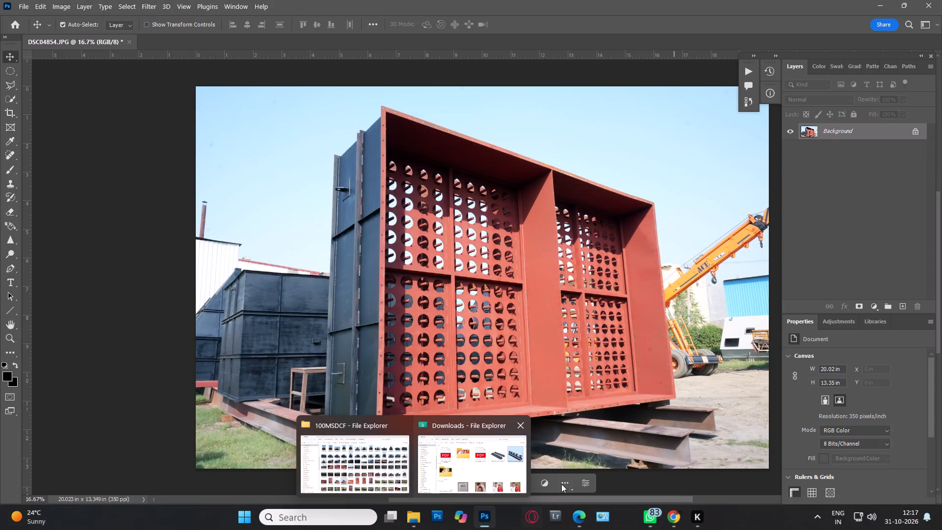
pyautogui.click(747, 333)
# Select the photo's main subject with Select Subject.
pyautogui.click(402, 485)
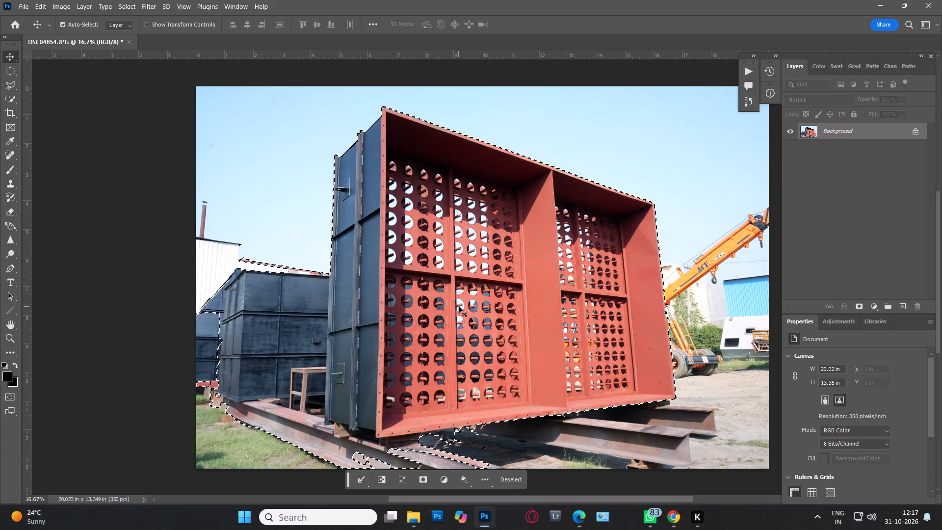
# Subtract the support beams below the red-fronted box and the adjoining strip beside its dark side from the selection with the Polygonal Lasso.
pyautogui.hotkey('ctrl', '+')
pyautogui.hotkey('ctrl', '+')
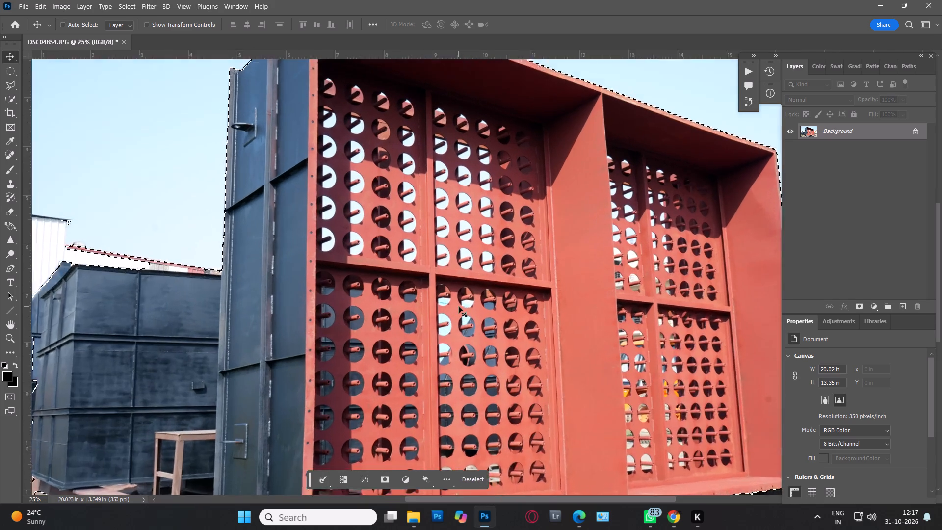
pyautogui.press('space')
pyautogui.press('space')
pyautogui.press('space')
pyautogui.press('space')
pyautogui.press('space')
pyautogui.press('space')
pyautogui.press('space')
pyautogui.press('space')
pyautogui.press('space')
pyautogui.press('space')
pyautogui.press('space')
pyautogui.press('space')
pyautogui.press('space')
pyautogui.press('space')
pyautogui.press('space')
pyautogui.press('space')
pyautogui.press('space')
pyautogui.moveTo(111, 314); pyautogui.dragTo(237, 233)
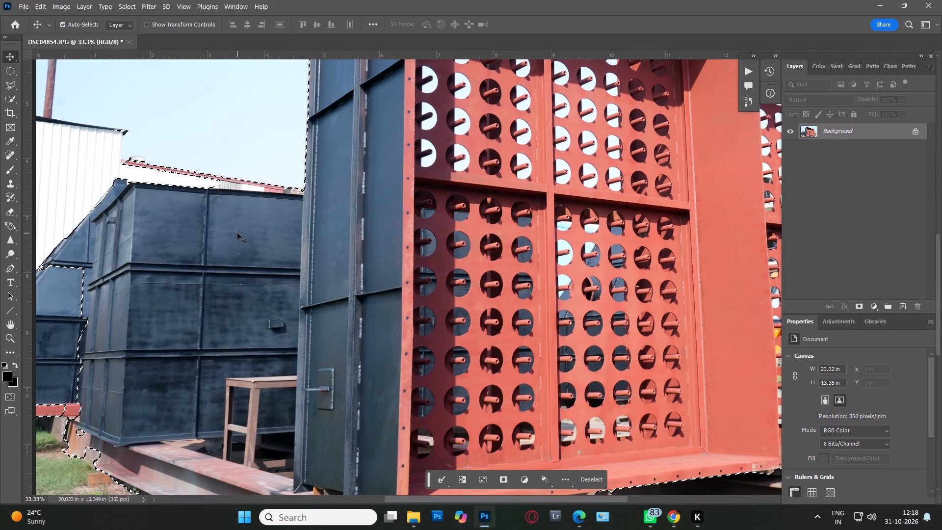
pyautogui.press('l')
pyautogui.scroll(13, 238, 233)
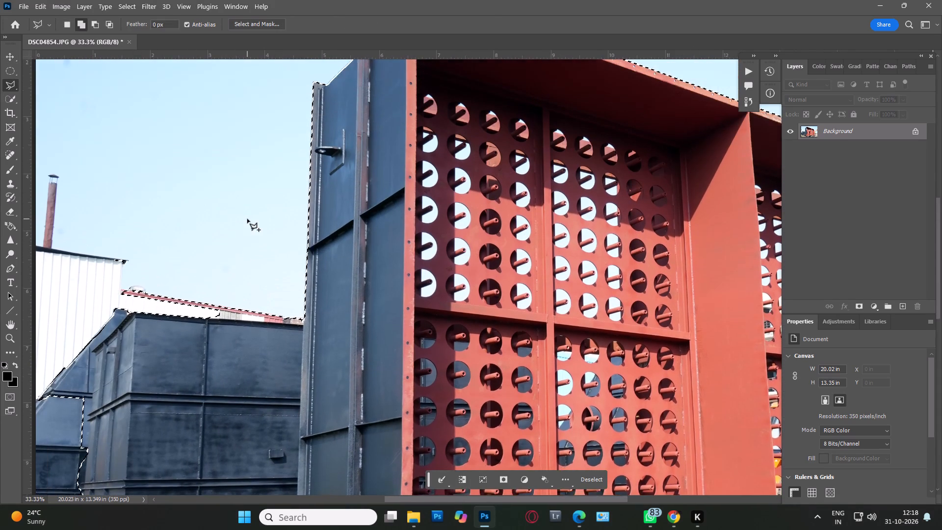
pyautogui.scroll(5, 247, 219)
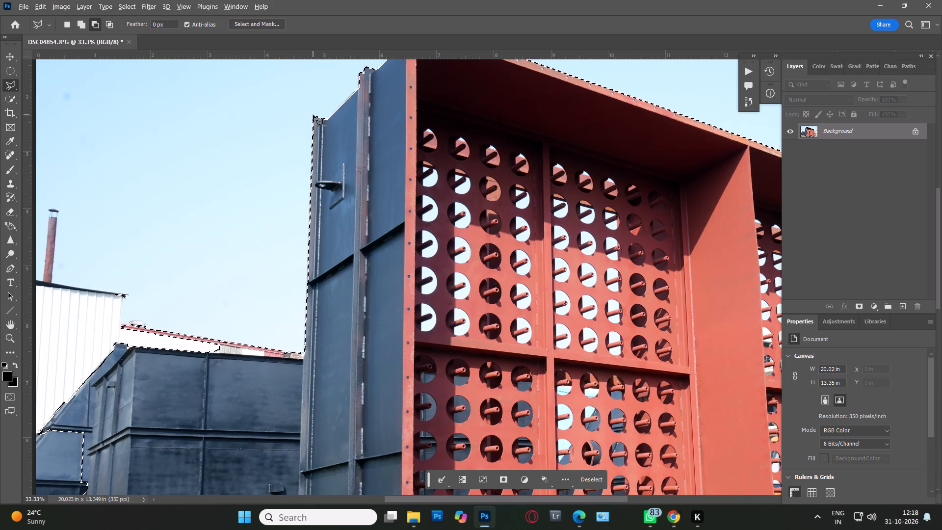
pyautogui.keyDown('alt'); pyautogui.click(313, 115); pyautogui.keyUp('alt')
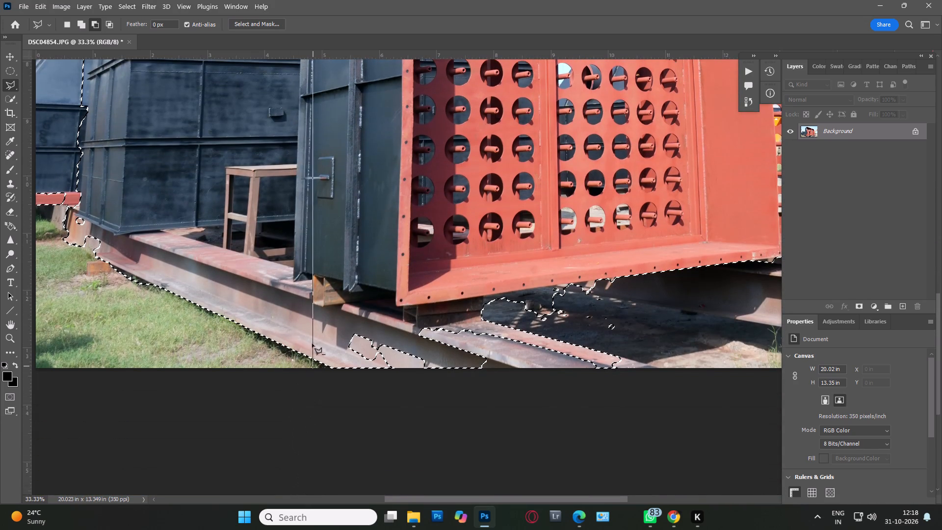
pyautogui.click(293, 281)
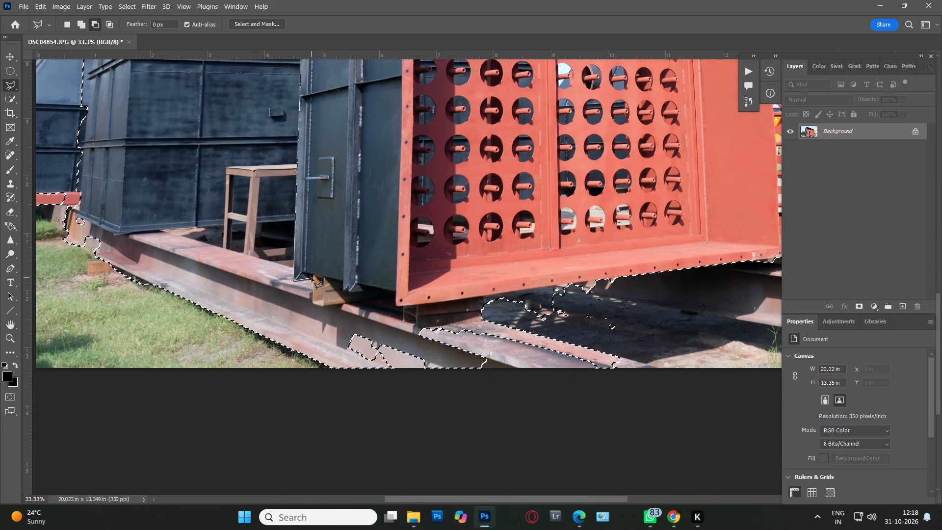
pyautogui.click(313, 278)
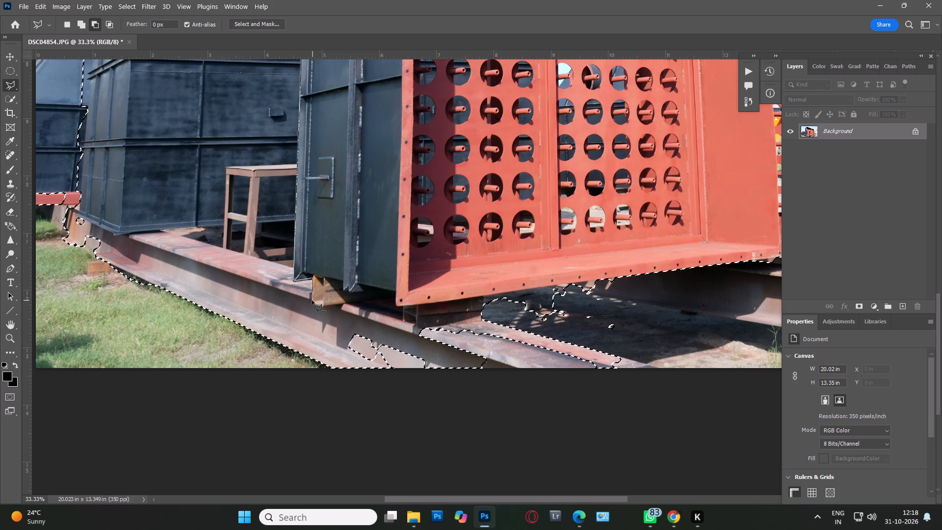
pyautogui.click(312, 300)
pyautogui.click(312, 303)
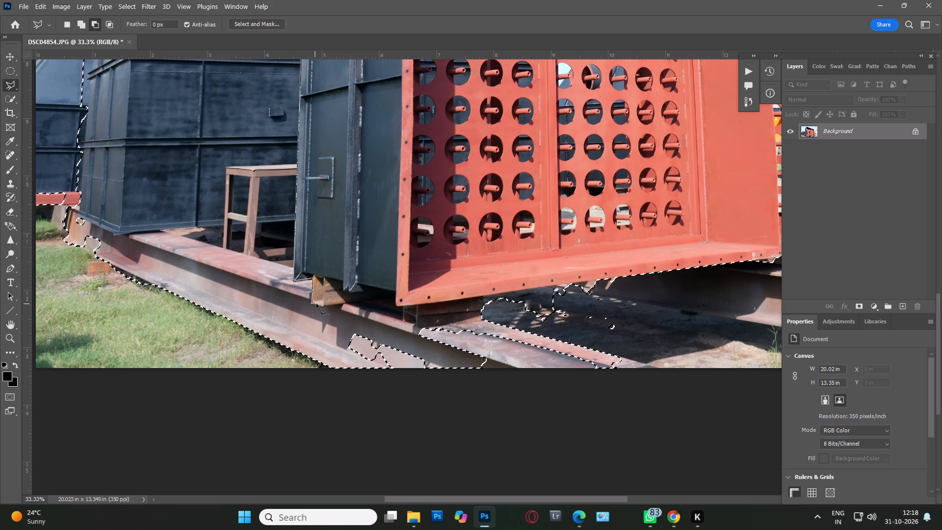
pyautogui.click(323, 306)
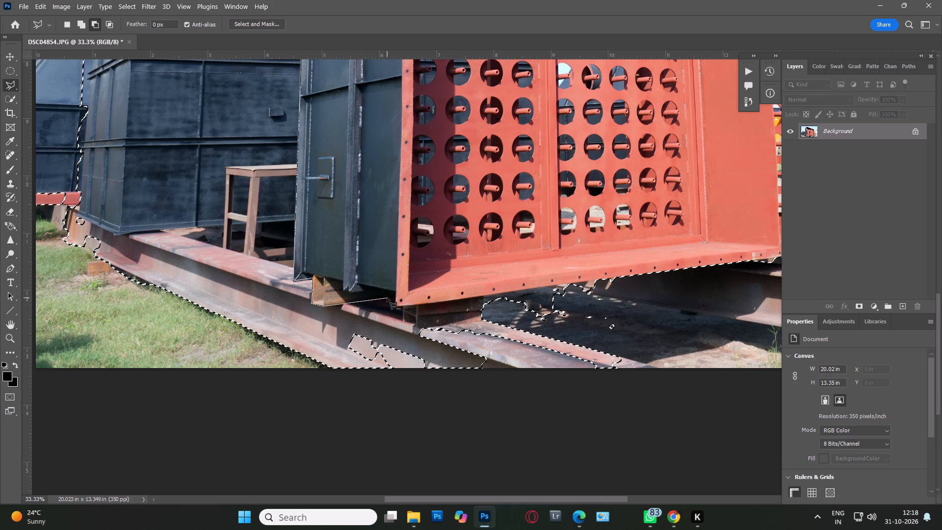
pyautogui.click(387, 298)
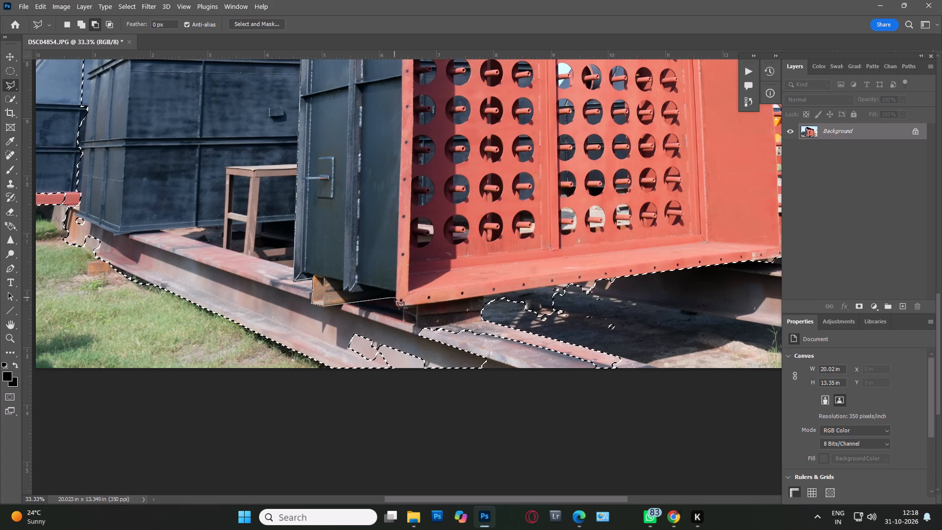
pyautogui.click(394, 297)
pyautogui.click(396, 304)
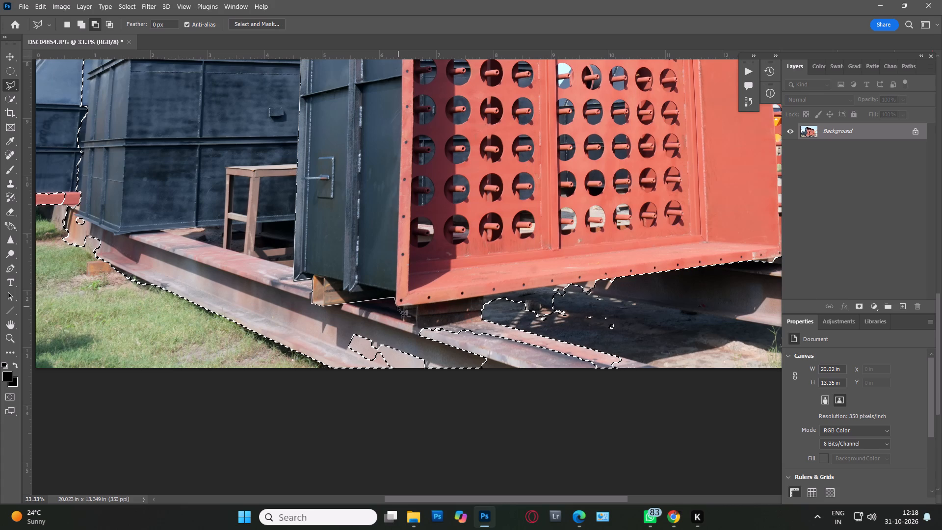
pyautogui.click(398, 306)
pyautogui.click(403, 305)
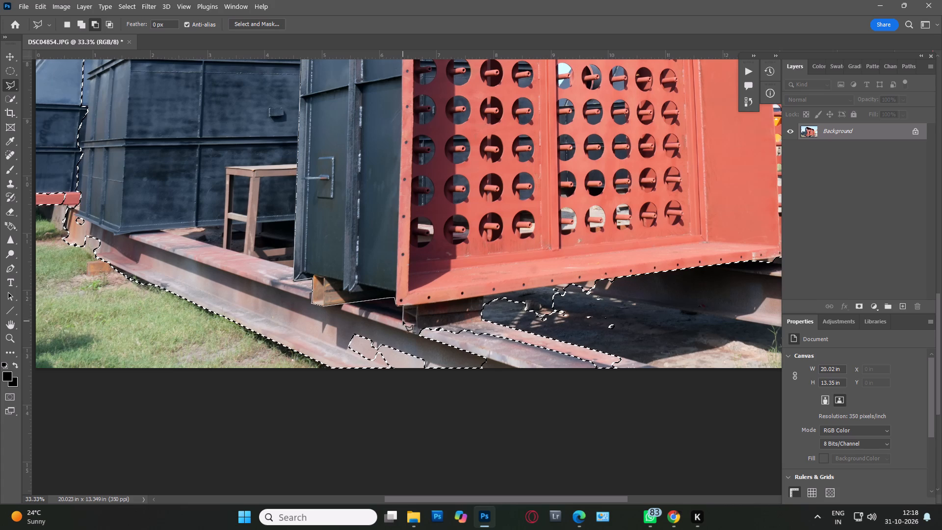
pyautogui.click(403, 321)
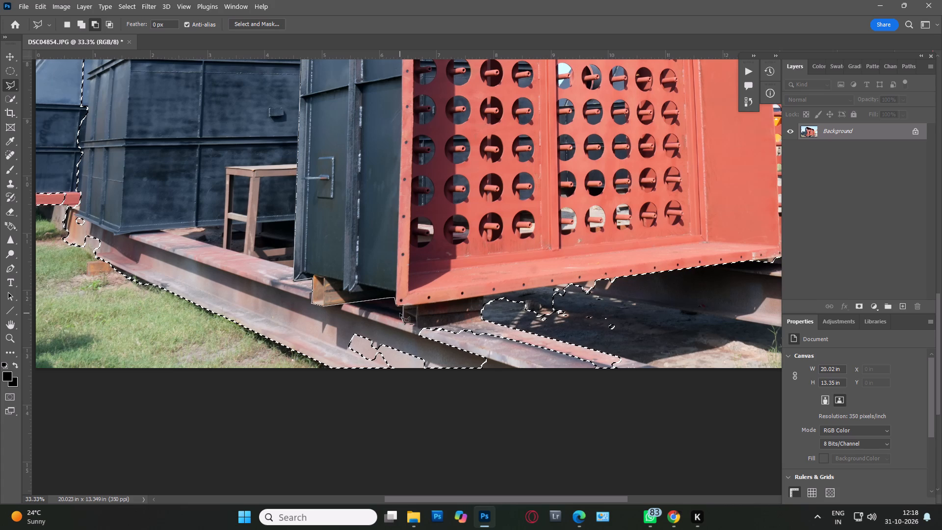
pyautogui.press('Delete')
pyautogui.press('Delete')
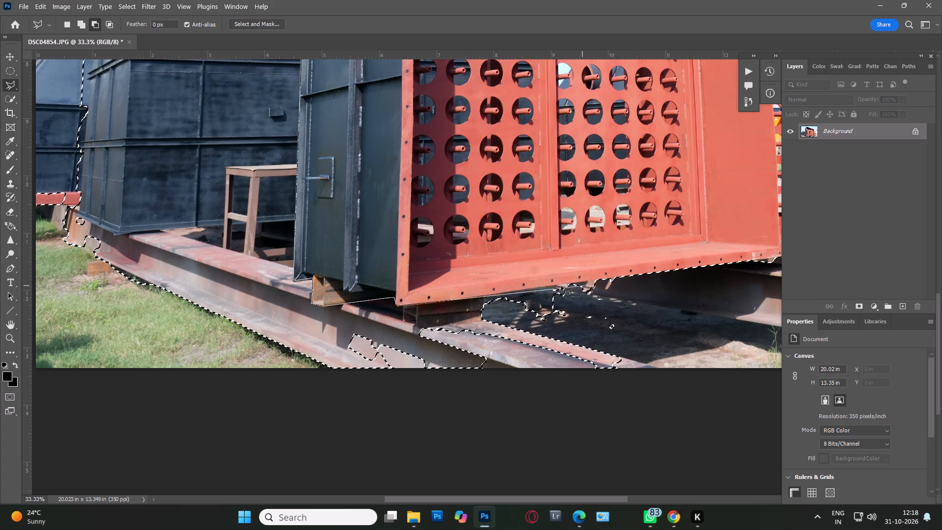
pyautogui.click(630, 275)
pyautogui.press('space')
pyautogui.press('space')
pyautogui.press('space')
pyautogui.press('space')
pyautogui.press('space')
pyautogui.press('space')
pyautogui.press('space')
pyautogui.press('space')
pyautogui.press('space')
pyautogui.press('space')
pyautogui.press('space')
pyautogui.press('space')
pyautogui.press('space')
pyautogui.press('space')
pyautogui.press('space')
pyautogui.press('space')
pyautogui.press('space')
pyautogui.press('space')
pyautogui.press('space')
pyautogui.press('space')
pyautogui.moveTo(711, 304); pyautogui.dragTo(278, 302)
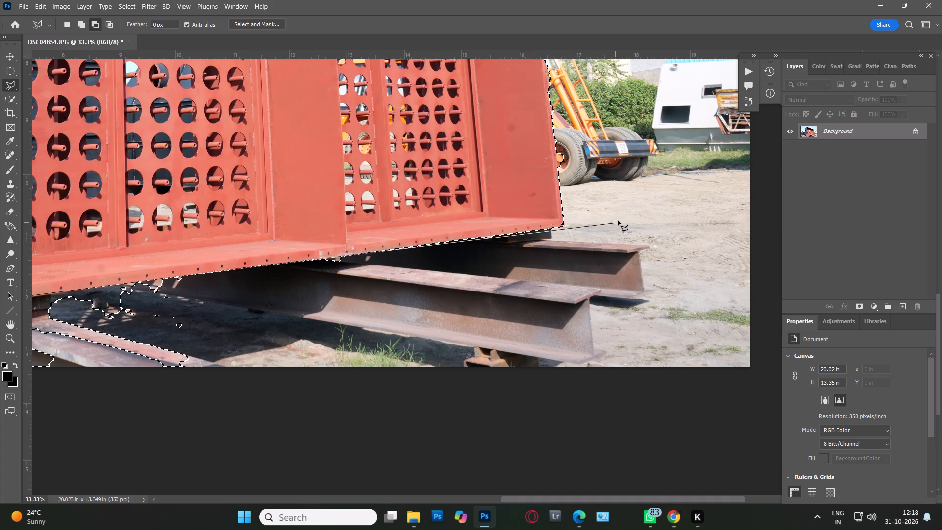
pyautogui.click(620, 219)
pyautogui.moveTo(607, 321); pyautogui.dragTo(597, 325)
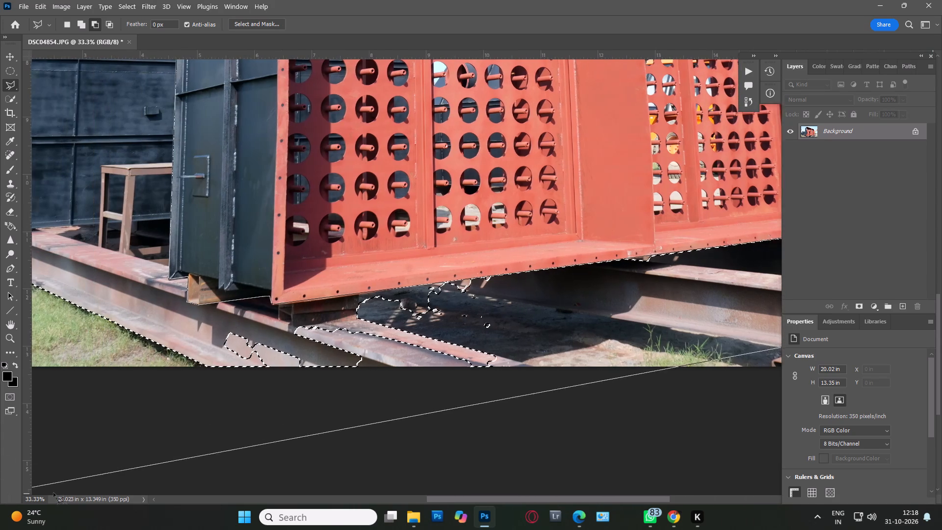
pyautogui.click(127, 441)
pyautogui.doubleClick(48, 330)
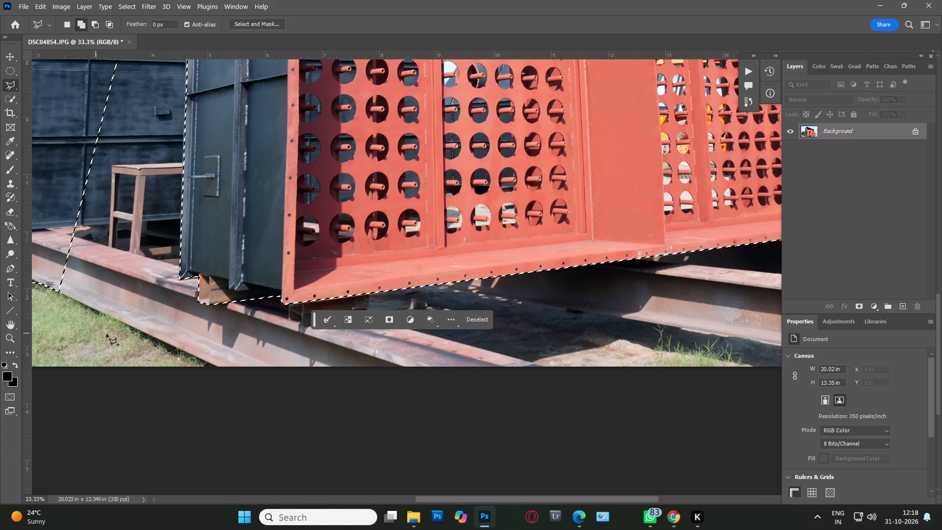
# Subtract the remaining dark tanks, shed roof and beam end beside the box from the selection with the Polygonal Lasso.
pyautogui.press('space')
pyautogui.press('space')
pyautogui.press('space')
pyautogui.press('space')
pyautogui.press('space')
pyautogui.press('space')
pyautogui.press('space')
pyautogui.press('space')
pyautogui.press('space')
pyautogui.press('space')
pyautogui.press('space')
pyautogui.press('space')
pyautogui.press('space')
pyautogui.press('space')
pyautogui.press('space')
pyautogui.press('space')
pyautogui.press('space')
pyautogui.press('space')
pyautogui.press('space')
pyautogui.press('space')
pyautogui.moveTo(211, 259); pyautogui.dragTo(407, 383)
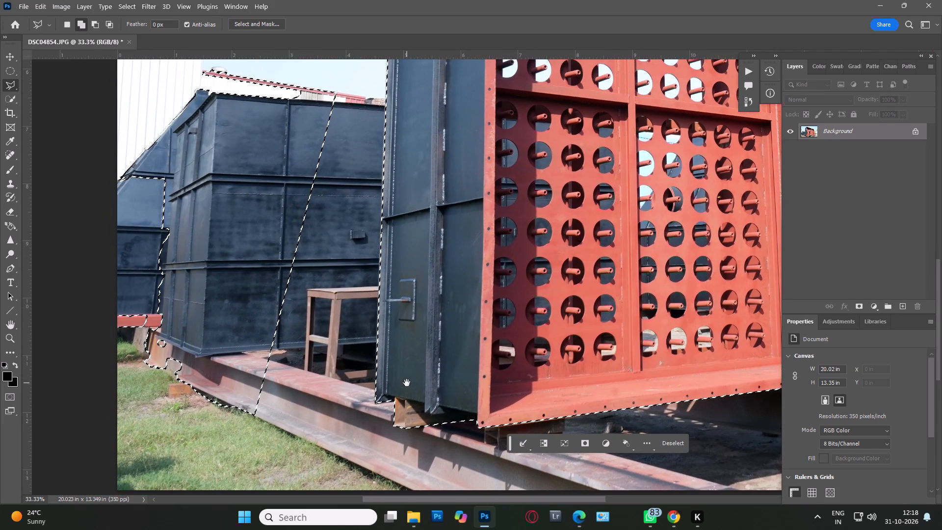
pyautogui.hotkey('ctrl', '-')
pyautogui.hotkey('ctrl', '-')
pyautogui.hotkey('ctrl', '-')
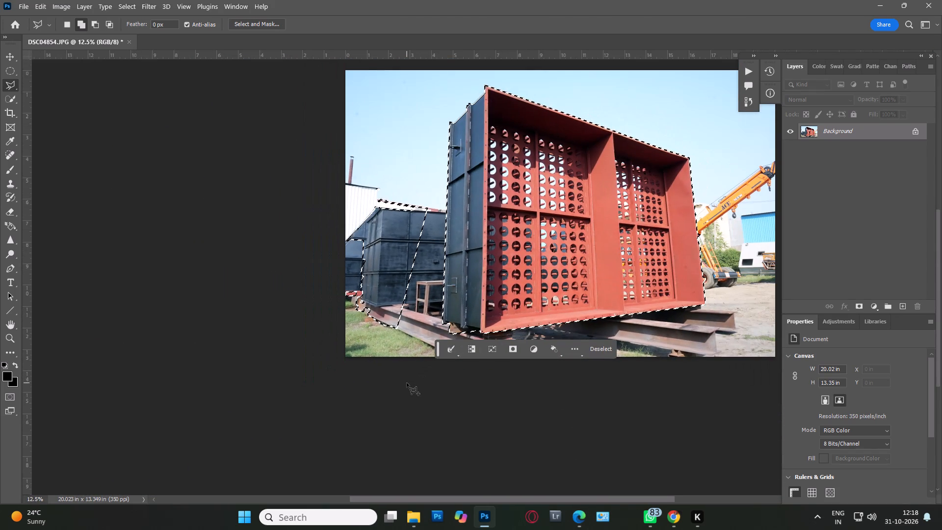
pyautogui.keyDown('alt'); pyautogui.moveTo(311, 82); pyautogui.dragTo(320, 81); pyautogui.keyUp('alt')
pyautogui.moveTo(419, 86); pyautogui.dragTo(421, 95)
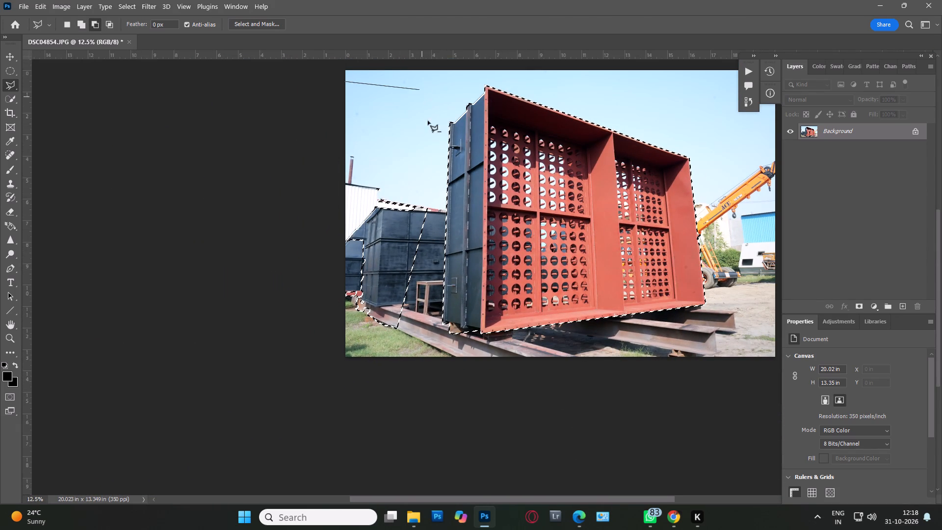
pyautogui.moveTo(439, 208); pyautogui.dragTo(439, 216)
pyautogui.moveTo(418, 359); pyautogui.dragTo(408, 360)
pyautogui.moveTo(294, 344); pyautogui.dragTo(284, 330)
pyautogui.doubleClick(236, 260)
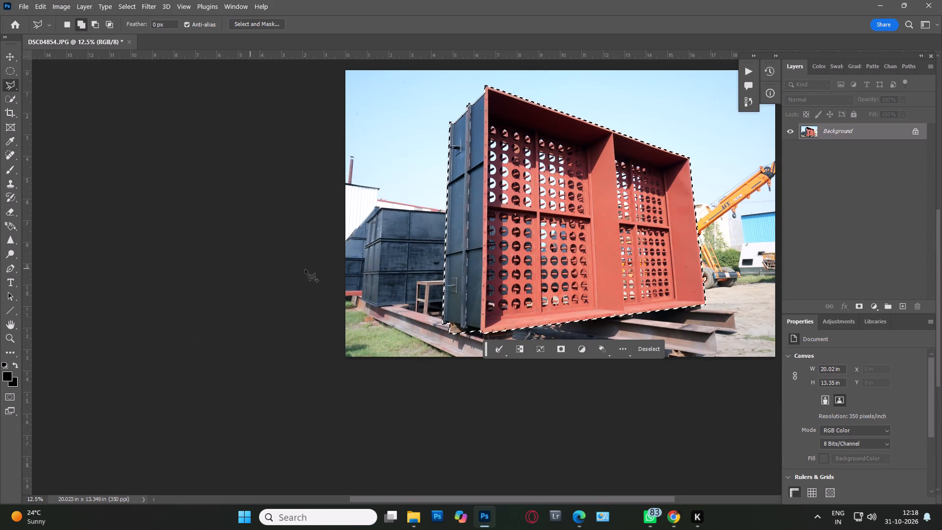
# Subtract the crane parts and background fringe beside the red box's crane-side edge from the selection with the Polygonal Lasso.
pyautogui.press('space')
pyautogui.press('space')
pyautogui.press('space')
pyautogui.press('space')
pyautogui.press('space')
pyautogui.press('space')
pyautogui.press('space')
pyautogui.press('space')
pyautogui.press('space')
pyautogui.press('space')
pyautogui.press('space')
pyautogui.press('space')
pyautogui.press('space')
pyautogui.press('space')
pyautogui.press('space')
pyautogui.press('space')
pyautogui.press('space')
pyautogui.moveTo(646, 218); pyautogui.dragTo(330, 208)
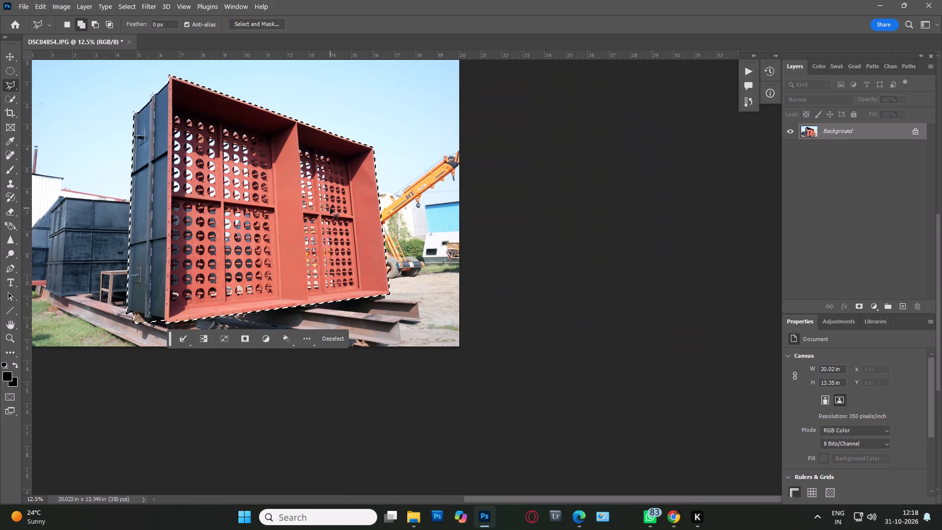
pyautogui.hotkey('ctrl', '+')
pyautogui.hotkey('ctrl', '+')
pyautogui.hotkey('ctrl', '+')
pyautogui.hotkey('ctrl', '+')
pyautogui.hotkey('ctrl', '+')
pyautogui.press('space')
pyautogui.press('space')
pyautogui.press('space')
pyautogui.press('space')
pyautogui.press('space')
pyautogui.press('space')
pyautogui.press('space')
pyautogui.press('space')
pyautogui.press('space')
pyautogui.press('space')
pyautogui.press('space')
pyautogui.press('space')
pyautogui.press('space')
pyautogui.press('space')
pyautogui.press('space')
pyautogui.press('space')
pyautogui.press('space')
pyautogui.press('space')
pyautogui.press('space')
pyautogui.press('space')
pyautogui.moveTo(273, 184); pyautogui.dragTo(452, 442)
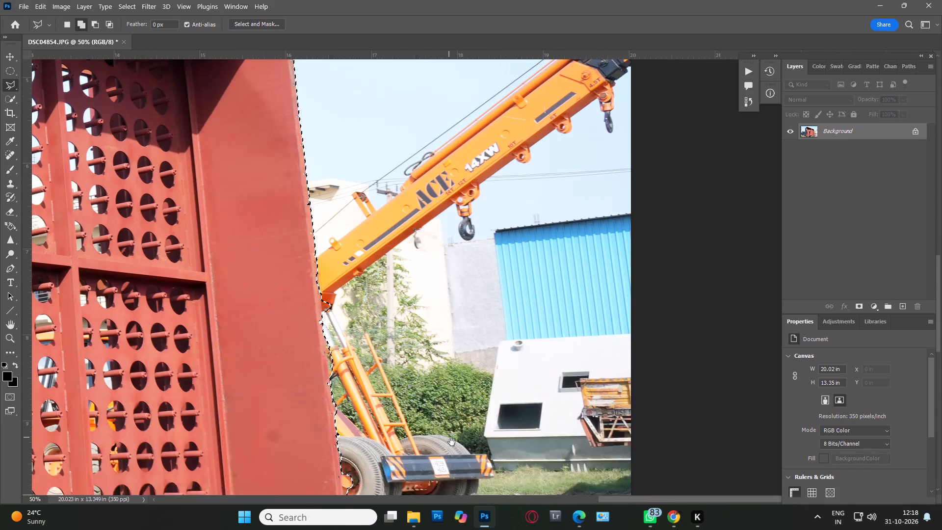
pyautogui.moveTo(452, 442); pyautogui.dragTo(463, 523)
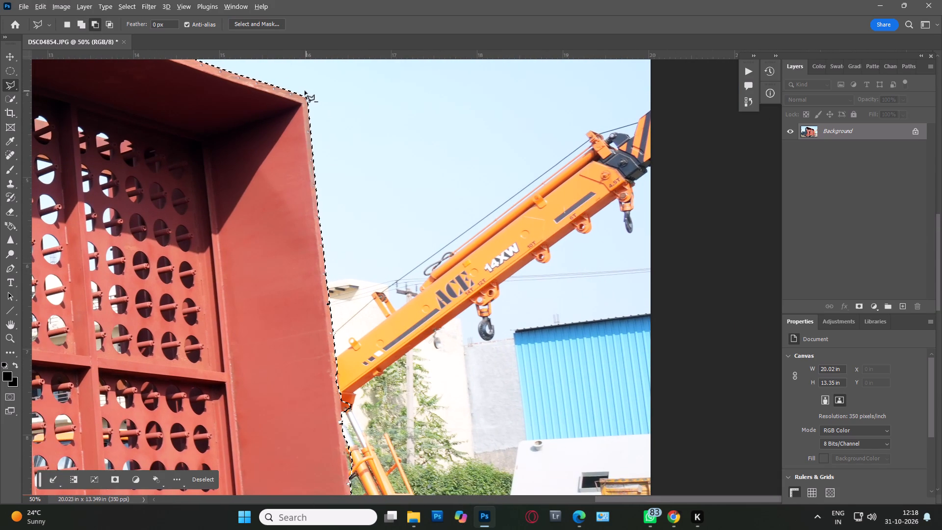
pyautogui.keyDown('alt'); pyautogui.click(305, 90); pyautogui.keyUp('alt')
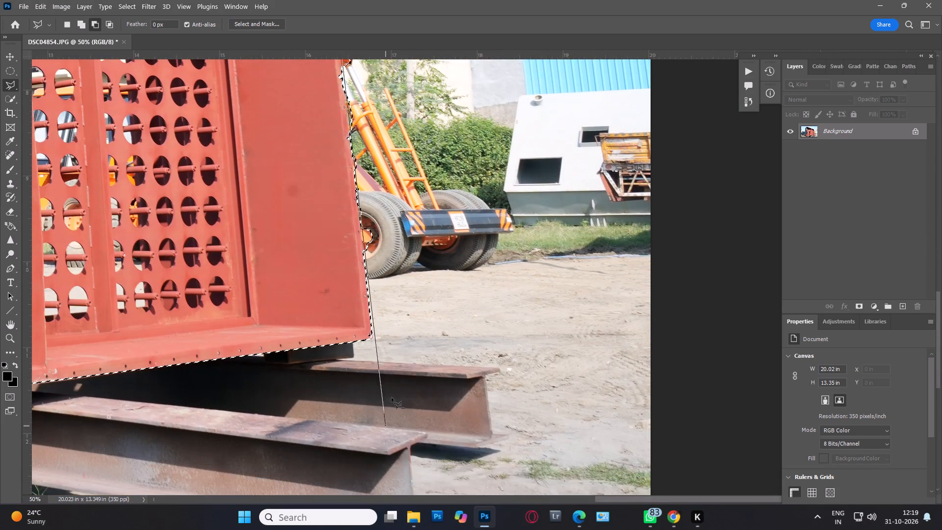
pyautogui.click(375, 360)
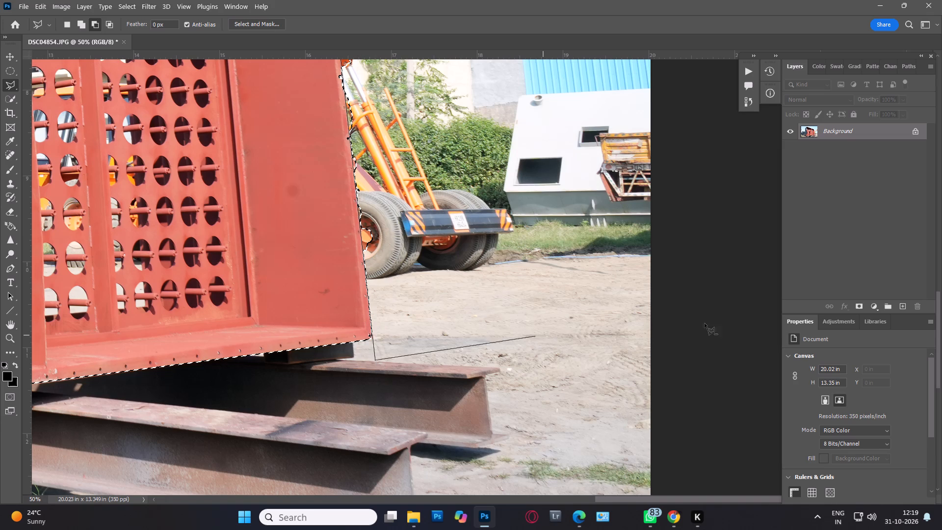
pyautogui.click(719, 294)
pyautogui.doubleClick(687, 94)
# Add the missing strip along the box's crane-side edge, from top corner to bottom corner, to the selection with the Polygonal Lasso.
pyautogui.press('space')
pyautogui.press('space')
pyautogui.press('space')
pyautogui.press('space')
pyautogui.press('space')
pyautogui.press('space')
pyautogui.press('space')
pyautogui.press('space')
pyautogui.press('space')
pyautogui.press('space')
pyautogui.press('space')
pyautogui.press('space')
pyautogui.press('space')
pyautogui.press('space')
pyautogui.press('space')
pyautogui.press('space')
pyautogui.press('space')
pyautogui.press('space')
pyautogui.press('space')
pyautogui.press('space')
pyautogui.moveTo(517, 125); pyautogui.dragTo(540, 332)
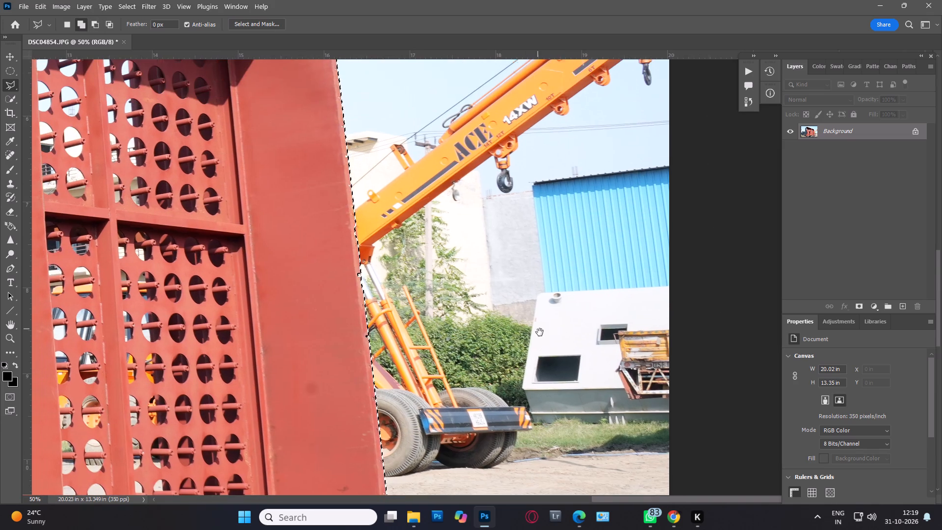
pyautogui.moveTo(540, 332); pyautogui.dragTo(545, 354)
pyautogui.scroll(4, 444, 257)
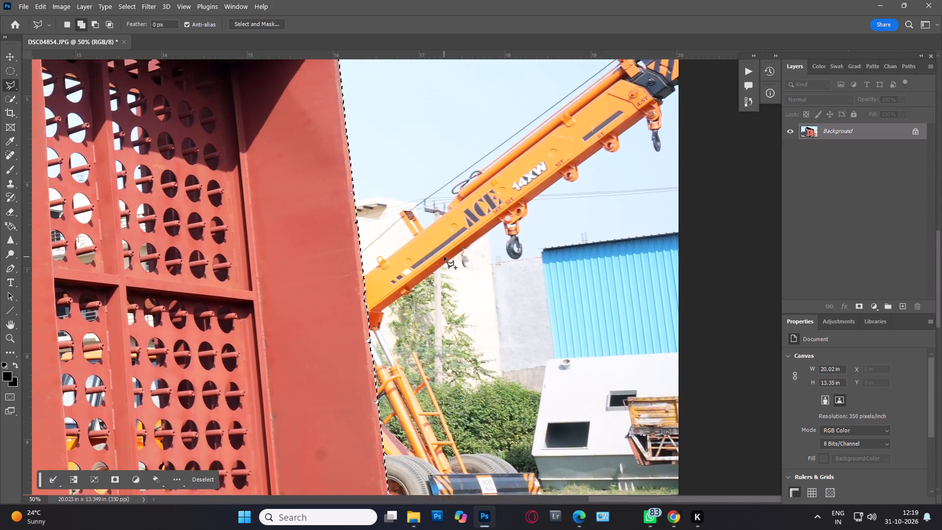
pyautogui.scroll(10, 444, 257)
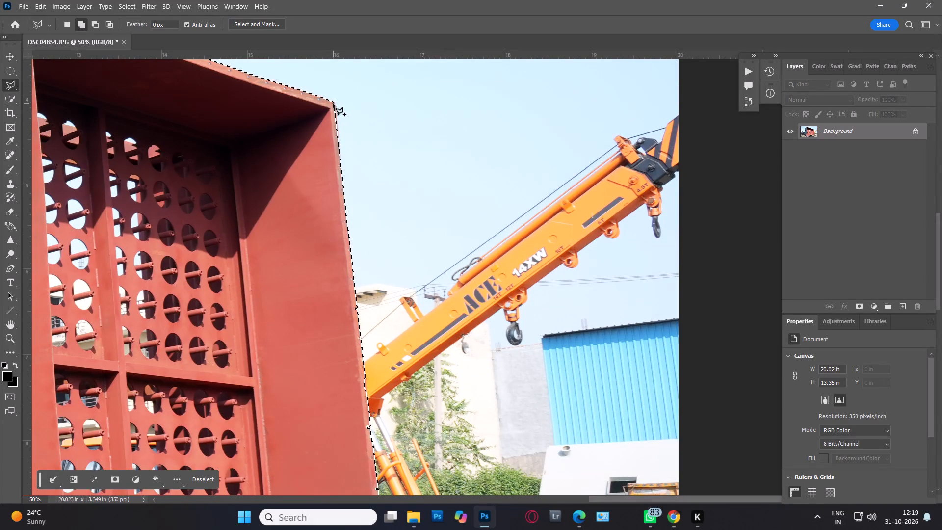
pyautogui.keyDown('shift'); pyautogui.click(334, 103); pyautogui.keyUp('shift')
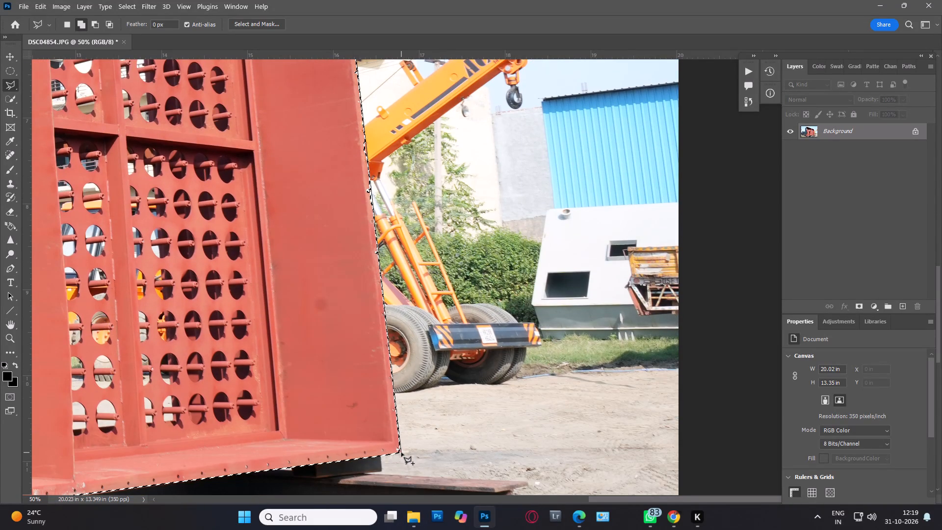
pyautogui.moveTo(401, 452); pyautogui.dragTo(395, 452)
pyautogui.moveTo(271, 431); pyautogui.dragTo(255, 418)
pyautogui.doubleClick(139, 269)
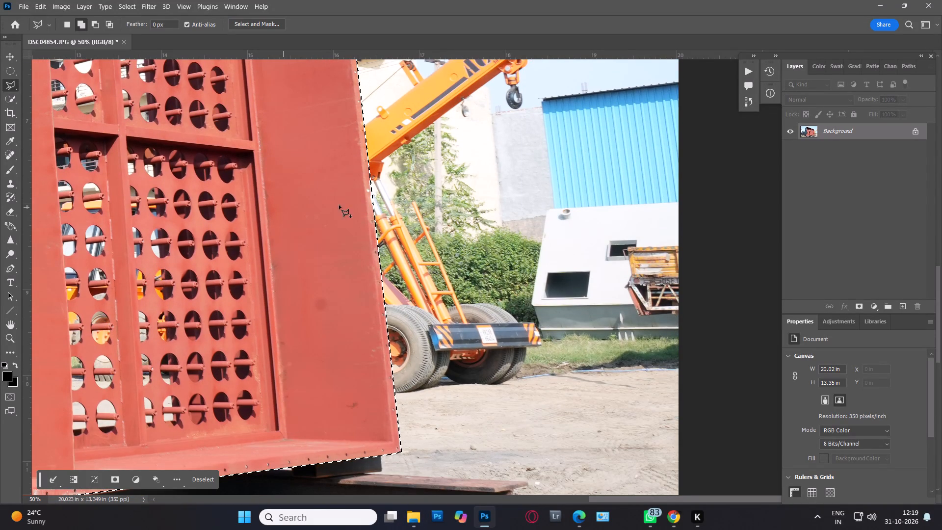
# Subtract the remaining thin background strip outside the box's crane-side edge from the selection with the Polygonal Lasso.
pyautogui.scroll(20, 415, 275)
pyautogui.scroll(10, 415, 275)
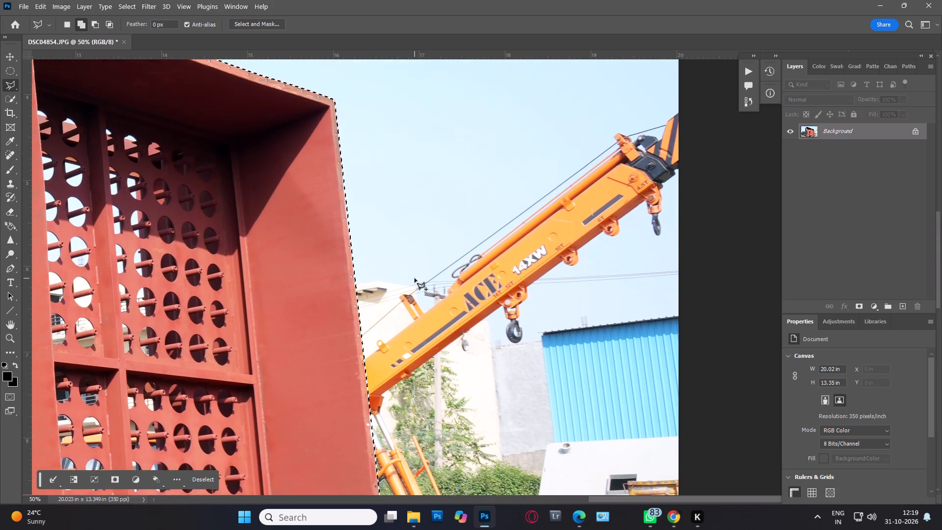
pyautogui.keyDown('alt'); pyautogui.moveTo(335, 106); pyautogui.dragTo(336, 110); pyautogui.keyUp('alt')
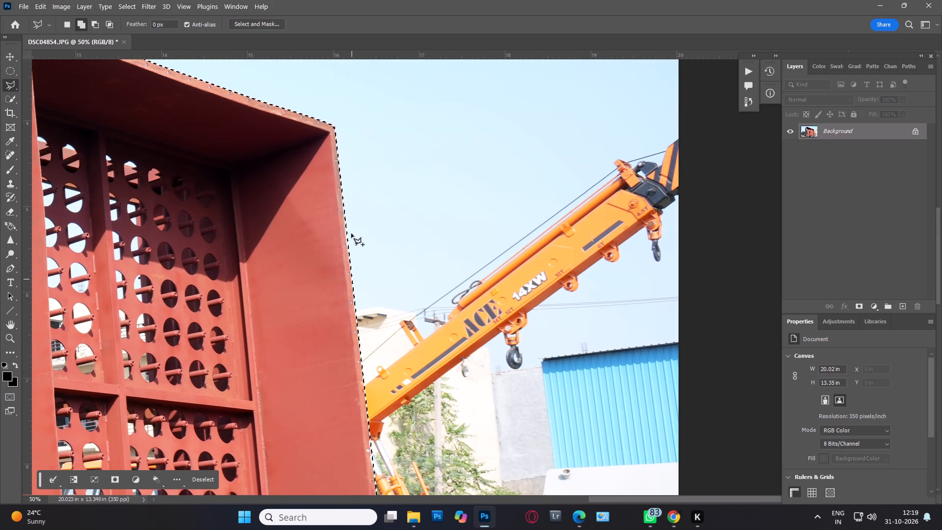
pyautogui.keyDown('alt'); pyautogui.moveTo(381, 137); pyautogui.dragTo(374, 138); pyautogui.keyUp('alt')
pyautogui.keyDown('alt'); pyautogui.click(359, 135); pyautogui.keyUp('alt')
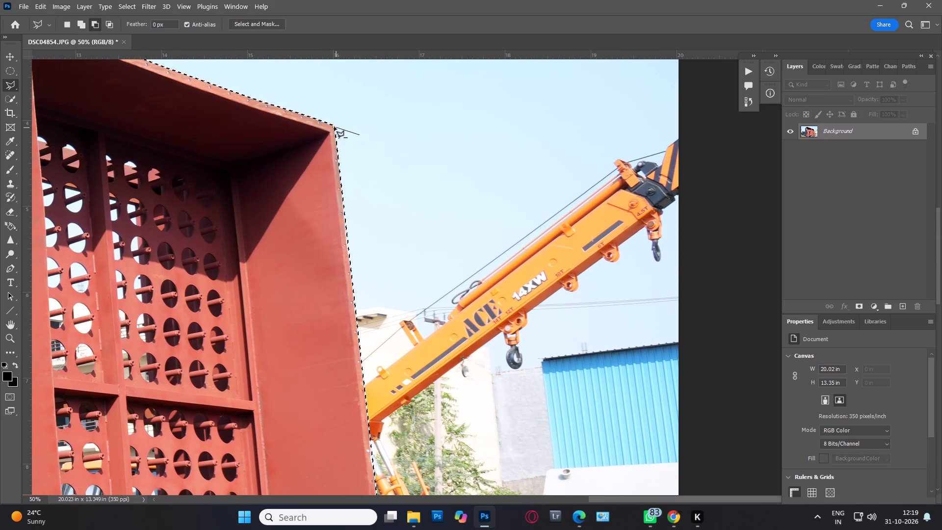
pyautogui.click(335, 126)
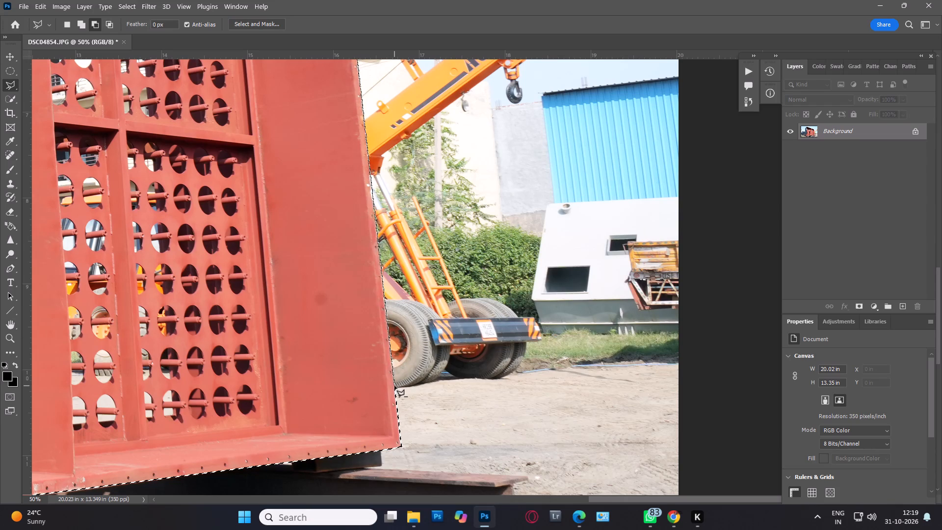
pyautogui.click(401, 447)
pyautogui.click(496, 430)
pyautogui.doubleClick(555, 313)
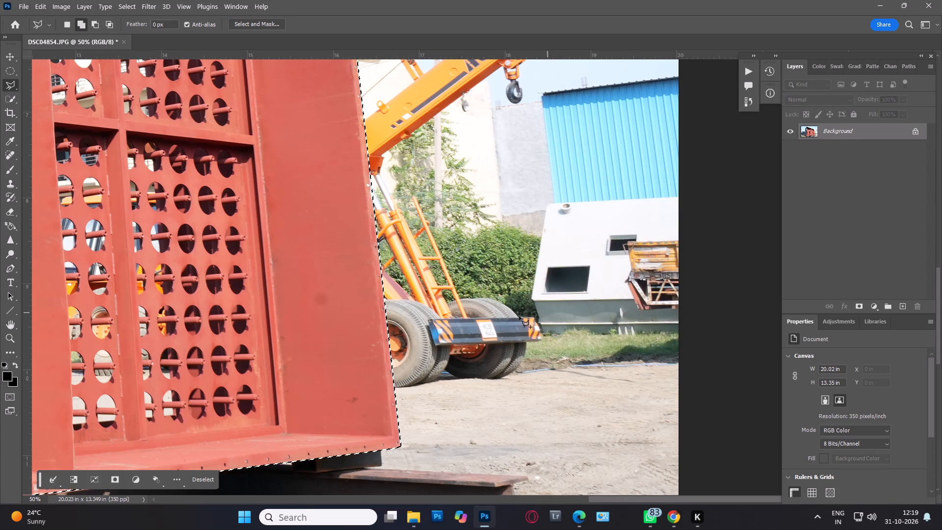
# Inspect the selection outline along the box's bottom edge, dark side and top edge.
pyautogui.press('space')
pyautogui.press('space')
pyautogui.press('space')
pyautogui.press('space')
pyautogui.press('space')
pyautogui.press('space')
pyautogui.press('space')
pyautogui.press('space')
pyautogui.press('space')
pyautogui.press('space')
pyautogui.press('space')
pyautogui.press('space')
pyautogui.press('space')
pyautogui.press('space')
pyautogui.press('space')
pyautogui.press('space')
pyautogui.press('space')
pyautogui.press('space')
pyautogui.press('space')
pyautogui.press('space')
pyautogui.moveTo(376, 340); pyautogui.dragTo(581, 102)
pyautogui.moveTo(248, 206); pyautogui.dragTo(418, 213)
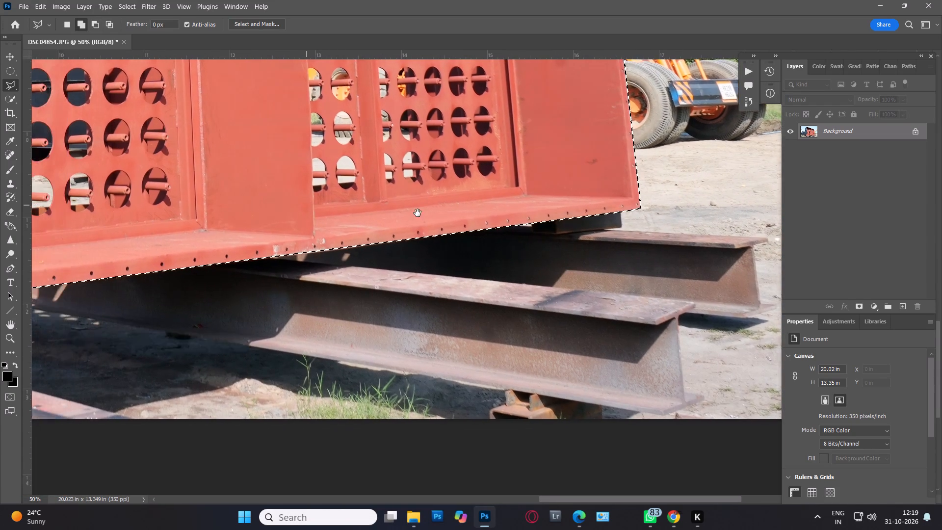
pyautogui.moveTo(418, 213); pyautogui.dragTo(712, 210)
pyautogui.moveTo(239, 270); pyautogui.dragTo(610, 270)
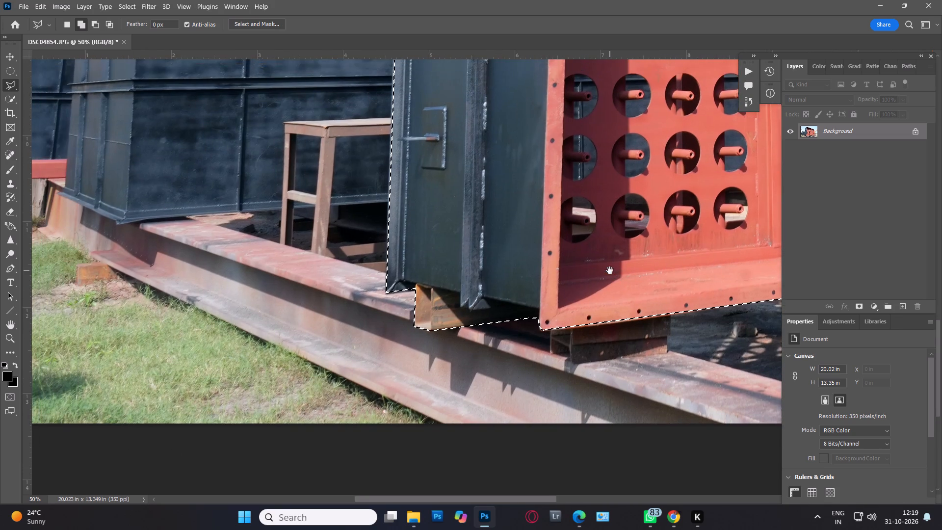
pyautogui.moveTo(610, 270); pyautogui.dragTo(544, 448)
pyautogui.moveTo(434, 212); pyautogui.dragTo(405, 403)
pyautogui.moveTo(406, 318); pyautogui.dragTo(407, 312)
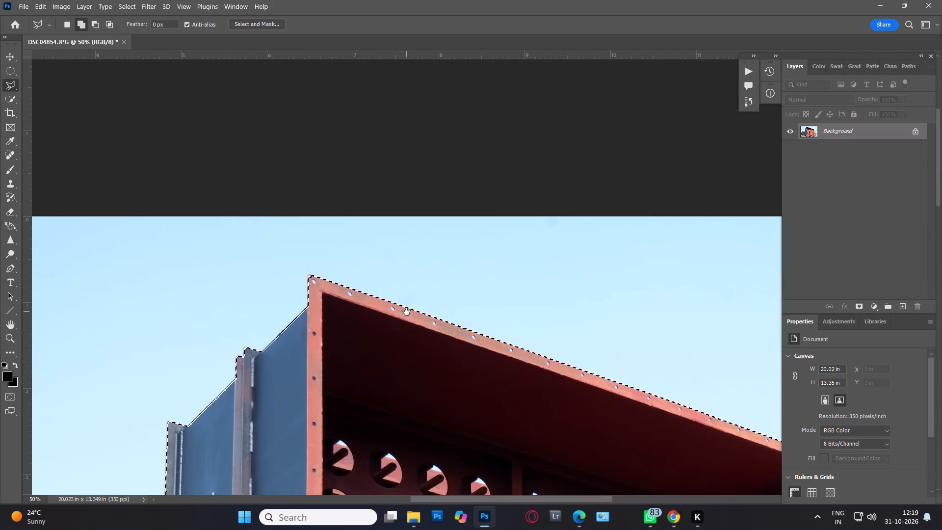
pyautogui.moveTo(407, 312); pyautogui.dragTo(321, 181)
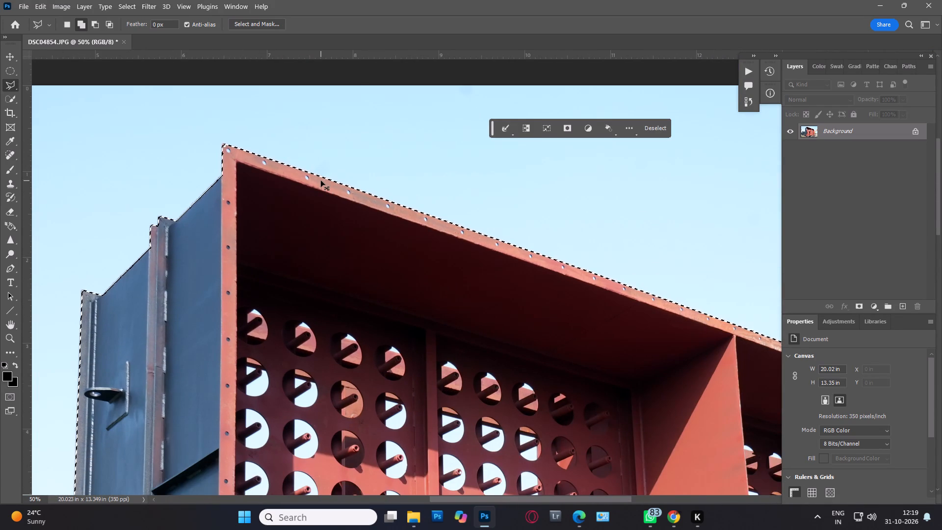
# Copy the selected box and paste it onto its own new layer.
pyautogui.hotkey('ctrl', '-')
pyautogui.hotkey('ctrl', '-')
pyautogui.hotkey('ctrl', '-')
pyautogui.hotkey('ctrl', '-')
pyautogui.hotkey('ctrl', '-')
pyautogui.hotkey('ctrl', '-')
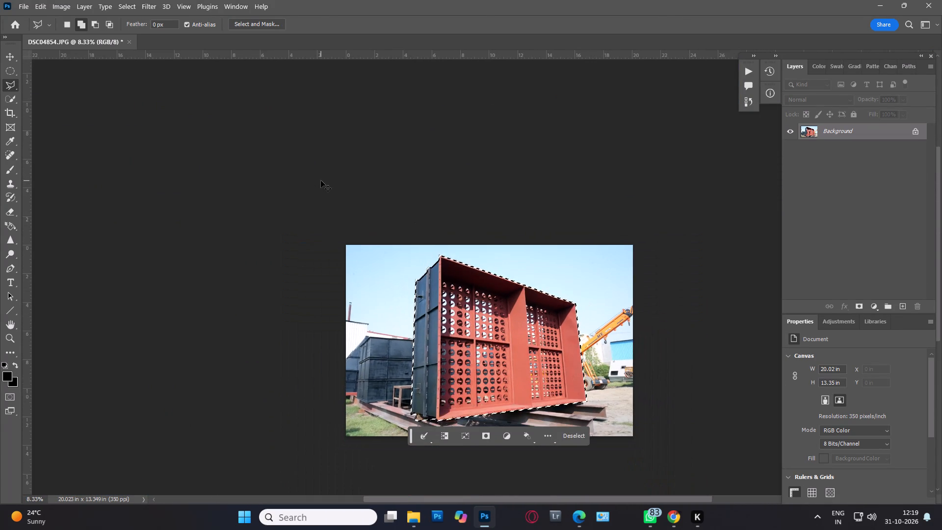
pyautogui.hotkey('ctrl', 'c')
pyautogui.hotkey('ctrl', 'v')
# Duplicate the Background layer and reapply the last-used blur filter to the copy.
pyautogui.click(835, 149)
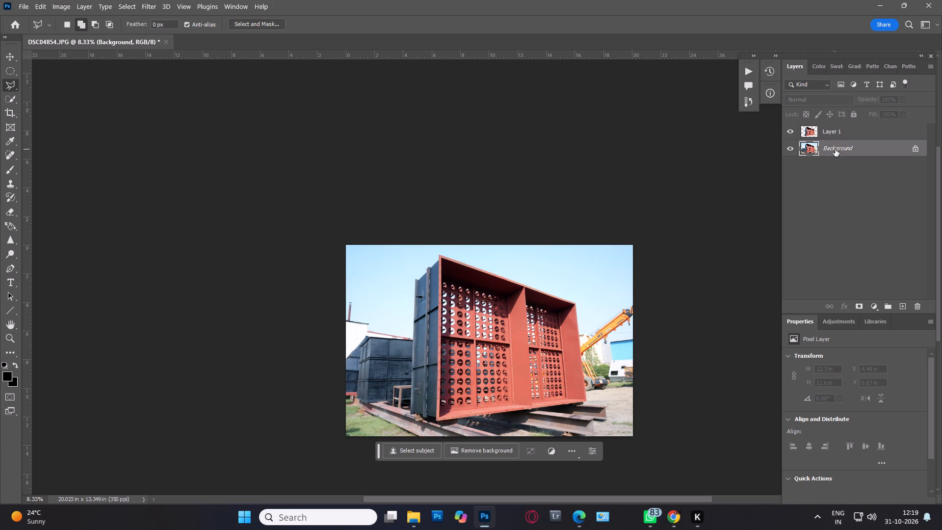
pyautogui.hotkey('ctrl', 'j')
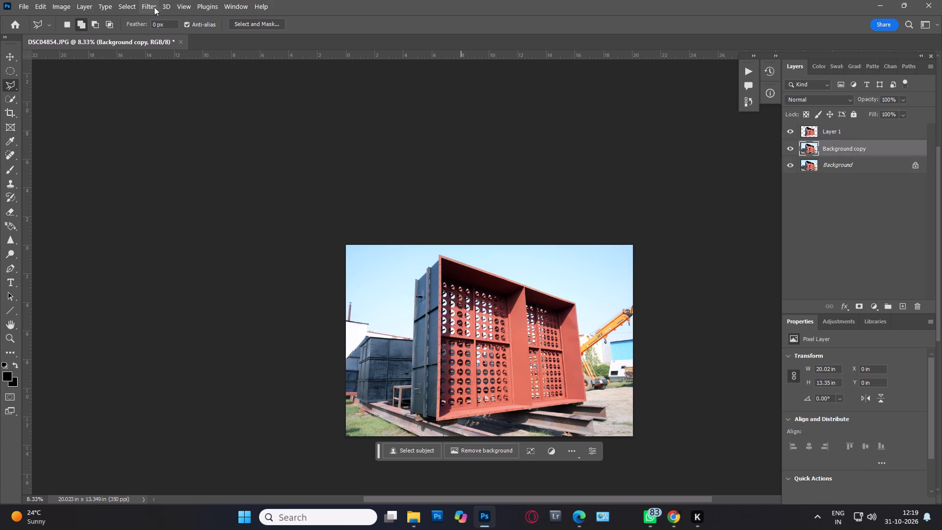
pyautogui.click(144, 0)
pyautogui.click(160, 19)
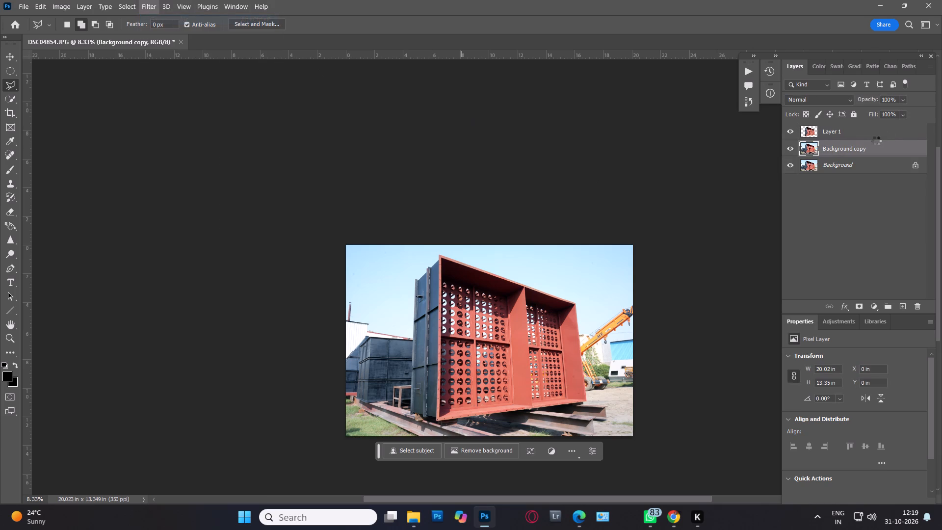
# Apply Auto Tone to the cut-out box on Layer 1.
pyautogui.click(870, 137)
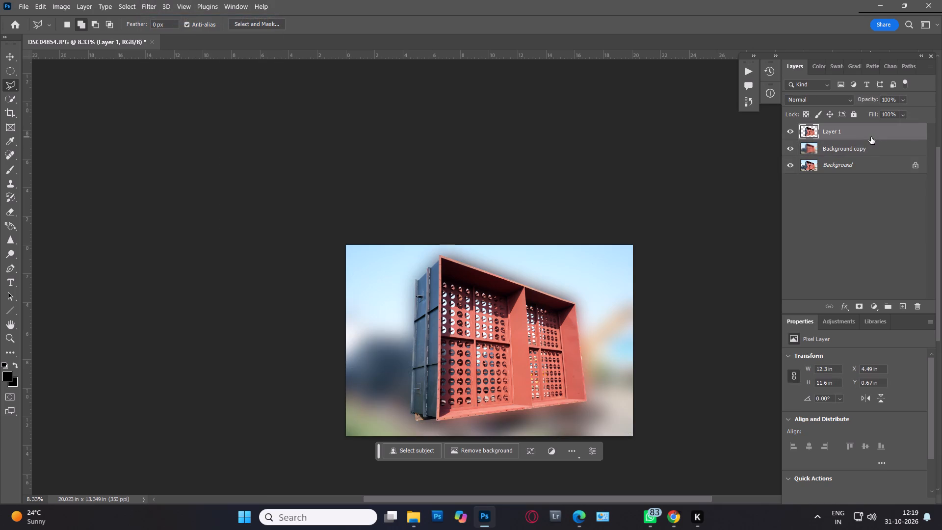
pyautogui.hotkey('ctrl', 'shift', 'l')
# Save the layered document as DSC04854.psd.
pyautogui.hotkey('ctrl', 's')
pyautogui.press('Return')
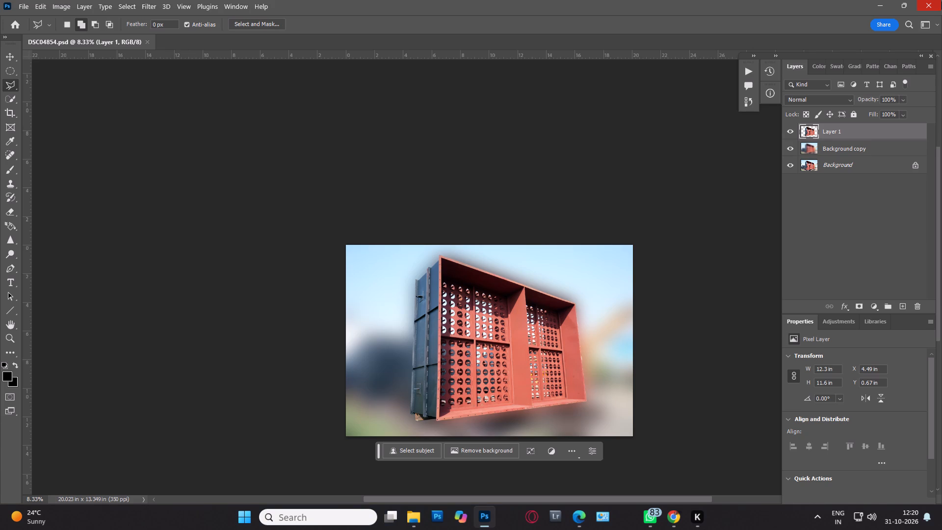
# Switch to the 100MSDCF folder in File Explorer and compare the DSC04869 and DSC04870 photos in the photo viewer.
pyautogui.click(887, 2)
pyautogui.scroll(-2, 698, 414)
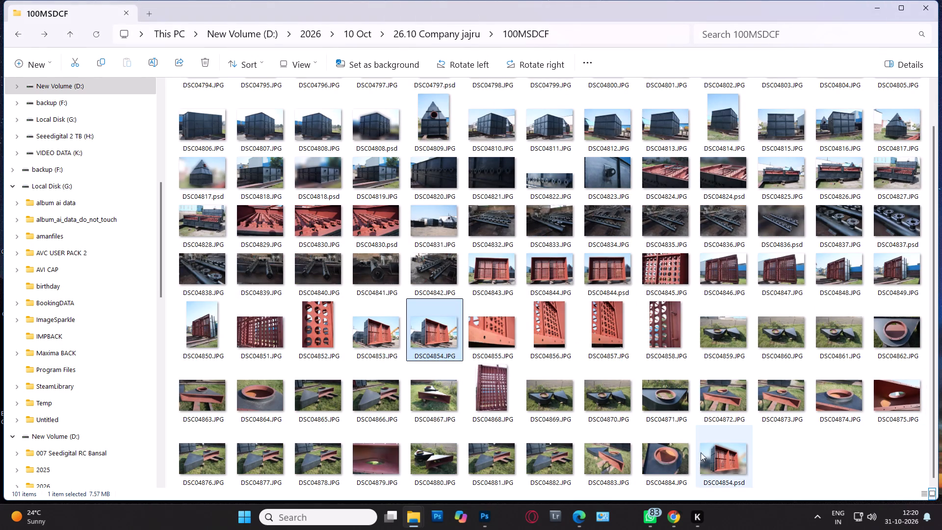
pyautogui.click(595, 463)
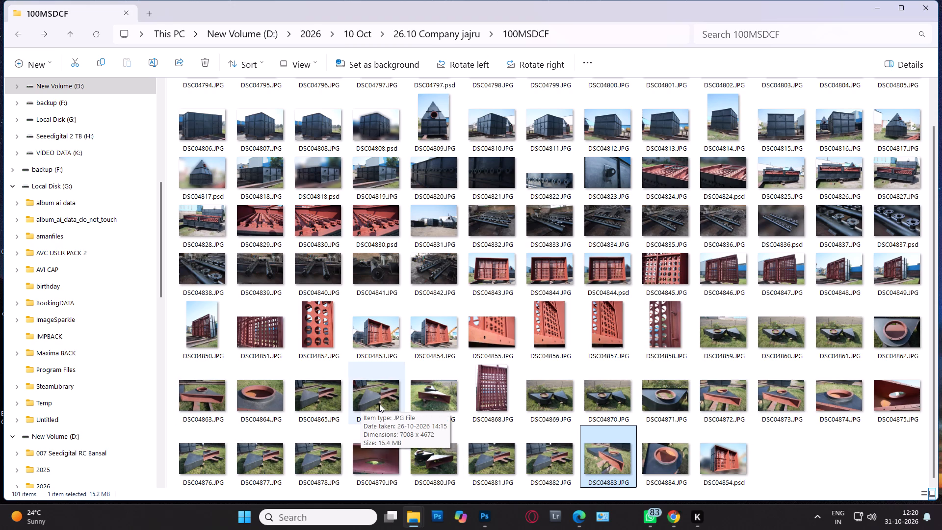
pyautogui.click(551, 402)
pyautogui.doubleClick(551, 399)
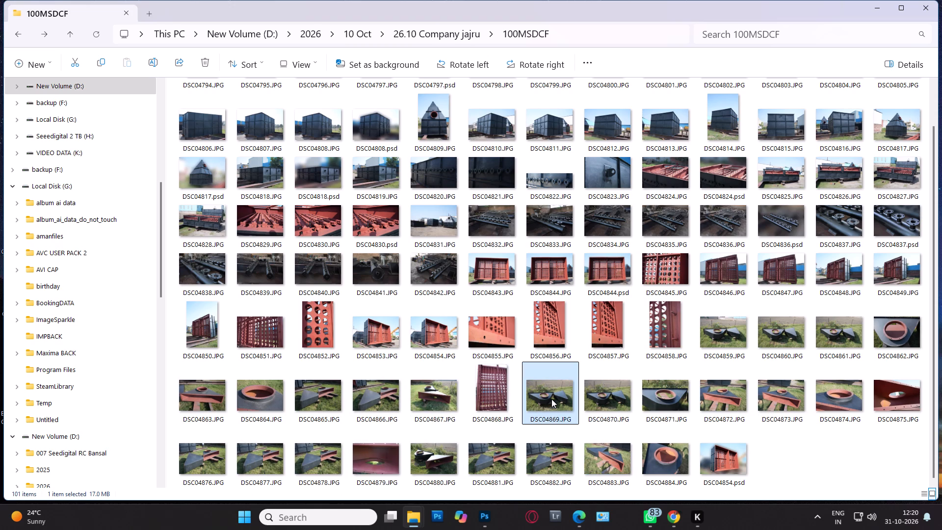
pyautogui.press('Right')
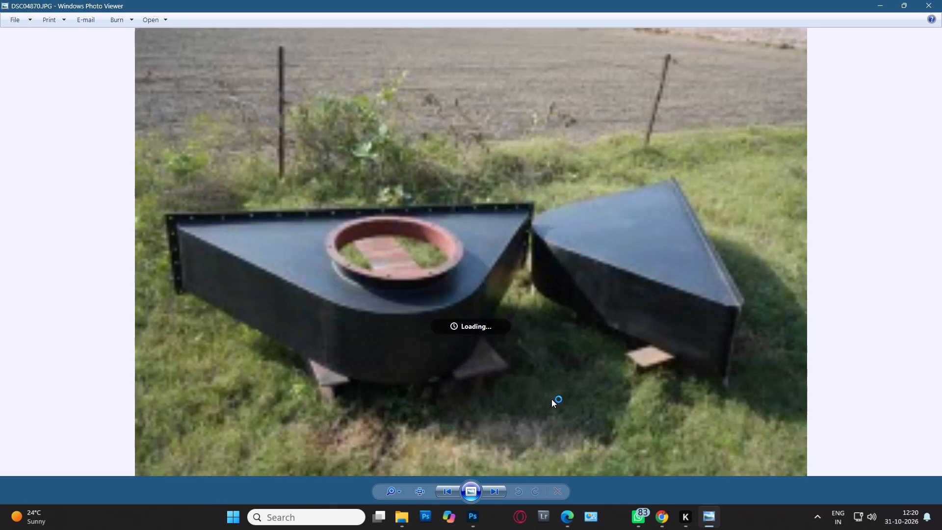
pyautogui.press('Left')
pyautogui.click(936, 0)
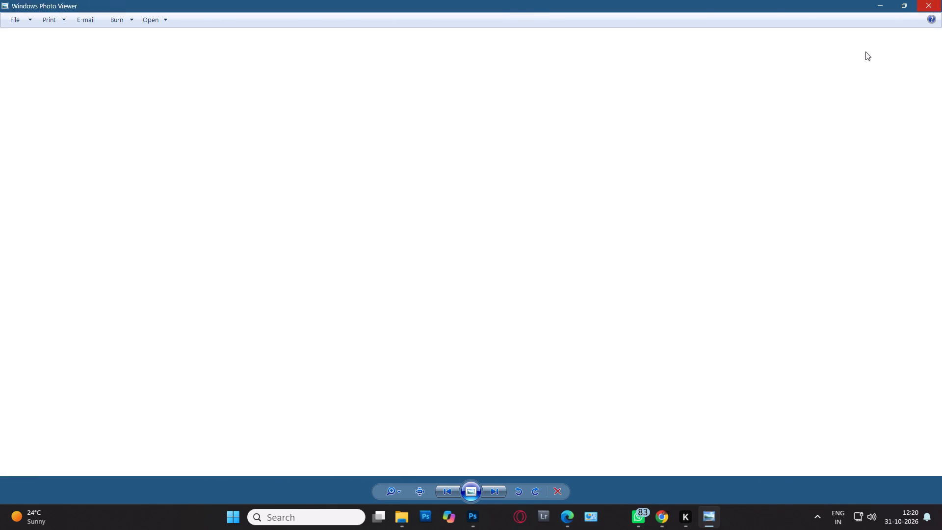
pyautogui.click(591, 396)
pyautogui.click(553, 391)
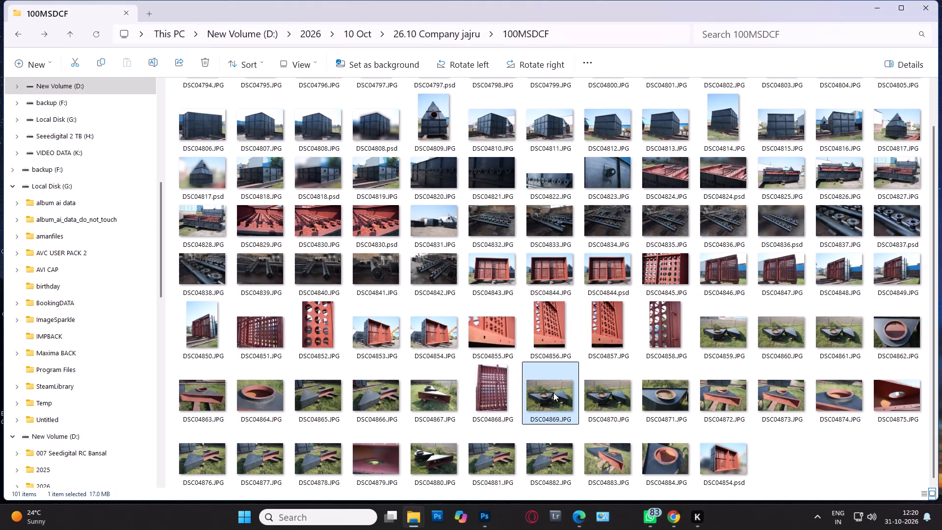
pyautogui.hotkey('ctrl', 'c')
pyautogui.moveTo(549, 390); pyautogui.dragTo(485, 529)
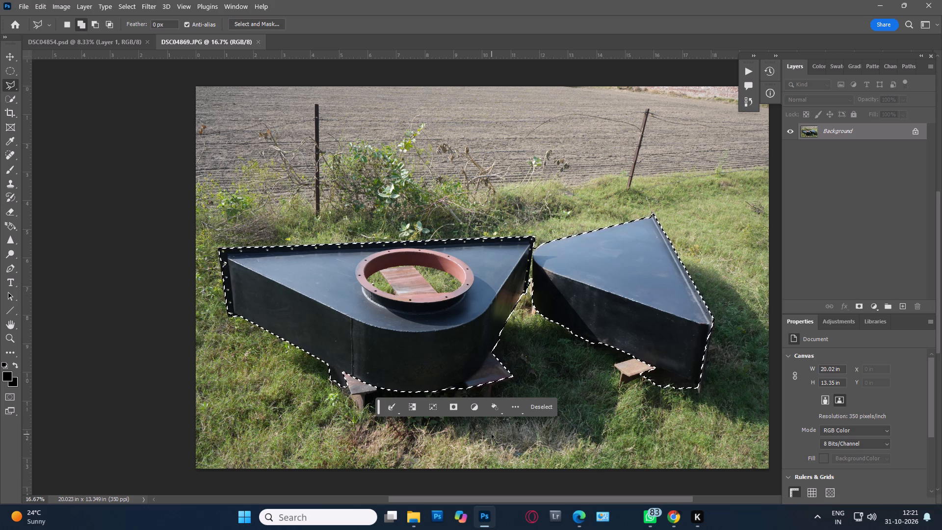
# Add the missing strip of the drilled flange at the left duct's outer end to the selection with the Polygonal Lasso.
pyautogui.hotkey('ctrl', '+')
pyautogui.hotkey('ctrl', '+')
pyautogui.press('space')
pyautogui.press('space')
pyautogui.press('space')
pyautogui.press('space')
pyautogui.press('space')
pyautogui.press('space')
pyautogui.press('space')
pyautogui.press('space')
pyautogui.press('space')
pyautogui.press('space')
pyautogui.press('space')
pyautogui.press('space')
pyautogui.press('space')
pyautogui.press('space')
pyautogui.press('space')
pyautogui.press('space')
pyautogui.press('space')
pyautogui.press('space')
pyautogui.press('space')
pyautogui.press('space')
pyautogui.moveTo(101, 333); pyautogui.dragTo(603, 315)
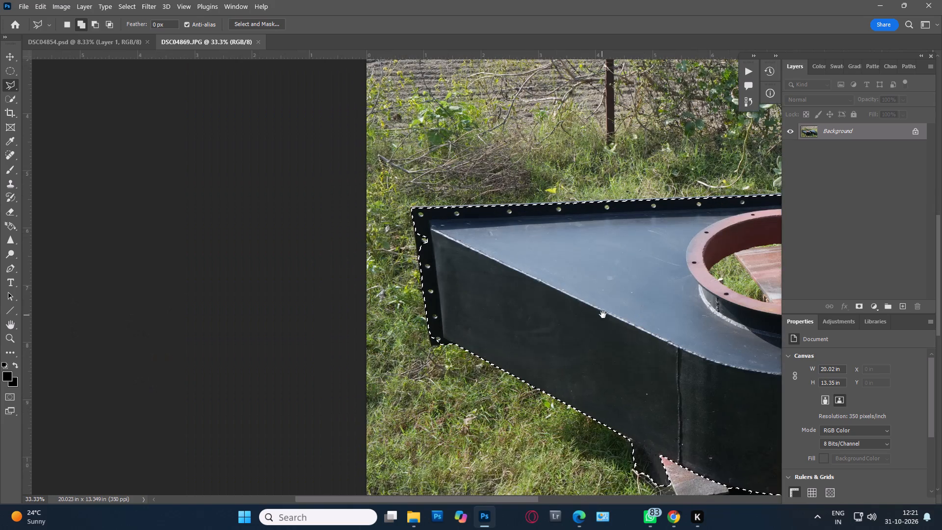
pyautogui.moveTo(603, 315); pyautogui.dragTo(603, 314)
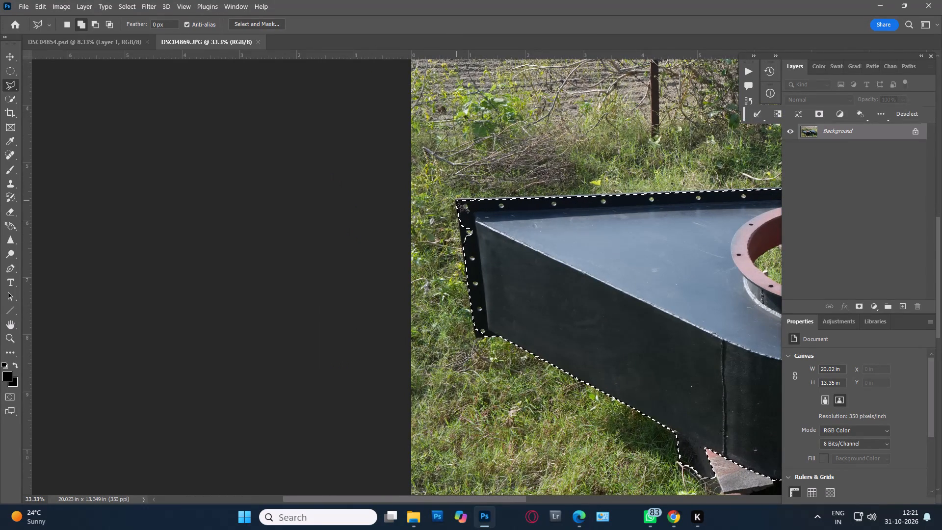
pyautogui.keyDown('shift'); pyautogui.click(455, 199); pyautogui.keyUp('shift')
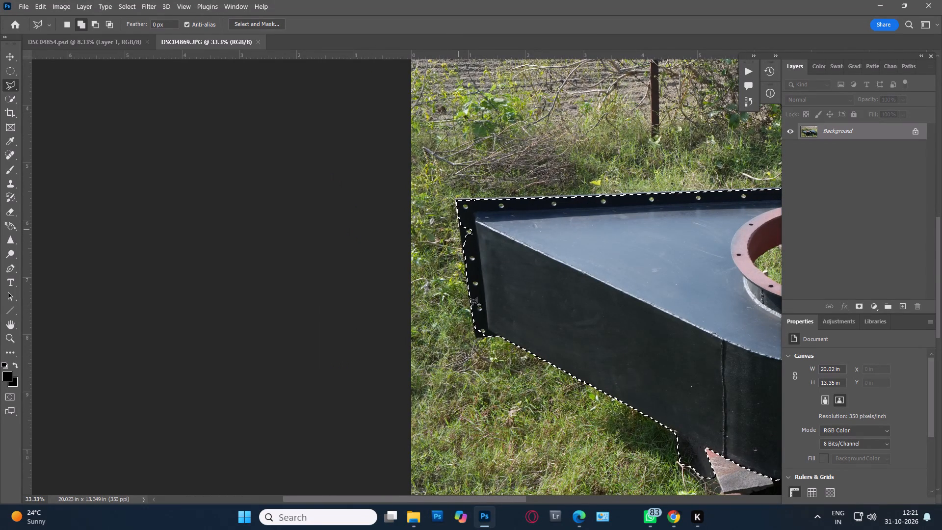
pyautogui.click(476, 338)
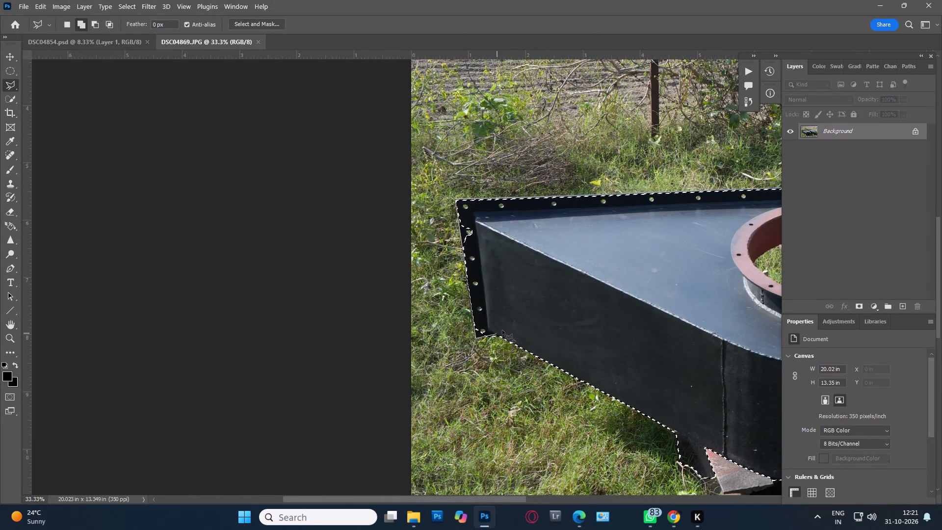
pyautogui.click(518, 332)
pyautogui.doubleClick(577, 282)
# Subtract the shadow and support area below the left duct's lower edge, beside the small wooden foot, from the selection.
pyautogui.press('space')
pyautogui.press('space')
pyautogui.press('space')
pyautogui.press('space')
pyautogui.press('space')
pyautogui.press('space')
pyautogui.press('space')
pyautogui.press('space')
pyautogui.press('space')
pyautogui.press('space')
pyautogui.press('space')
pyautogui.press('space')
pyautogui.press('space')
pyautogui.press('space')
pyautogui.press('space')
pyautogui.press('space')
pyautogui.press('space')
pyautogui.press('space')
pyautogui.press('space')
pyautogui.press('space')
pyautogui.moveTo(673, 327); pyautogui.dragTo(638, 296)
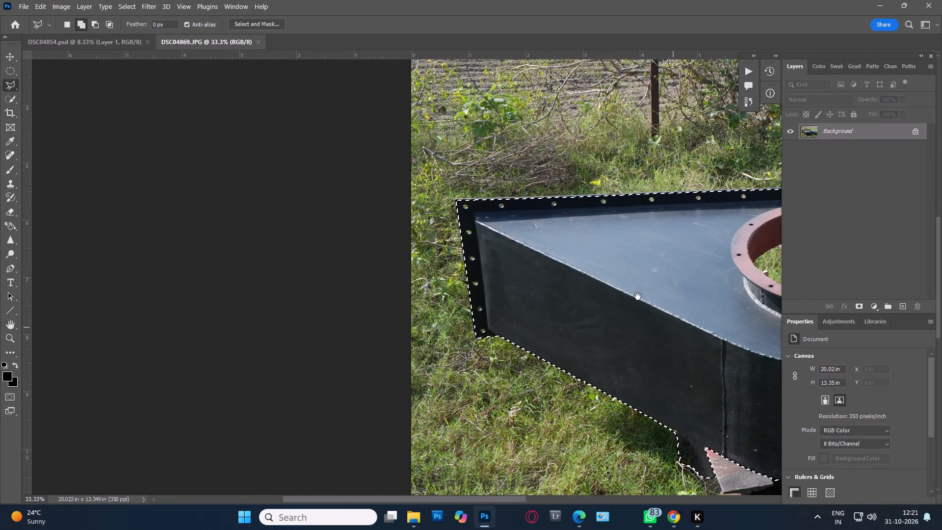
pyautogui.moveTo(638, 296); pyautogui.dragTo(462, 109)
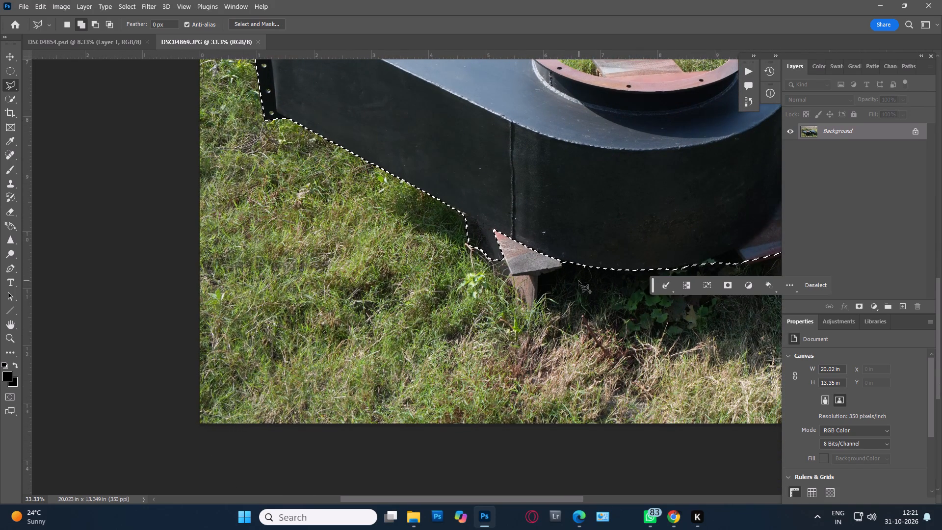
pyautogui.hotkey('ctrl', '+')
pyautogui.hotkey('ctrl', '+')
pyautogui.hotkey('ctrl', '+')
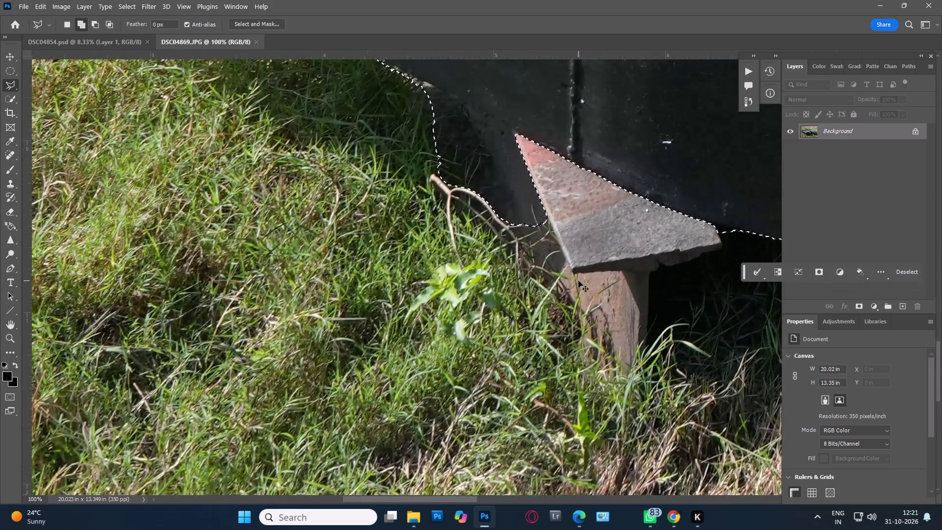
pyautogui.hotkey('ctrl', '-')
pyautogui.hotkey('ctrl', '-')
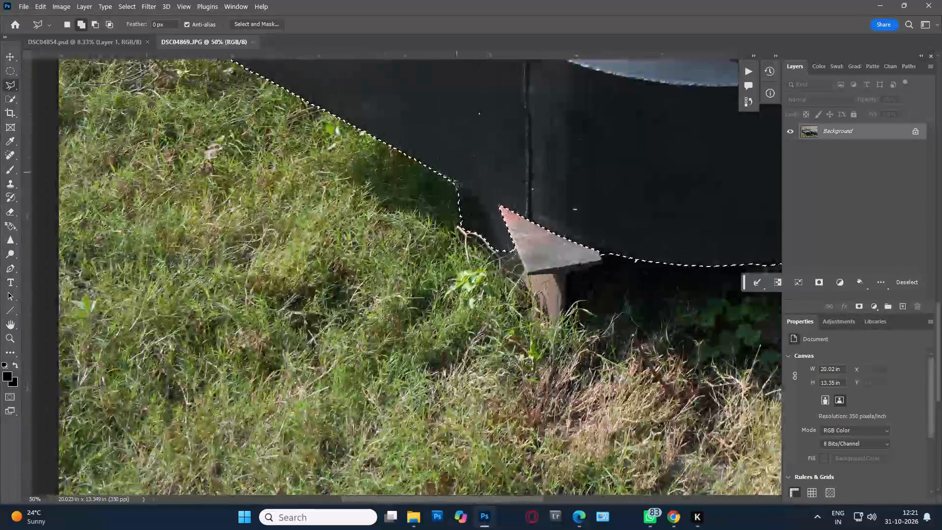
pyautogui.keyDown('alt'); pyautogui.click(405, 155); pyautogui.keyUp('alt')
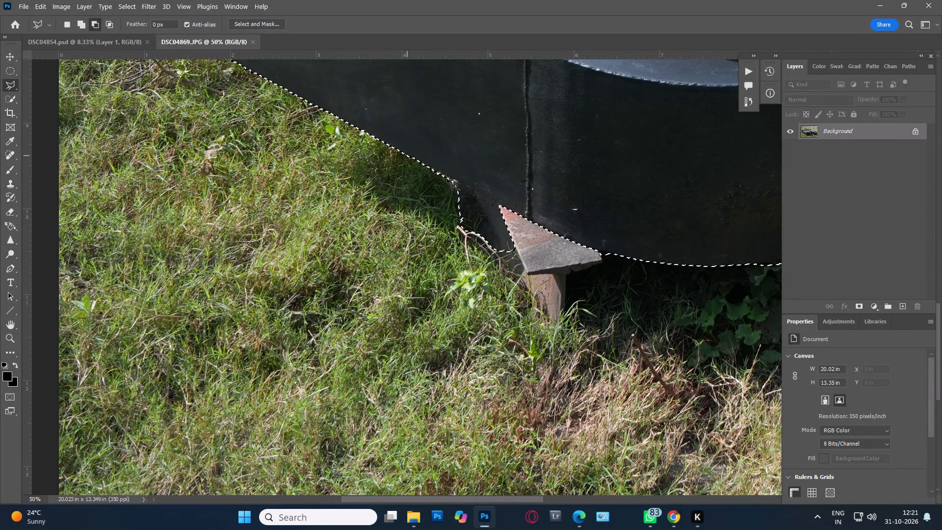
pyautogui.click(512, 212)
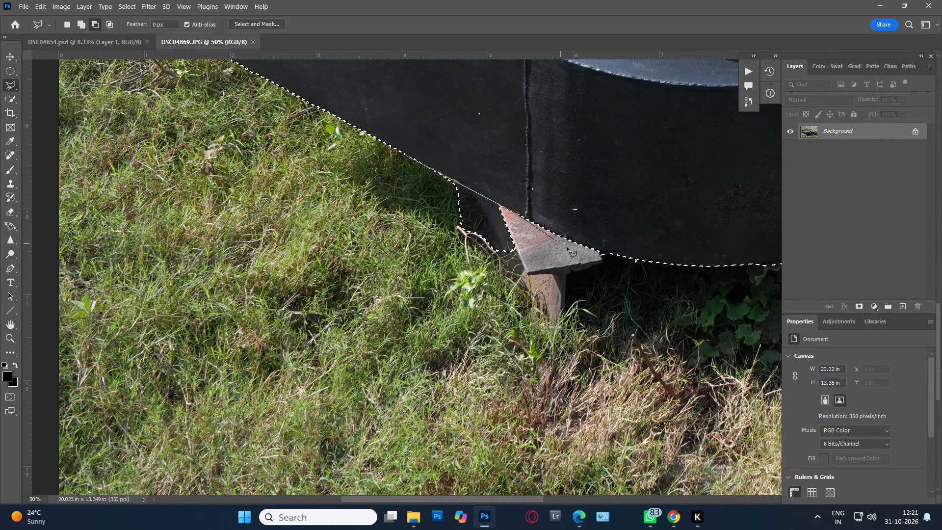
pyautogui.click(606, 255)
pyautogui.moveTo(633, 273); pyautogui.dragTo(630, 278)
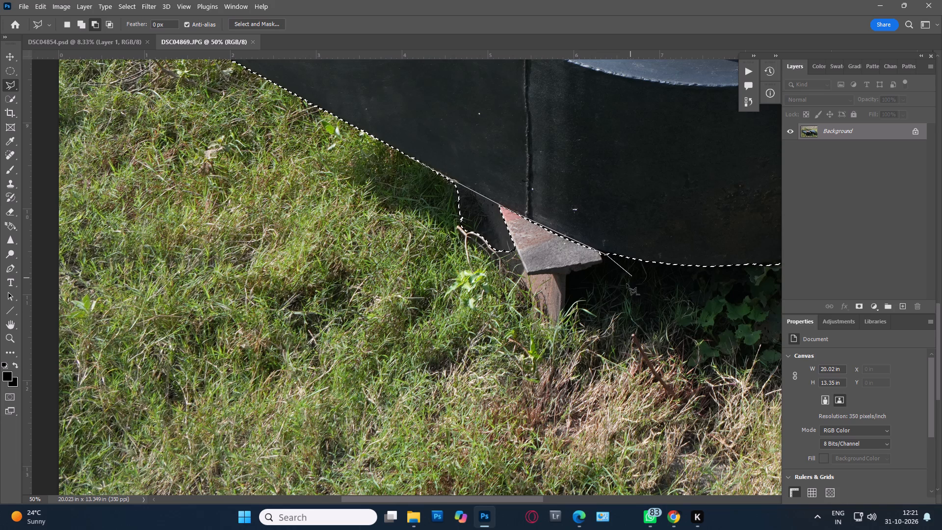
pyautogui.moveTo(615, 369); pyautogui.dragTo(566, 371)
pyautogui.click(291, 315)
pyautogui.doubleClick(277, 260)
# Subtract the right-hand wooden support and the ground along the left duct's curved bottom edge from the selection with the Polygonal Lasso.
pyautogui.press('space')
pyautogui.press('space')
pyautogui.press('space')
pyautogui.press('space')
pyautogui.press('space')
pyautogui.press('space')
pyautogui.press('space')
pyautogui.press('space')
pyautogui.press('space')
pyautogui.moveTo(660, 297); pyautogui.dragTo(268, 309)
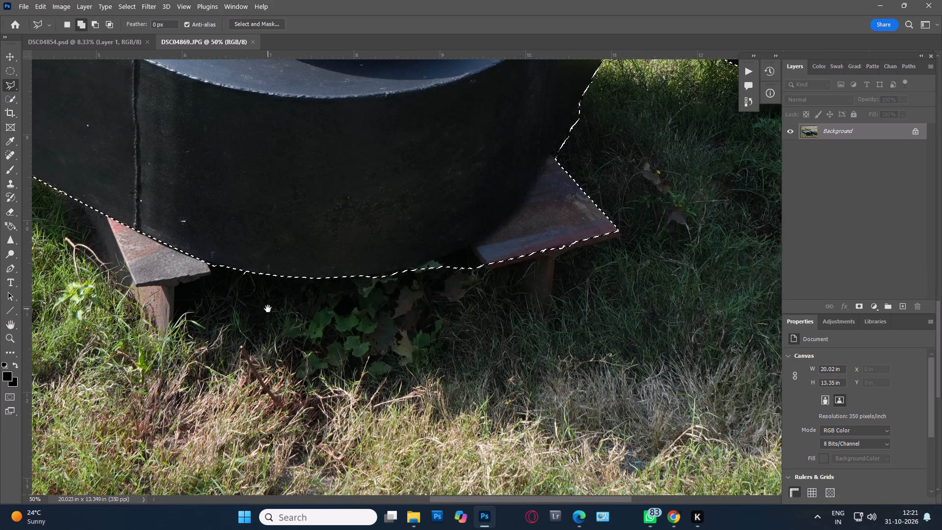
pyautogui.moveTo(268, 309); pyautogui.dragTo(268, 309)
pyautogui.keyDown('alt'); pyautogui.click(193, 269); pyautogui.keyUp('alt')
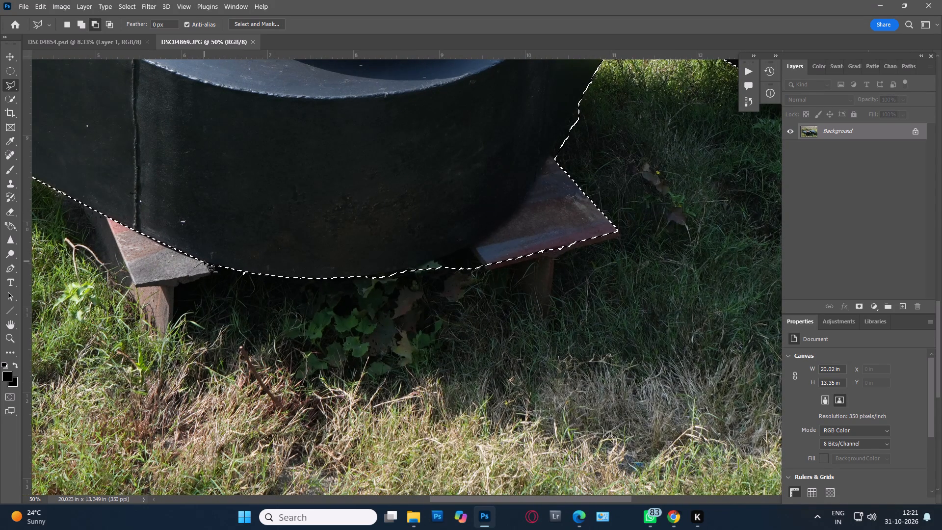
pyautogui.click(204, 261)
pyautogui.press('Escape')
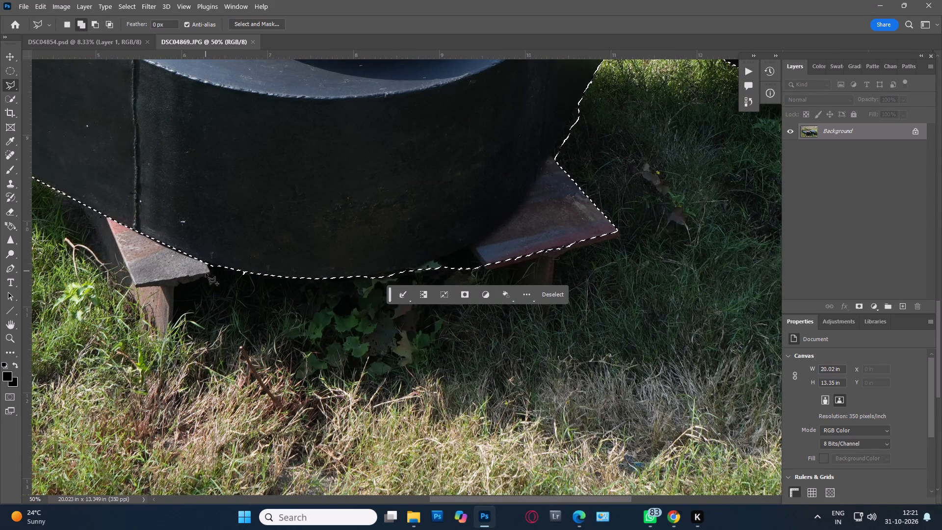
pyautogui.keyDown('alt'); pyautogui.moveTo(211, 314); pyautogui.dragTo(208, 310); pyautogui.keyUp('alt')
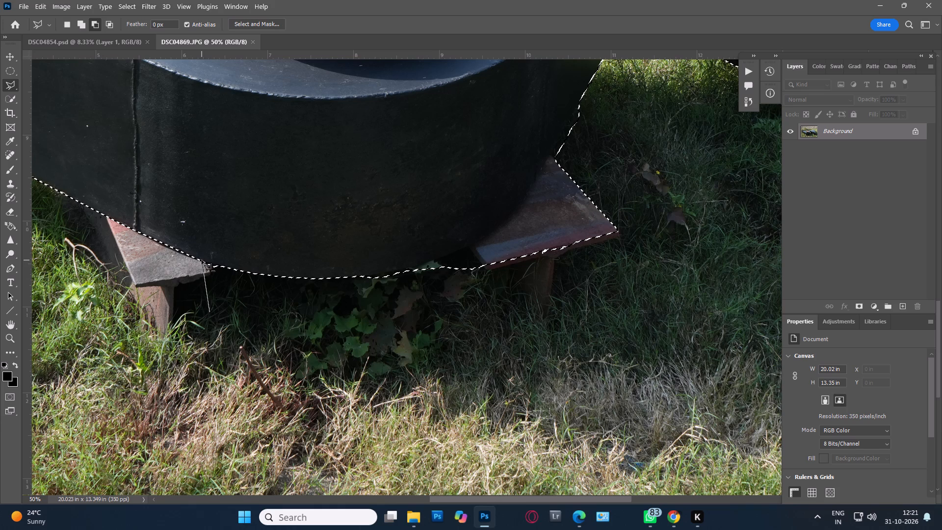
pyautogui.click(201, 262)
pyautogui.click(218, 266)
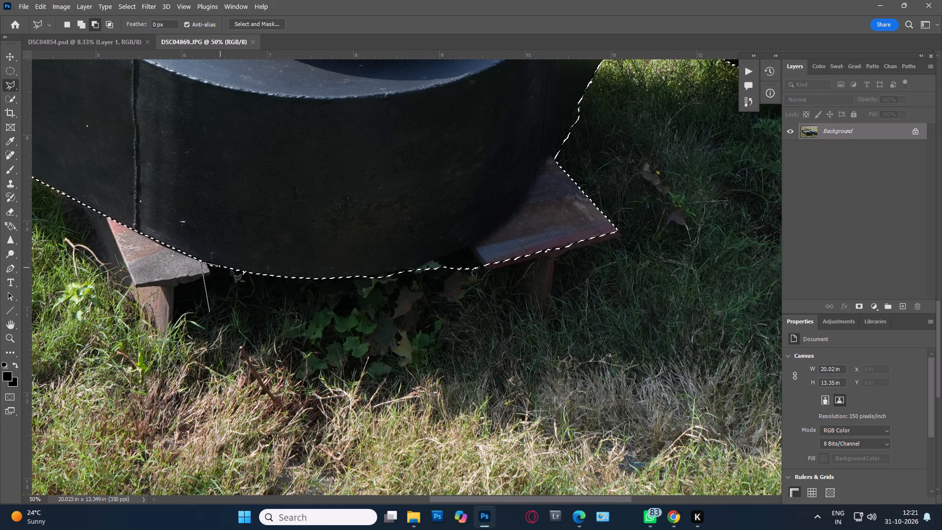
pyautogui.click(250, 273)
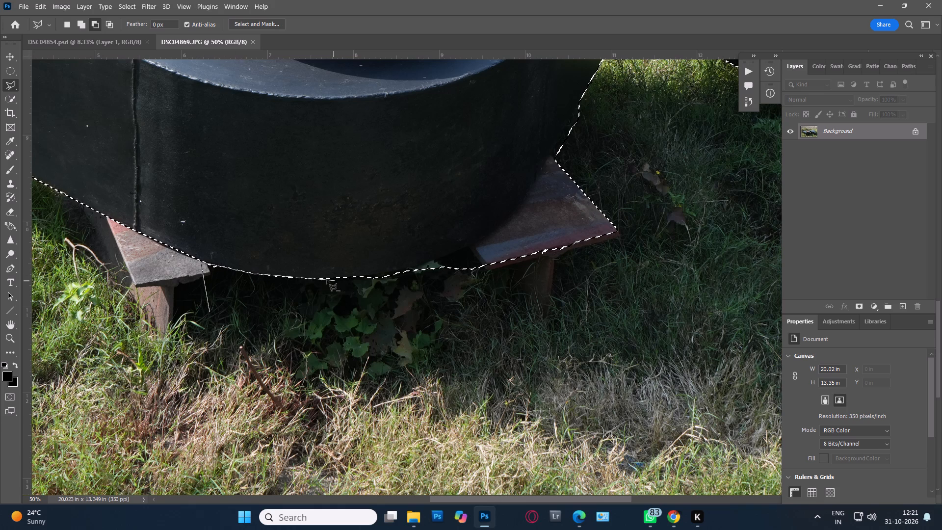
pyautogui.moveTo(288, 277); pyautogui.dragTo(293, 277)
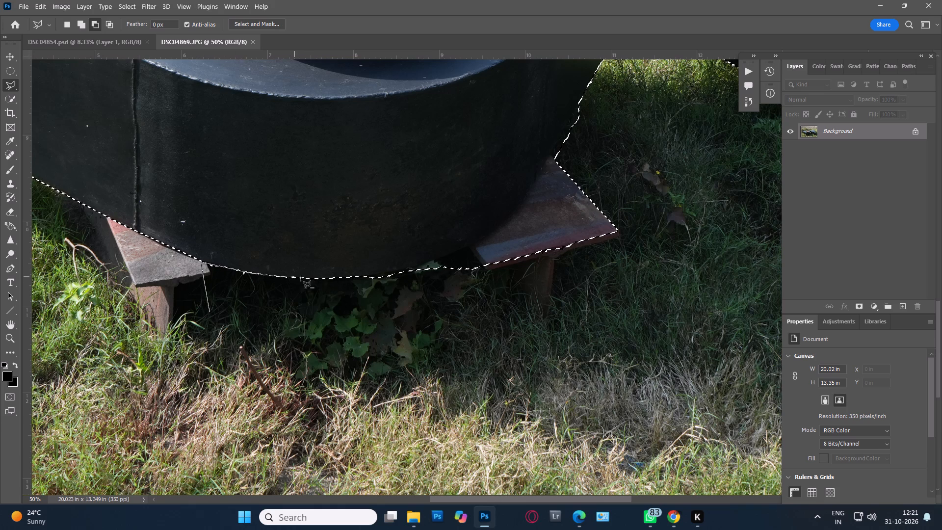
pyautogui.click(318, 279)
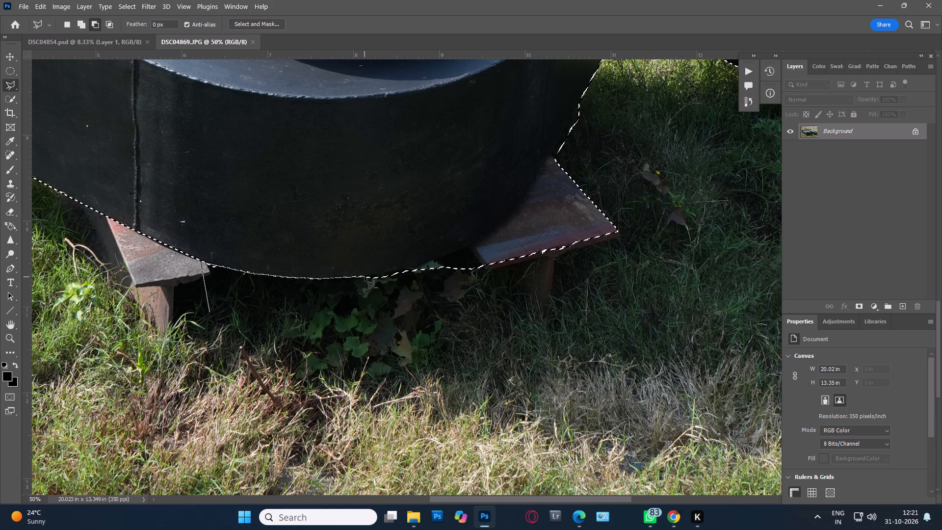
pyautogui.click(365, 277)
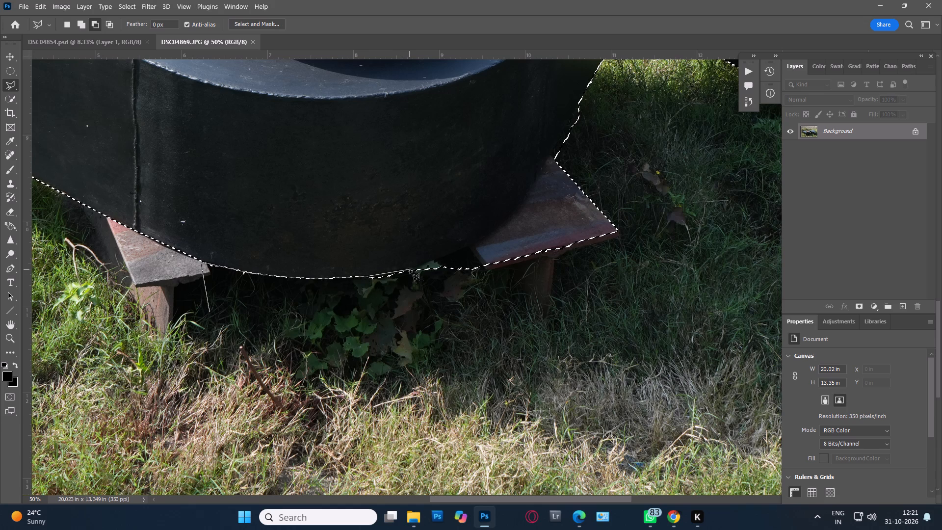
pyautogui.click(410, 269)
pyautogui.click(436, 261)
pyautogui.click(460, 251)
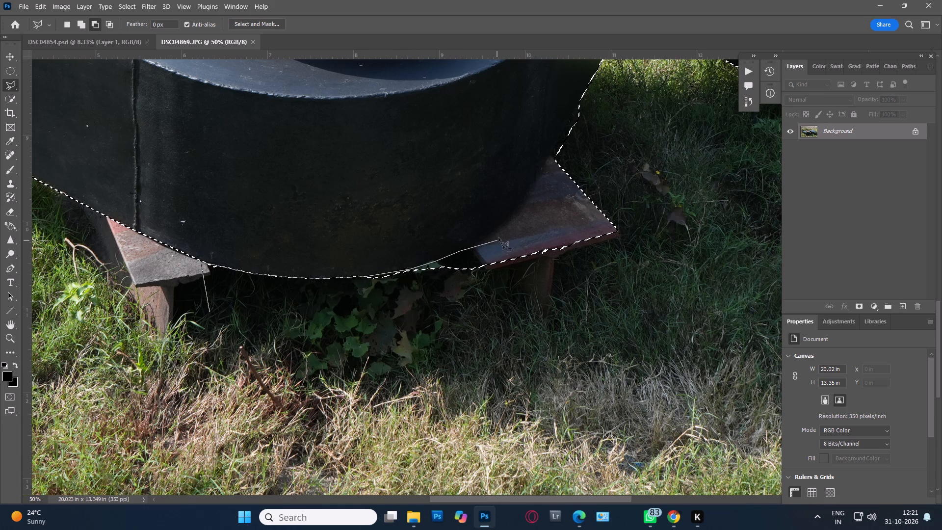
pyautogui.click(485, 236)
pyautogui.click(511, 217)
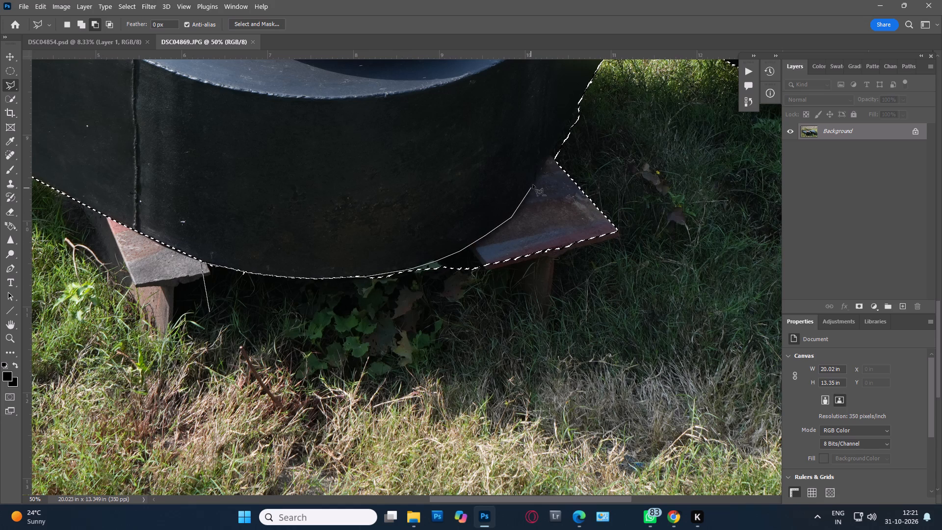
pyautogui.click(523, 205)
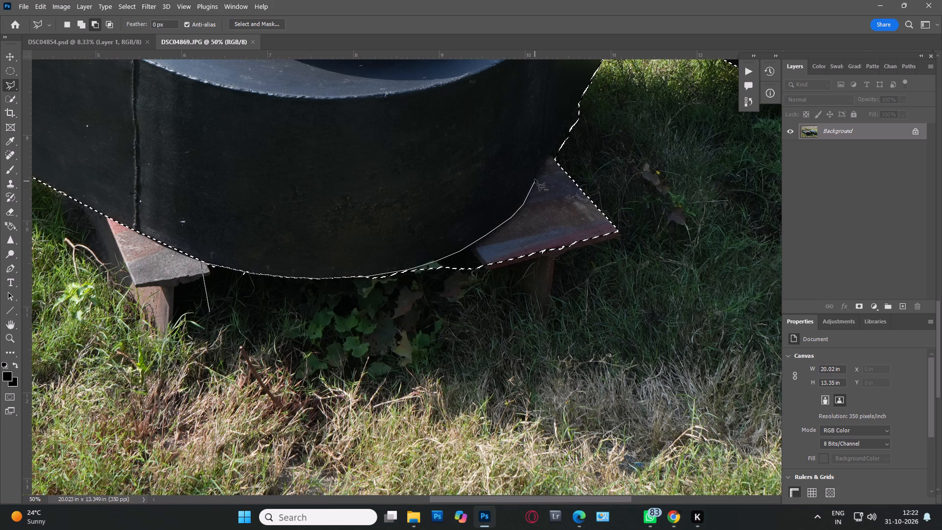
pyautogui.click(541, 173)
pyautogui.click(577, 109)
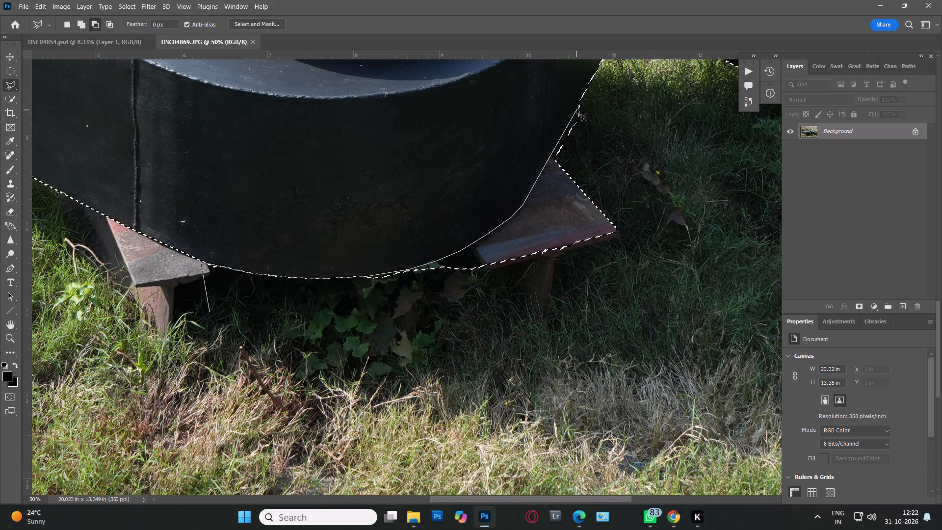
pyautogui.click(584, 94)
pyautogui.moveTo(673, 75); pyautogui.dragTo(673, 84)
pyautogui.moveTo(730, 296); pyautogui.dragTo(723, 310)
pyautogui.moveTo(576, 415); pyautogui.dragTo(498, 420)
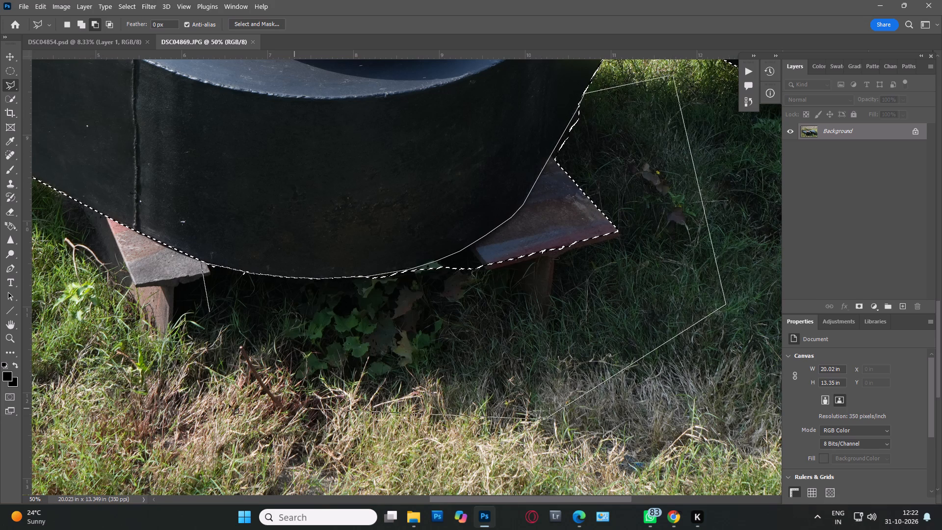
pyautogui.doubleClick(229, 404)
# Subtract the ground strip along the left duct's slanted side edge, from the flange's lower corner to the wooden support, with the Polygonal Lasso.
pyautogui.press('space')
pyautogui.press('space')
pyautogui.press('space')
pyautogui.press('space')
pyautogui.press('space')
pyautogui.press('space')
pyautogui.press('space')
pyautogui.press('space')
pyautogui.press('space')
pyautogui.press('space')
pyautogui.press('space')
pyautogui.press('space')
pyautogui.press('space')
pyautogui.press('space')
pyautogui.press('space')
pyautogui.press('space')
pyautogui.press('space')
pyautogui.press('space')
pyautogui.press('space')
pyautogui.press('space')
pyautogui.moveTo(667, 204); pyautogui.dragTo(508, 470)
pyautogui.moveTo(533, 395); pyautogui.dragTo(537, 383)
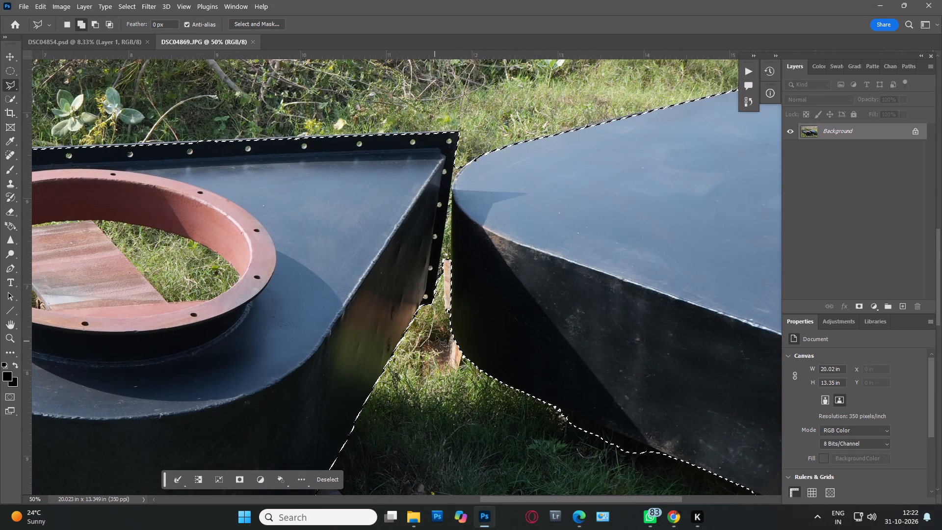
pyautogui.keyDown('alt'); pyautogui.click(435, 317); pyautogui.keyUp('alt')
pyautogui.keyDown('alt'); pyautogui.click(440, 319); pyautogui.keyUp('alt')
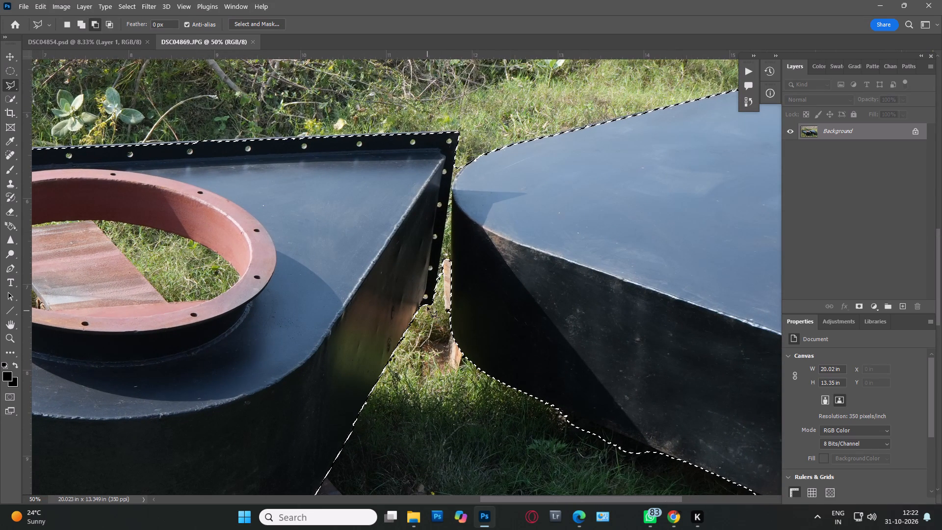
pyautogui.keyDown('alt'); pyautogui.click(435, 316); pyautogui.keyUp('alt')
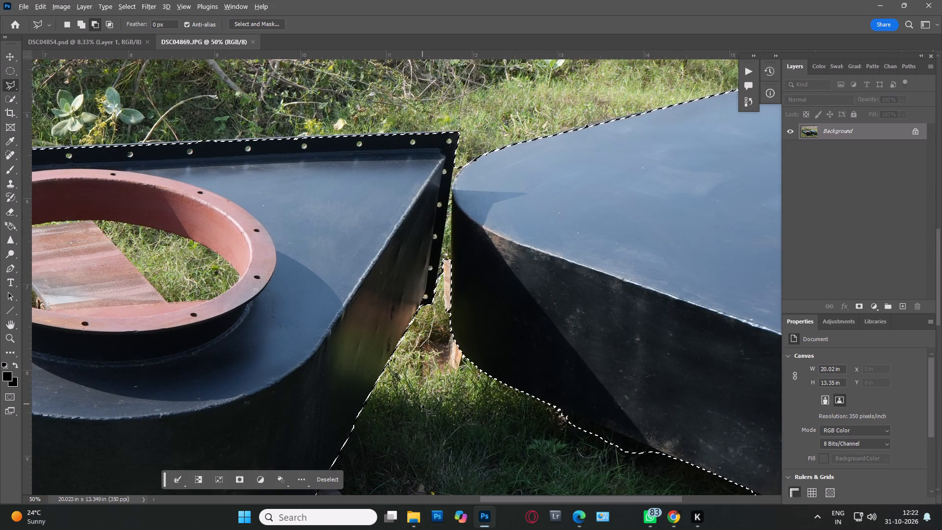
pyautogui.keyDown('alt'); pyautogui.click(422, 405); pyautogui.keyUp('alt')
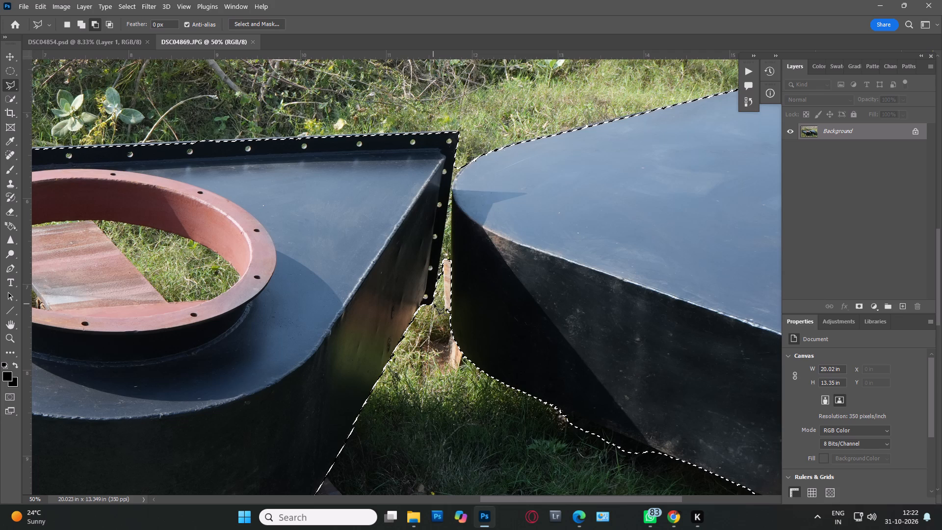
pyautogui.click(434, 304)
pyautogui.click(420, 305)
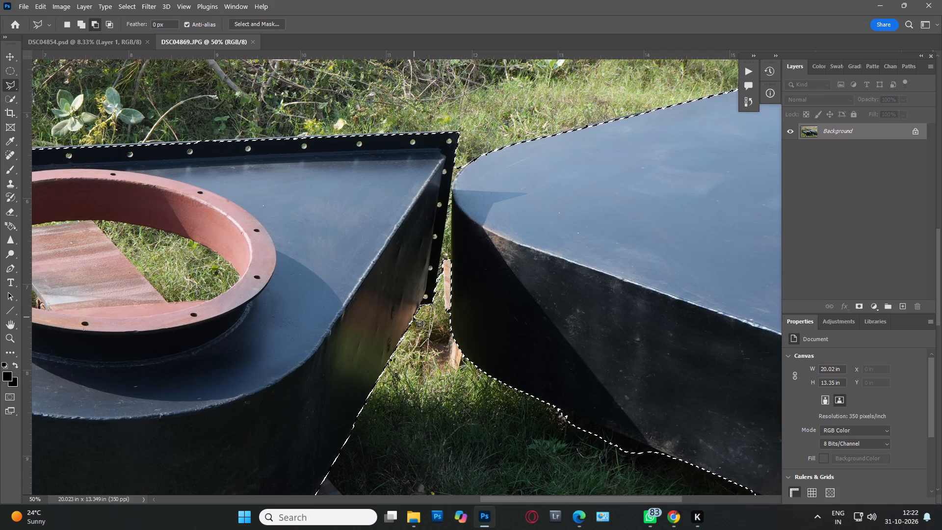
pyautogui.click(413, 320)
pyautogui.click(399, 343)
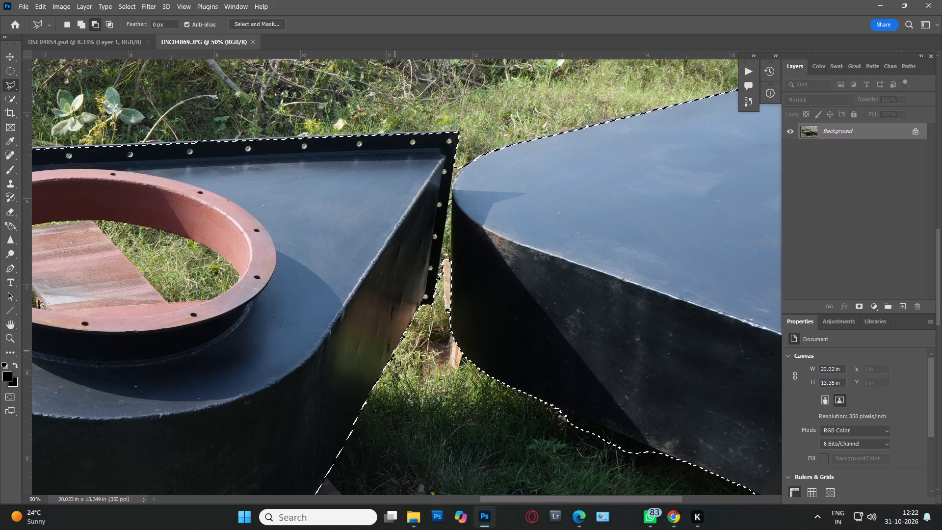
pyautogui.click(385, 368)
pyautogui.click(370, 393)
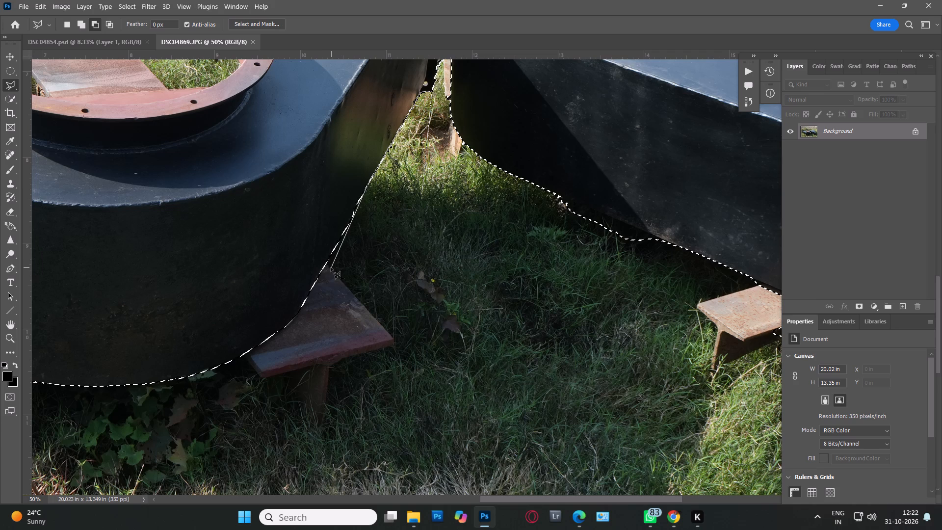
pyautogui.click(323, 268)
pyautogui.click(424, 299)
pyautogui.doubleClick(466, 273)
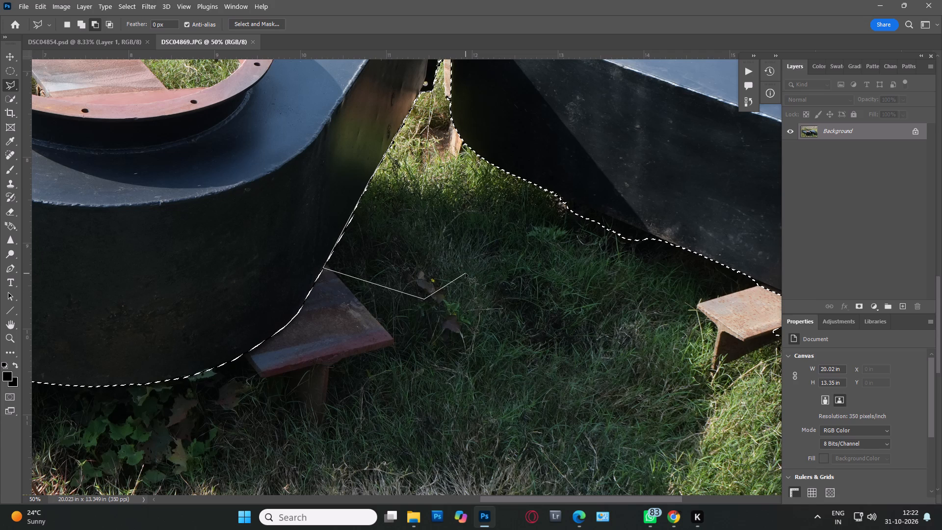
# Subtract the narrow gap between the two ducts from the selection, following the right duct's rounded corner and vertical edge with the Polygonal Lasso.
pyautogui.press('space')
pyautogui.press('space')
pyautogui.press('space')
pyautogui.press('space')
pyautogui.press('space')
pyautogui.press('space')
pyautogui.press('space')
pyautogui.press('space')
pyautogui.press('space')
pyautogui.press('space')
pyautogui.press('space')
pyautogui.press('space')
pyautogui.press('space')
pyautogui.press('space')
pyautogui.moveTo(534, 265); pyautogui.dragTo(489, 456)
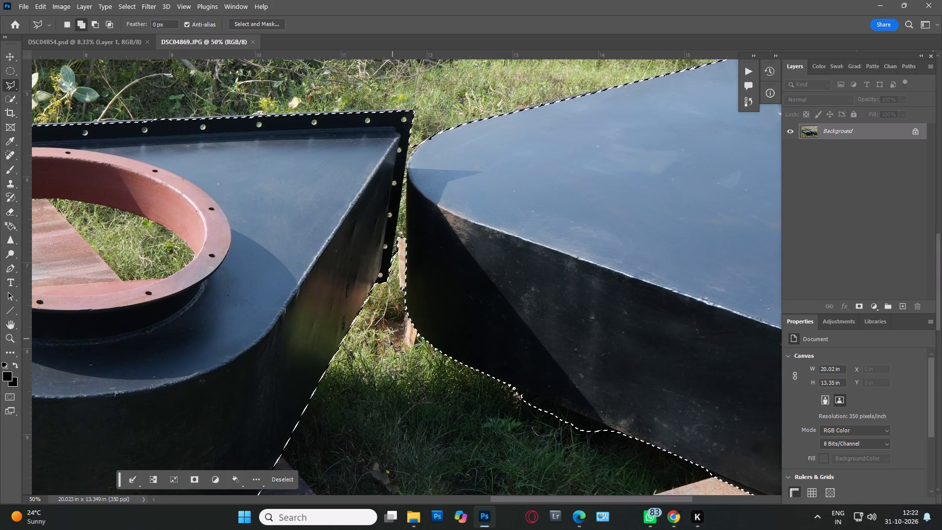
pyautogui.keyDown('alt'); pyautogui.click(377, 386); pyautogui.keyUp('alt')
pyautogui.click(392, 260)
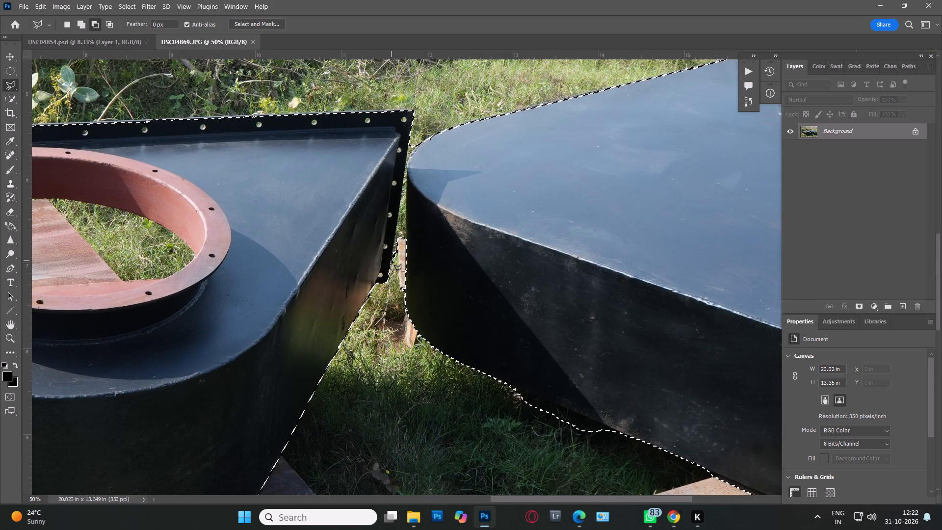
pyautogui.click(416, 102)
pyautogui.click(442, 86)
pyautogui.click(420, 142)
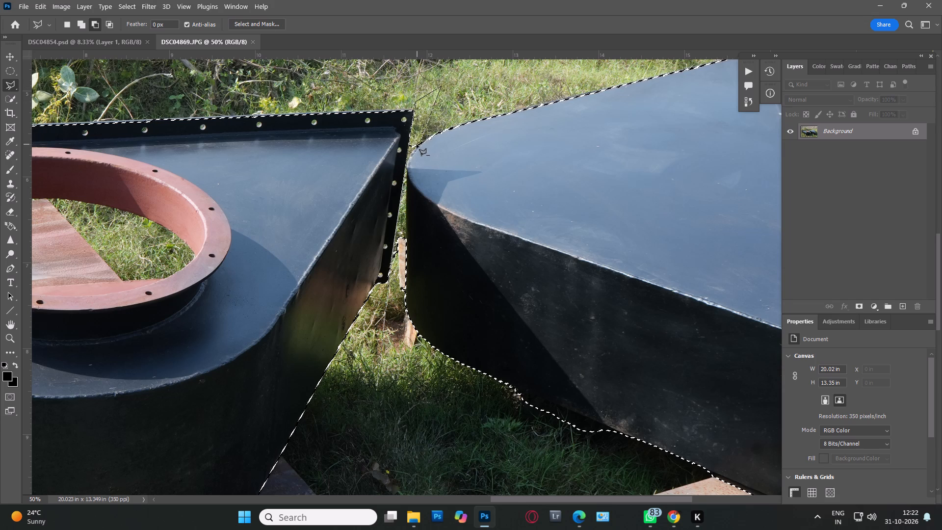
pyautogui.click(415, 147)
pyautogui.click(409, 159)
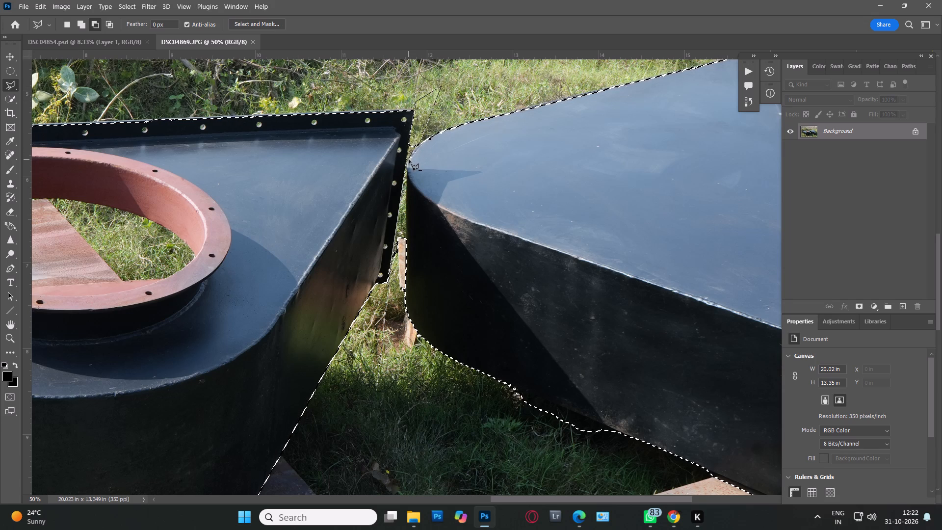
pyautogui.click(407, 172)
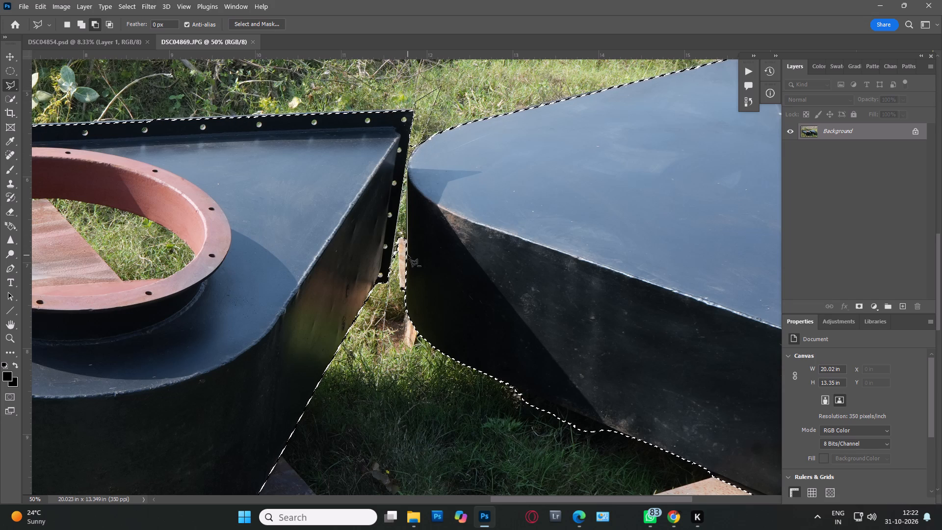
pyautogui.click(406, 257)
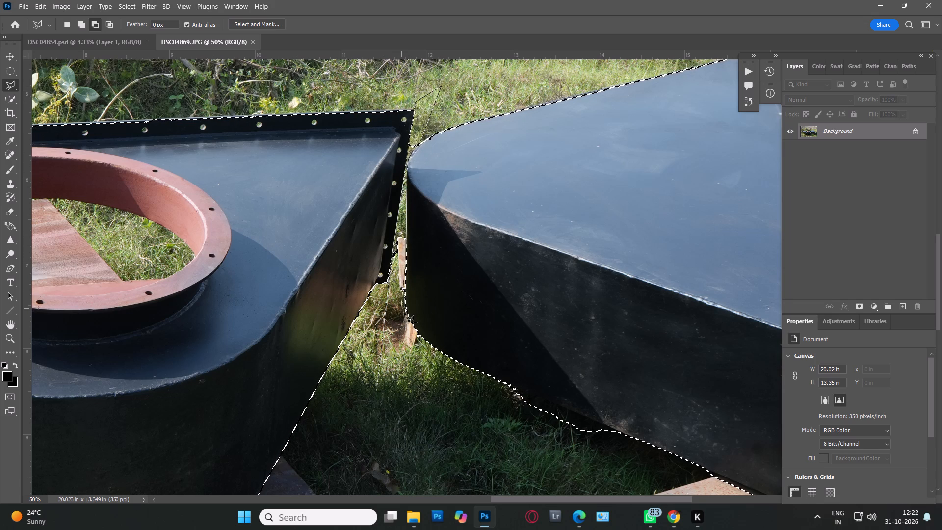
pyautogui.click(406, 316)
pyautogui.click(394, 401)
pyautogui.doubleClick(369, 406)
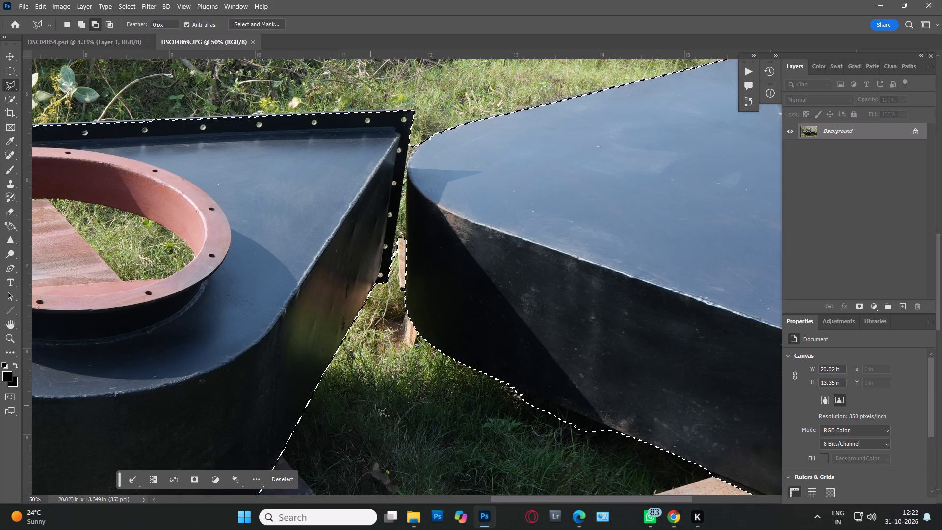
# Subtract the grass, shadow and support area below the right duct's entire bottom edge from the selection with the Polygonal Lasso.
pyautogui.press('space')
pyautogui.press('space')
pyautogui.press('space')
pyautogui.press('space')
pyautogui.press('space')
pyautogui.press('space')
pyautogui.press('space')
pyautogui.press('space')
pyautogui.press('space')
pyautogui.press('space')
pyautogui.press('space')
pyautogui.press('space')
pyautogui.press('space')
pyautogui.press('space')
pyautogui.press('space')
pyautogui.press('space')
pyautogui.press('space')
pyautogui.press('space')
pyautogui.press('space')
pyautogui.press('space')
pyautogui.moveTo(519, 420); pyautogui.dragTo(419, 320)
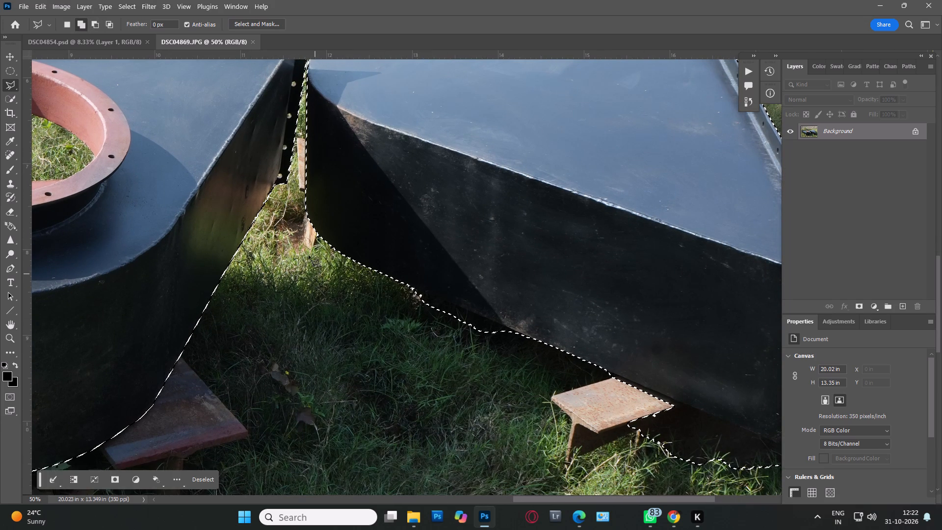
pyautogui.keyDown('alt'); pyautogui.click(296, 243); pyautogui.keyUp('alt')
pyautogui.click(311, 229)
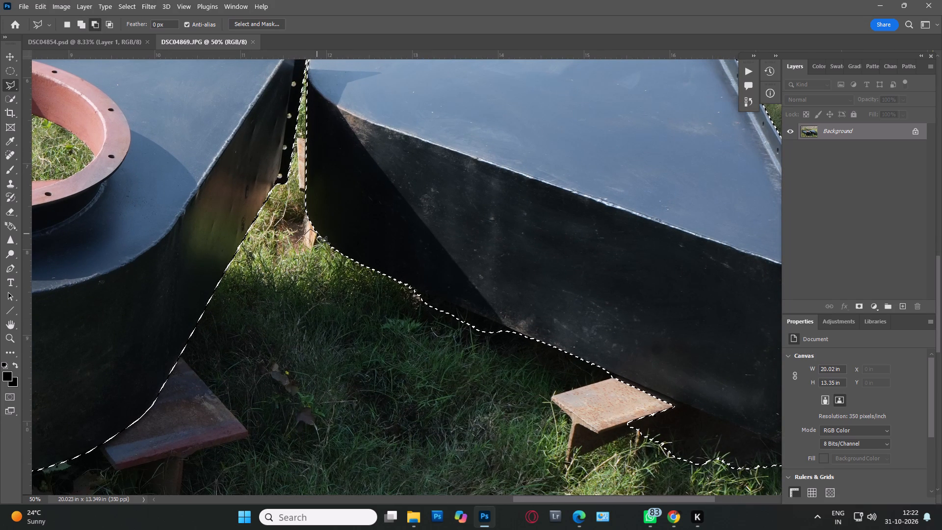
pyautogui.click(317, 233)
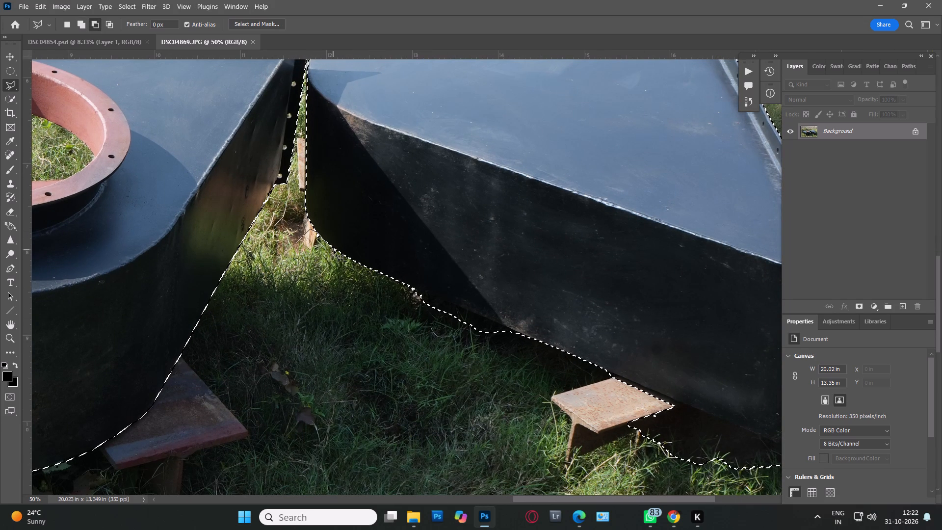
pyautogui.click(335, 251)
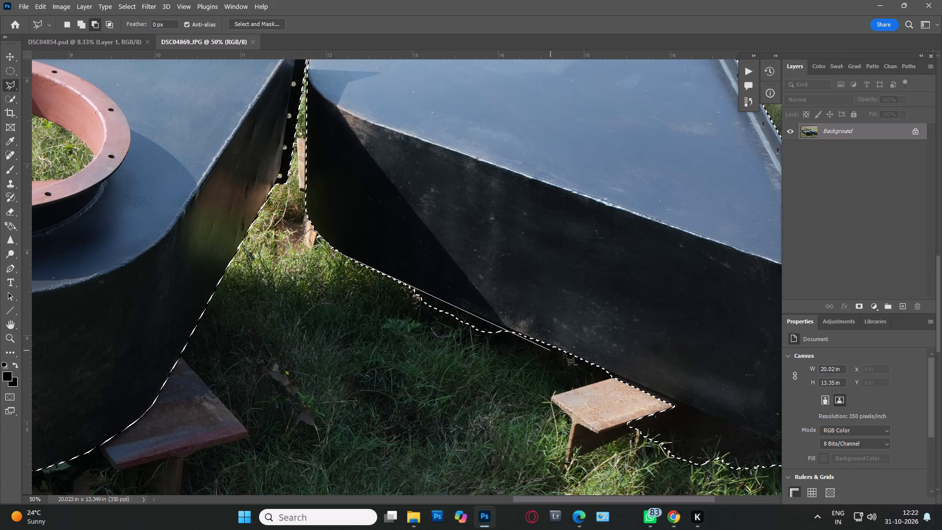
pyautogui.click(654, 391)
pyautogui.press('space')
pyautogui.press('space')
pyautogui.press('space')
pyautogui.press('space')
pyautogui.press('space')
pyautogui.press('space')
pyautogui.press('space')
pyautogui.press('space')
pyautogui.press('space')
pyautogui.press('space')
pyautogui.press('space')
pyautogui.press('space')
pyautogui.press('space')
pyautogui.press('space')
pyautogui.press('space')
pyautogui.press('space')
pyautogui.press('space')
pyautogui.press('space')
pyautogui.moveTo(699, 424); pyautogui.dragTo(149, 246)
pyautogui.press('space')
pyautogui.press('space')
pyautogui.press('space')
pyautogui.press('space')
pyautogui.press('space')
pyautogui.press('space')
pyautogui.press('space')
pyautogui.press('space')
pyautogui.press('space')
pyautogui.press('space')
pyautogui.press('space')
pyautogui.press('space')
pyautogui.press('space')
pyautogui.press('space')
pyautogui.press('space')
pyautogui.press('space')
pyautogui.press('space')
pyautogui.press('space')
pyautogui.press('space')
pyautogui.press('space')
pyautogui.moveTo(192, 282); pyautogui.dragTo(221, 302)
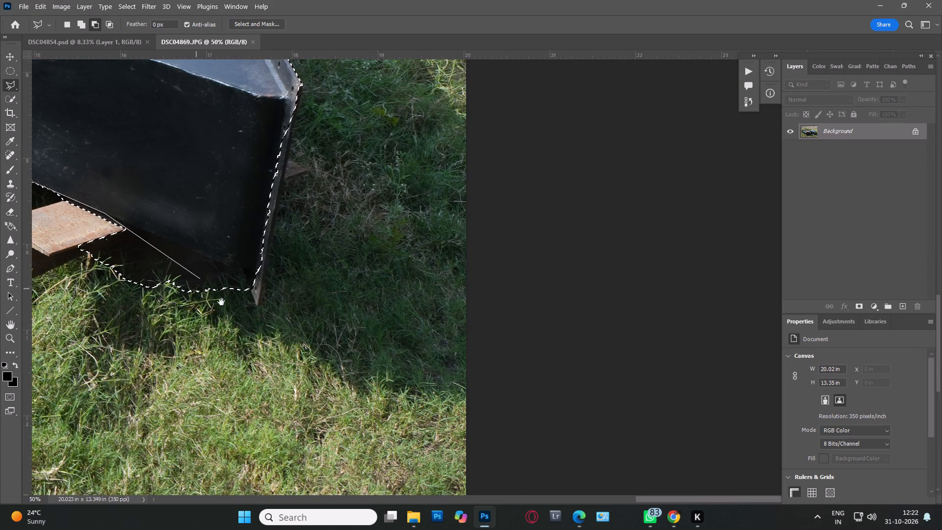
pyautogui.moveTo(221, 302); pyautogui.dragTo(452, 355)
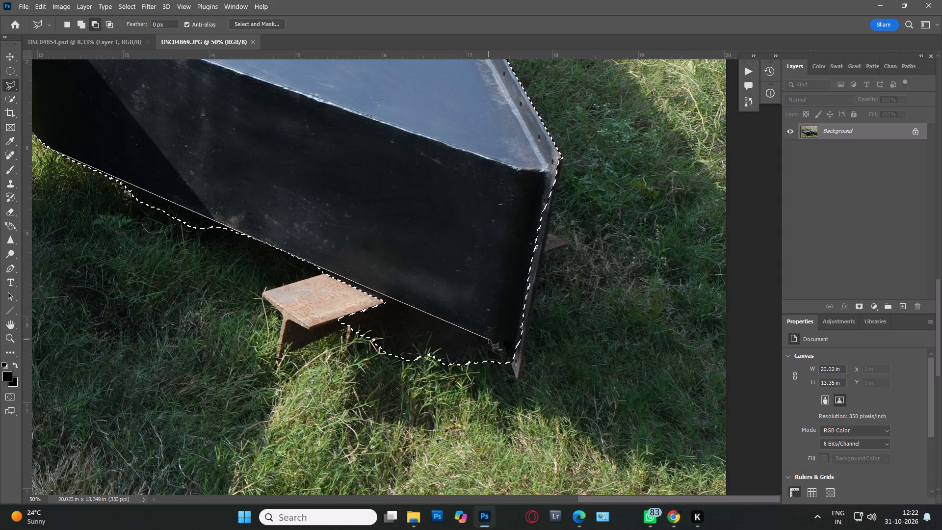
pyautogui.click(490, 339)
pyautogui.click(508, 344)
pyautogui.click(532, 345)
pyautogui.moveTo(567, 398); pyautogui.dragTo(535, 407)
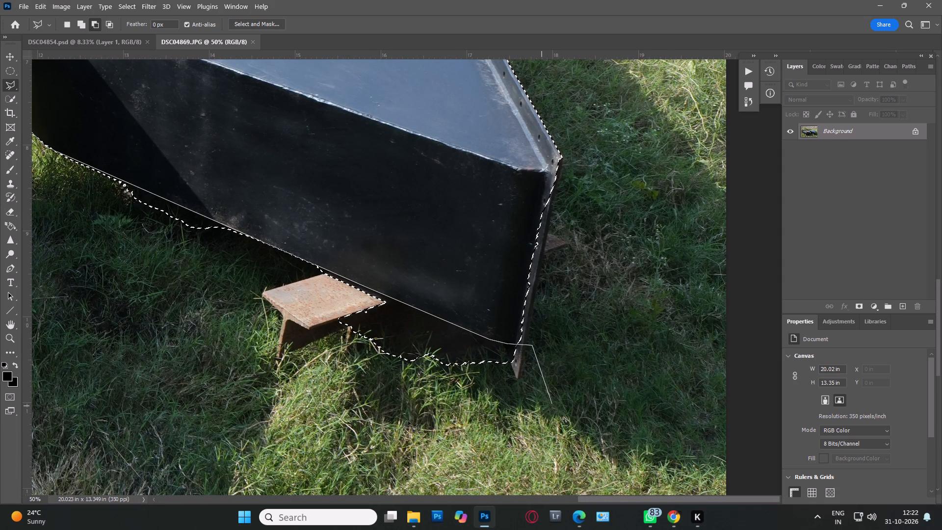
pyautogui.moveTo(134, 400); pyautogui.dragTo(122, 401)
pyautogui.doubleClick(55, 344)
# Add the right duct's narrow vertical side flange, down to its pointed lower end, to the selection with the Polygonal Lasso.
pyautogui.press('space')
pyautogui.press('space')
pyautogui.press('space')
pyautogui.press('space')
pyautogui.press('space')
pyautogui.press('space')
pyautogui.press('space')
pyautogui.press('space')
pyautogui.press('space')
pyautogui.press('space')
pyautogui.press('space')
pyautogui.press('space')
pyautogui.press('space')
pyautogui.press('space')
pyautogui.press('space')
pyautogui.press('space')
pyautogui.moveTo(531, 320); pyautogui.dragTo(419, 335)
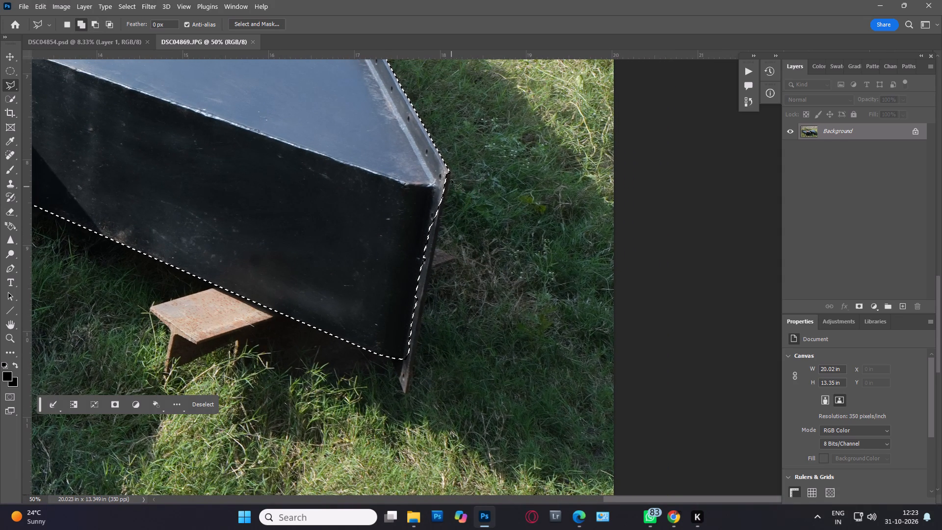
pyautogui.keyDown('shift'); pyautogui.click(450, 171); pyautogui.keyUp('shift')
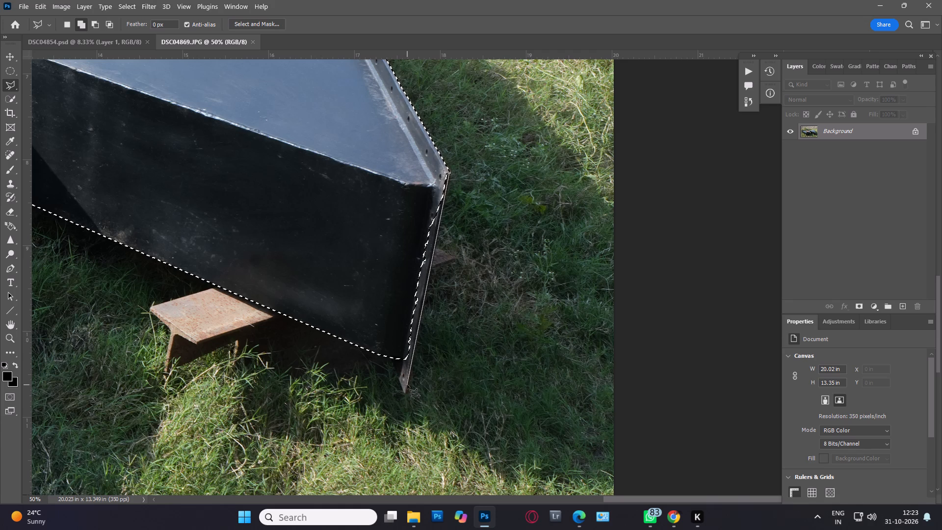
pyautogui.click(408, 385)
pyautogui.click(402, 392)
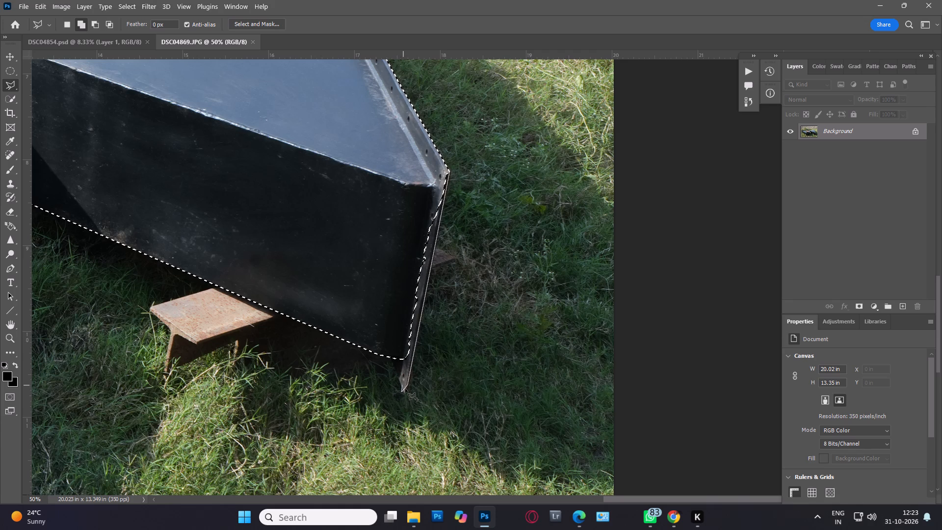
pyautogui.press('Delete')
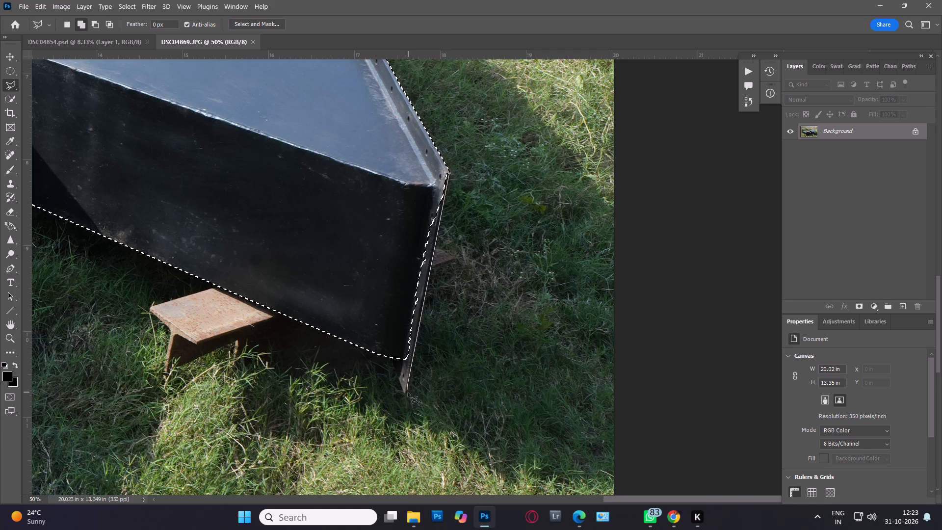
pyautogui.click(405, 394)
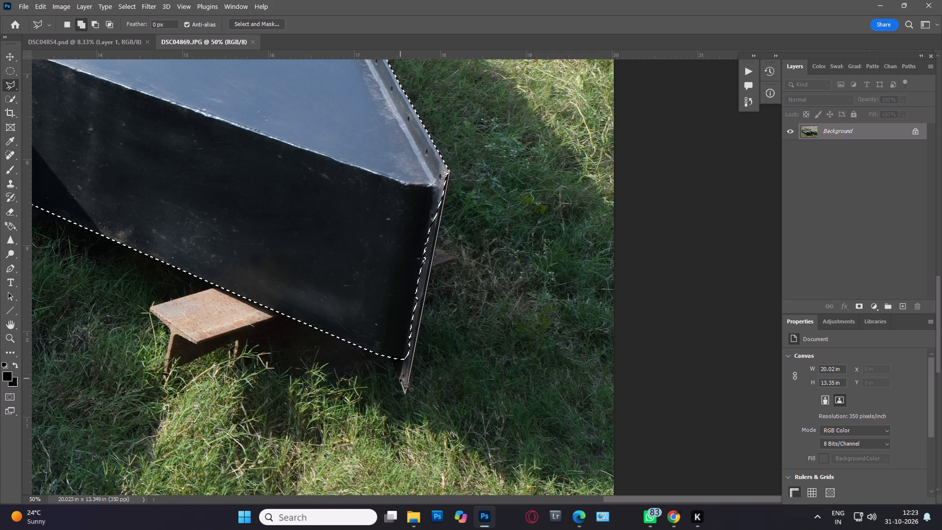
pyautogui.click(400, 378)
pyautogui.click(404, 354)
pyautogui.doubleClick(353, 283)
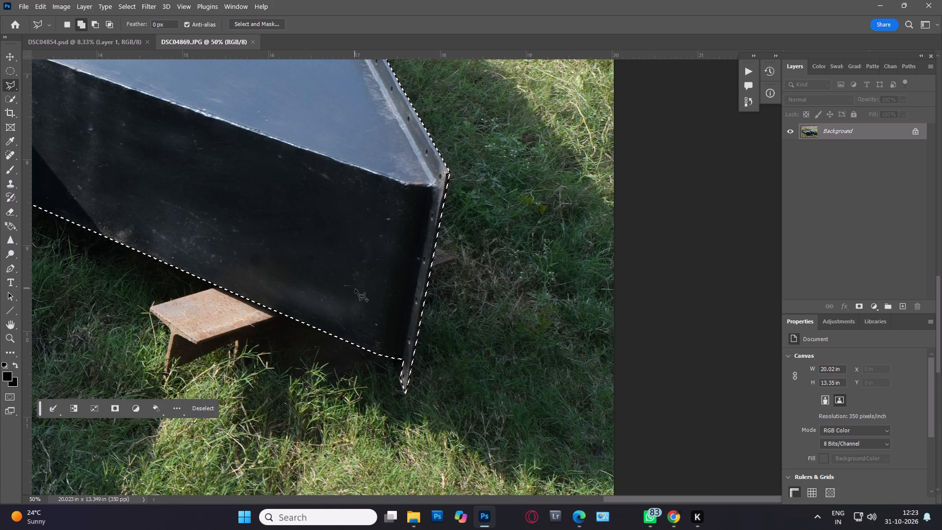
# Add the right duct's upper flange tip and the slanted flange edge below it to the selection with the Polygonal Lasso.
pyautogui.press('space')
pyautogui.press('space')
pyautogui.press('space')
pyautogui.press('space')
pyautogui.press('space')
pyautogui.press('space')
pyautogui.press('space')
pyautogui.press('space')
pyautogui.press('space')
pyautogui.press('space')
pyautogui.press('space')
pyautogui.press('space')
pyautogui.press('space')
pyautogui.press('space')
pyautogui.press('space')
pyautogui.press('space')
pyautogui.press('space')
pyautogui.press('space')
pyautogui.press('space')
pyautogui.press('space')
pyautogui.moveTo(238, 151); pyautogui.dragTo(404, 402)
pyautogui.moveTo(401, 340); pyautogui.dragTo(307, 229)
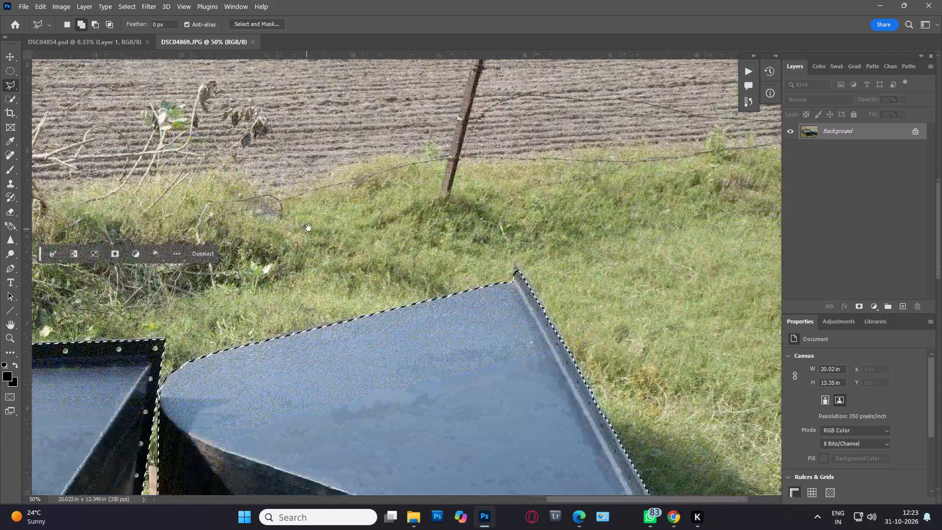
pyautogui.keyDown('shift'); pyautogui.click(510, 289); pyautogui.keyUp('shift')
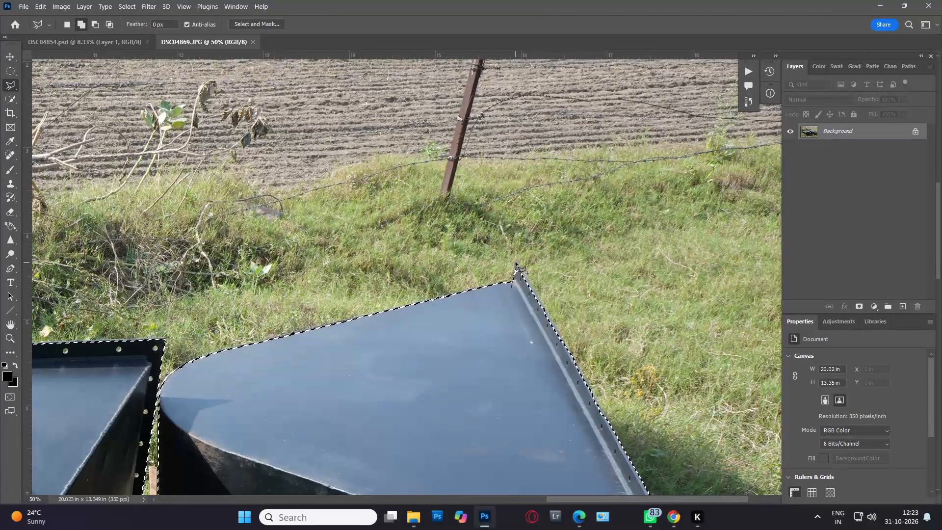
pyautogui.click(515, 261)
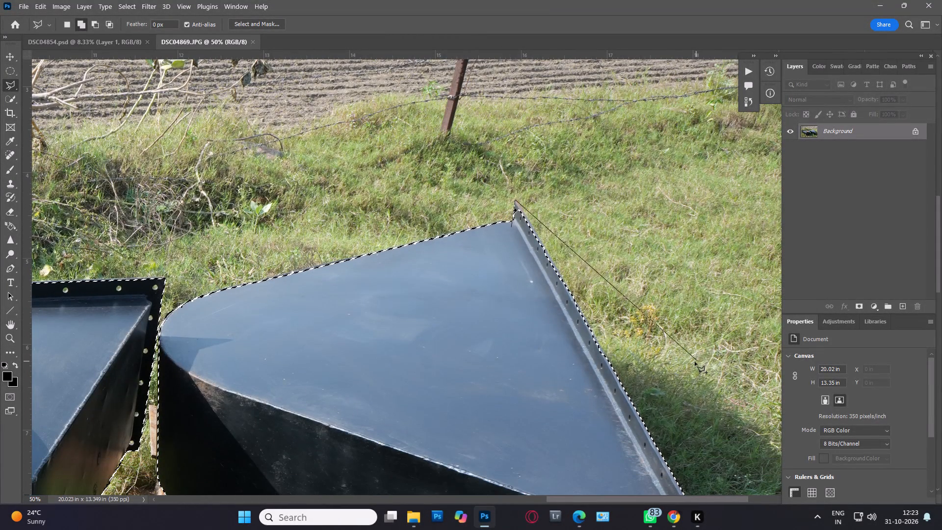
pyautogui.click(668, 466)
pyautogui.moveTo(516, 462); pyautogui.dragTo(504, 453)
pyautogui.doubleClick(425, 379)
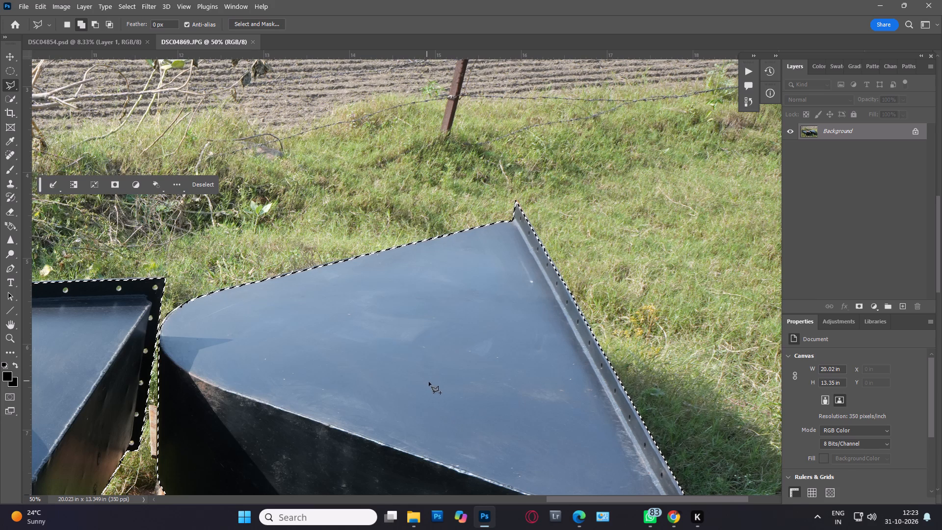
# Copy the selected ducts and paste them as a new layer above the Background.
pyautogui.press('space')
pyautogui.press('space')
pyautogui.press('space')
pyautogui.press('space')
pyautogui.press('space')
pyautogui.press('space')
pyautogui.press('space')
pyautogui.press('space')
pyautogui.press('space')
pyautogui.press('space')
pyautogui.press('space')
pyautogui.press('space')
pyautogui.press('space')
pyautogui.press('space')
pyautogui.press('space')
pyautogui.press('space')
pyautogui.press('space')
pyautogui.press('space')
pyautogui.press('space')
pyautogui.press('space')
pyautogui.moveTo(241, 385); pyautogui.dragTo(642, 170)
pyautogui.moveTo(189, 204); pyautogui.dragTo(497, 189)
pyautogui.hotkey('ctrl', '-')
pyautogui.hotkey('ctrl', '-')
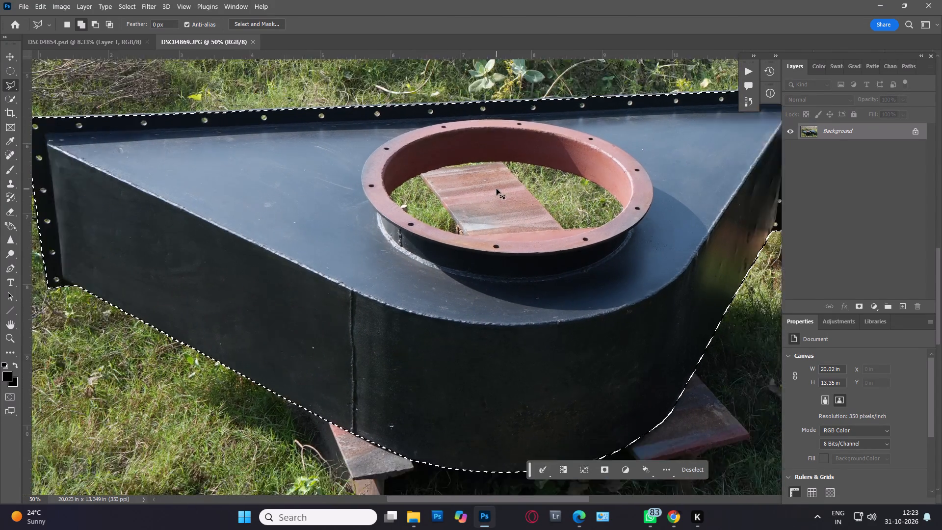
pyautogui.hotkey('ctrl', '-')
pyautogui.hotkey('ctrl', '-')
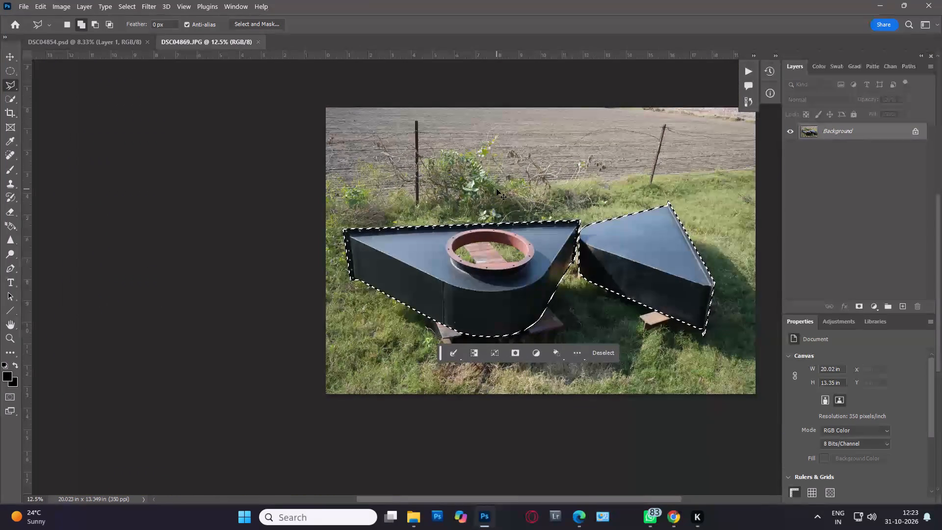
pyautogui.hotkey('ctrl', 'c')
pyautogui.hotkey('ctrl', 'v')
# Save the layered document as DSC04869.psd and check the duct cut-out against the Background layer.
pyautogui.hotkey('ctrl', 's')
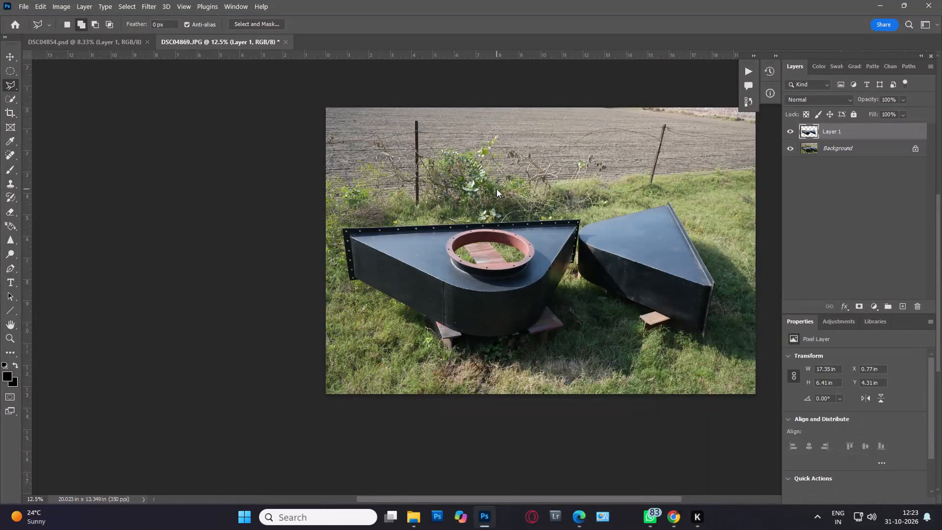
pyautogui.press('Return')
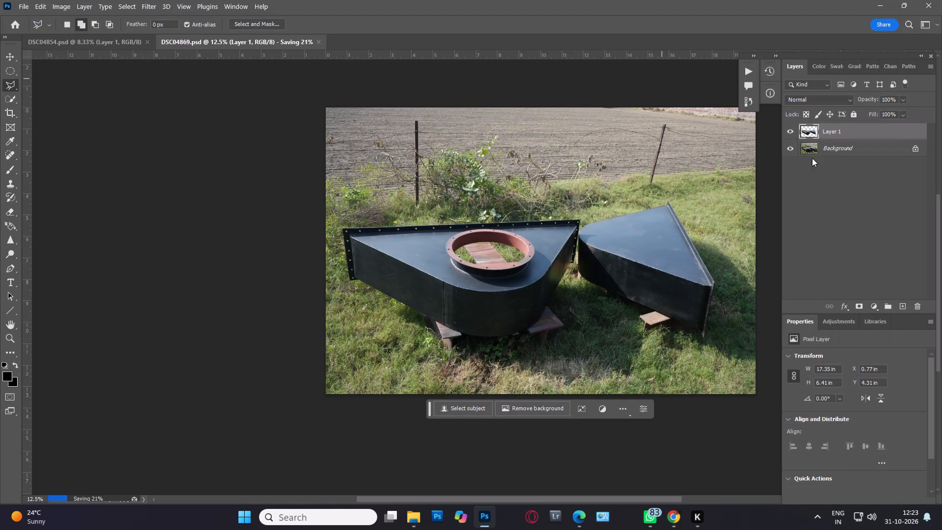
pyautogui.click(792, 150)
pyautogui.click(792, 150)
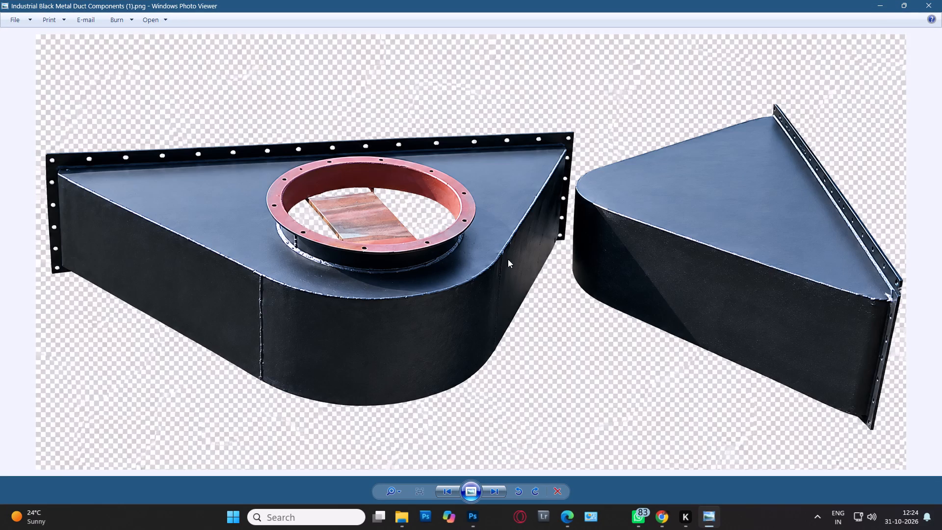
pyautogui.moveTo(508, 259); pyautogui.dragTo(505, 261)
pyautogui.click(941, 0)
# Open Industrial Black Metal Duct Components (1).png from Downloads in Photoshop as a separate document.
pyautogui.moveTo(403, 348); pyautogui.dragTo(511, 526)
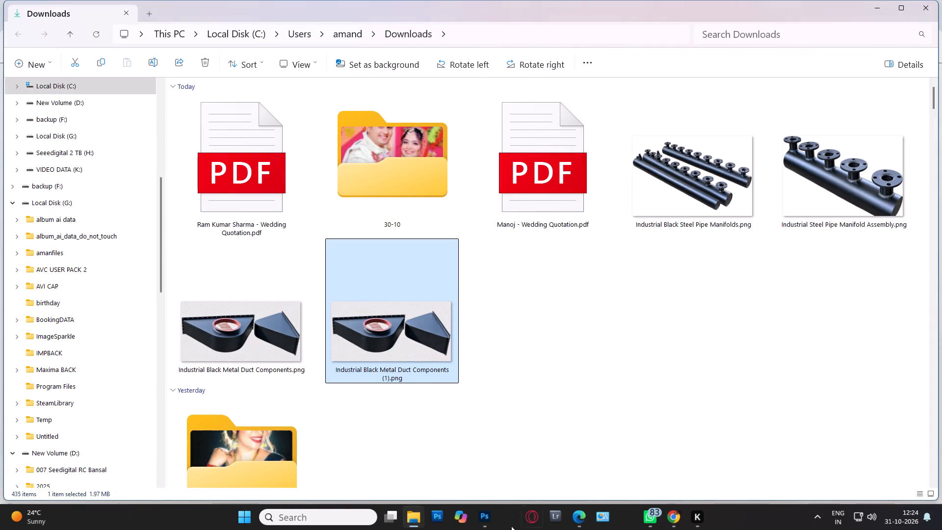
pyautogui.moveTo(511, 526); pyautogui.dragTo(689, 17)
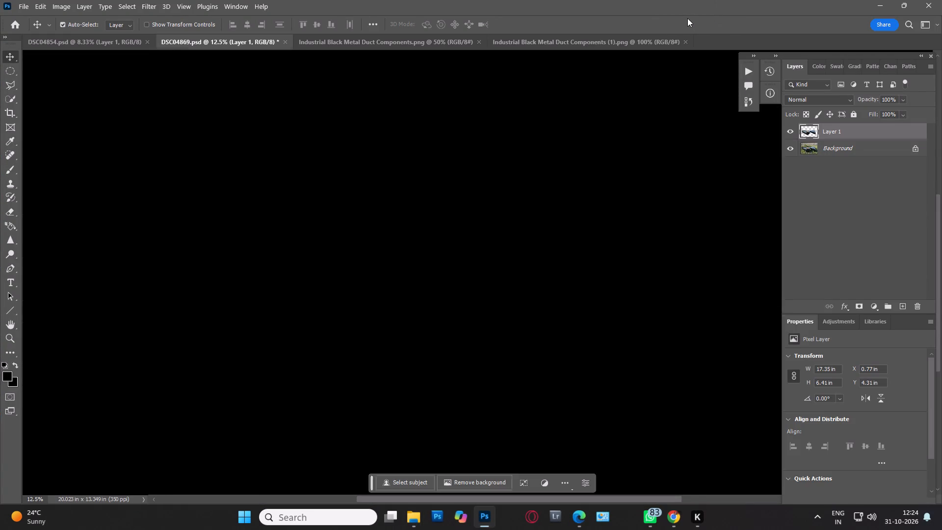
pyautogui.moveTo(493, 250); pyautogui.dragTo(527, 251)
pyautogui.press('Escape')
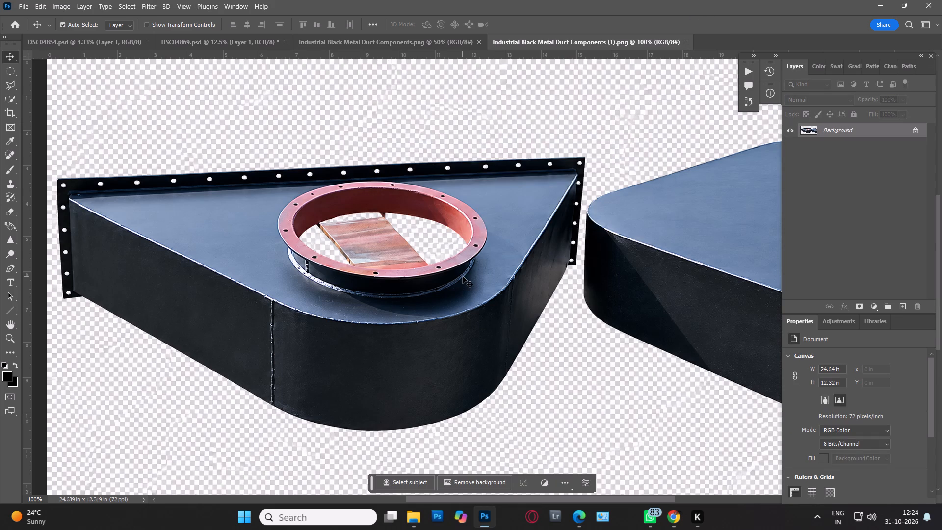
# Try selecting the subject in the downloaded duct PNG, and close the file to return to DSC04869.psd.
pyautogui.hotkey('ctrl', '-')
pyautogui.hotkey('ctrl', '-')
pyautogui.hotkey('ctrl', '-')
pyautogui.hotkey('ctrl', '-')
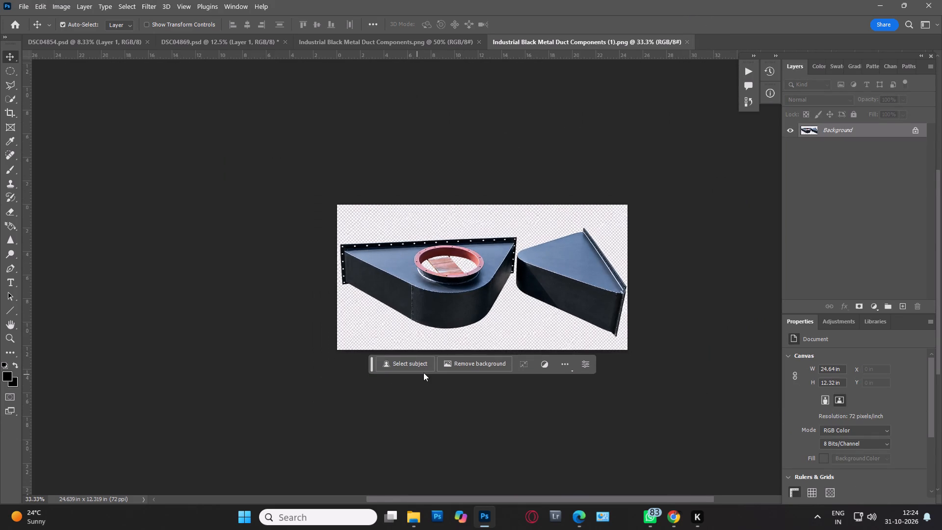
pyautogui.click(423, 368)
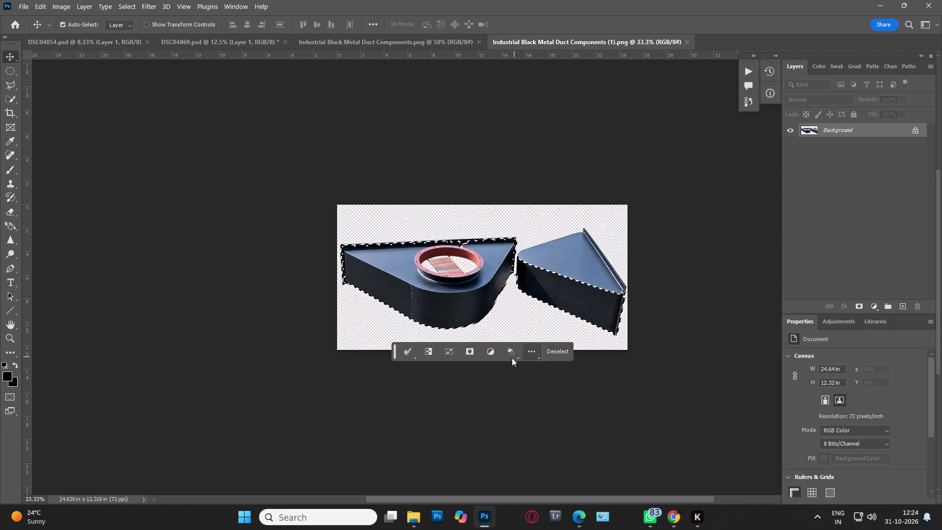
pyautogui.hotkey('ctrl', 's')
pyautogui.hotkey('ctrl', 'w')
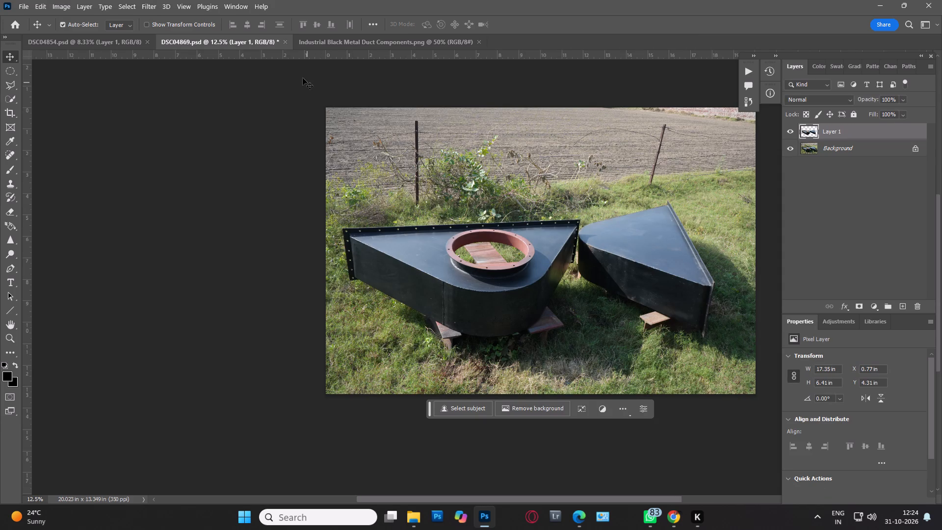
# Examine the grass-filled opening inside the left duct's red ring in DSC04869.psd at 100%.
pyautogui.hotkey('ctrl', '+')
pyautogui.hotkey('ctrl', '+')
pyautogui.hotkey('ctrl', '+')
pyautogui.hotkey('ctrl', '+')
pyautogui.hotkey('ctrl', '+')
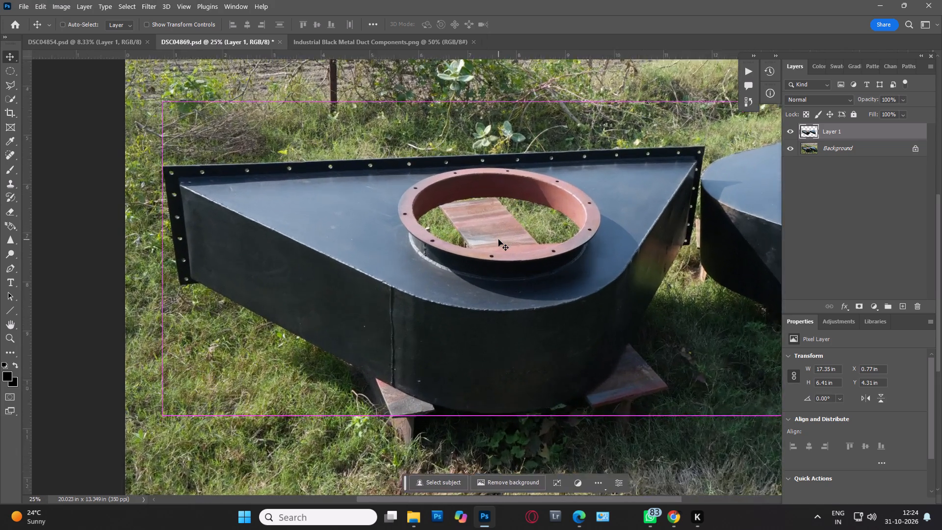
pyautogui.hotkey('ctrl', '+')
pyautogui.hotkey('ctrl', '+')
pyautogui.hotkey('ctrl', '+')
pyautogui.hotkey('ctrl', '+')
pyautogui.press('space')
pyautogui.press('space')
pyautogui.press('space')
pyautogui.press('space')
pyautogui.press('space')
pyautogui.press('space')
pyautogui.press('space')
pyautogui.press('space')
pyautogui.press('space')
pyautogui.press('space')
pyautogui.press('space')
pyautogui.press('space')
pyautogui.press('space')
pyautogui.press('space')
pyautogui.press('space')
pyautogui.press('space')
pyautogui.press('space')
pyautogui.press('space')
pyautogui.press('space')
pyautogui.press('space')
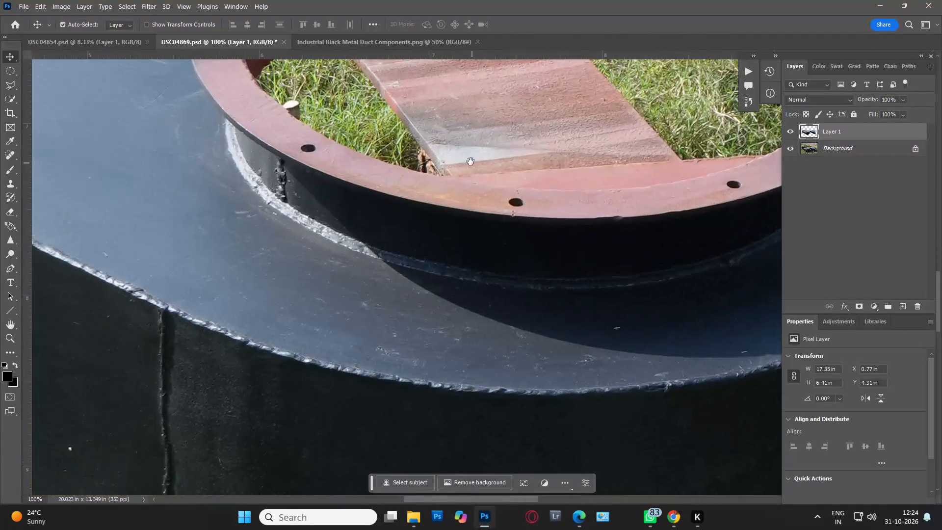
pyautogui.moveTo(449, 212); pyautogui.dragTo(313, 406)
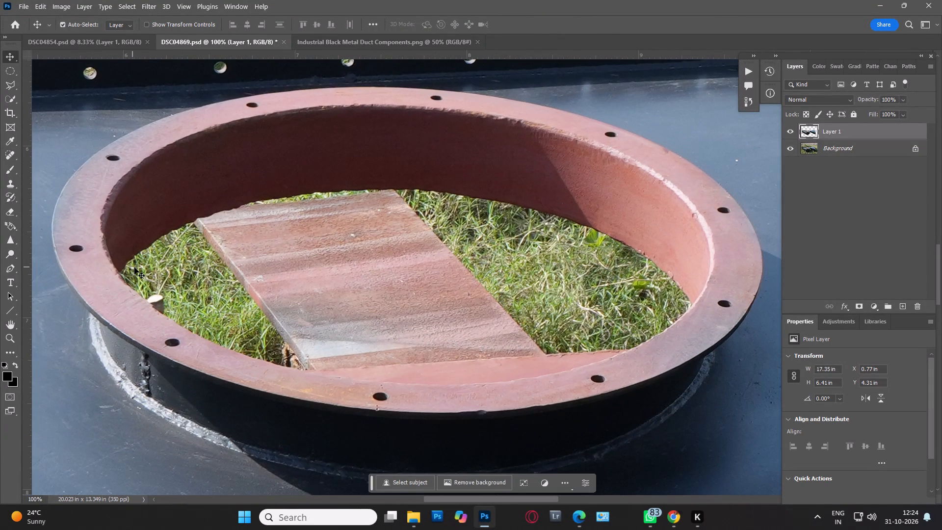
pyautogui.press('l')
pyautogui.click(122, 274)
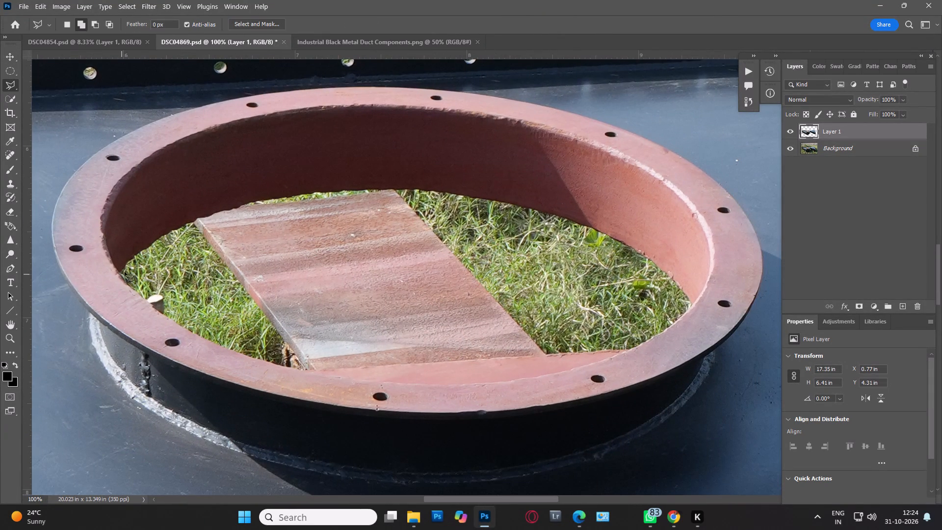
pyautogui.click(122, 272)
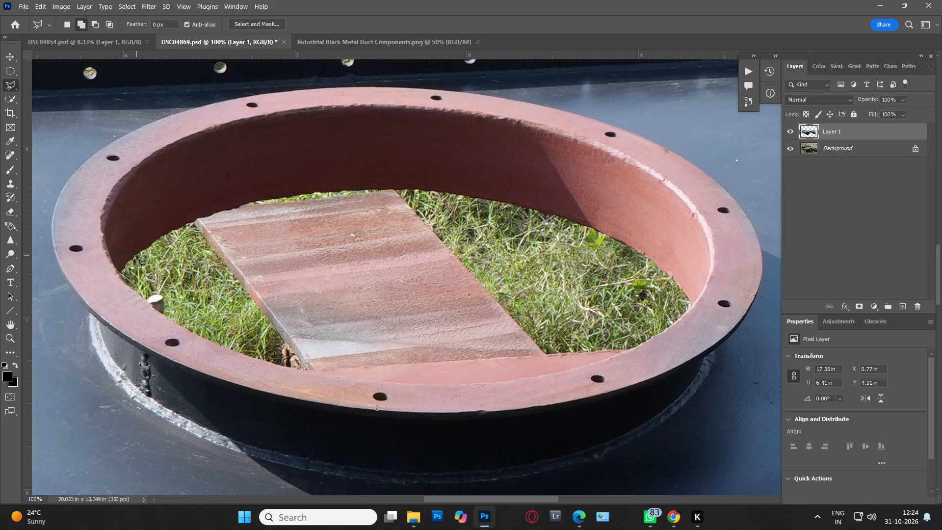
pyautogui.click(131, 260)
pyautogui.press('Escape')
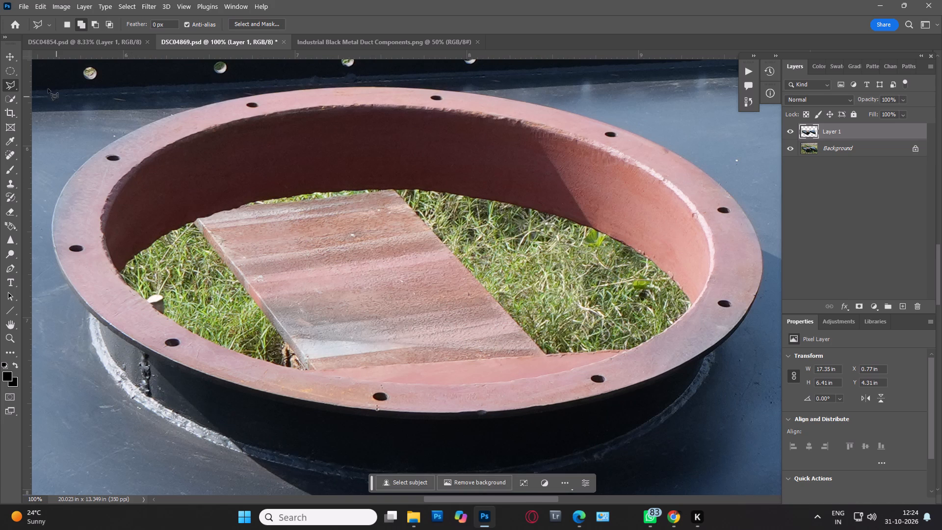
# Draw an elliptical selection about 3.49 by 1.89 in and place it along the upper edge of the red ring's opening.
pyautogui.click(9, 74)
pyautogui.moveTo(150, 169); pyautogui.dragTo(639, 445)
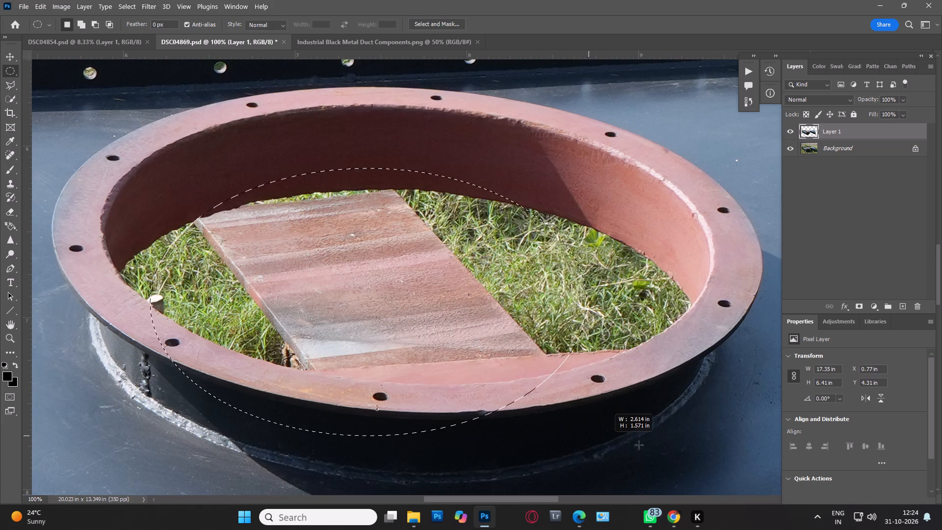
pyautogui.moveTo(639, 445); pyautogui.dragTo(748, 493)
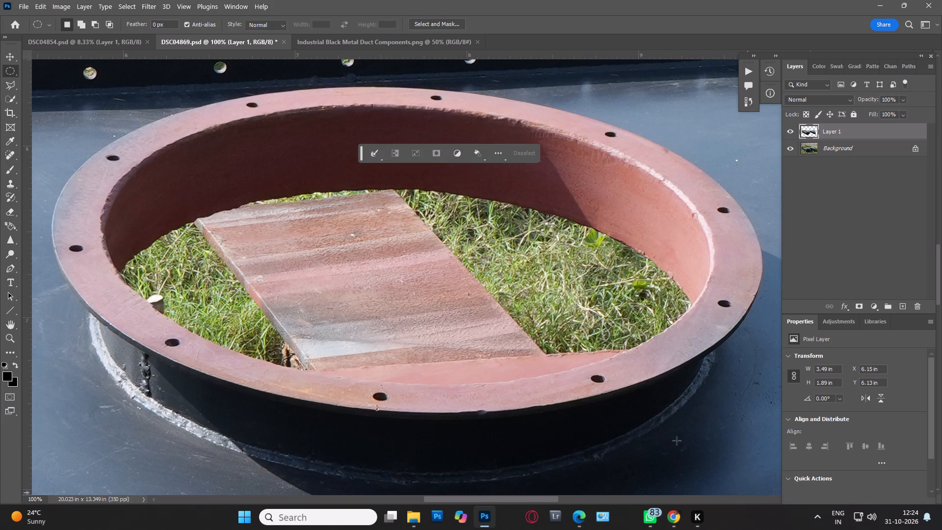
pyautogui.moveTo(516, 283); pyautogui.dragTo(452, 299)
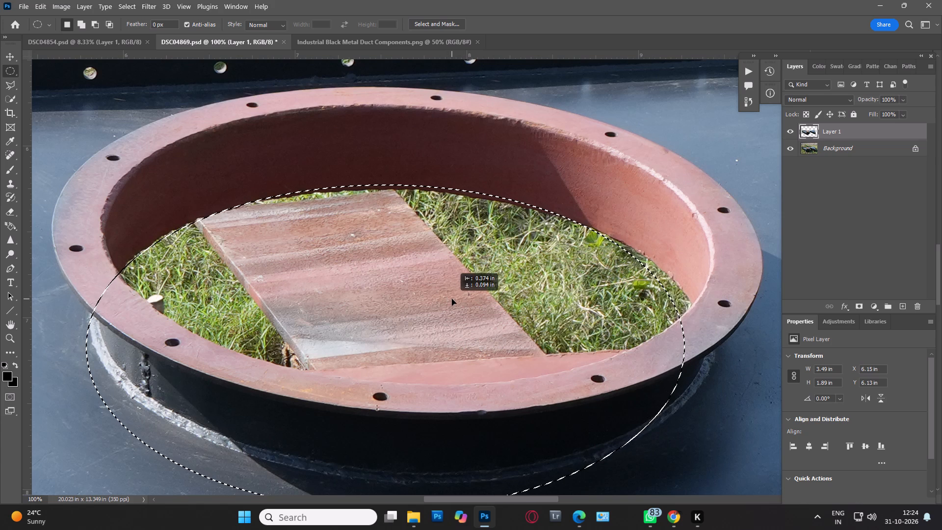
pyautogui.moveTo(452, 299); pyautogui.dragTo(453, 295)
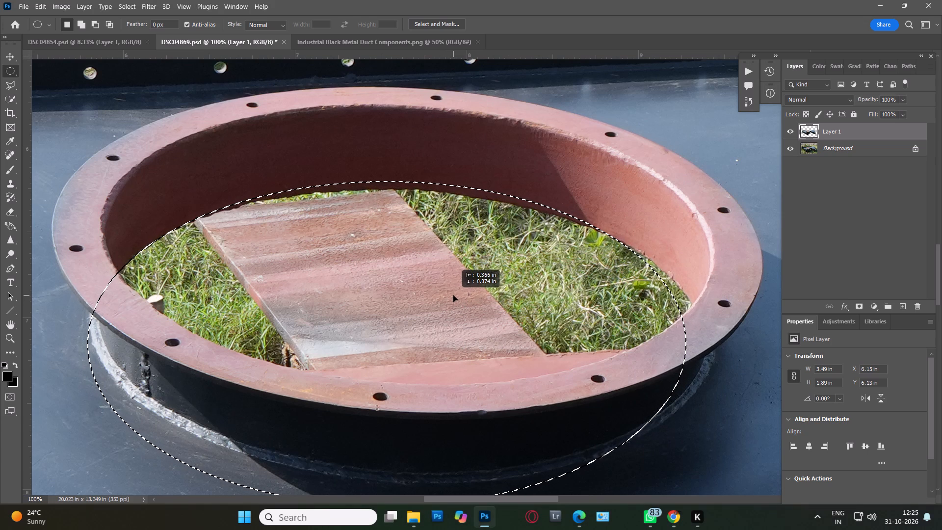
pyautogui.moveTo(453, 295); pyautogui.dragTo(456, 308)
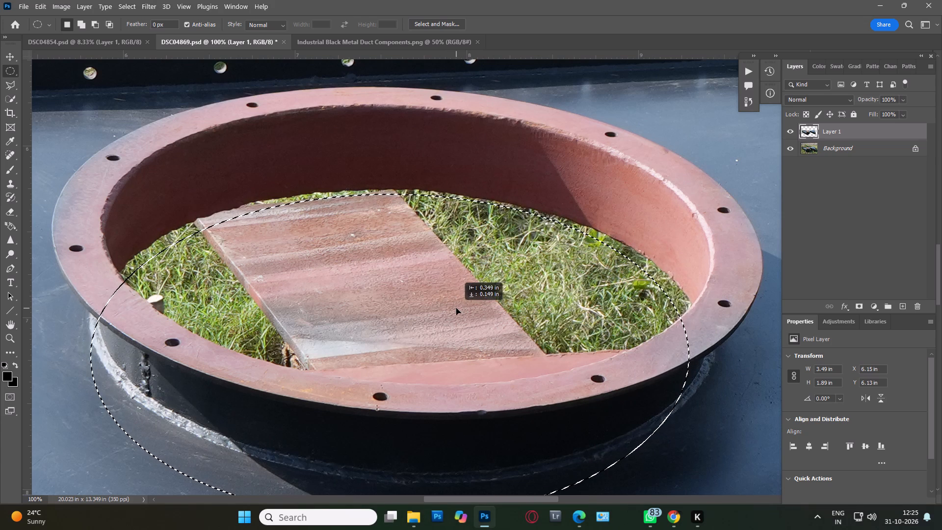
pyautogui.moveTo(456, 308); pyautogui.dragTo(463, 306)
# Transform the elliptical selection, rotating it to about 2.04° and enlarging it to about 106.27% to match the opening's curve.
pyautogui.scroll(-6, 501, 284)
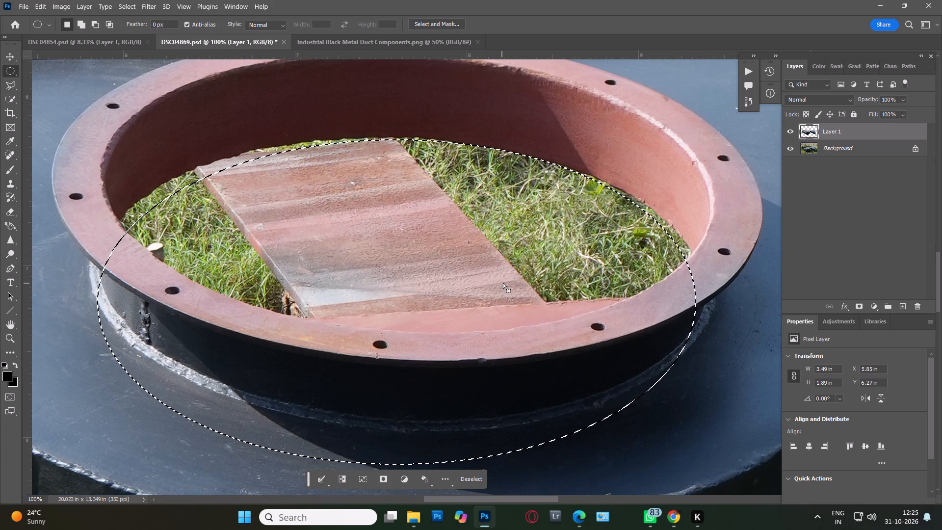
pyautogui.rightClick(635, 216)
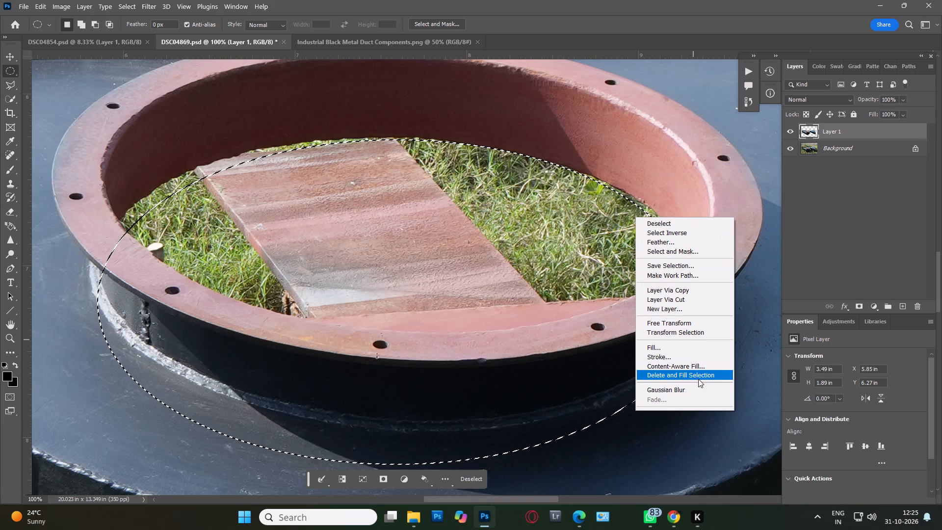
pyautogui.click(713, 334)
pyautogui.moveTo(752, 248); pyautogui.dragTo(754, 269)
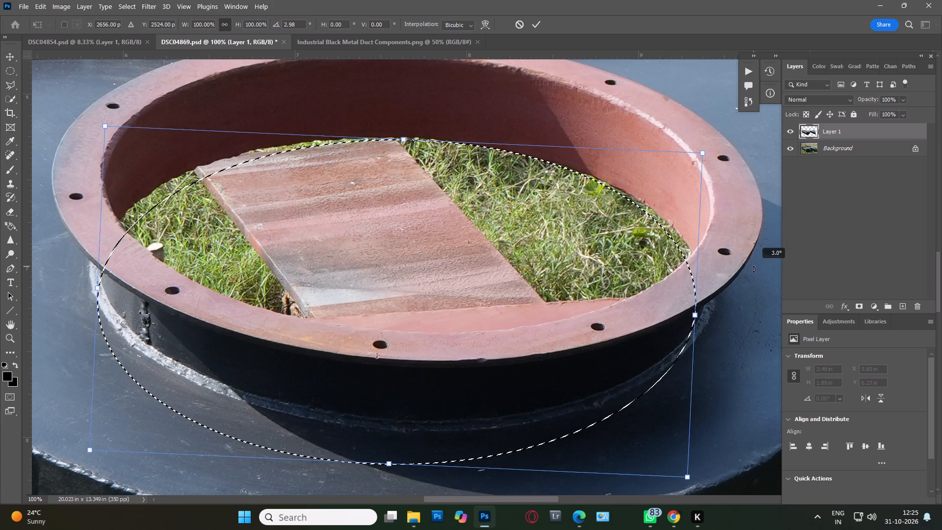
pyautogui.moveTo(754, 269); pyautogui.dragTo(754, 271)
pyautogui.moveTo(753, 284); pyautogui.dragTo(753, 277)
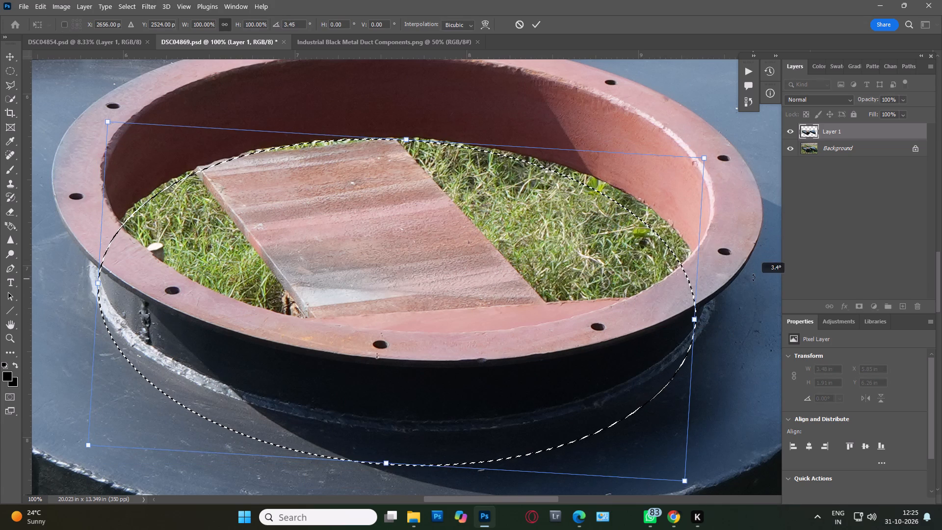
pyautogui.moveTo(753, 277); pyautogui.dragTo(753, 273)
pyautogui.moveTo(695, 312); pyautogui.dragTo(706, 310)
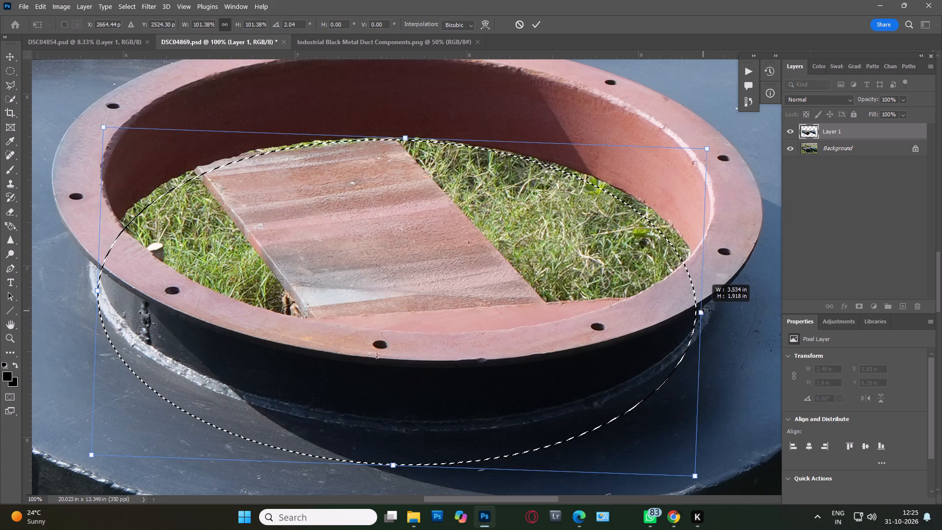
pyautogui.moveTo(706, 310); pyautogui.dragTo(711, 310)
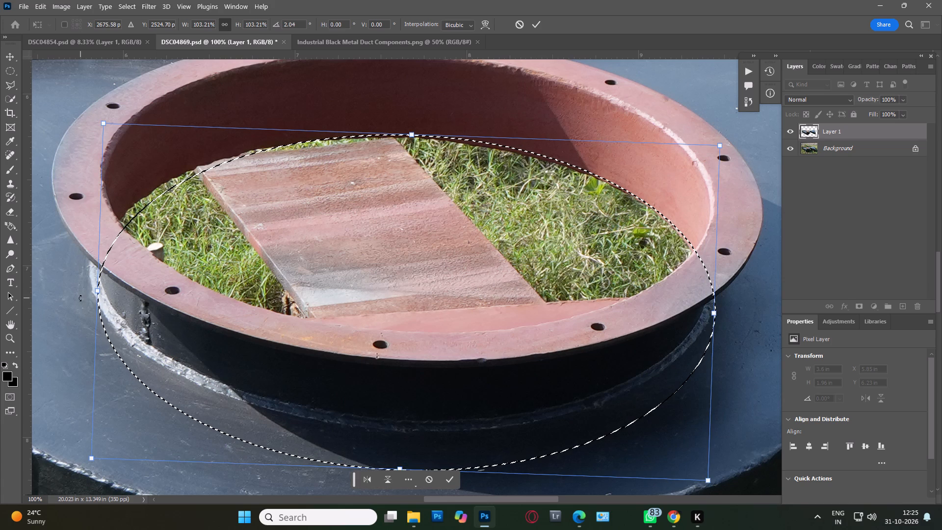
pyautogui.moveTo(95, 293); pyautogui.dragTo(77, 289)
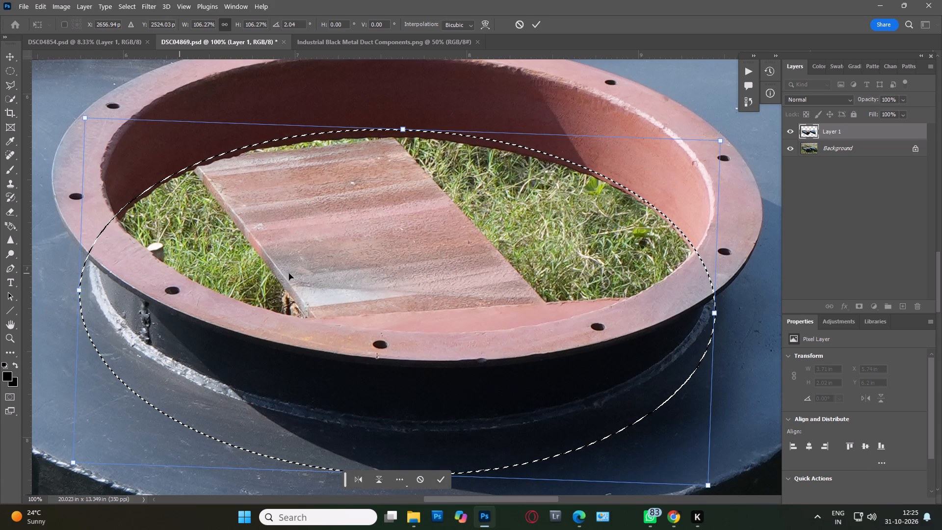
# Reposition the transformed selection against the opening's upper rim, centring it at about X 2653 px, Y 2531 px.
pyautogui.moveTo(467, 266); pyautogui.dragTo(468, 276)
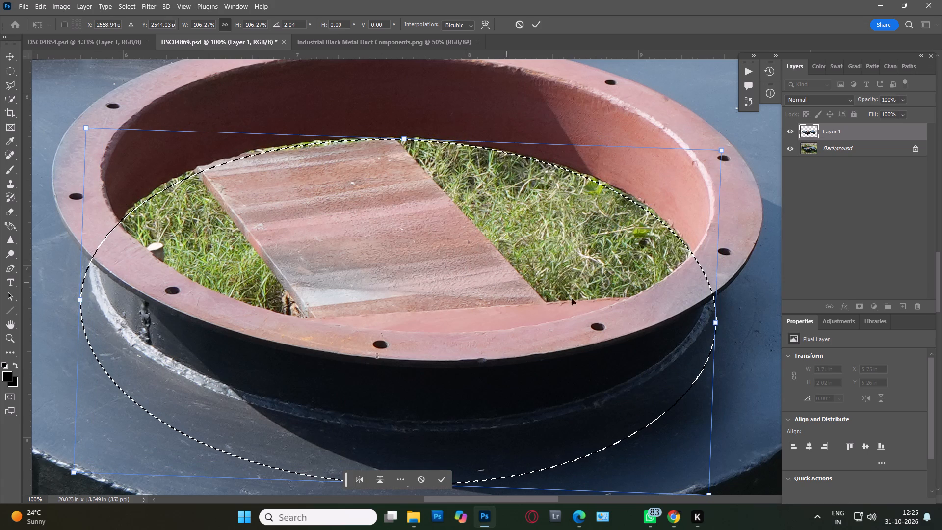
pyautogui.press('Up')
pyautogui.press('Up')
pyautogui.press('Up')
pyautogui.press('Up')
pyautogui.press('Up')
pyautogui.press('Up')
pyautogui.press('Up')
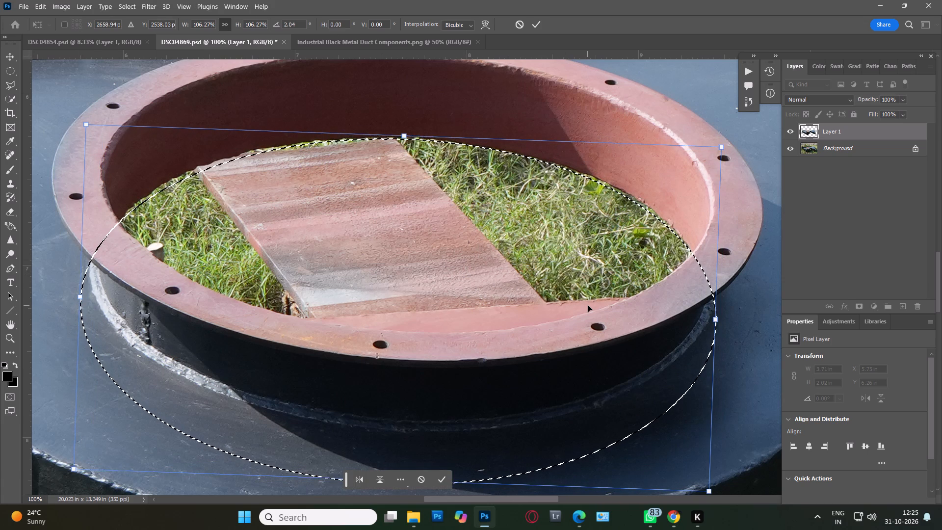
pyautogui.press('Up')
pyautogui.press('Left')
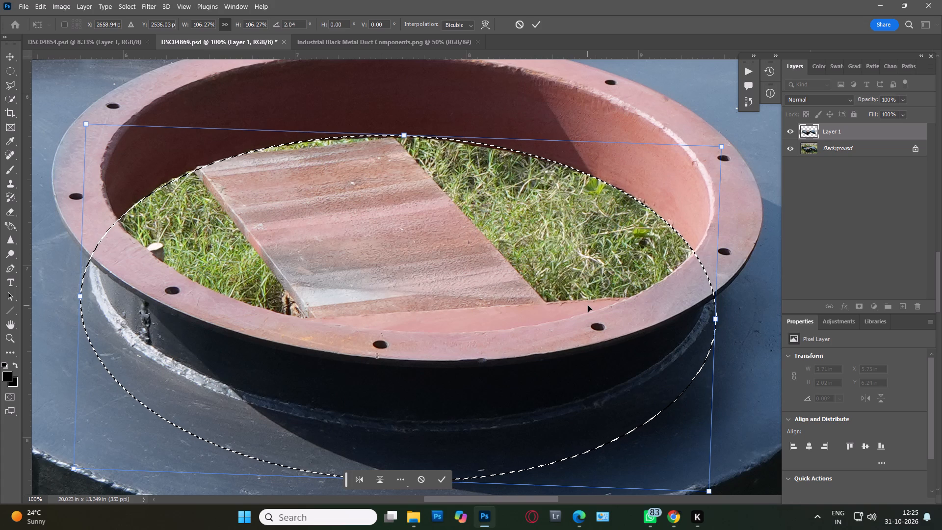
pyautogui.press('Left')
pyautogui.press('Left')
pyautogui.press('Left')
pyautogui.press('Left')
pyautogui.press('Left')
pyautogui.press('Left')
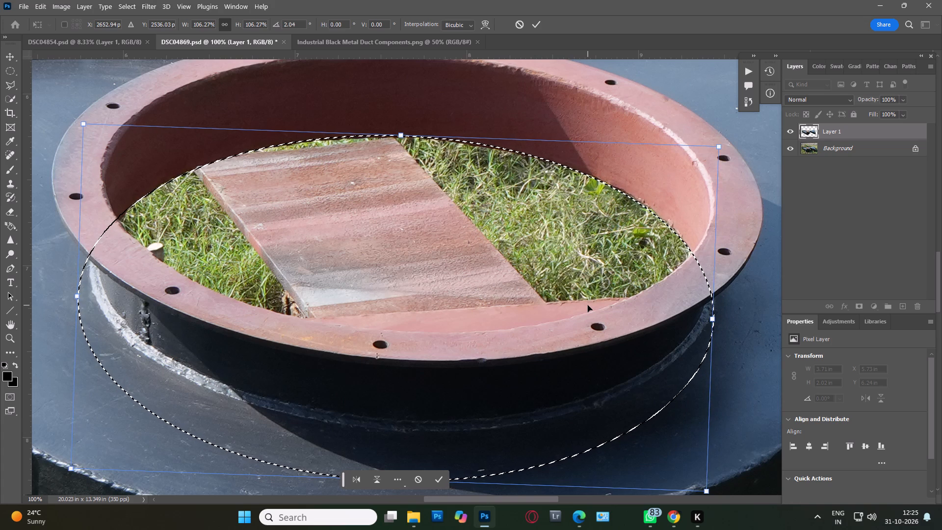
pyautogui.press('Left')
pyautogui.press('Up')
pyautogui.press('Up')
pyautogui.press('Up')
pyautogui.press('Up')
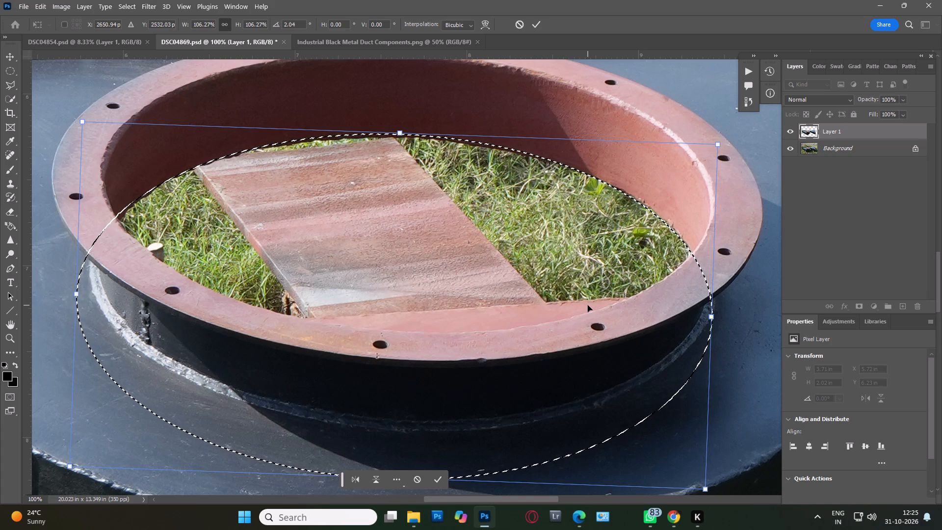
pyautogui.press('Right')
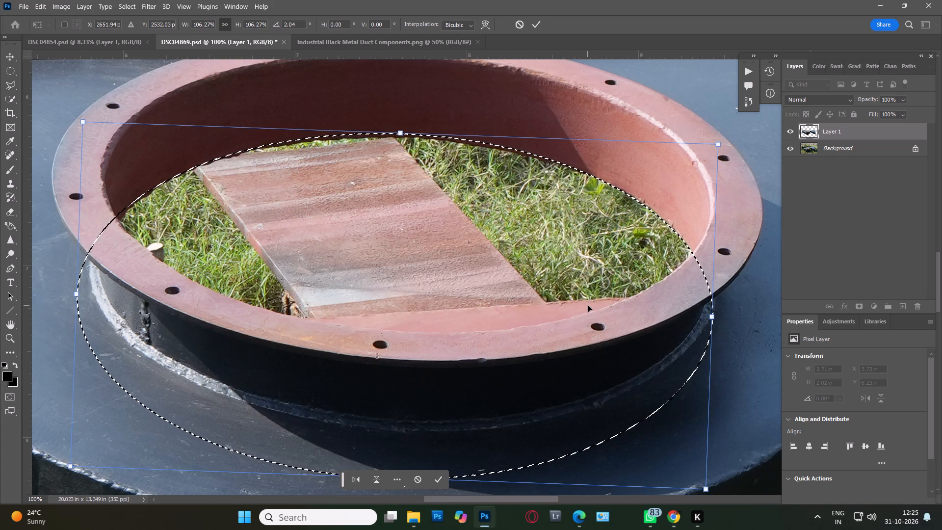
pyautogui.press('Up')
pyautogui.press('Right')
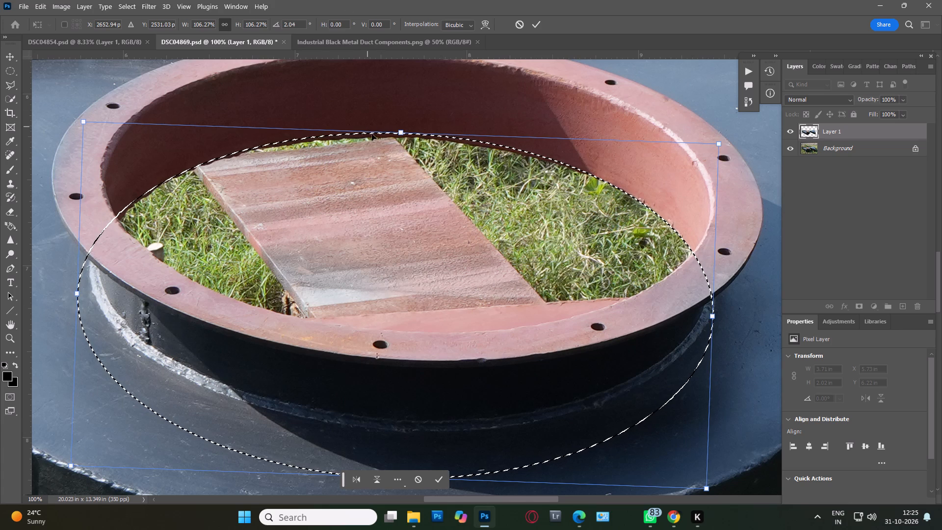
# Scale the elliptical selection to about 105.5% and raise its centre to about Y 2527 px along the opening's upper rim.
pyautogui.click(398, 132)
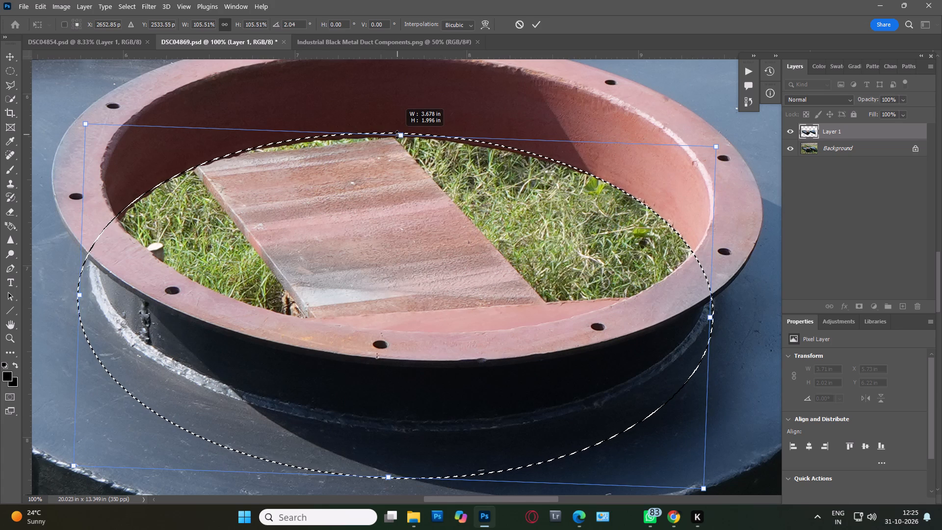
pyautogui.click(430, 187)
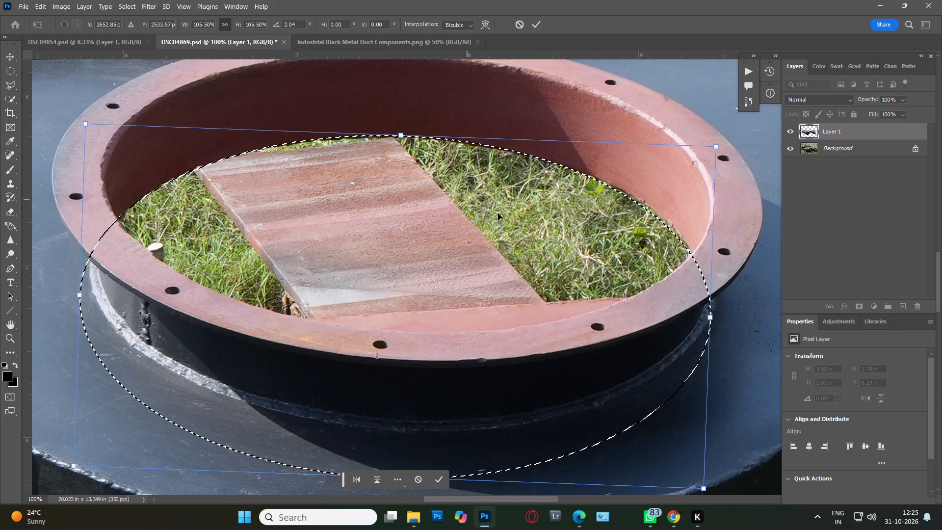
pyautogui.press('Up')
pyautogui.press('Up')
pyautogui.press('Up')
pyautogui.press('Up')
pyautogui.press('Up')
pyautogui.press('Up')
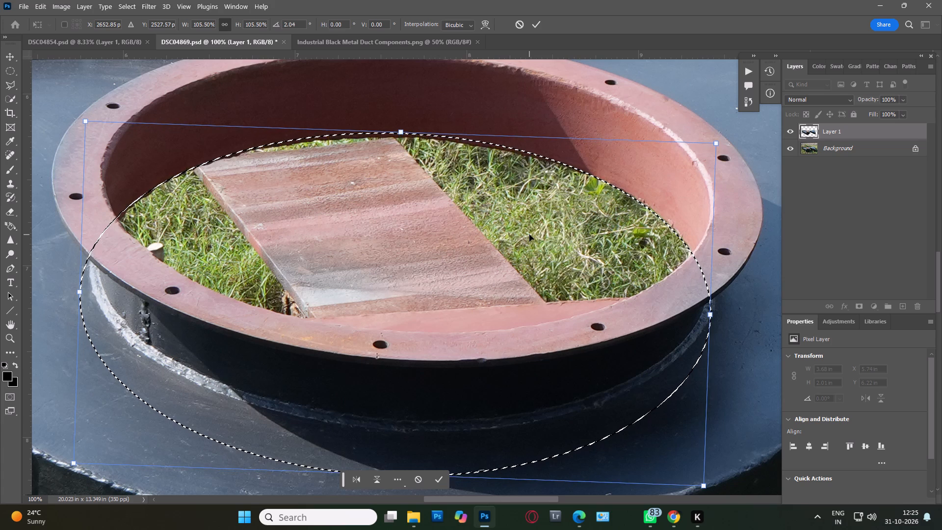
pyautogui.press('Up')
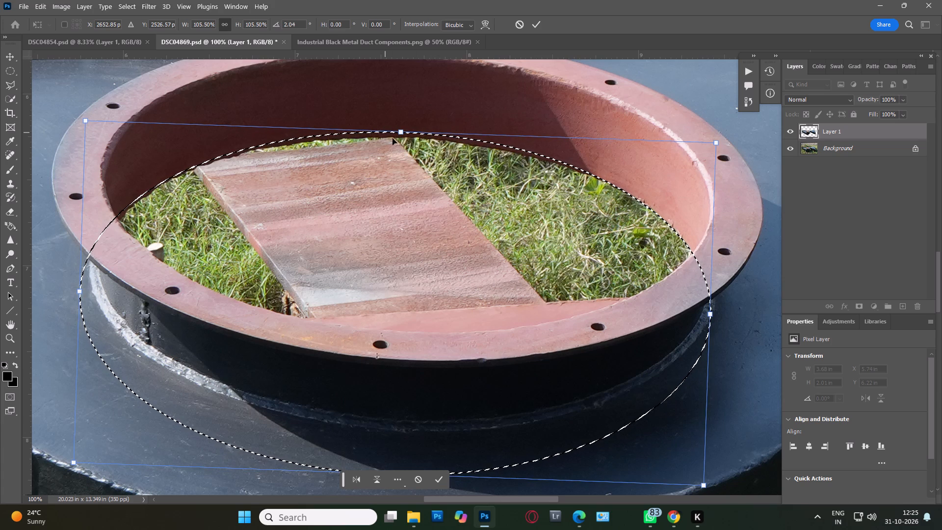
# Reduce only the elliptical selection's height to about 103.38% and raise its centre to about Y 2524 px.
pyautogui.moveTo(404, 135); pyautogui.dragTo(404, 139)
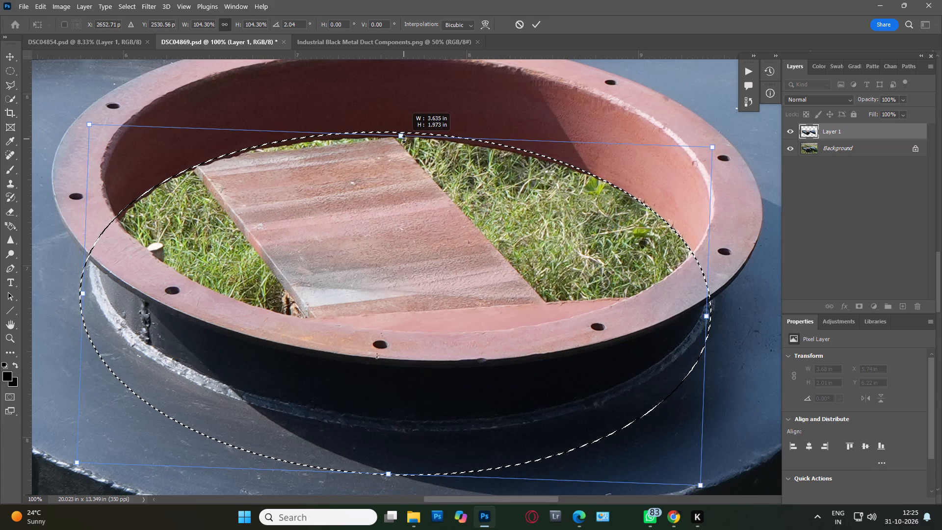
pyautogui.moveTo(404, 139); pyautogui.dragTo(403, 142)
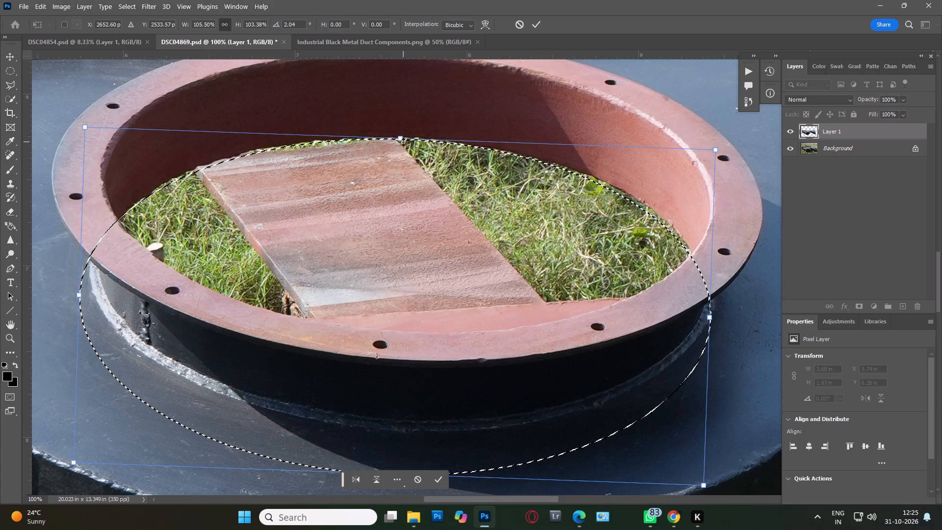
pyautogui.press('Up')
pyautogui.press('Up')
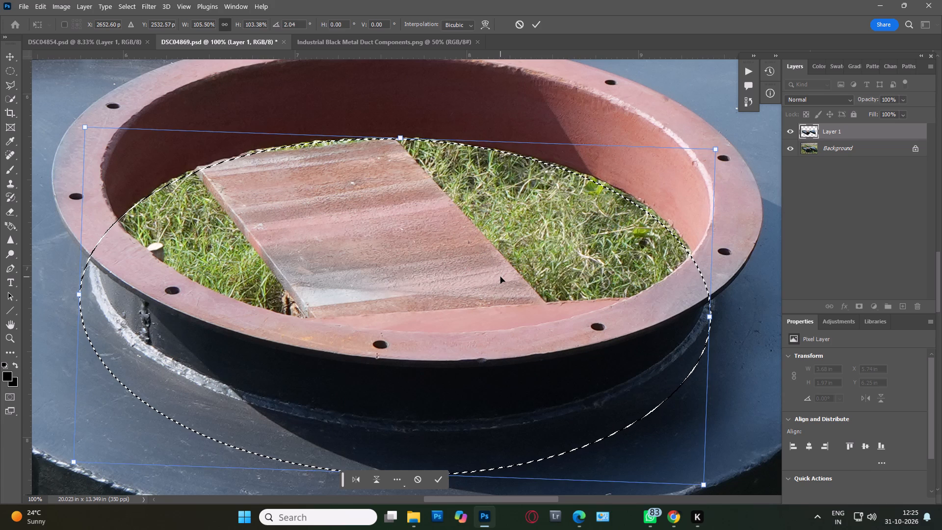
pyautogui.press('Up')
pyautogui.press('Up')
pyautogui.press('Up')
pyautogui.press('Up')
pyautogui.press('Up')
pyautogui.press('Up')
pyautogui.press('Up')
pyautogui.press('Up')
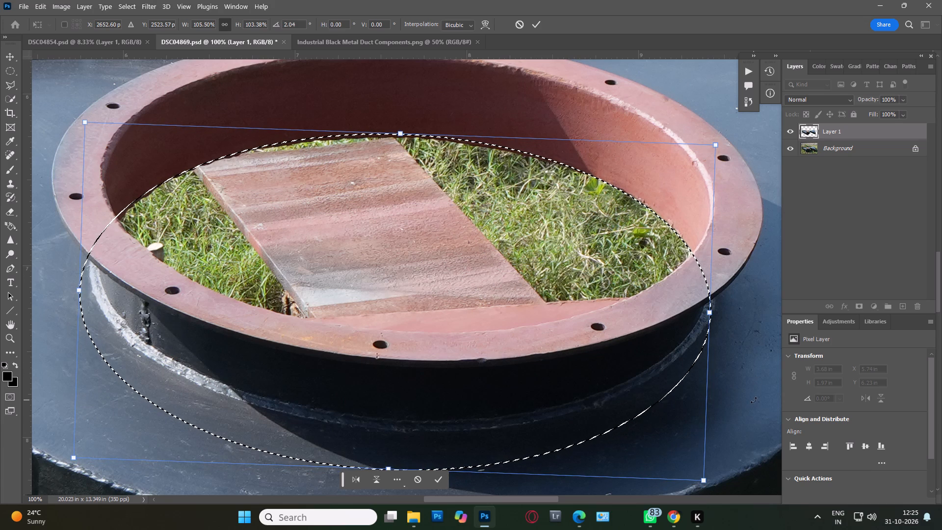
# Rotate the elliptical selection to about 1.38°, shift its centre to about X 2650 px, and apply the transform.
pyautogui.moveTo(750, 416); pyautogui.dragTo(753, 415)
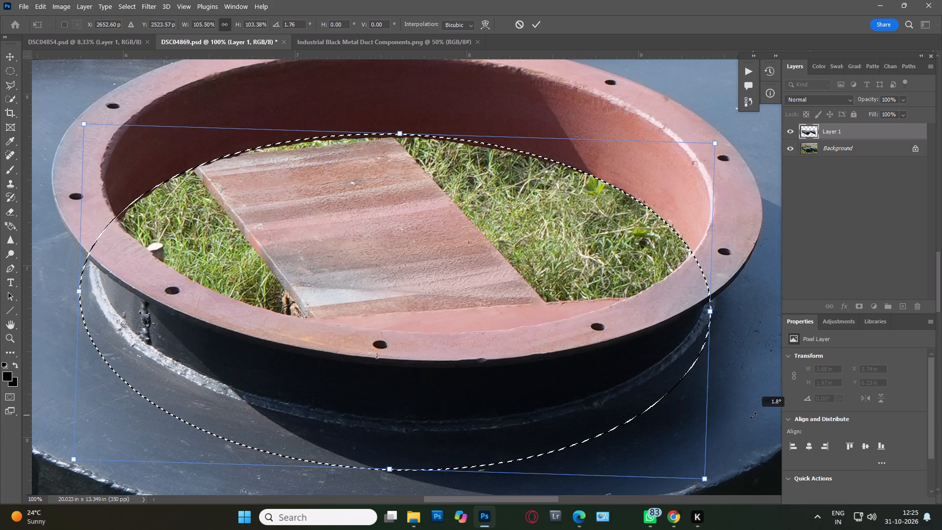
pyautogui.moveTo(753, 415); pyautogui.dragTo(755, 413)
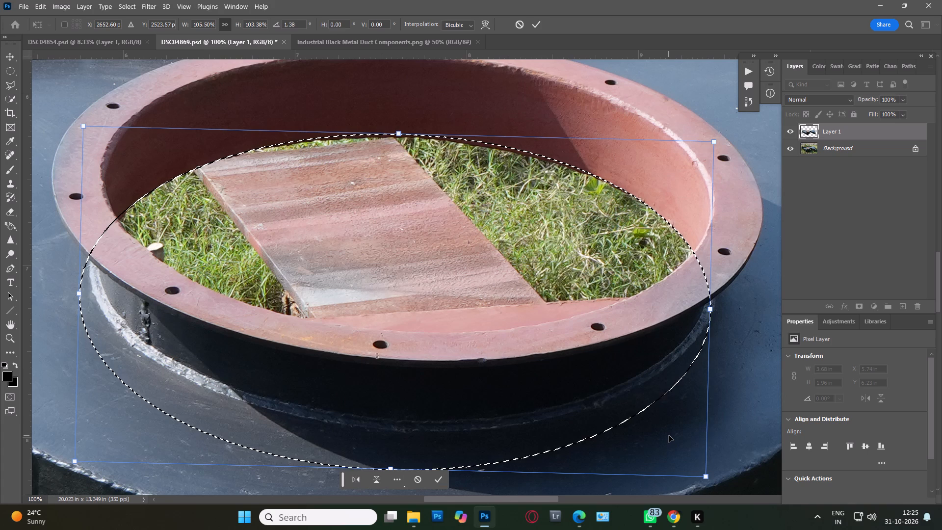
pyautogui.press('Left')
pyautogui.press('Left')
pyautogui.press('Left')
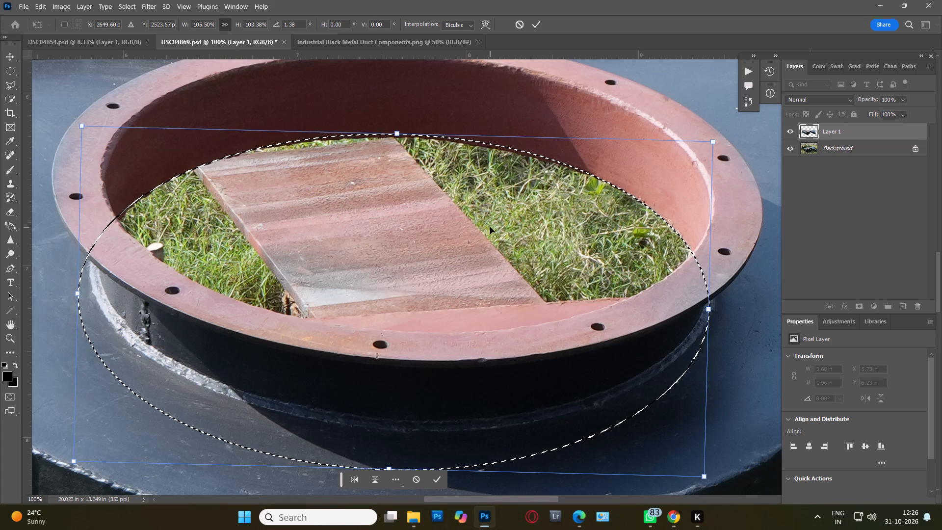
pyautogui.doubleClick(558, 222)
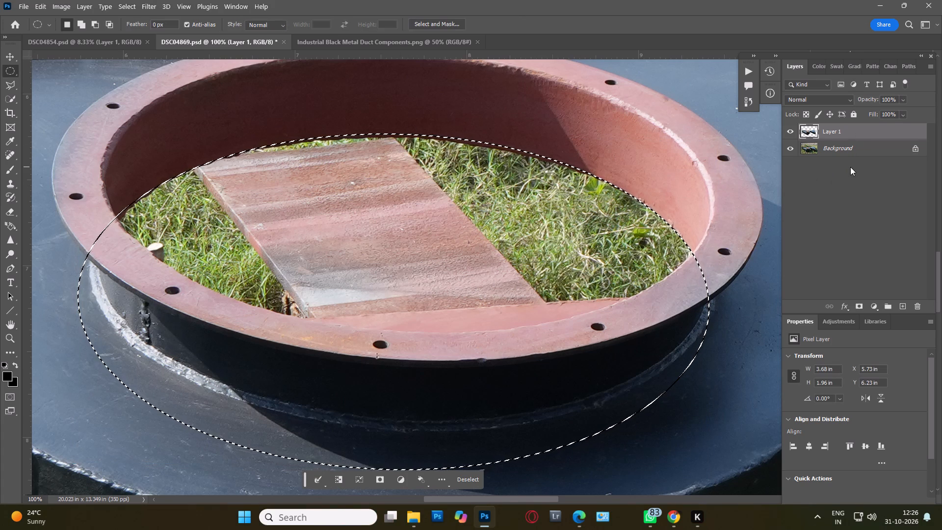
# Invert the elliptical selection to cover everything outside the ellipse.
pyautogui.hotkey('ctrl', '-')
pyautogui.hotkey('ctrl', '-')
pyautogui.hotkey('ctrl', 'shift', 'i')
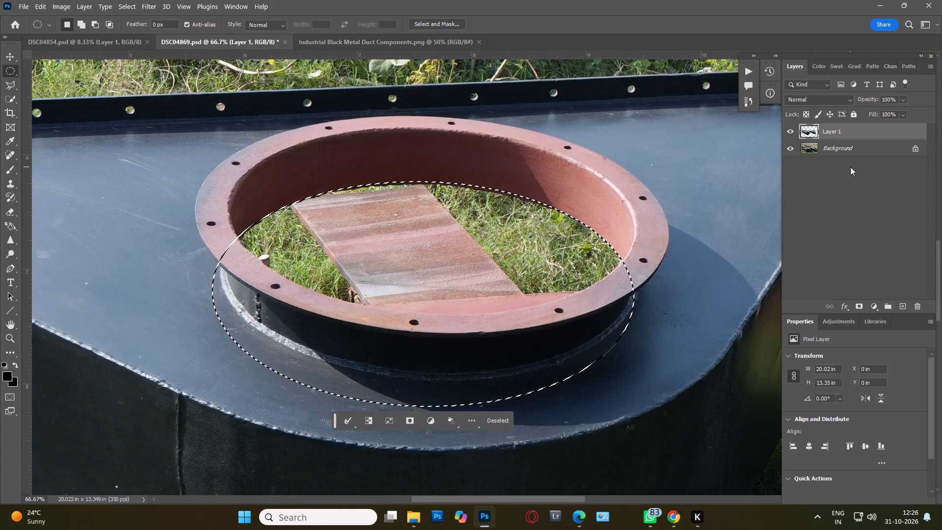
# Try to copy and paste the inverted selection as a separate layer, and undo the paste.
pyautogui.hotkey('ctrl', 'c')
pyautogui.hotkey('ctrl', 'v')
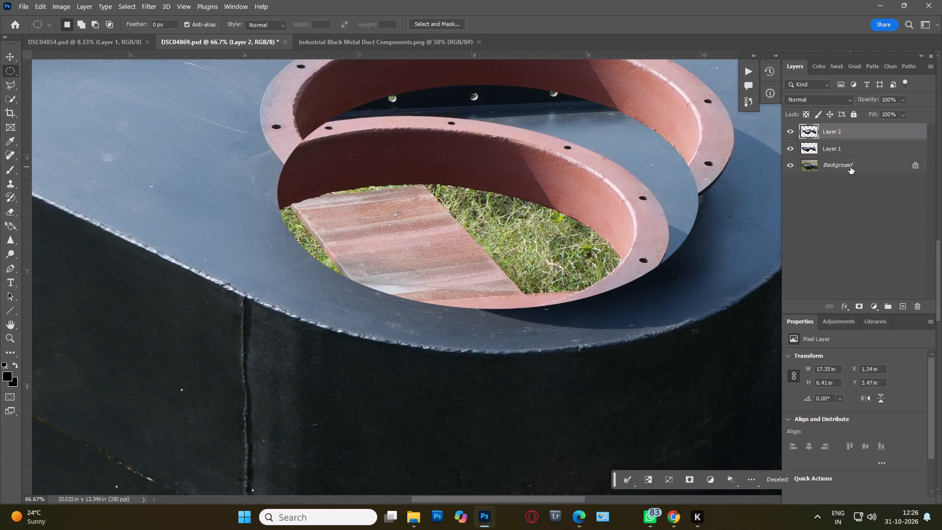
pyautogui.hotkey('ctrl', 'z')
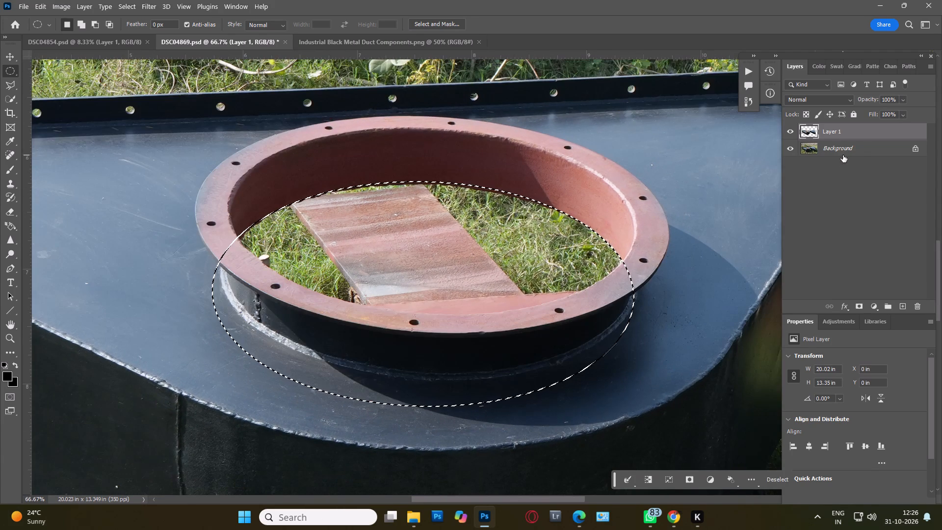
# Copy the inverted selection of Layer 1 to a new layer and check its cut-out with Layer 1 and Background hidden.
pyautogui.hotkey('ctrl', 'j')
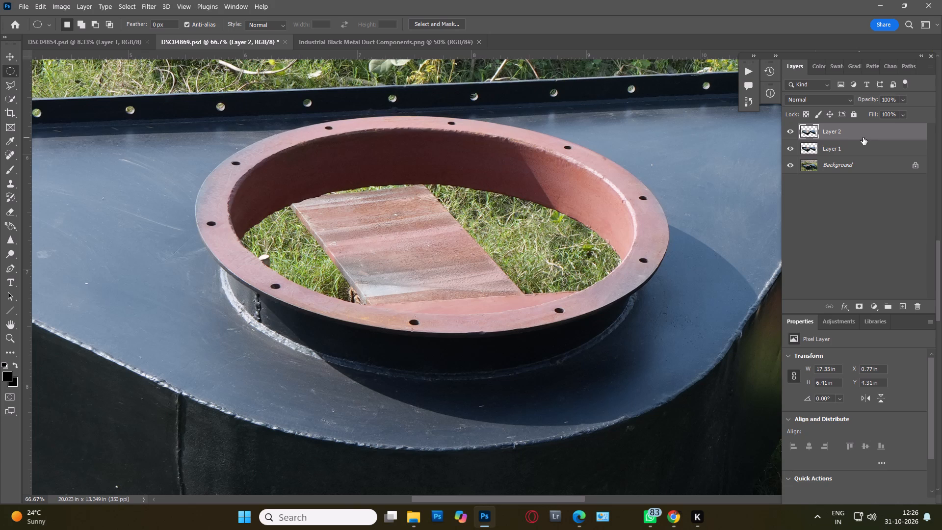
pyautogui.click(793, 151)
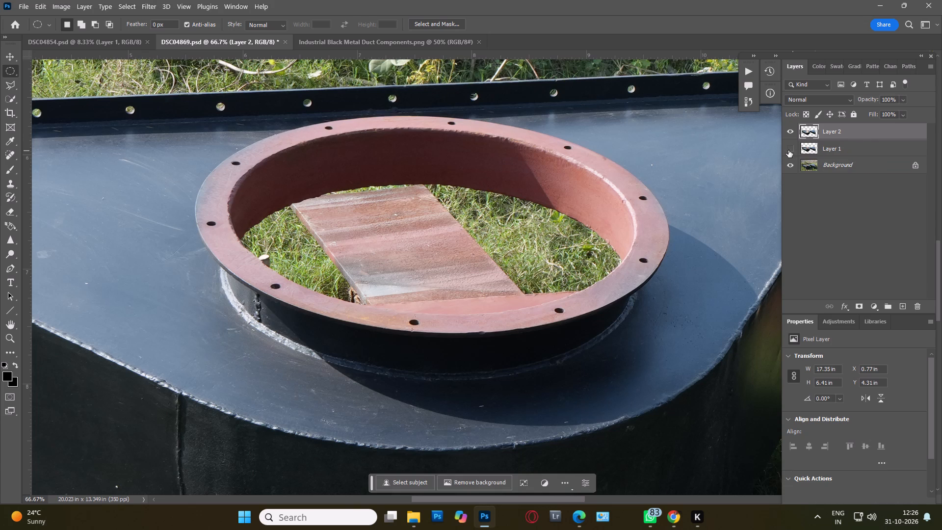
pyautogui.click(785, 162)
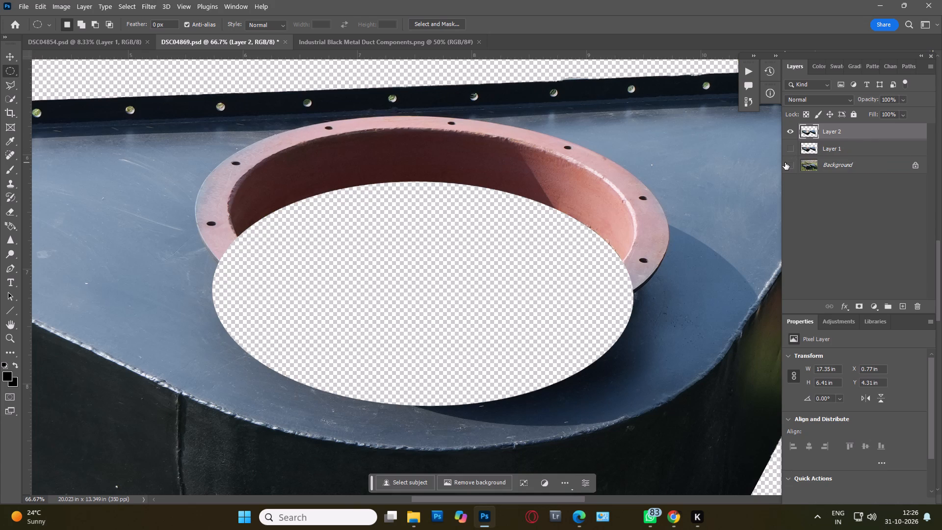
pyautogui.click(785, 162)
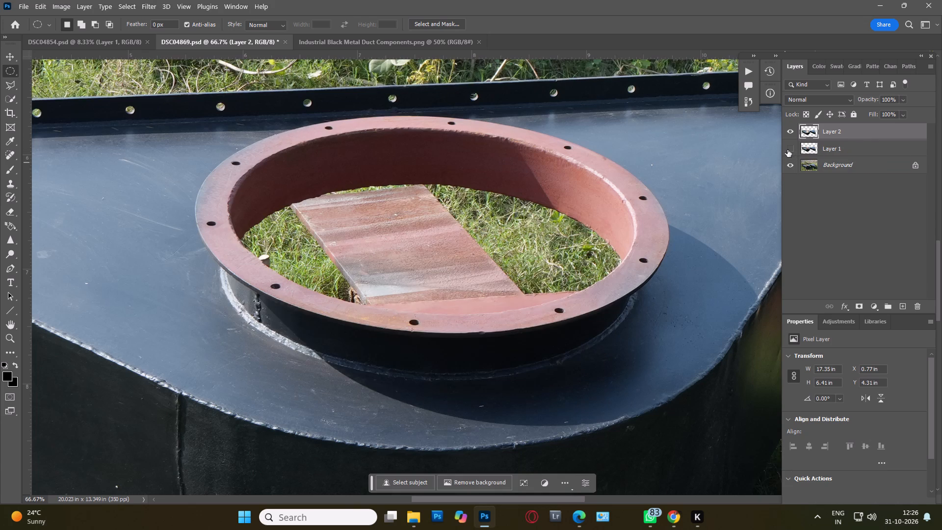
pyautogui.click(790, 153)
# On Layer 1, draw an elliptical selection about 4.5 by 2.34 in whose lower edge crosses the red ring's front rim.
pyautogui.click(837, 153)
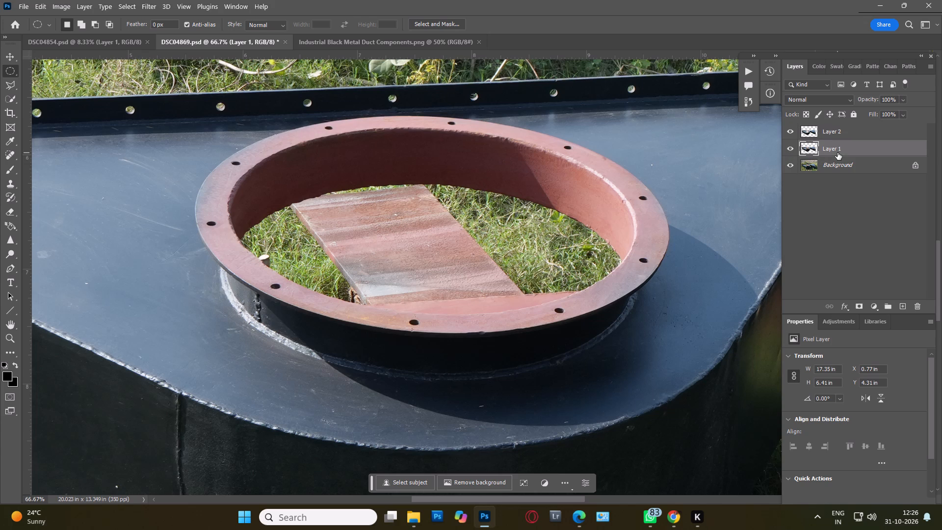
pyautogui.hotkey('ctrl', '-')
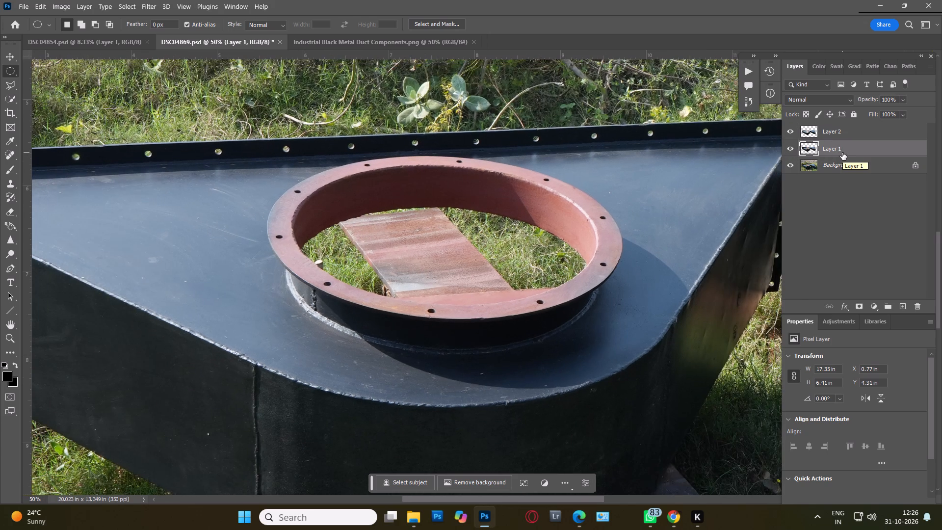
pyautogui.press('m')
pyautogui.moveTo(246, 104); pyautogui.dragTo(636, 303)
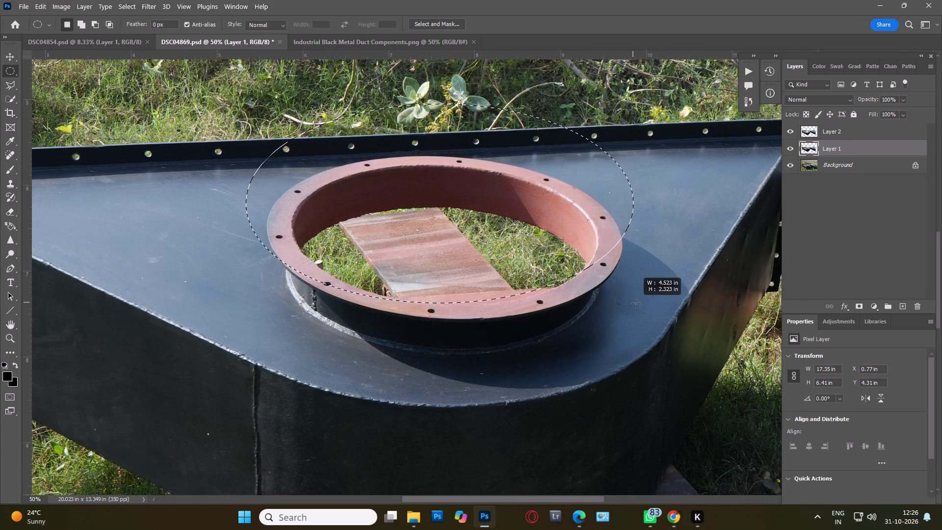
pyautogui.moveTo(636, 303); pyautogui.dragTo(632, 304)
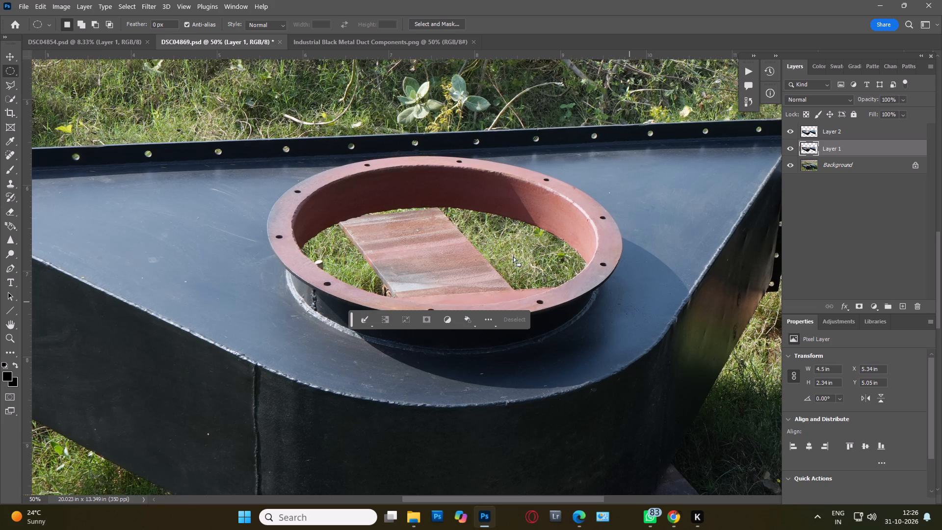
pyautogui.click(441, 256)
# Transform the new elliptical selection, narrowing its width from both sides to about 88.89% while keeping the height at 100%.
pyautogui.rightClick(495, 239)
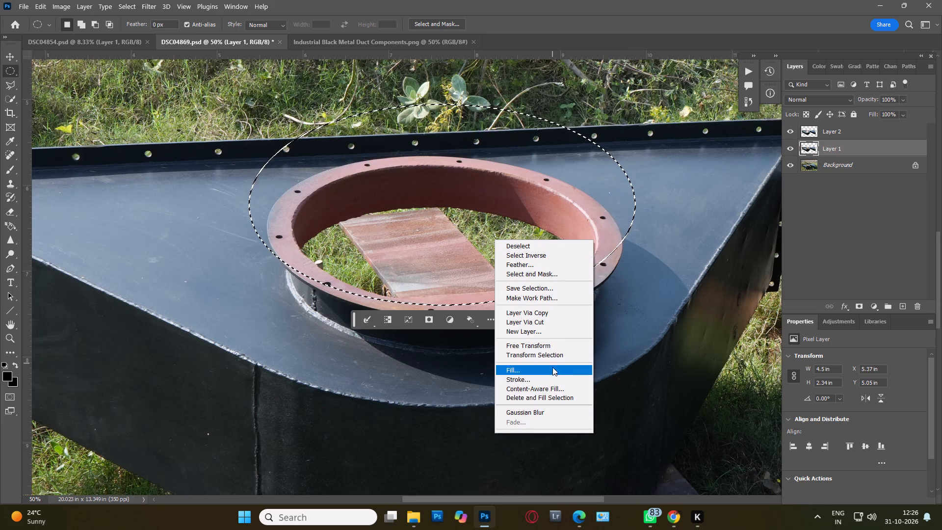
pyautogui.click(562, 353)
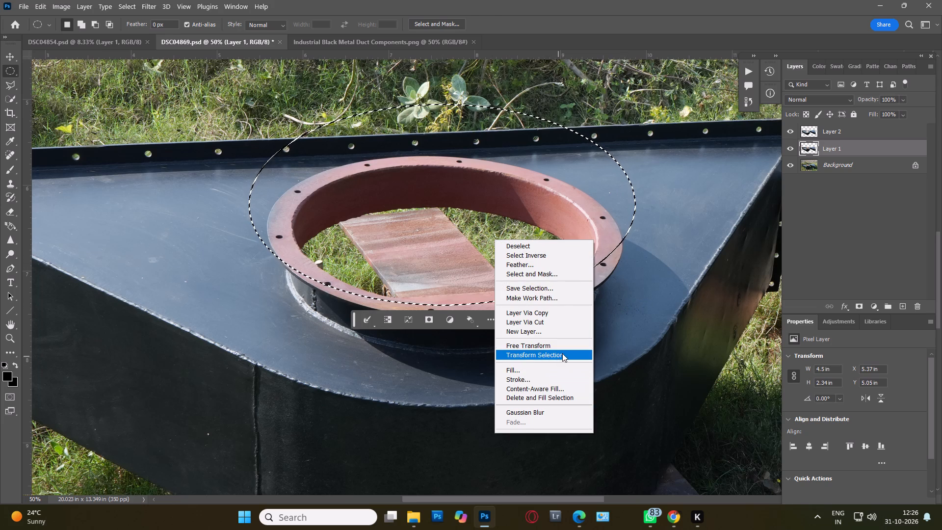
pyautogui.hotkey('ctrl', '+')
pyautogui.scroll(8, 309, 290)
pyautogui.keyDown('shift'); pyautogui.moveTo(172, 248); pyautogui.dragTo(190, 251); pyautogui.keyUp('shift')
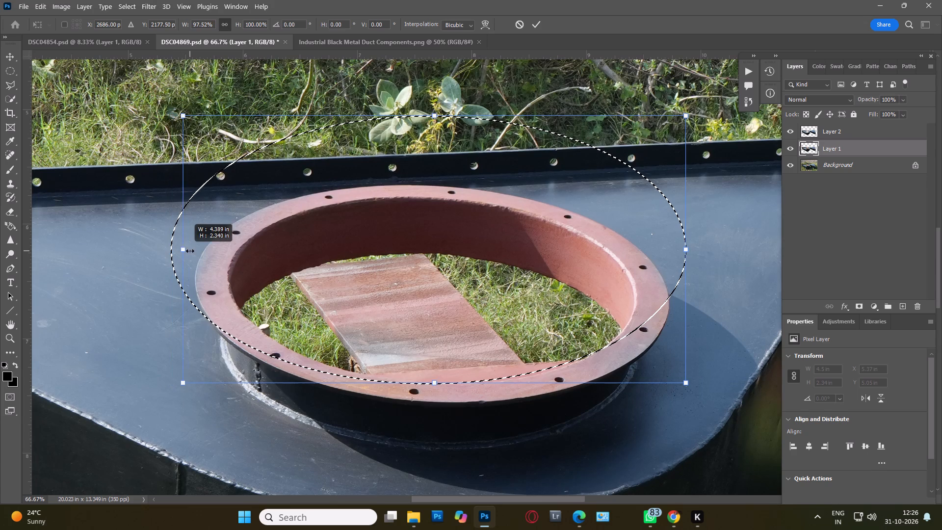
pyautogui.keyDown('shift'); pyautogui.moveTo(190, 251); pyautogui.dragTo(189, 249); pyautogui.keyUp('shift')
pyautogui.keyDown('shift'); pyautogui.moveTo(188, 251); pyautogui.dragTo(191, 250); pyautogui.keyUp('shift')
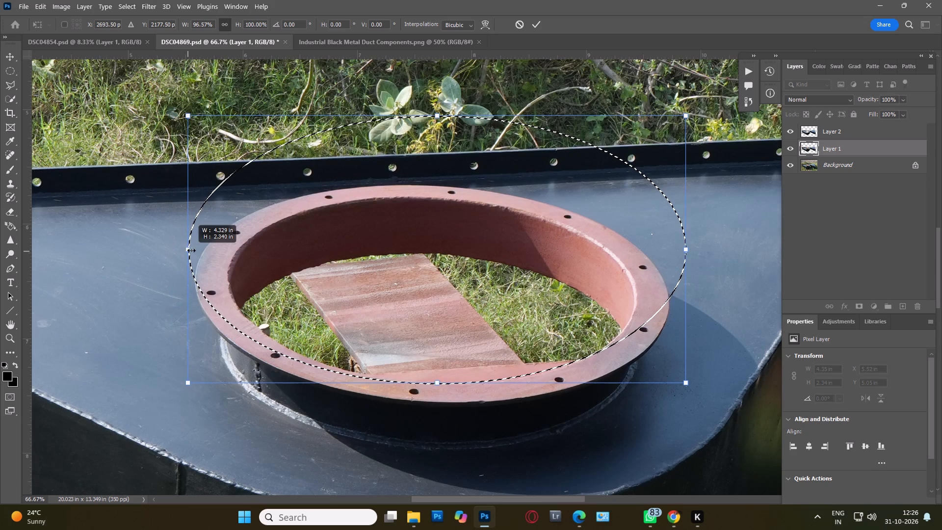
pyautogui.keyDown('shift'); pyautogui.moveTo(191, 250); pyautogui.dragTo(200, 250); pyautogui.keyUp('shift')
pyautogui.keyDown('shift'); pyautogui.moveTo(200, 248); pyautogui.dragTo(205, 250); pyautogui.keyUp('shift')
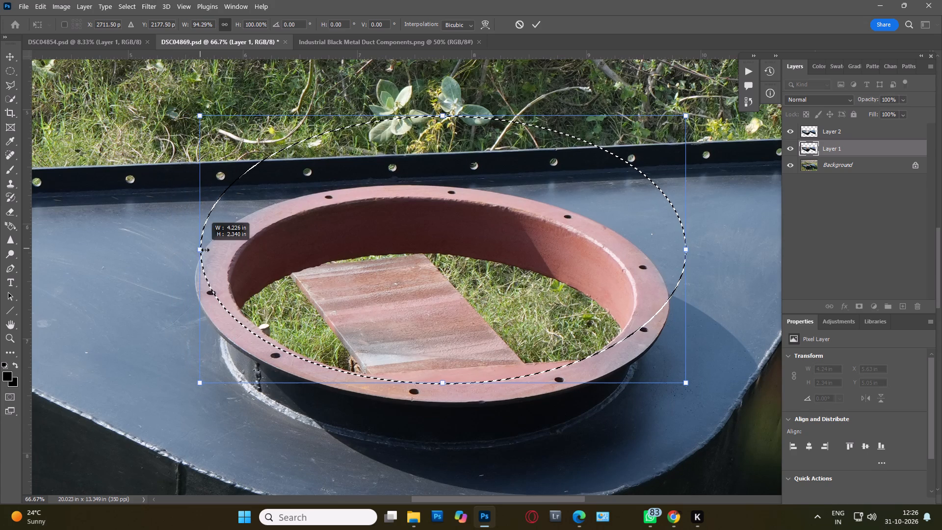
pyautogui.keyDown('shift'); pyautogui.moveTo(205, 250); pyautogui.dragTo(207, 250); pyautogui.keyUp('shift')
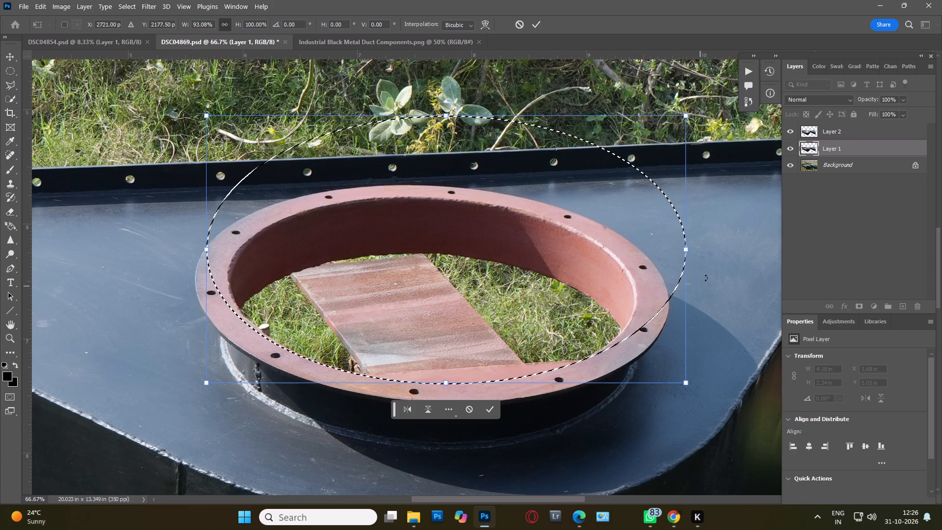
pyautogui.keyDown('shift'); pyautogui.moveTo(686, 249); pyautogui.dragTo(665, 246); pyautogui.keyUp('shift')
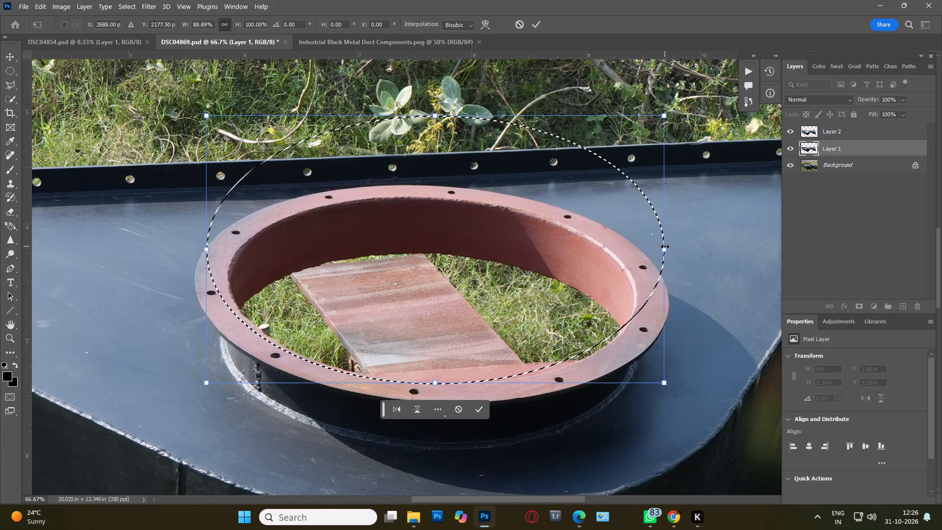
# Move the elliptical selection to about X 2698.5 px, Y 2168.5 px so its lower edge follows the red ring's front inner rim.
pyautogui.moveTo(501, 306); pyautogui.dragTo(506, 296)
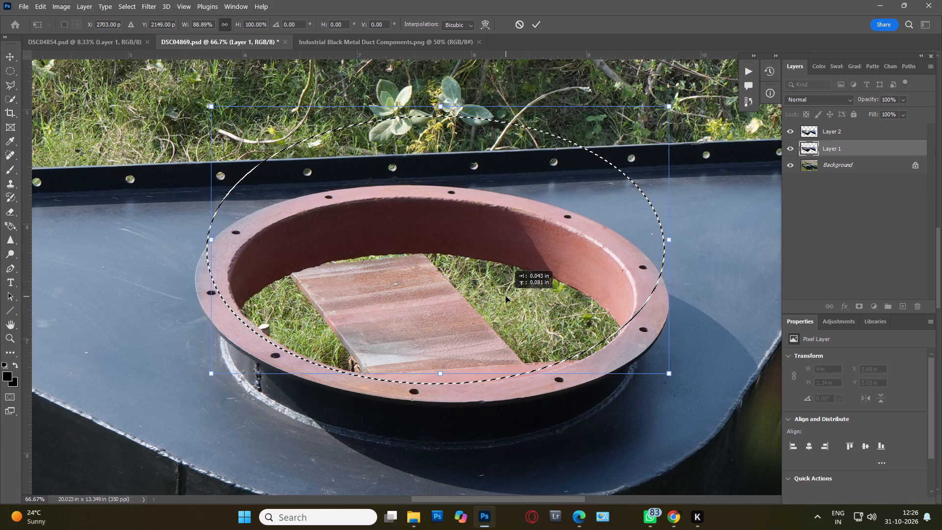
pyautogui.moveTo(506, 296); pyautogui.dragTo(505, 296)
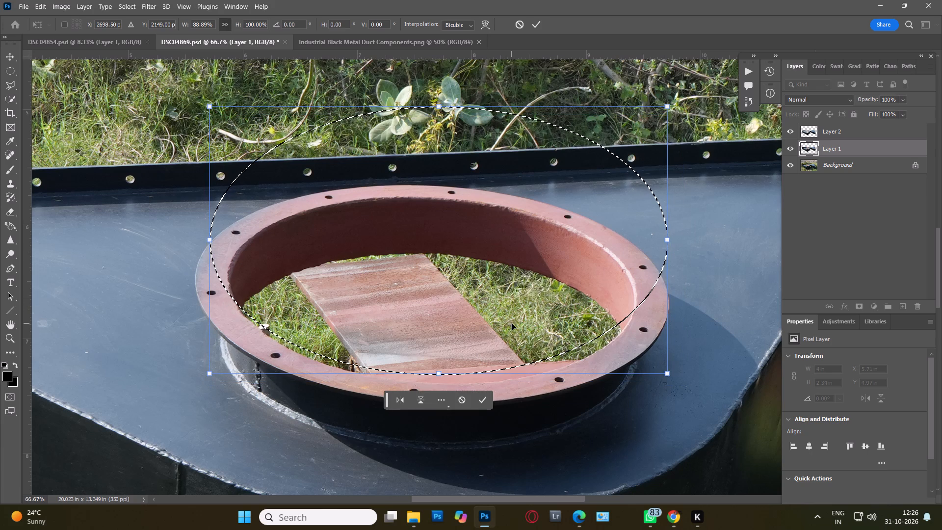
pyautogui.press('Down')
pyautogui.press('Down')
pyautogui.press('Down')
pyautogui.press('Down')
pyautogui.press('Down')
pyautogui.press('Down')
pyautogui.press('Down')
pyautogui.press('Down')
pyautogui.press('Down')
pyautogui.press('Down')
pyautogui.press('Down')
pyautogui.press('Down')
pyautogui.press('Down')
pyautogui.press('Down')
pyautogui.press('Down')
pyautogui.press('Down')
pyautogui.press('Down')
pyautogui.press('Down')
pyautogui.press('Down')
pyautogui.press('Down')
pyautogui.press('Down')
pyautogui.press('Down')
pyautogui.press('Down')
pyautogui.press('Down')
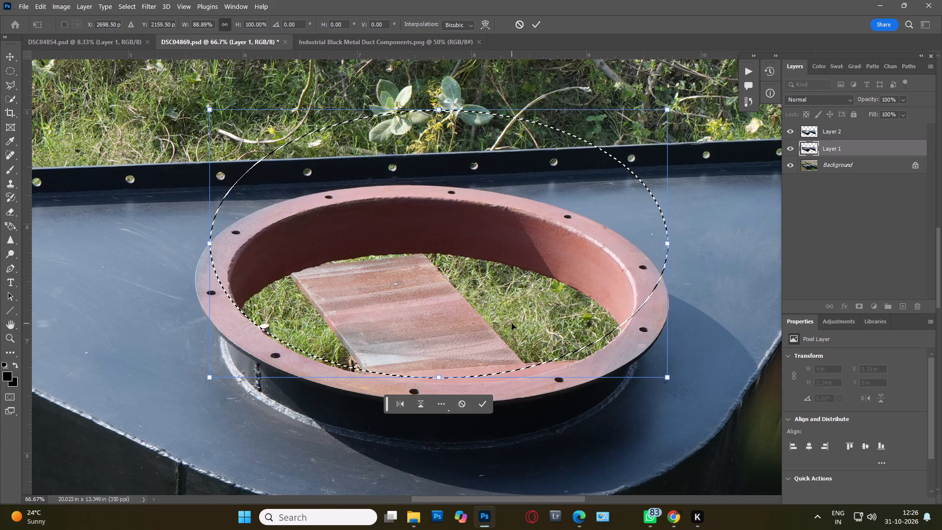
pyautogui.press('Down')
pyautogui.press('Down')
pyautogui.press('Down')
pyautogui.press('Down')
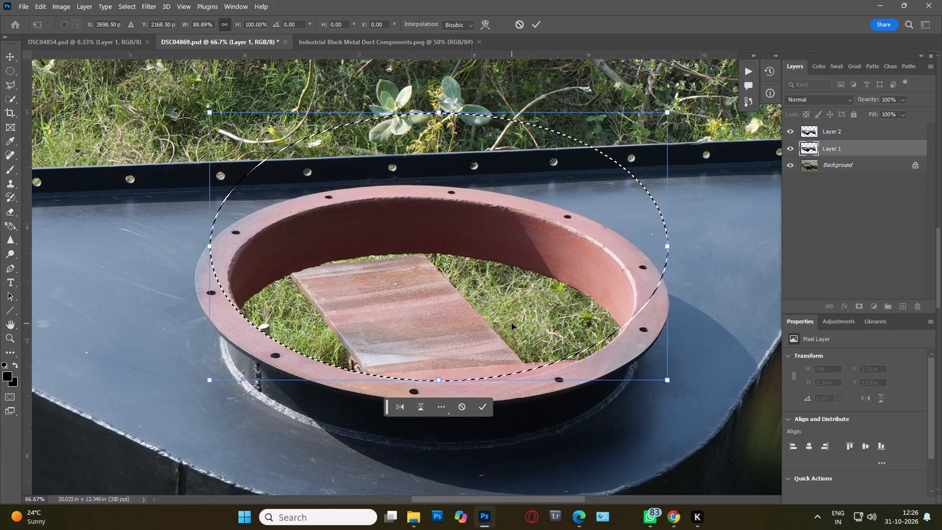
# Skew the selection's lower-right and upper-left corners outward to about 103.49% height and 1.04° rotation, apply the transform, and nudge it slightly down.
pyautogui.keyDown('ctrl'); pyautogui.moveTo(668, 380); pyautogui.dragTo(668, 389); pyautogui.keyUp('ctrl')
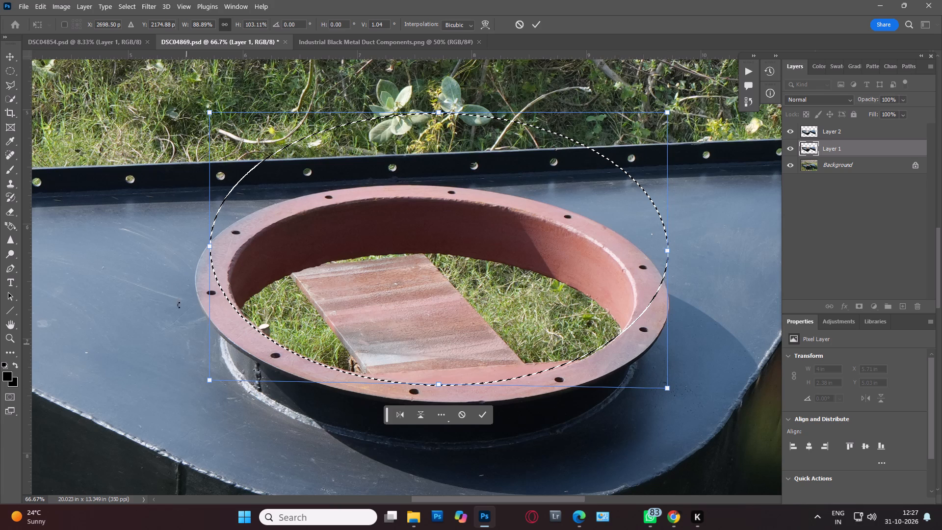
pyautogui.keyDown('ctrl'); pyautogui.moveTo(204, 112); pyautogui.dragTo(204, 112); pyautogui.keyUp('ctrl')
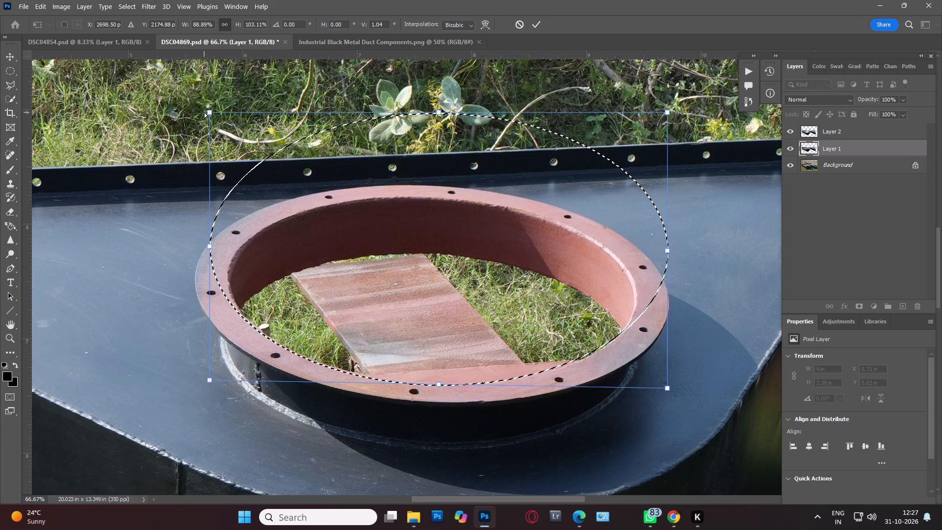
pyautogui.keyDown('ctrl'); pyautogui.moveTo(204, 112); pyautogui.dragTo(208, 106); pyautogui.keyUp('ctrl')
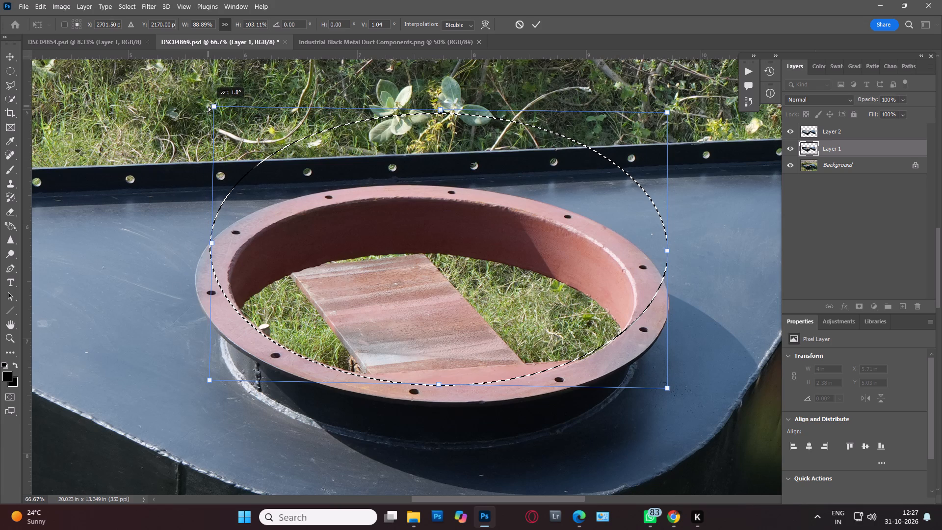
pyautogui.keyDown('ctrl'); pyautogui.moveTo(208, 106); pyautogui.dragTo(208, 103); pyautogui.keyUp('ctrl')
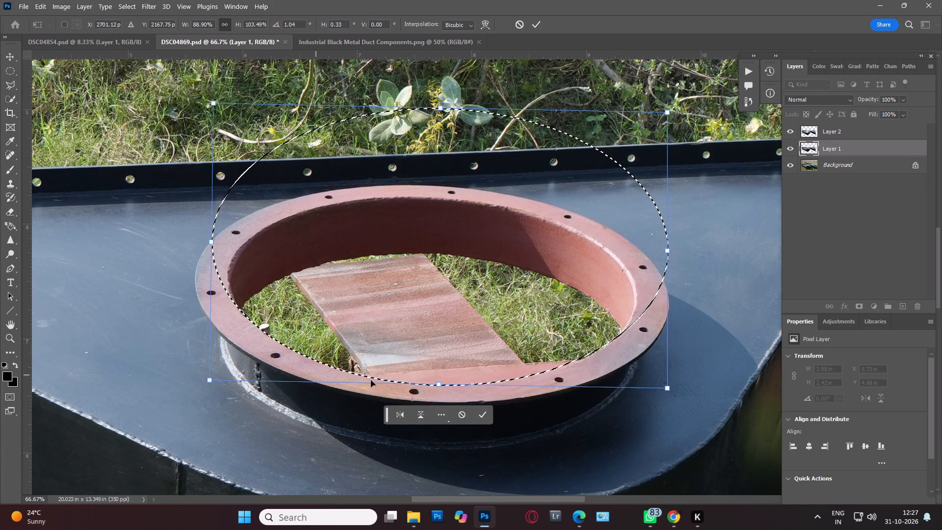
pyautogui.keyDown('ctrl'); pyautogui.click(666, 388); pyautogui.keyUp('ctrl')
pyautogui.doubleClick(570, 332)
pyautogui.press('Down')
pyautogui.press('Down')
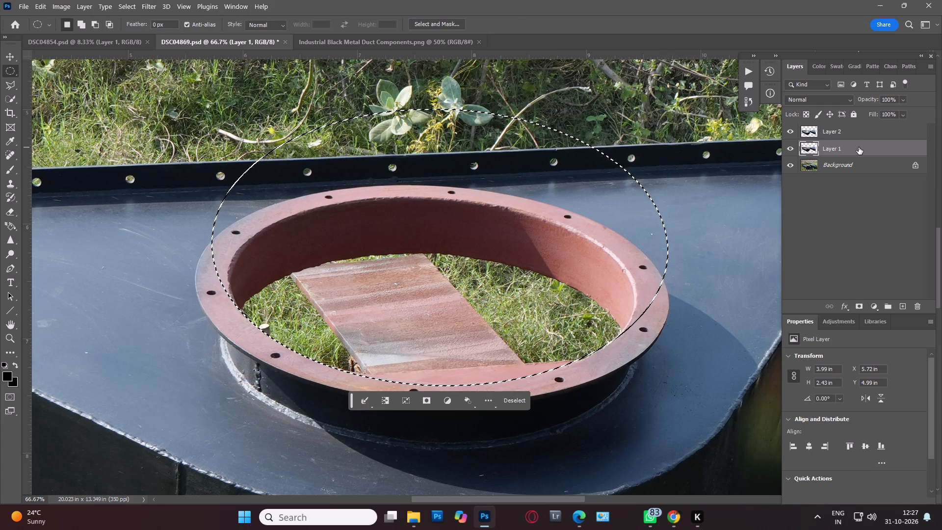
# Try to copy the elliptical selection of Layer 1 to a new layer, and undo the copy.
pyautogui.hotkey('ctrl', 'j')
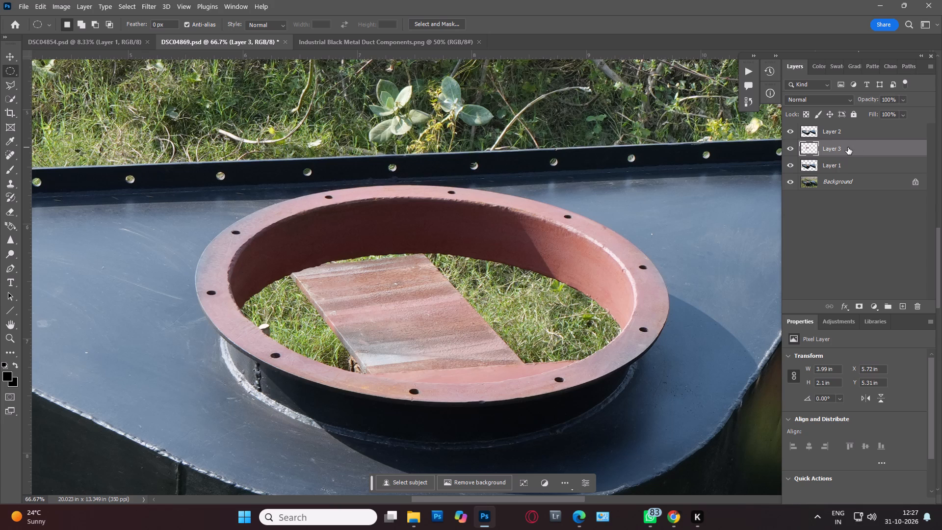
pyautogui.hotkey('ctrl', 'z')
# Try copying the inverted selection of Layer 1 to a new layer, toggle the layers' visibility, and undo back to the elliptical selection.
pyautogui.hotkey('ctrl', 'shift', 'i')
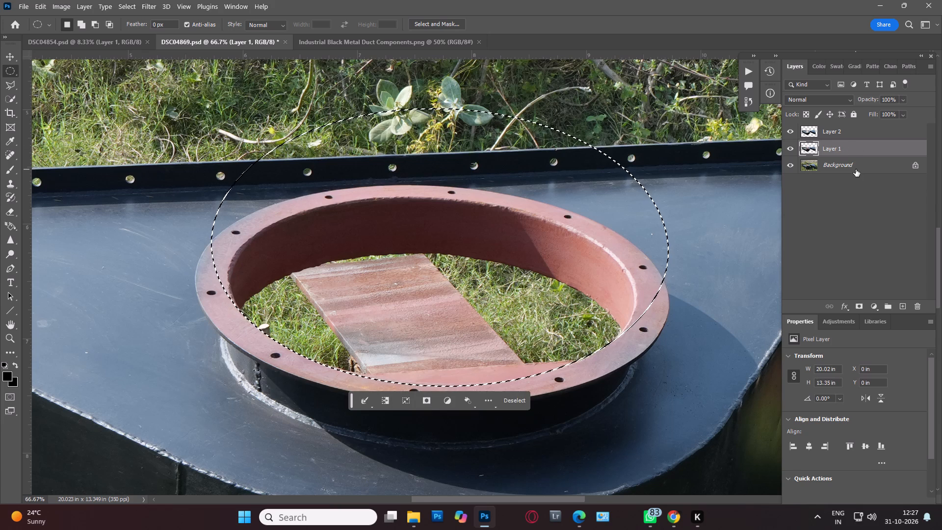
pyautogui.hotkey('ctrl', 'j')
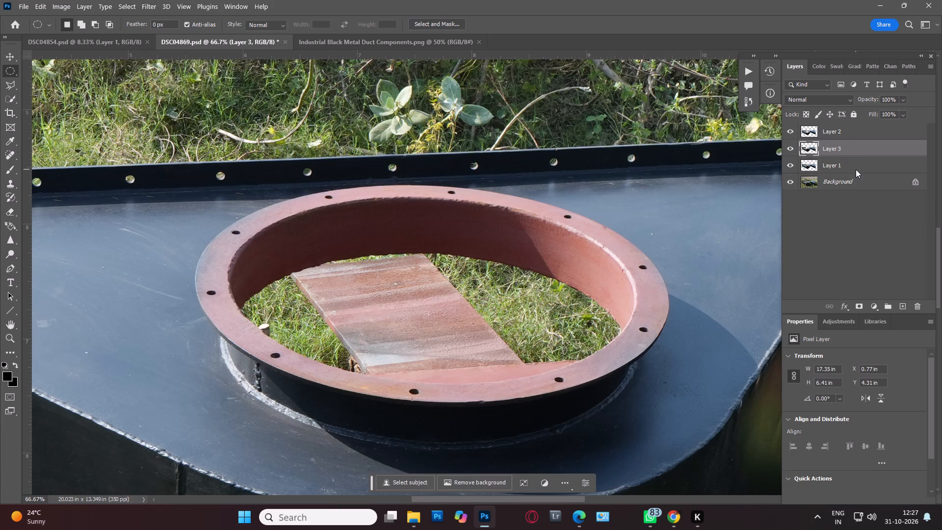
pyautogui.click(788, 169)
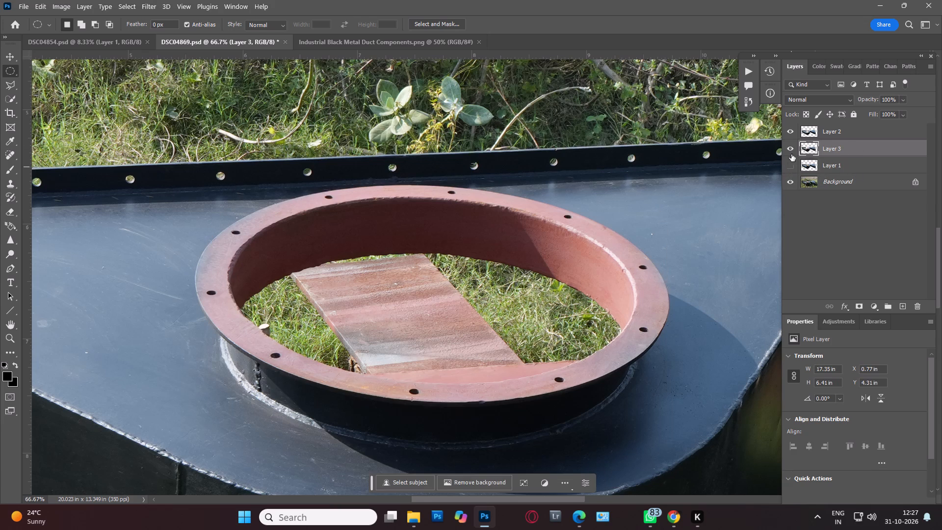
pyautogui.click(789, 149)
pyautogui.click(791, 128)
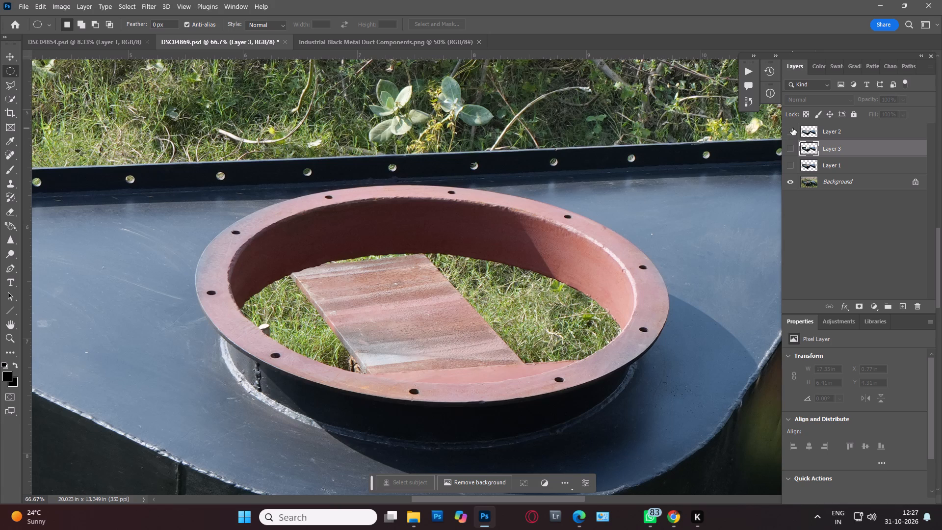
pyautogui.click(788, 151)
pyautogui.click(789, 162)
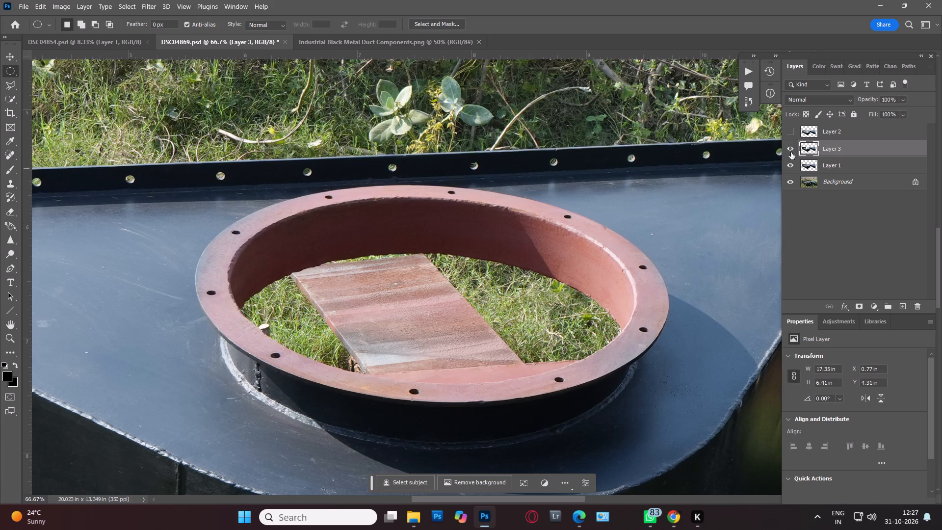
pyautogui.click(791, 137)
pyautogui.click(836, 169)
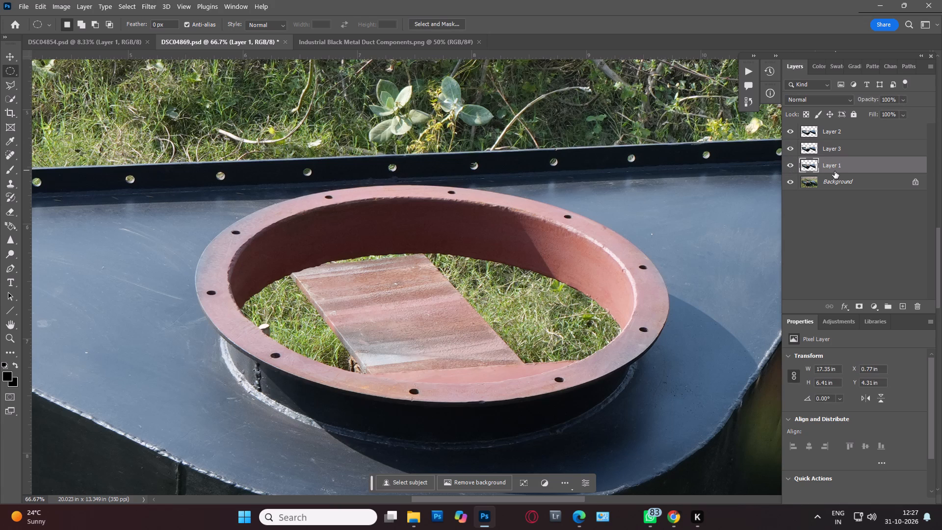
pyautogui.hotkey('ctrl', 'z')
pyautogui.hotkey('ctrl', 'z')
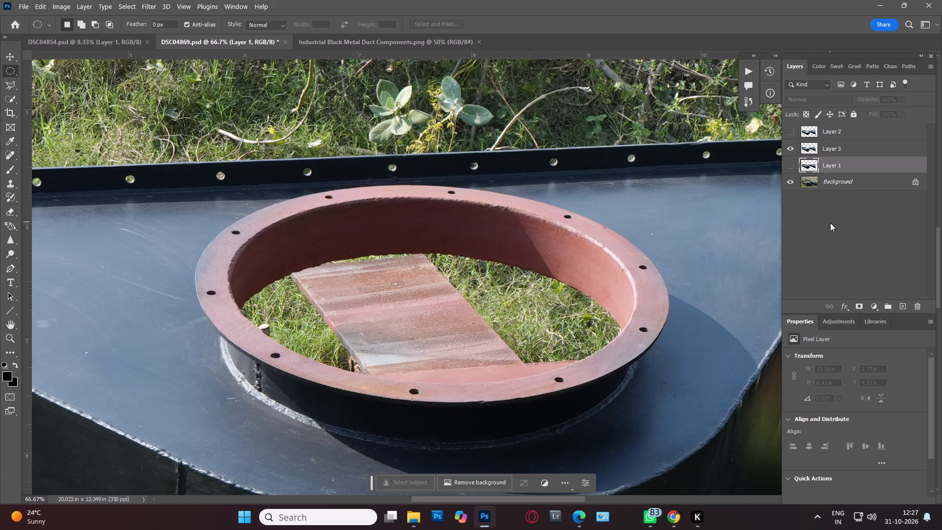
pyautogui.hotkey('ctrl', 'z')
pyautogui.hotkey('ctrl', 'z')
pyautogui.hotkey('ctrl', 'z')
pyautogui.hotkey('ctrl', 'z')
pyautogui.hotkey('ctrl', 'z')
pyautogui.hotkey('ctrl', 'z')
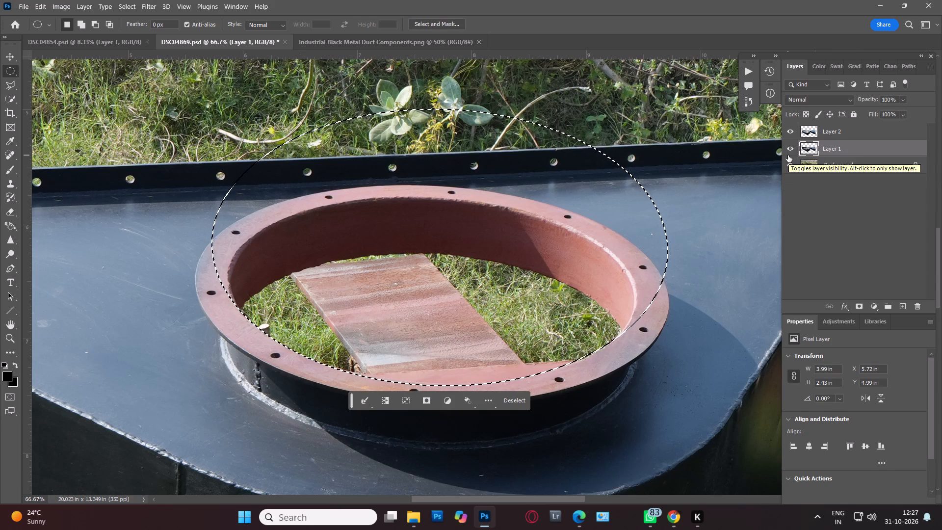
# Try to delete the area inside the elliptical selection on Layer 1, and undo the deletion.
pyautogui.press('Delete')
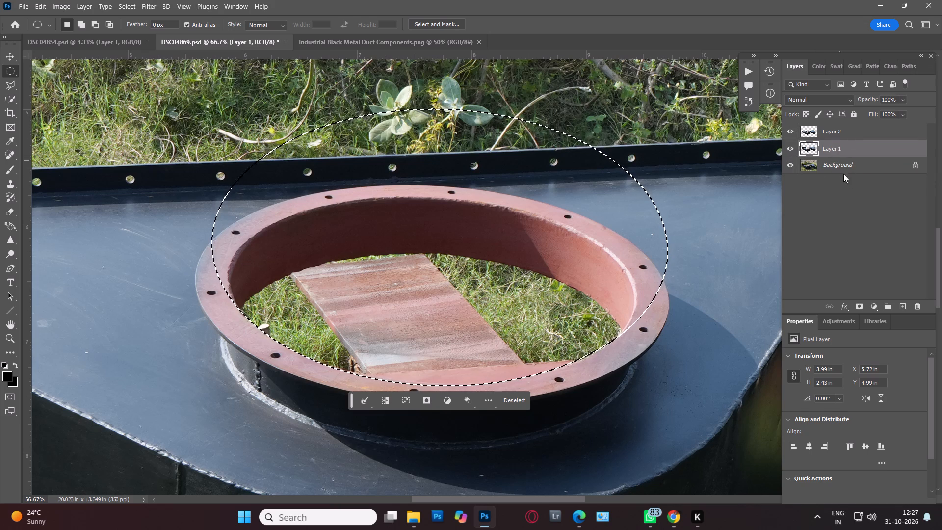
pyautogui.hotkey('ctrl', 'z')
# Hide the Background, invert the selection, copy it from Layer 1 to a new layer, and hide Layer 1 to check the whole cut-out.
pyautogui.click(791, 166)
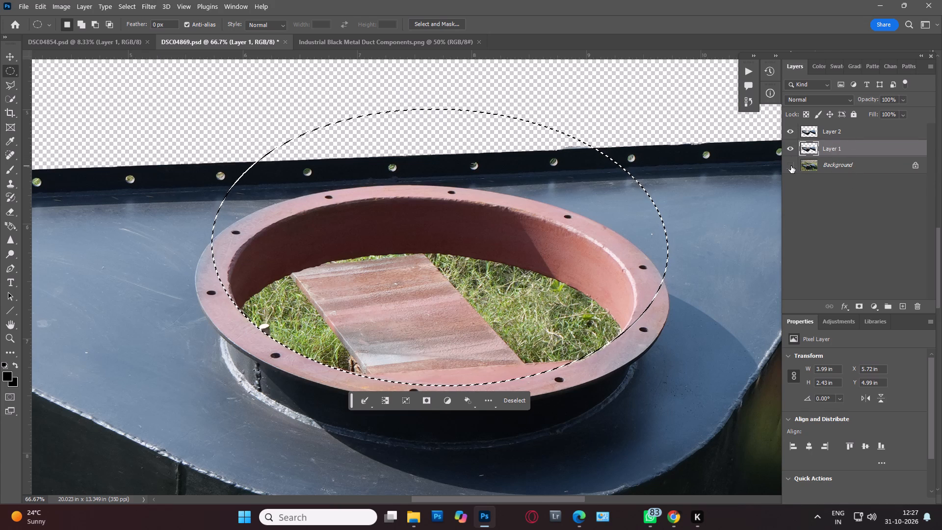
pyautogui.hotkey('ctrl', 'shift', 'i')
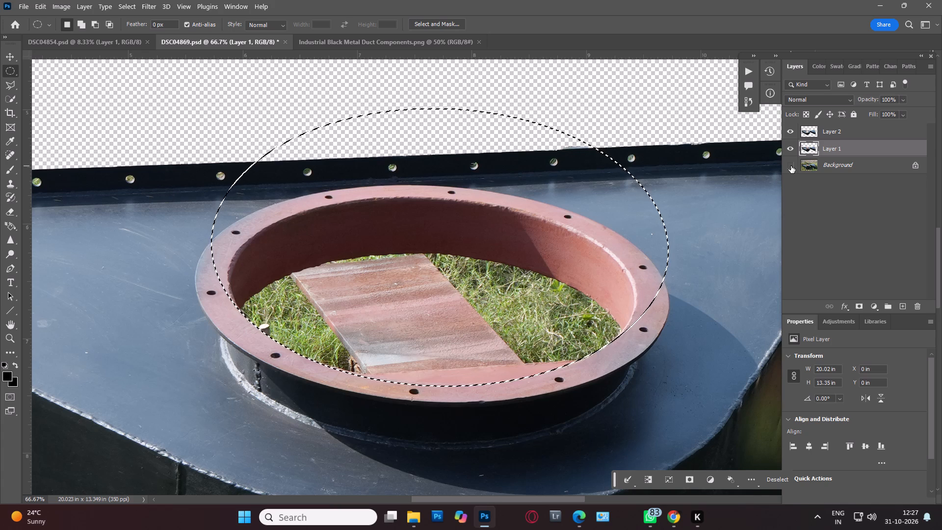
pyautogui.hotkey('ctrl', 'j')
pyautogui.click(788, 166)
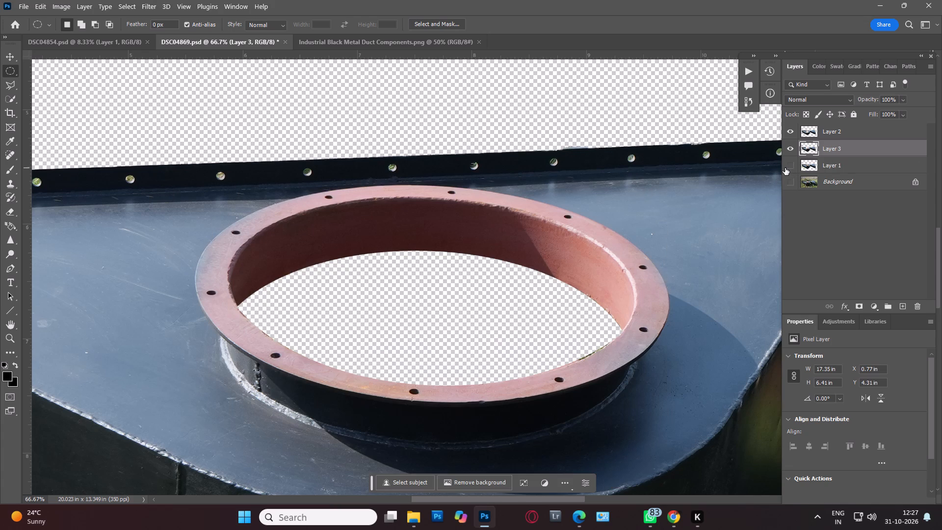
pyautogui.hotkey('ctrl', '-')
pyautogui.hotkey('ctrl', '-')
pyautogui.hotkey('ctrl', '-')
pyautogui.hotkey('ctrl', '-')
pyautogui.hotkey('ctrl', '-')
pyautogui.hotkey('ctrl', '-')
pyautogui.hotkey('ctrl', '-')
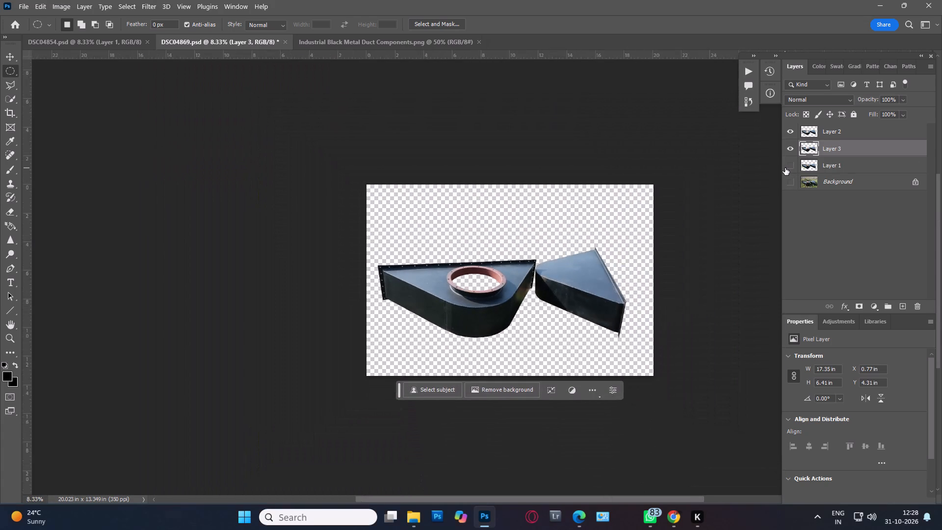
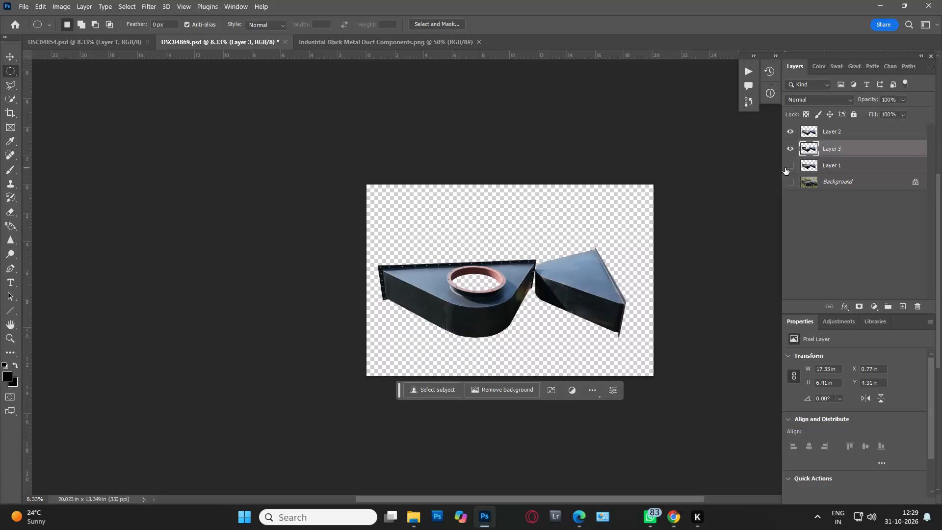
# Save DSC04869.psd, and merge Layer 2 and Layer 3 into a single cut-out layer.
pyautogui.hotkey('ctrl', 's')
pyautogui.keyDown('ctrl'); pyautogui.click(856, 130); pyautogui.keyUp('ctrl')
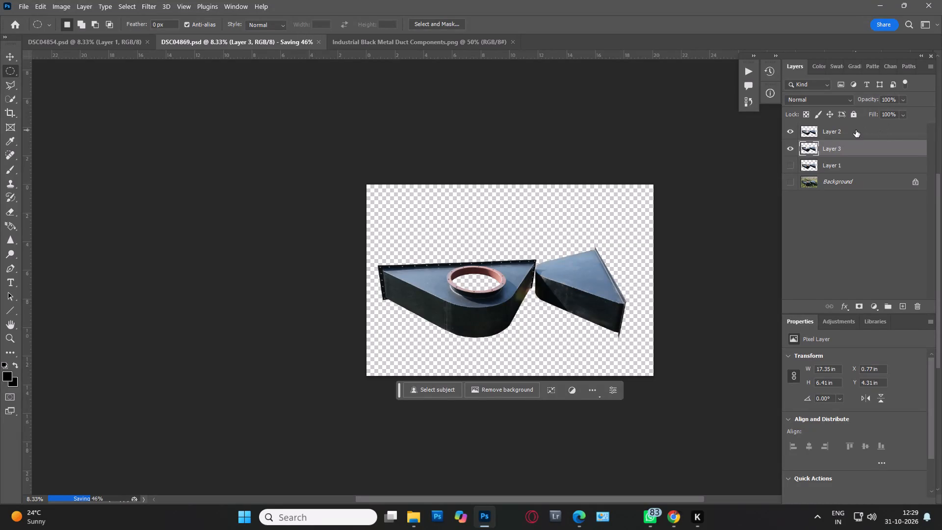
pyautogui.rightClick(856, 130)
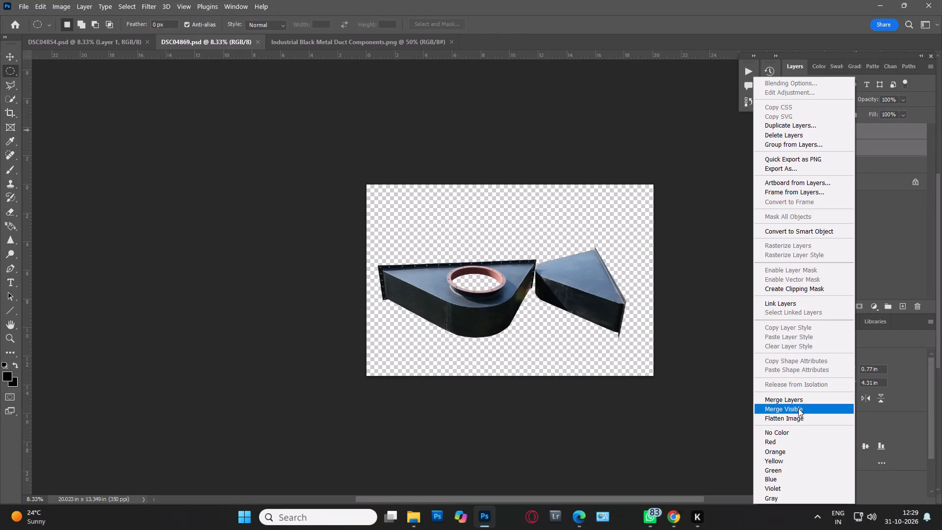
pyautogui.click(802, 399)
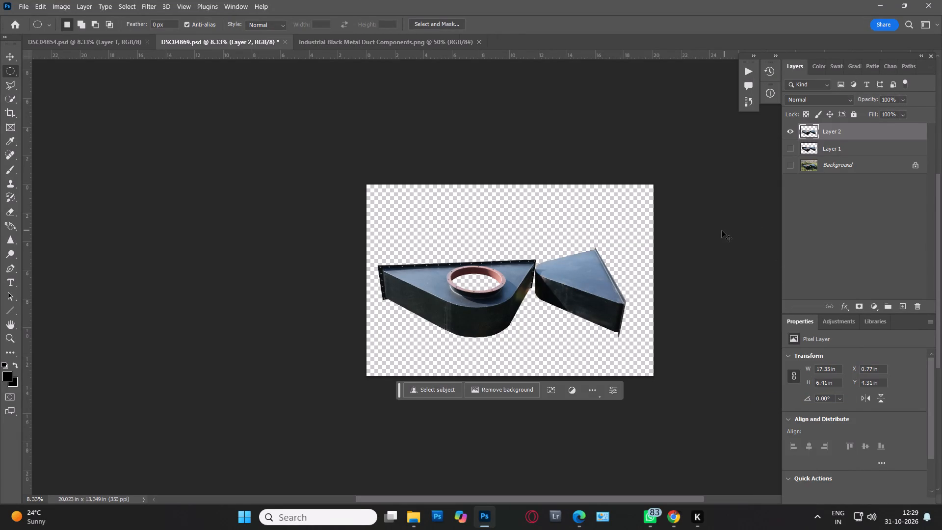
# Apply Auto Tone to the merged Layer 2, and deepen its shadows with a Levels adjustment.
pyautogui.hotkey('ctrl', '+')
pyautogui.hotkey('ctrl', '+')
pyautogui.hotkey('ctrl', '+')
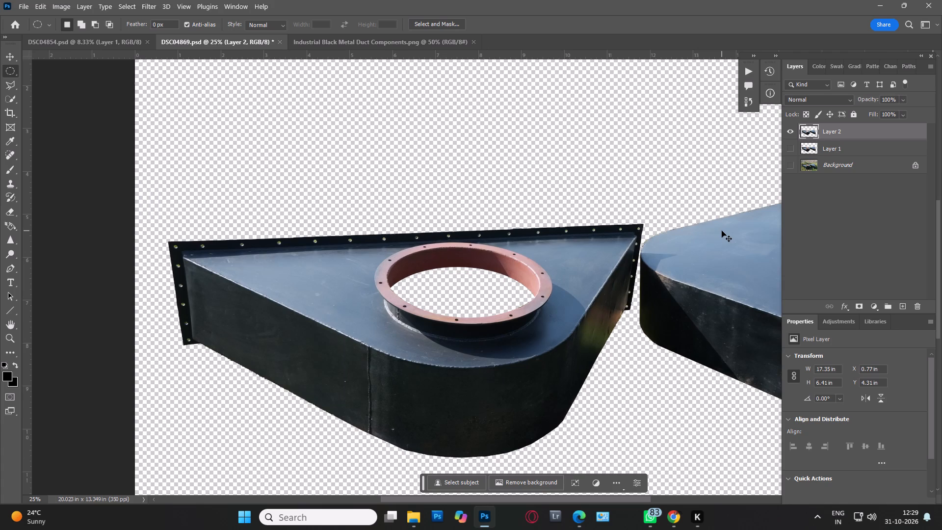
pyautogui.hotkey('ctrl', 'shift', 'l')
pyautogui.hotkey('ctrl', 'l')
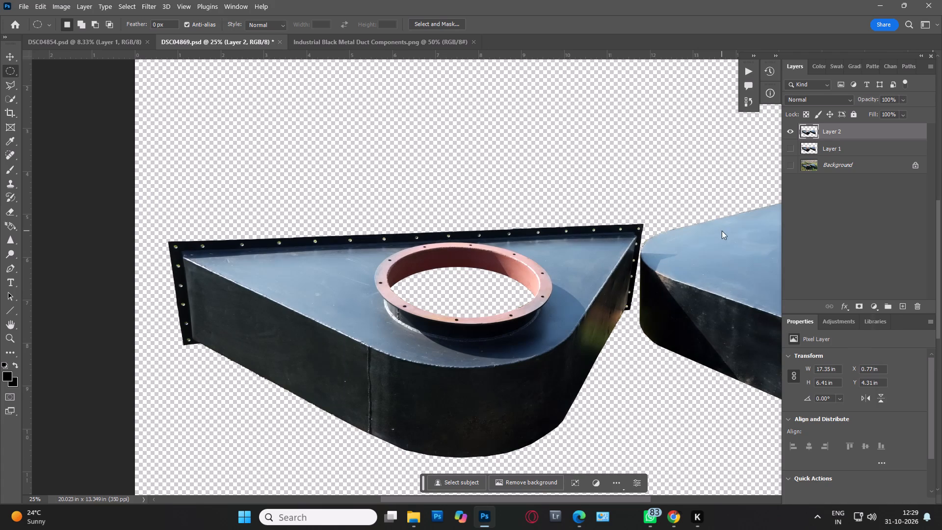
pyautogui.moveTo(680, 364); pyautogui.dragTo(687, 365)
pyautogui.click(866, 264)
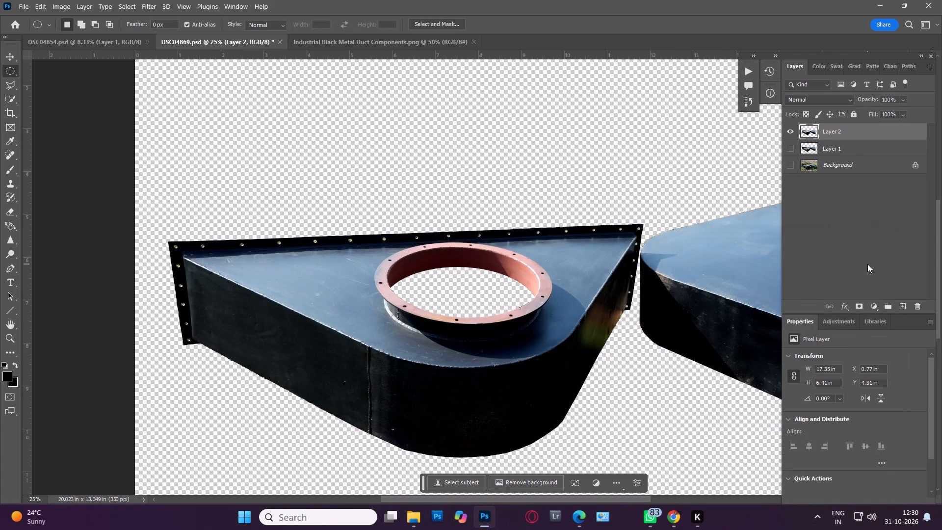
# Remove the small specks from the dark front side of the red-ring duct using the Spot Healing Brush at size 45.
pyautogui.hotkey('ctrl', '+')
pyautogui.press('space')
pyautogui.press('space')
pyautogui.press('space')
pyautogui.press('space')
pyautogui.press('space')
pyautogui.press('space')
pyautogui.press('space')
pyautogui.press('space')
pyautogui.press('space')
pyautogui.press('space')
pyautogui.press('space')
pyautogui.press('space')
pyautogui.press('space')
pyautogui.press('space')
pyautogui.press('space')
pyautogui.press('space')
pyautogui.press('space')
pyautogui.moveTo(450, 310); pyautogui.dragTo(479, 131)
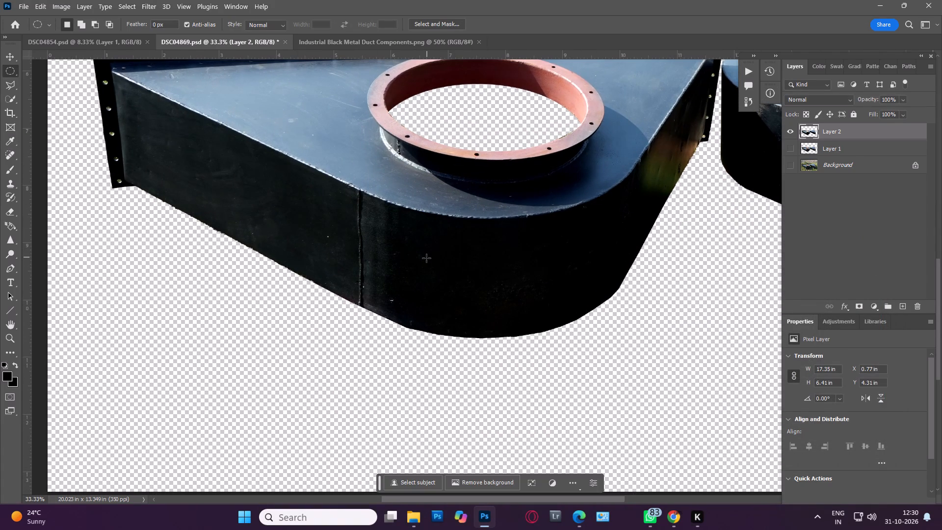
pyautogui.press('j')
pyautogui.write(']]')
pyautogui.press(']')
pyautogui.press(']')
pyautogui.press(']')
pyautogui.click(327, 235)
pyautogui.moveTo(392, 298); pyautogui.dragTo(393, 303)
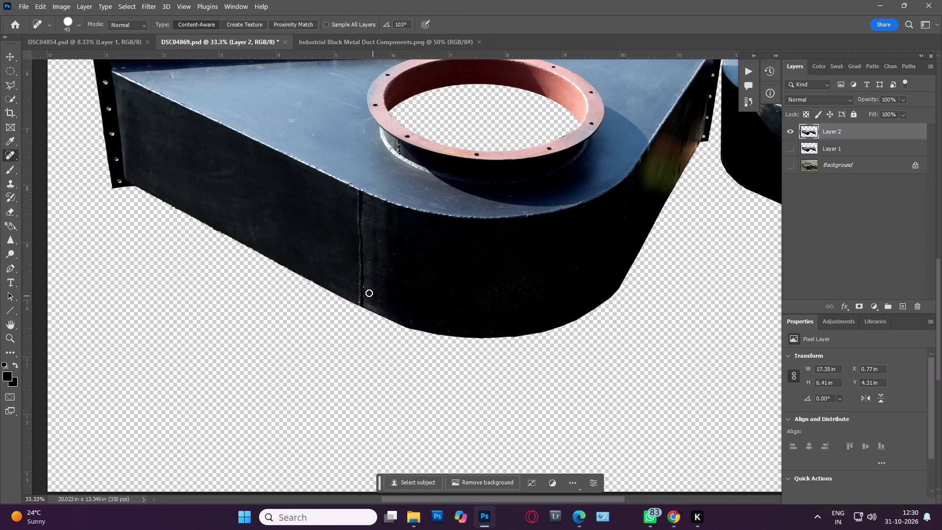
pyautogui.click(364, 287)
pyautogui.click(394, 253)
# Heal the marks and scratches on the blue top face of the wedge-shaped duct beside the red-ring duct.
pyautogui.press('space')
pyautogui.press('space')
pyautogui.press('space')
pyautogui.press('space')
pyautogui.press('space')
pyautogui.press('space')
pyautogui.press('space')
pyautogui.press('space')
pyautogui.press('space')
pyautogui.press('space')
pyautogui.press('space')
pyautogui.press('space')
pyautogui.press('space')
pyautogui.press('space')
pyautogui.press('space')
pyautogui.press('space')
pyautogui.press('space')
pyautogui.press('space')
pyautogui.press('space')
pyautogui.moveTo(626, 240); pyautogui.dragTo(322, 314)
pyautogui.moveTo(661, 90); pyautogui.dragTo(667, 107)
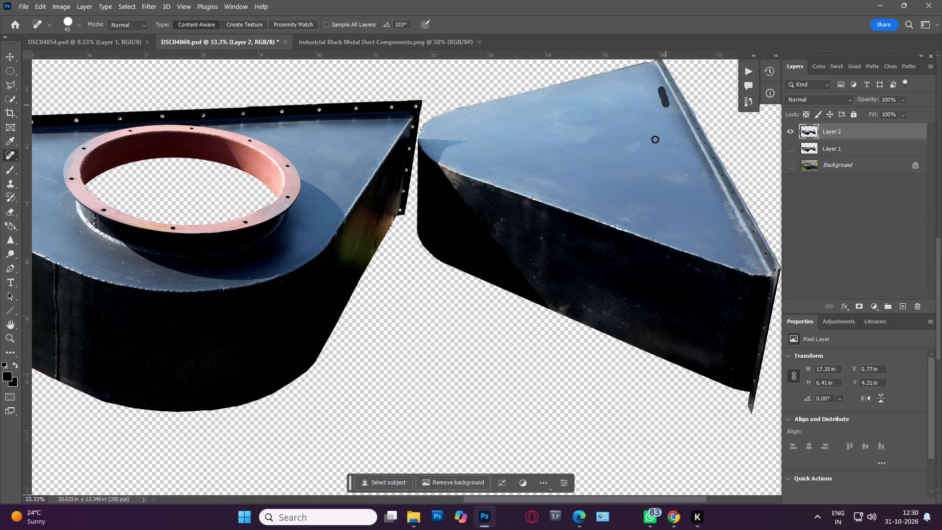
pyautogui.click(620, 223)
pyautogui.moveTo(622, 218); pyautogui.dragTo(635, 221)
pyautogui.moveTo(655, 231); pyautogui.dragTo(659, 233)
pyautogui.click(689, 168)
pyautogui.moveTo(694, 153); pyautogui.dragTo(693, 168)
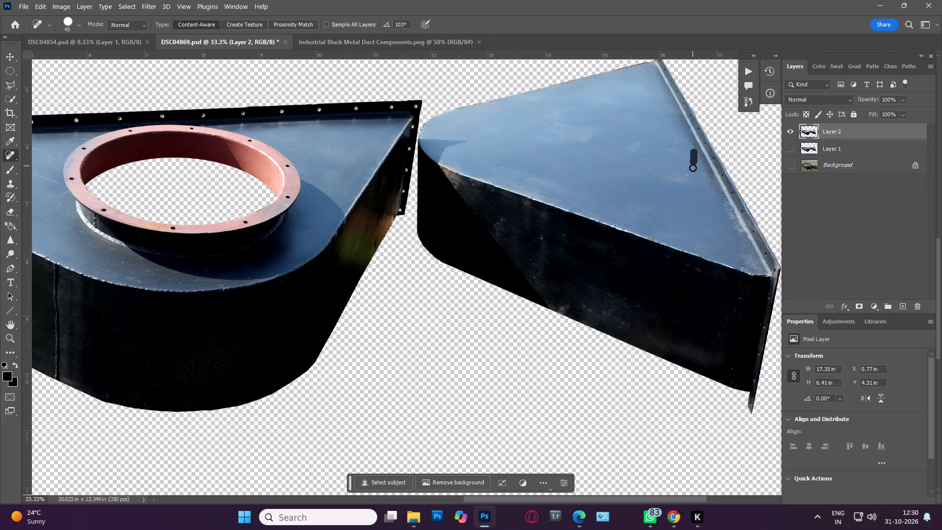
pyautogui.moveTo(693, 168); pyautogui.dragTo(693, 169)
pyautogui.click(688, 175)
# Heal the dusty spots and streaks on the wedge-shaped duct's dark side face, near its shadow line and lower edge.
pyautogui.click(543, 239)
pyautogui.moveTo(505, 217); pyautogui.dragTo(497, 230)
pyautogui.moveTo(531, 257); pyautogui.dragTo(533, 266)
pyautogui.moveTo(532, 278); pyautogui.dragTo(542, 275)
pyautogui.moveTo(542, 269); pyautogui.dragTo(539, 277)
pyautogui.moveTo(566, 236); pyautogui.dragTo(564, 252)
pyautogui.moveTo(562, 238); pyautogui.dragTo(562, 262)
pyautogui.moveTo(565, 306); pyautogui.dragTo(577, 307)
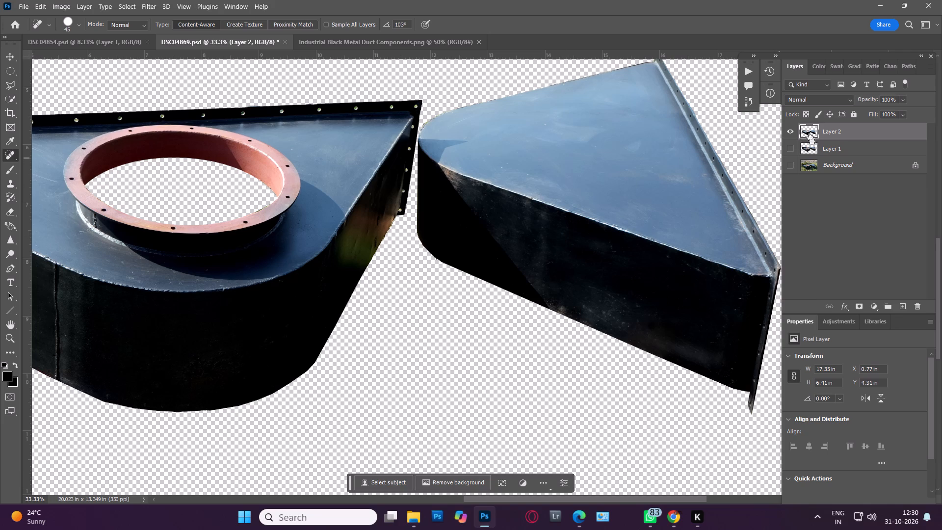
# Load Layer 2's outline as a selection, and heal blemishes along the wedge-shaped duct's lower edge, far end and upper side edge.
pyautogui.keyDown('ctrl'); pyautogui.click(809, 133); pyautogui.keyUp('ctrl')
pyautogui.moveTo(549, 301); pyautogui.dragTo(560, 303)
pyautogui.moveTo(595, 325); pyautogui.dragTo(604, 326)
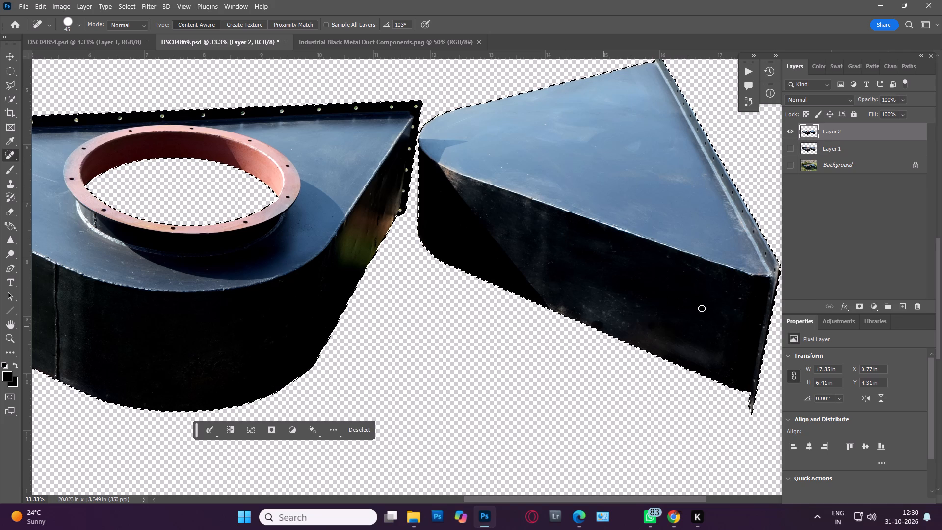
pyautogui.moveTo(741, 300); pyautogui.dragTo(739, 312)
pyautogui.click(731, 368)
pyautogui.moveTo(726, 333); pyautogui.dragTo(728, 339)
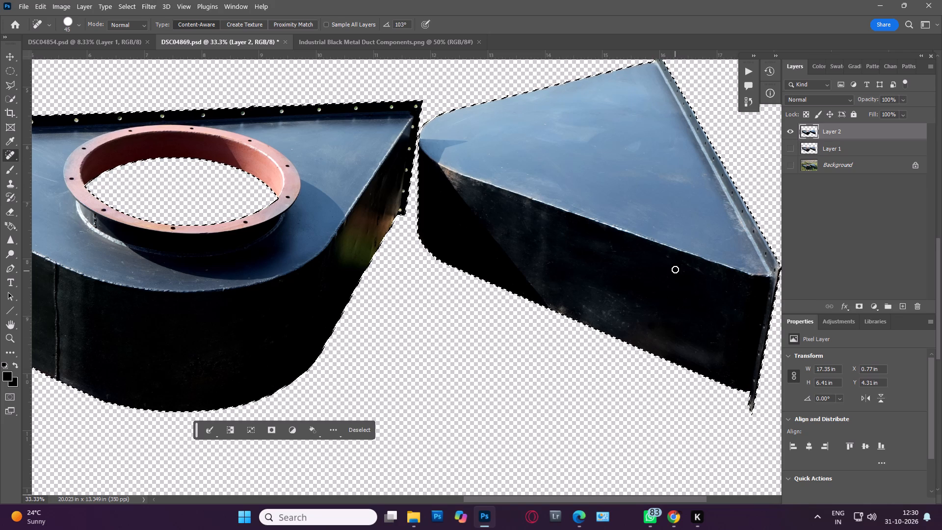
pyautogui.moveTo(688, 266); pyautogui.dragTo(701, 273)
pyautogui.moveTo(667, 256); pyautogui.dragTo(678, 260)
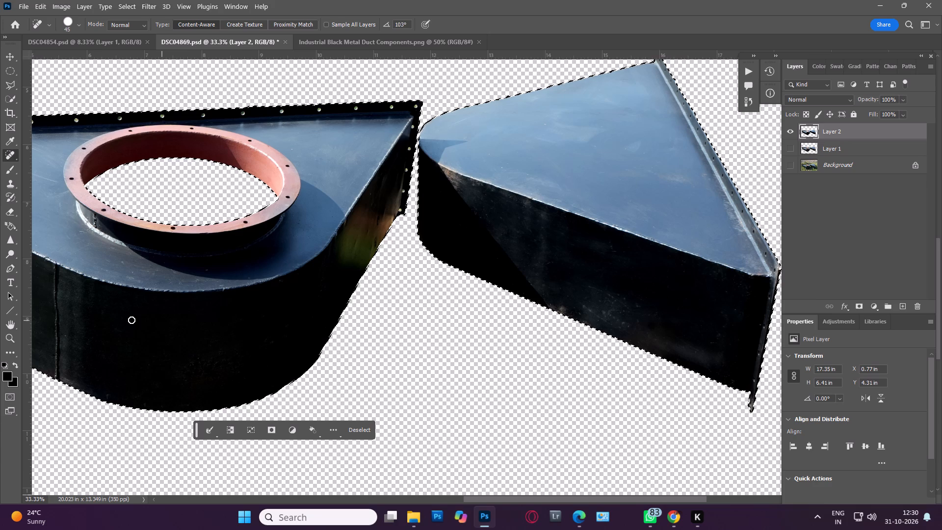
# Heal the scratches and spots on the red-ring duct's blue top face, in the area beside the ring.
pyautogui.press('space')
pyautogui.press('space')
pyautogui.press('space')
pyautogui.press('space')
pyautogui.press('space')
pyautogui.press('space')
pyautogui.press('space')
pyautogui.press('space')
pyautogui.press('space')
pyautogui.press('space')
pyautogui.moveTo(120, 316); pyautogui.dragTo(402, 326)
pyautogui.click(293, 219)
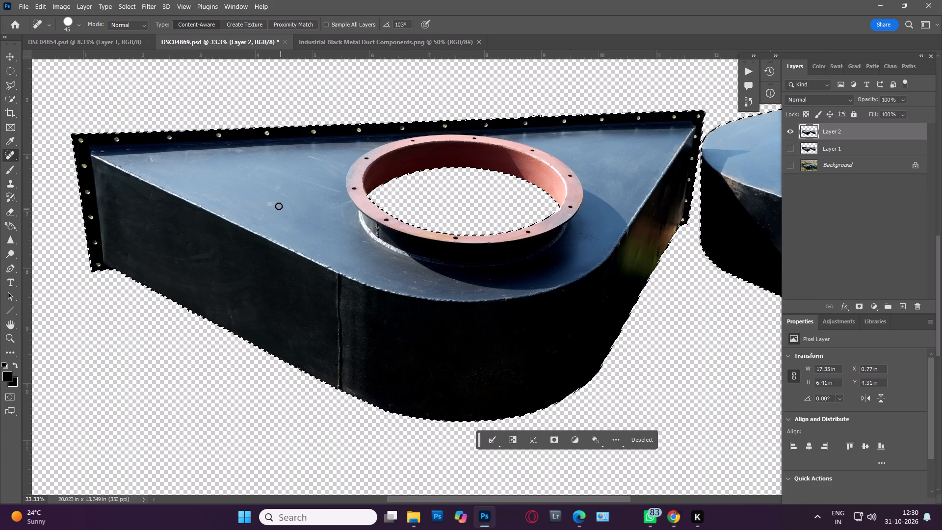
pyautogui.moveTo(274, 203); pyautogui.dragTo(267, 204)
pyautogui.click(265, 214)
pyautogui.click(282, 187)
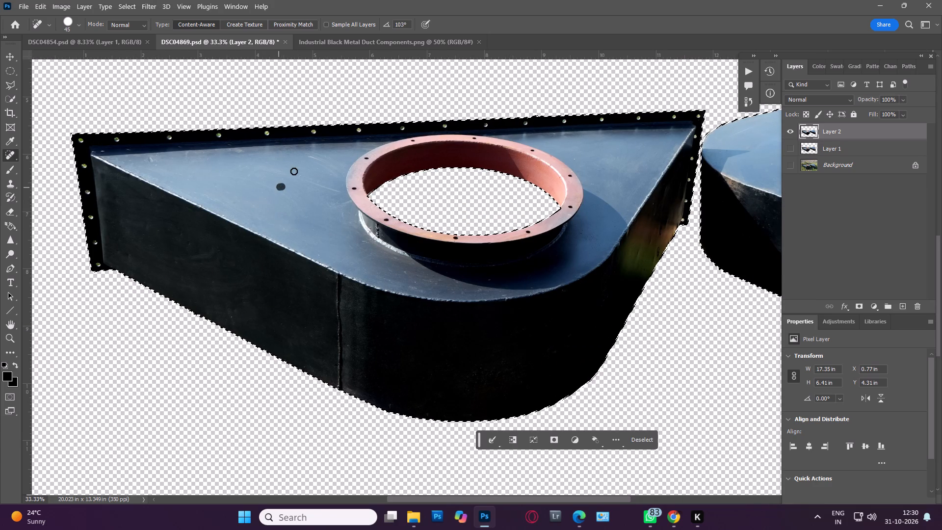
pyautogui.moveTo(299, 181); pyautogui.dragTo(338, 193)
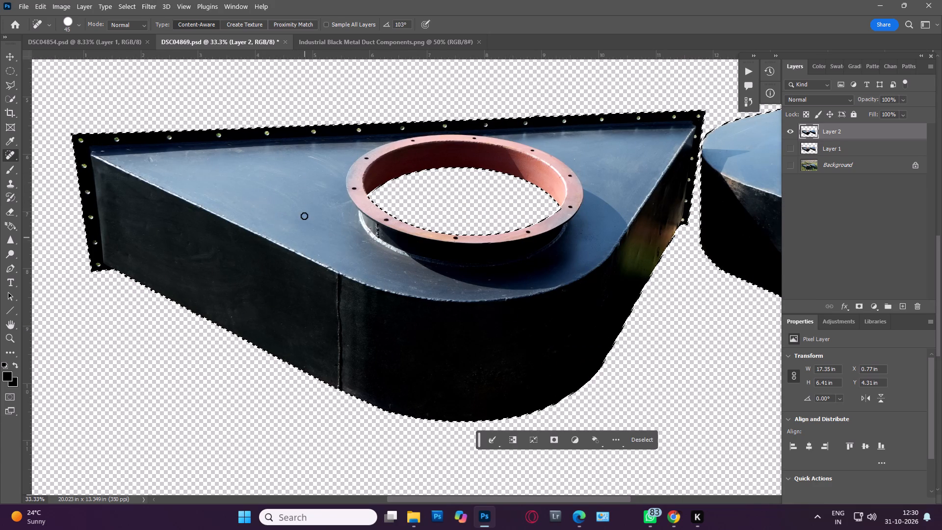
pyautogui.moveTo(307, 157); pyautogui.dragTo(325, 164)
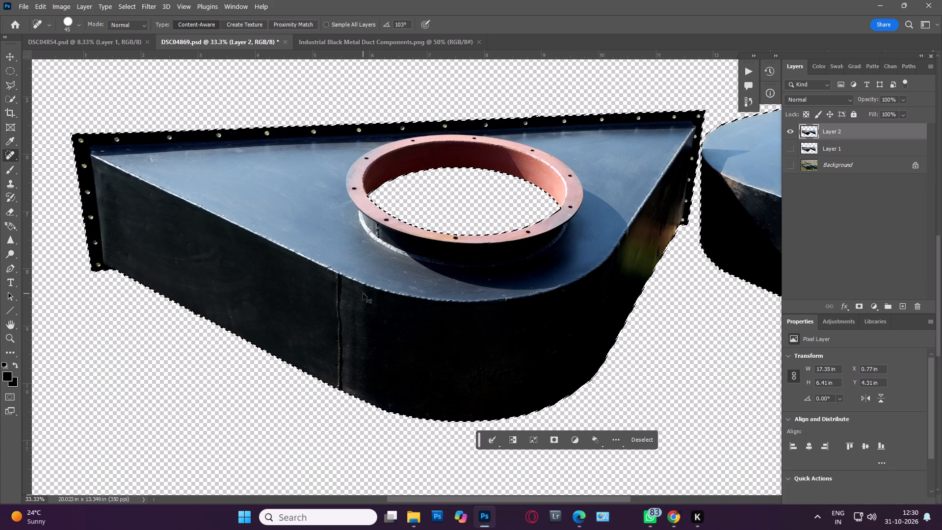
# Toggle Layer 1's visibility to compare it with the retouched cut-out, leaving it hidden, and clear the selection.
pyautogui.hotkey('ctrl', '-')
pyautogui.hotkey('ctrl', '-')
pyautogui.hotkey('ctrl', '-')
pyautogui.hotkey('ctrl', '-')
pyautogui.hotkey('ctrl', '-')
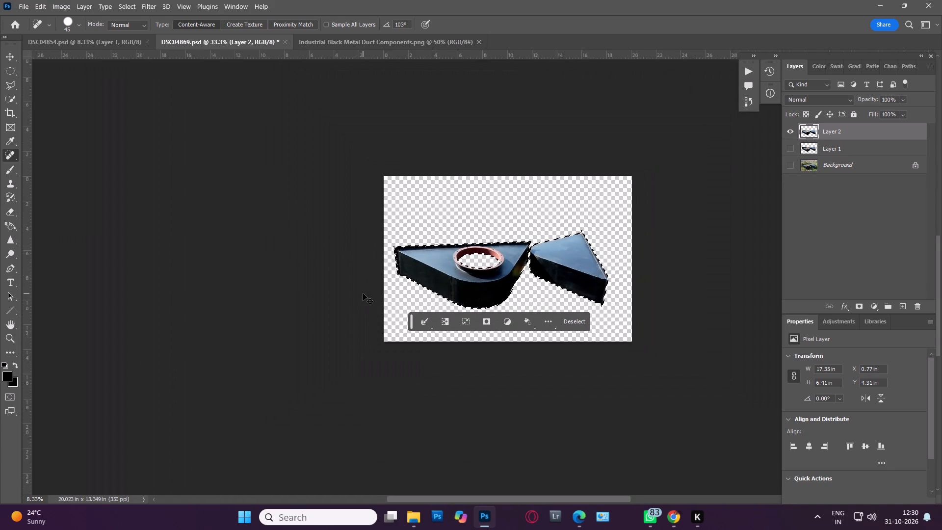
pyautogui.click(789, 151)
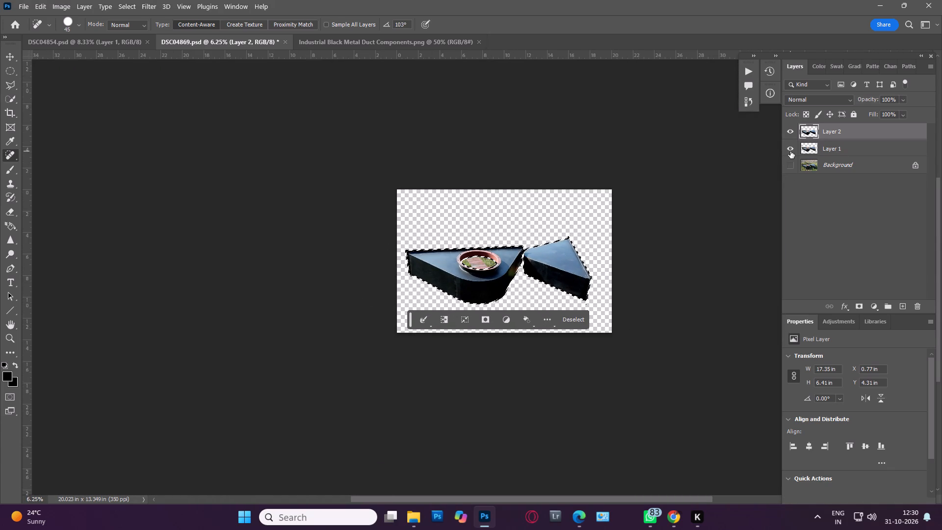
pyautogui.click(790, 151)
pyautogui.hotkey('ctrl', 'd')
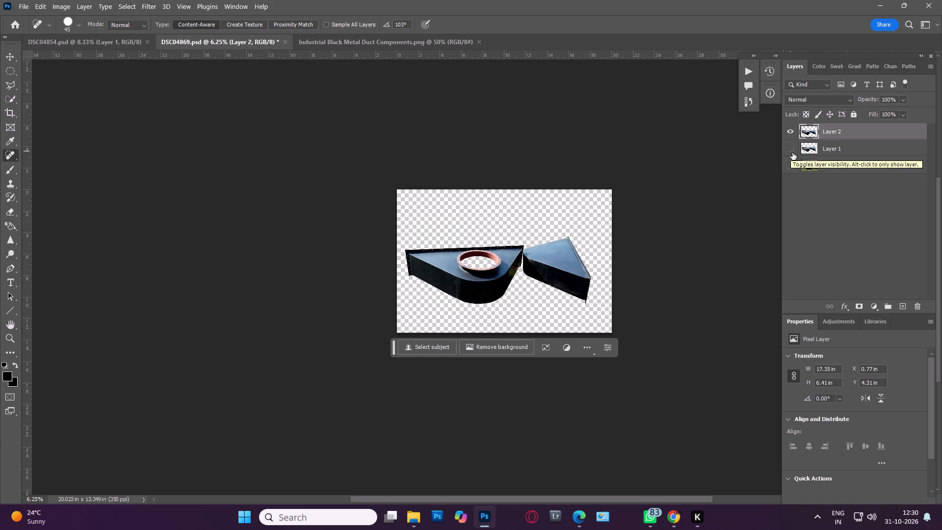
# Duplicate the Background layer, show the copy, blur it by reapplying the last filter, and save the document.
pyautogui.click(842, 160)
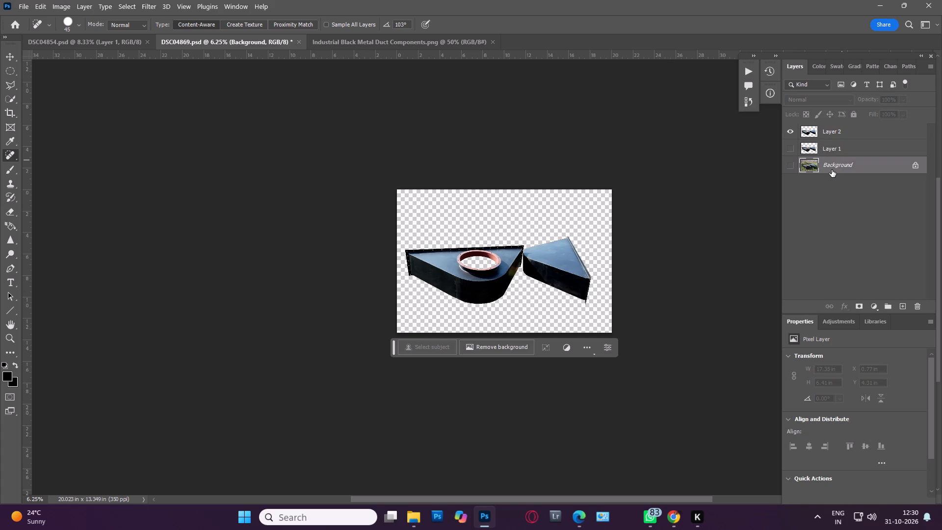
pyautogui.hotkey('ctrl', 'j')
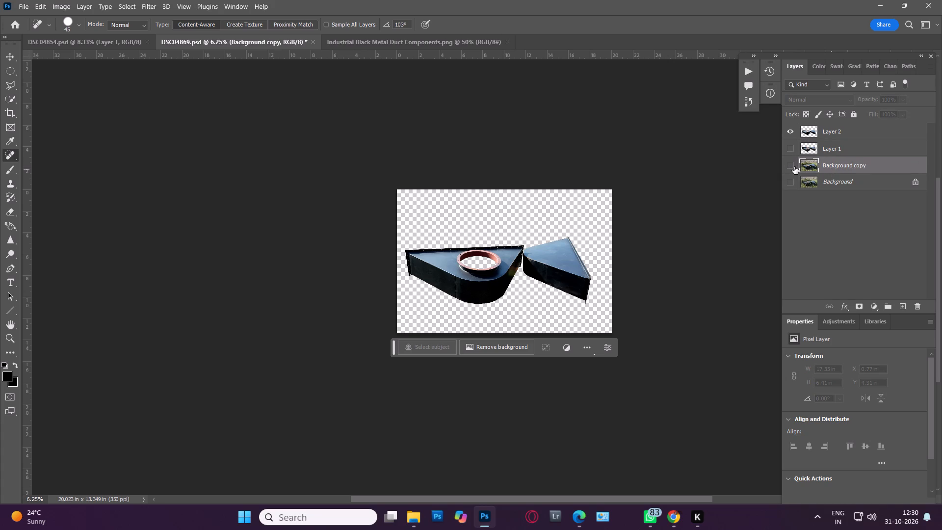
pyautogui.click(794, 167)
pyautogui.click(156, 5)
pyautogui.click(163, 22)
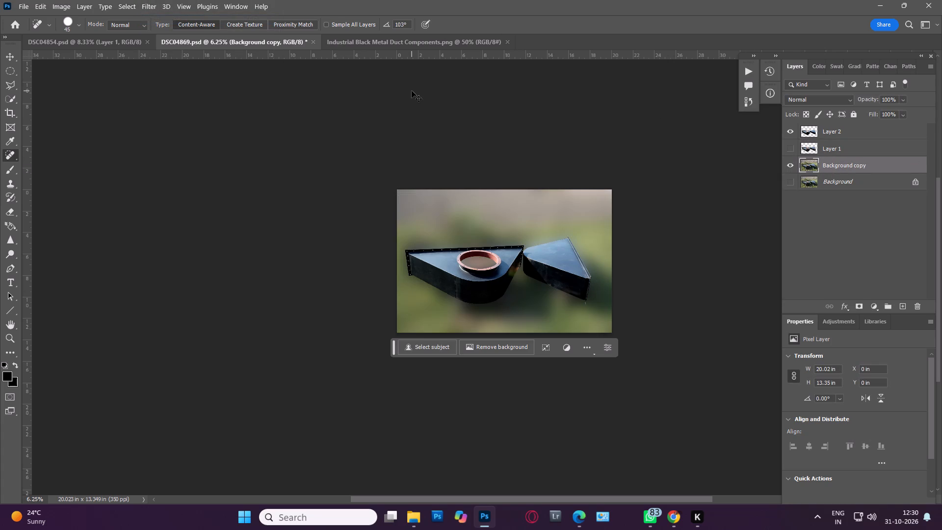
pyautogui.hotkey('ctrl', 's')
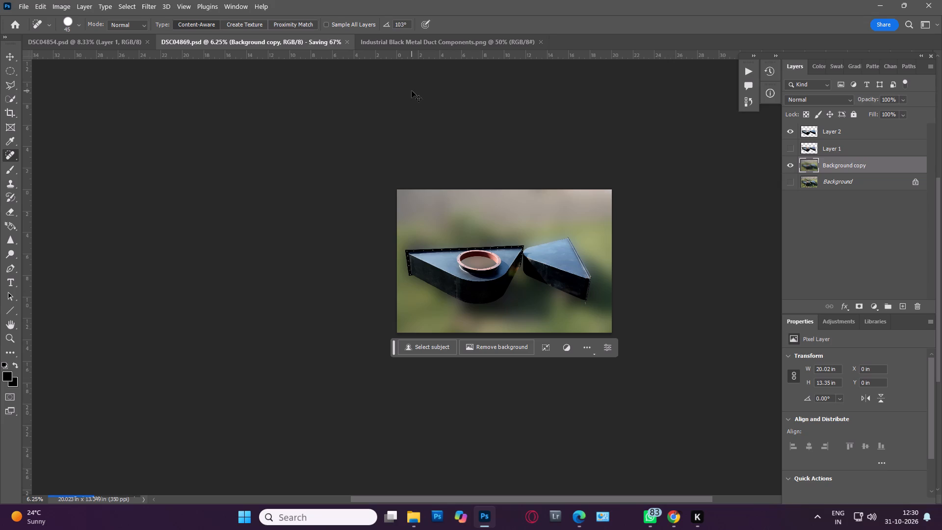
# Apply Auto Tone to the blurred Background copy, and save the document.
pyautogui.hotkey('ctrl', 'shift', 'l')
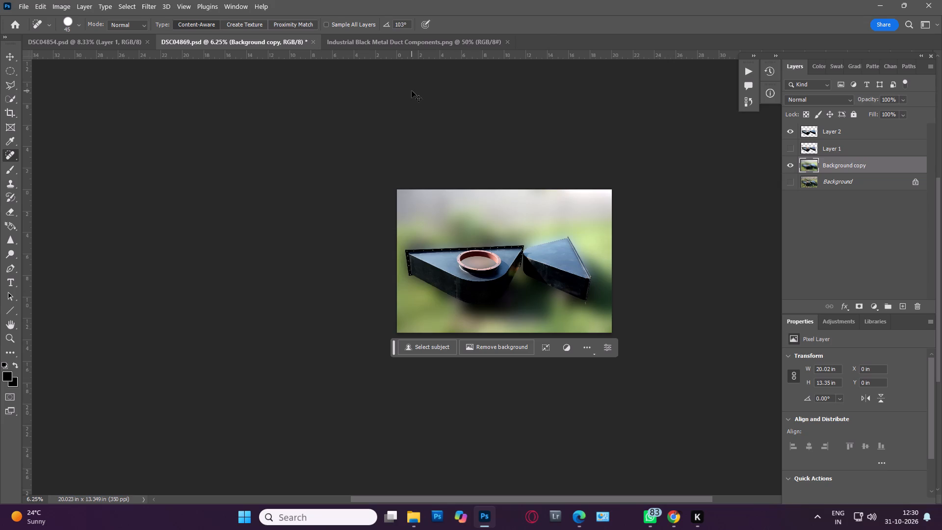
pyautogui.hotkey('ctrl', 's')
# Close DSC04869.psd, the duct components PNG and DSC04854.psd, and minimize Photoshop to get back to the Downloads folder.
pyautogui.hotkey('ctrl', 'w')
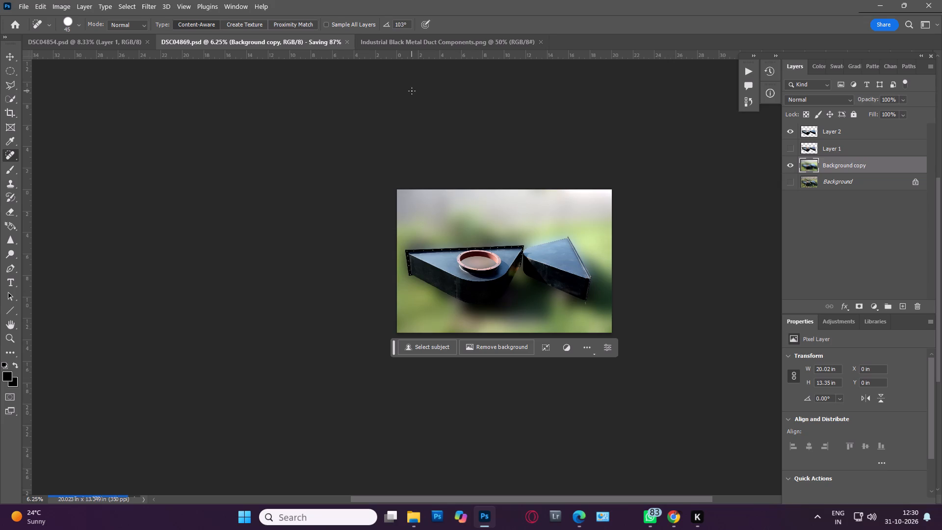
pyautogui.hotkey('ctrl', 'w')
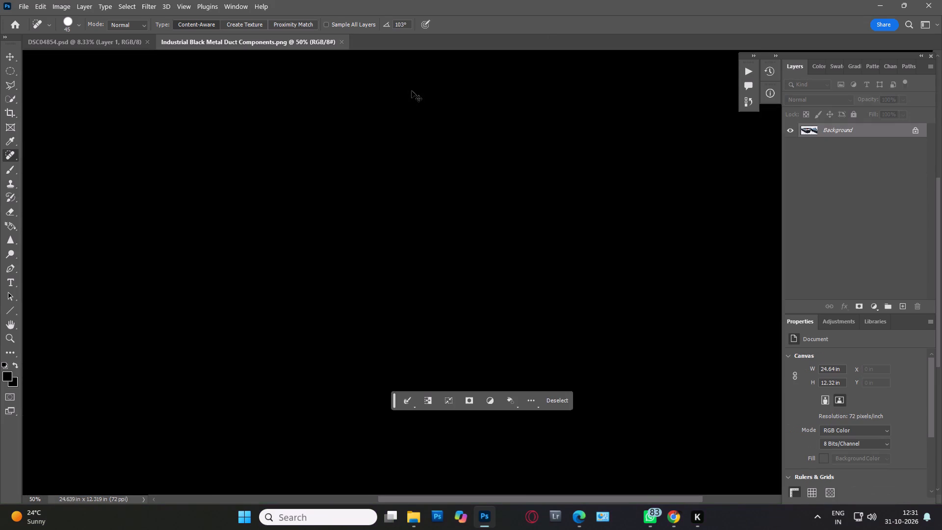
pyautogui.hotkey('ctrl', 'w')
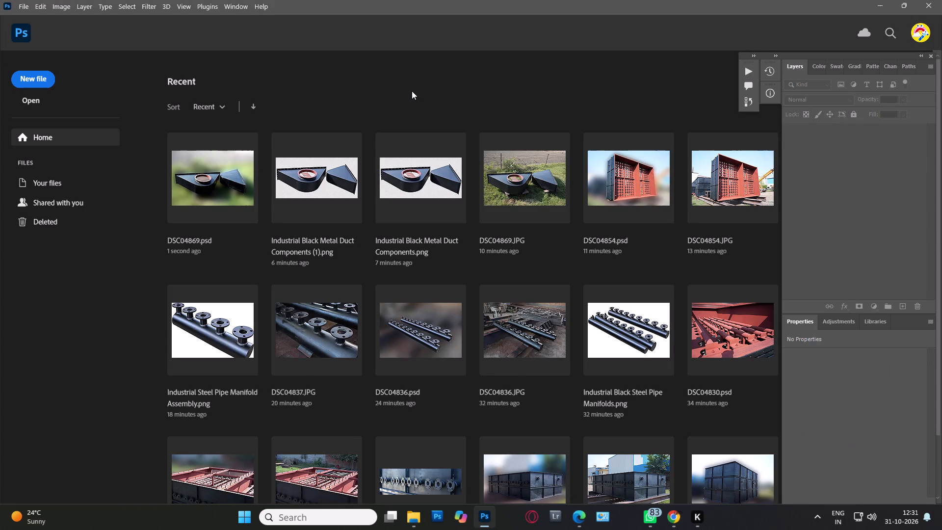
pyautogui.click(883, 2)
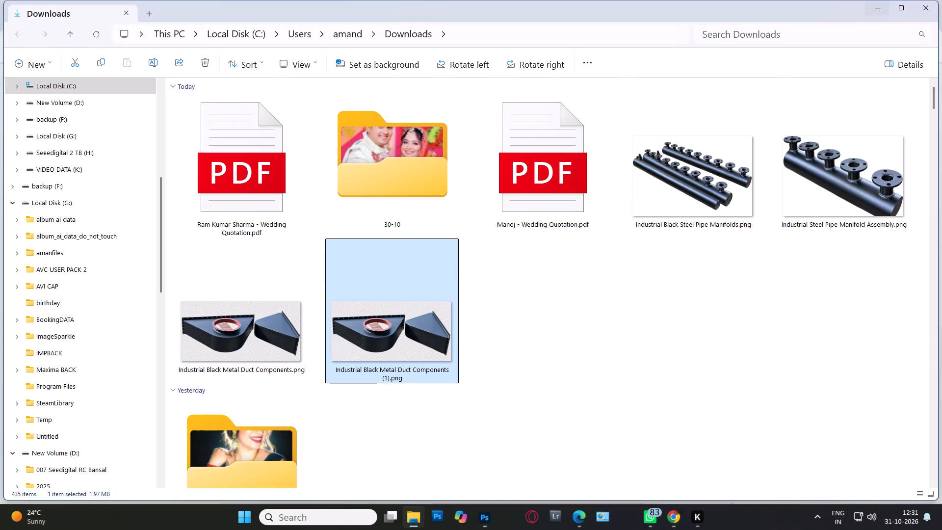
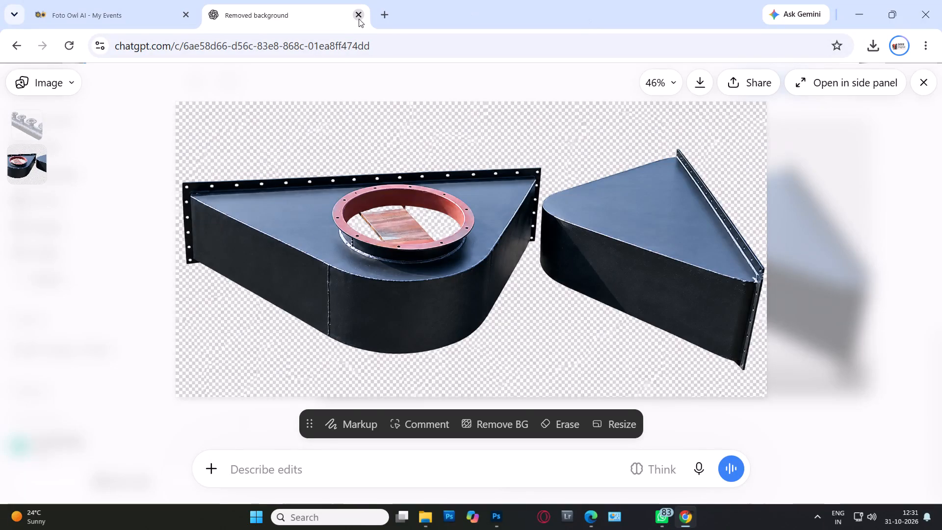
# Close the ChatGPT tab with the removed-background duct image, and minimize Chrome to get back to the 100MSDCF folder.
pyautogui.click(359, 18)
pyautogui.scroll(6, 476, 346)
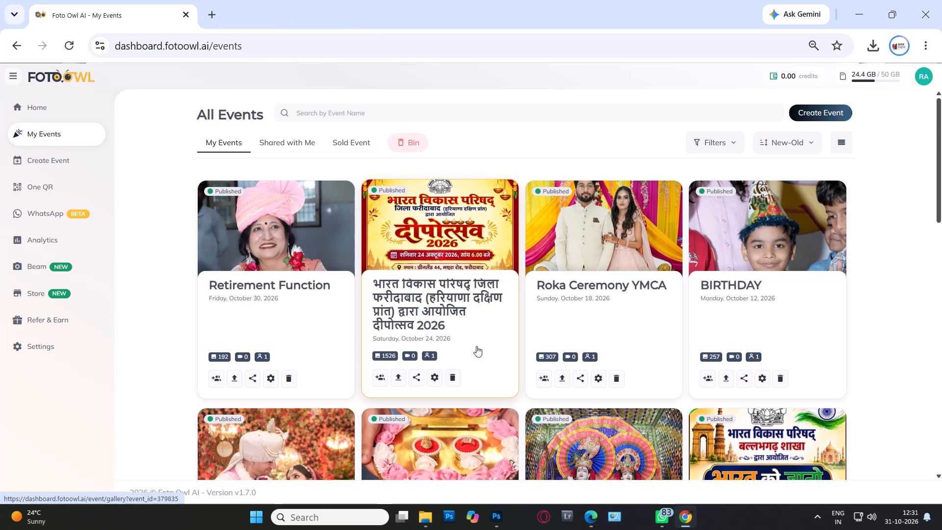
pyautogui.scroll(-3, 476, 346)
pyautogui.scroll(6, 476, 346)
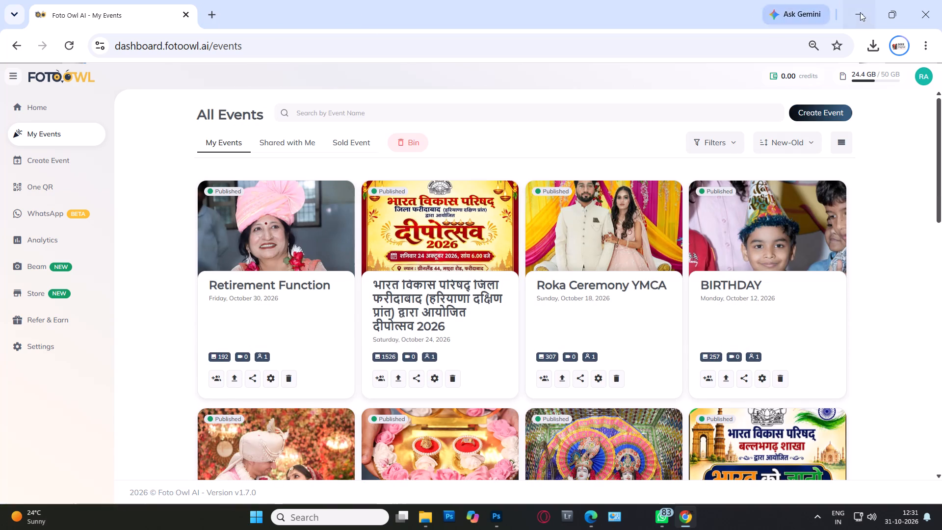
pyautogui.click(862, 11)
# Clear the desktop by closing the 100MSDCF folder in File Explorer and the Chrome window with the Foto Owl AI events page.
pyautogui.scroll(-2, 677, 394)
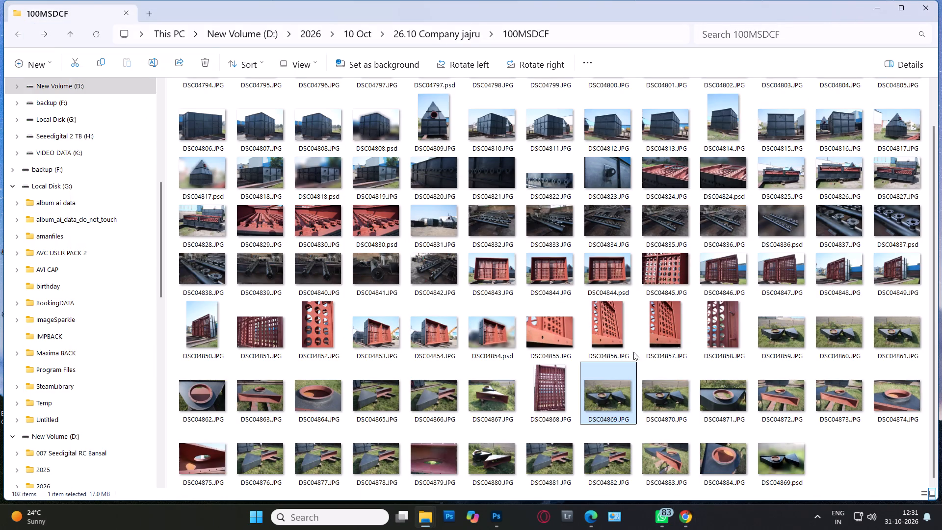
pyautogui.click(939, 2)
pyautogui.click(928, 2)
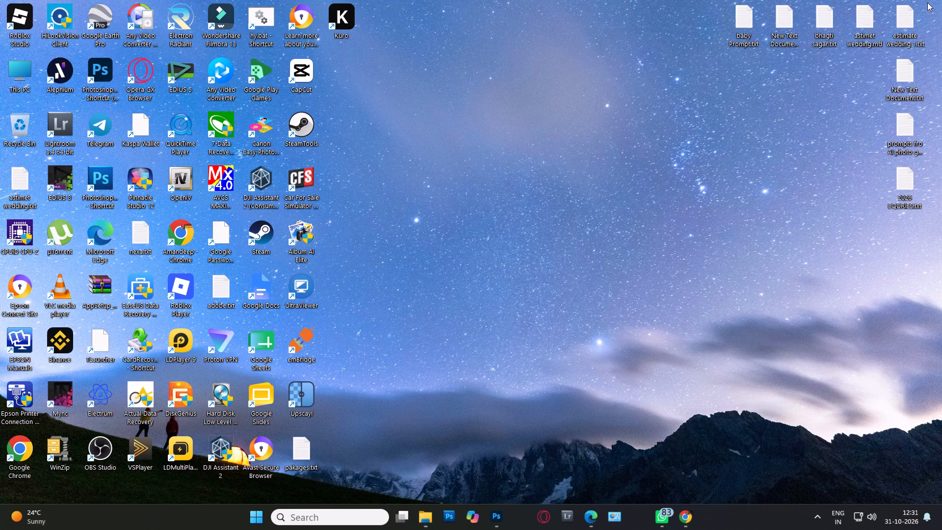
pyautogui.click(687, 527)
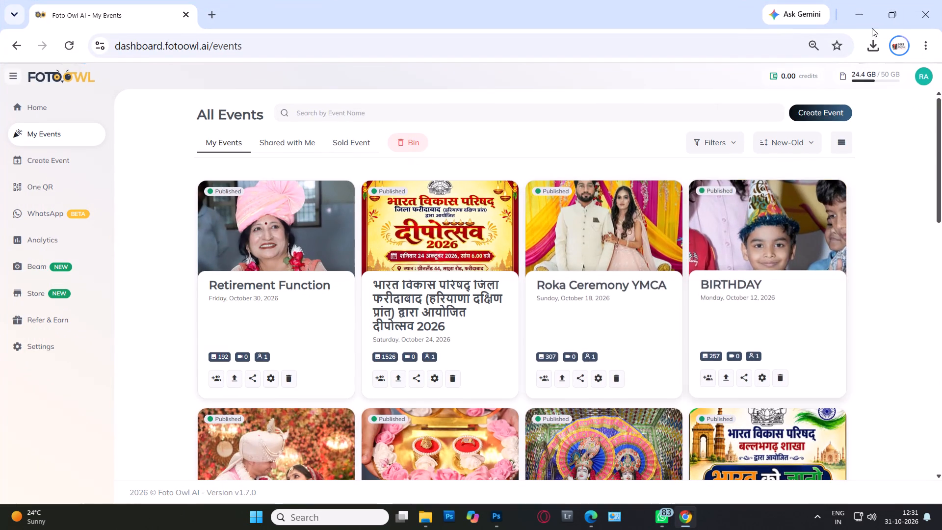
pyautogui.click(935, 3)
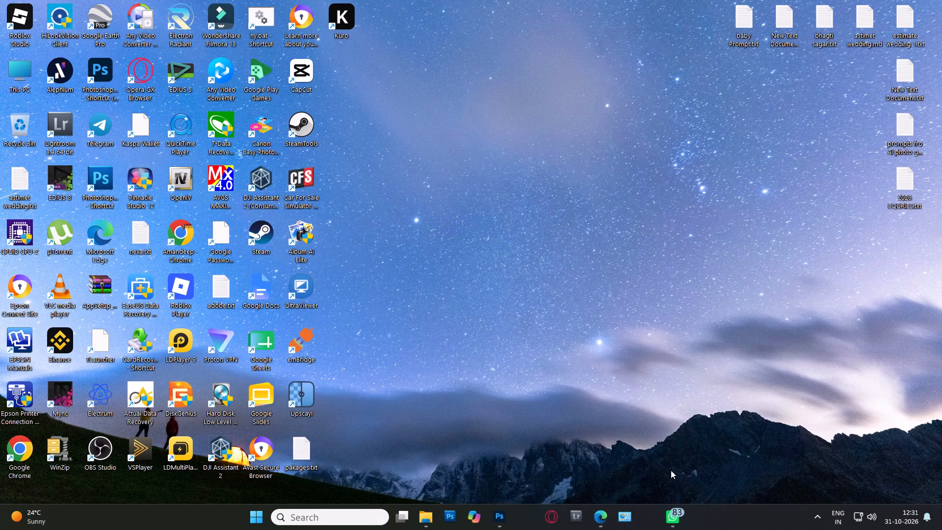
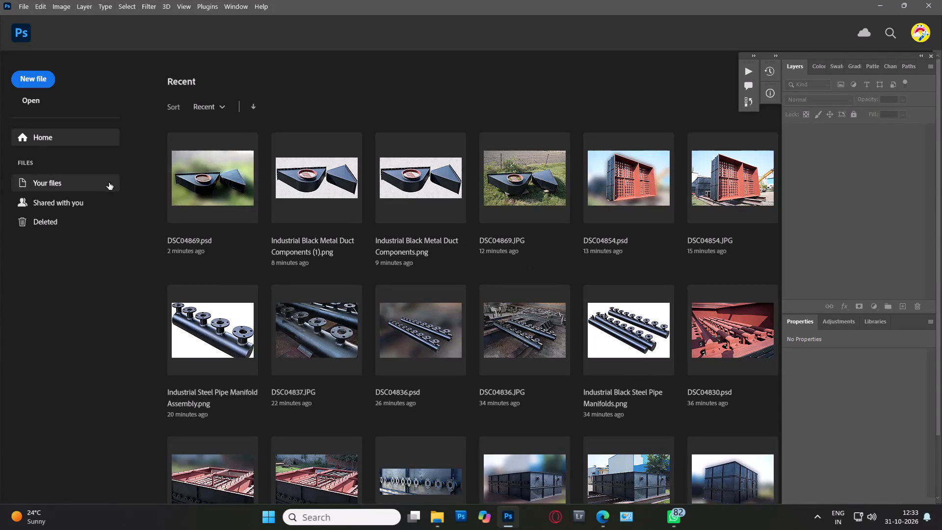
# Reopen DSC04869.psd from the recent files.
pyautogui.click(228, 174)
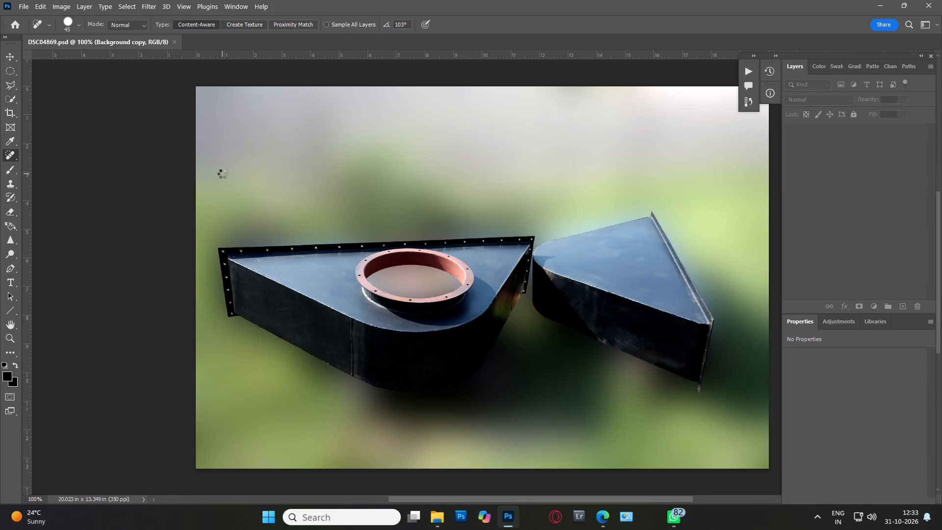
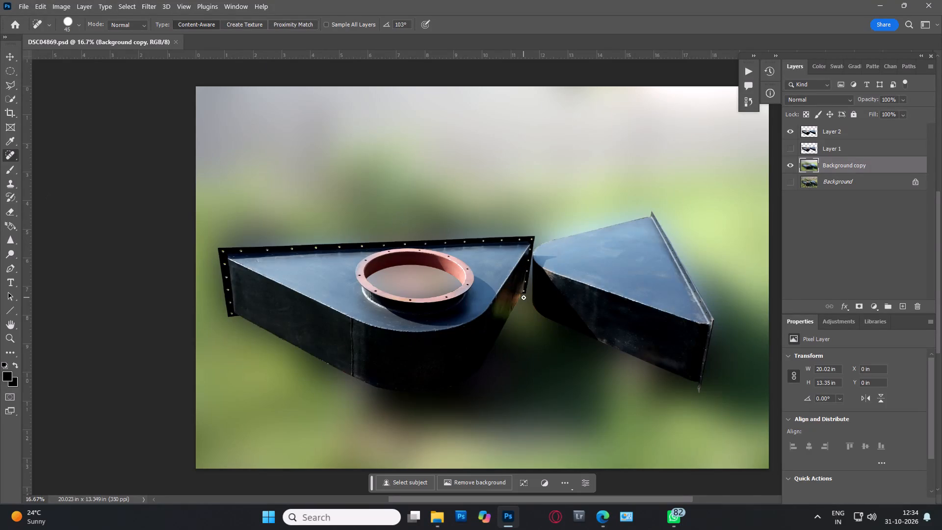
# Close DSC04869.psd and open DSC04854.psd from the recent files.
pyautogui.hotkey('ctrl', 'w')
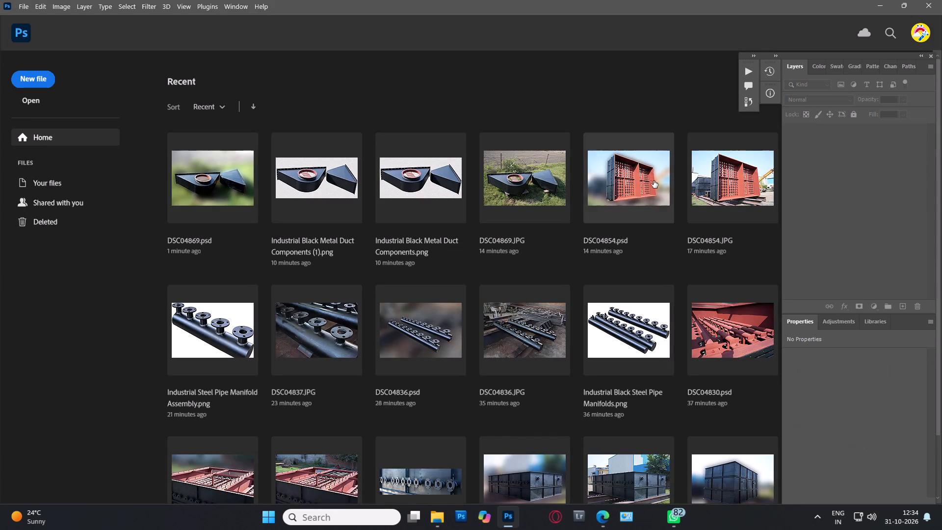
pyautogui.doubleClick(651, 181)
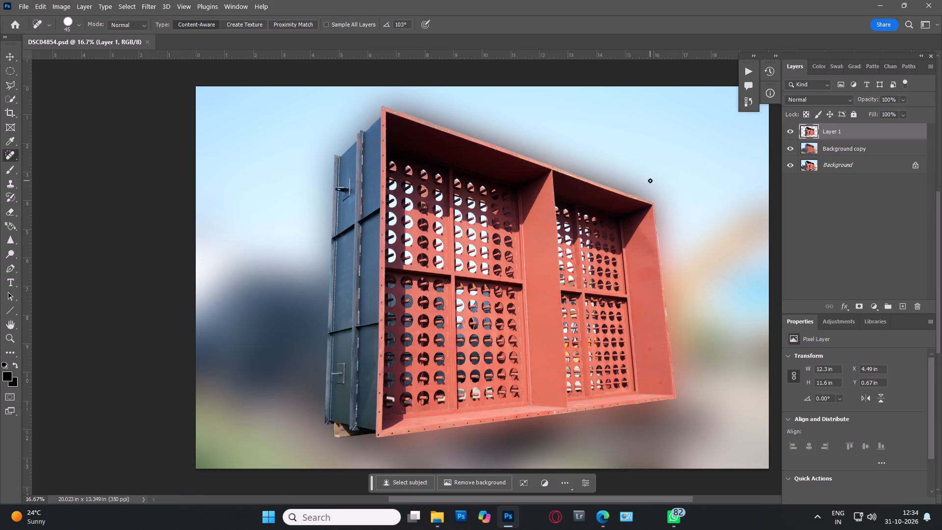
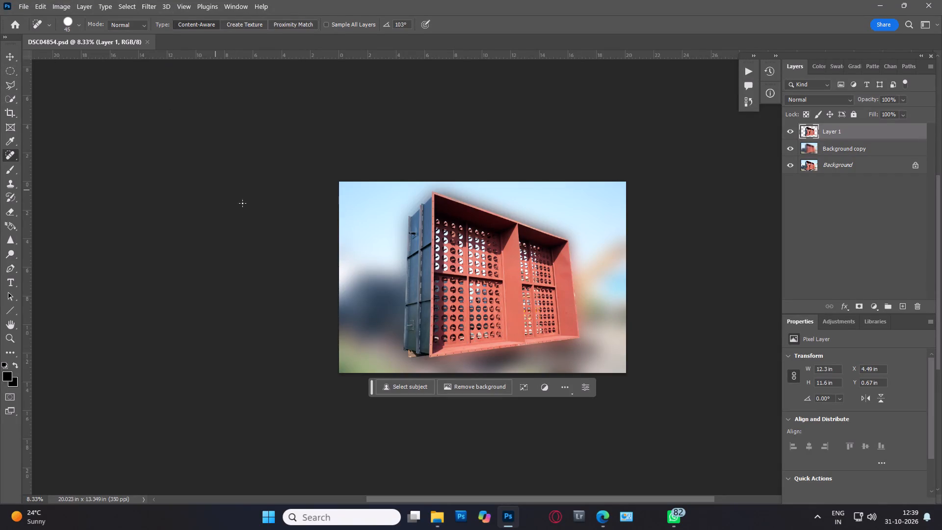
# Hide Layer 1 and the blurred Background copy to examine the original photo on the Background layer.
pyautogui.click(792, 129)
pyautogui.click(788, 162)
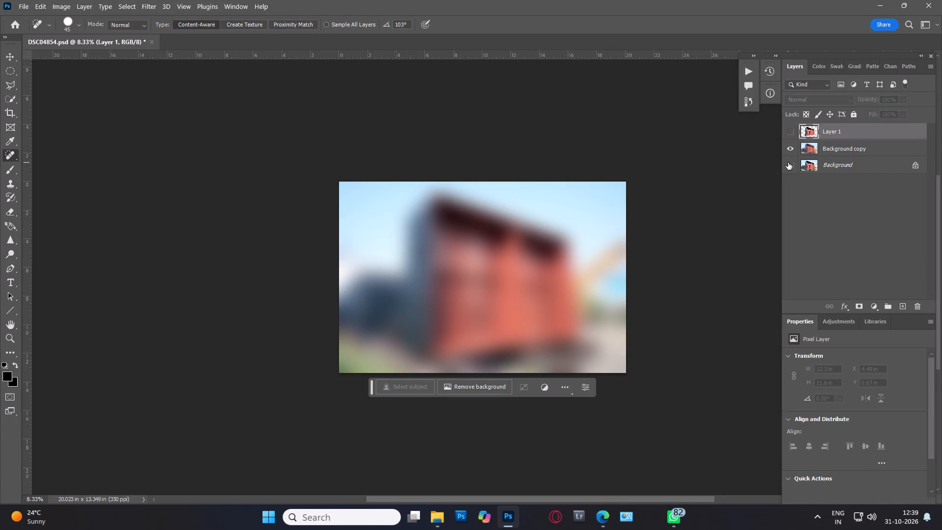
pyautogui.click(790, 172)
pyautogui.click(795, 149)
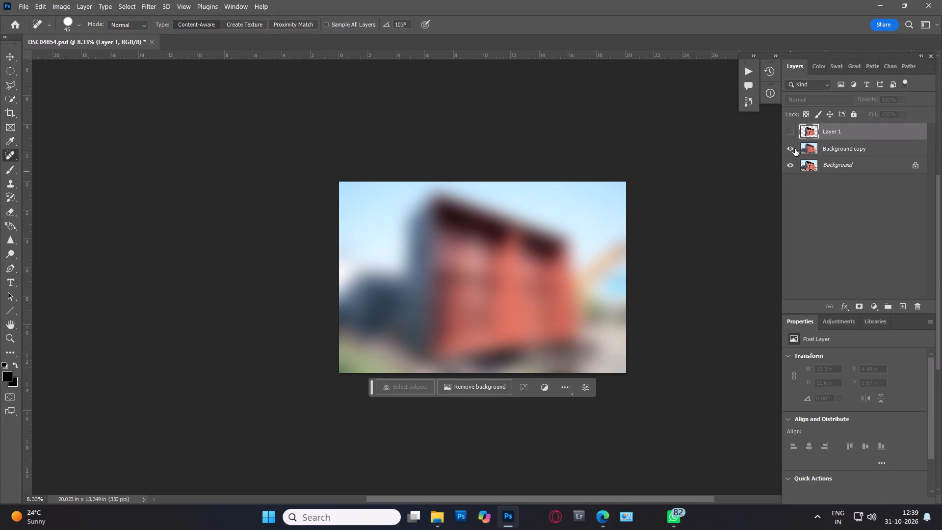
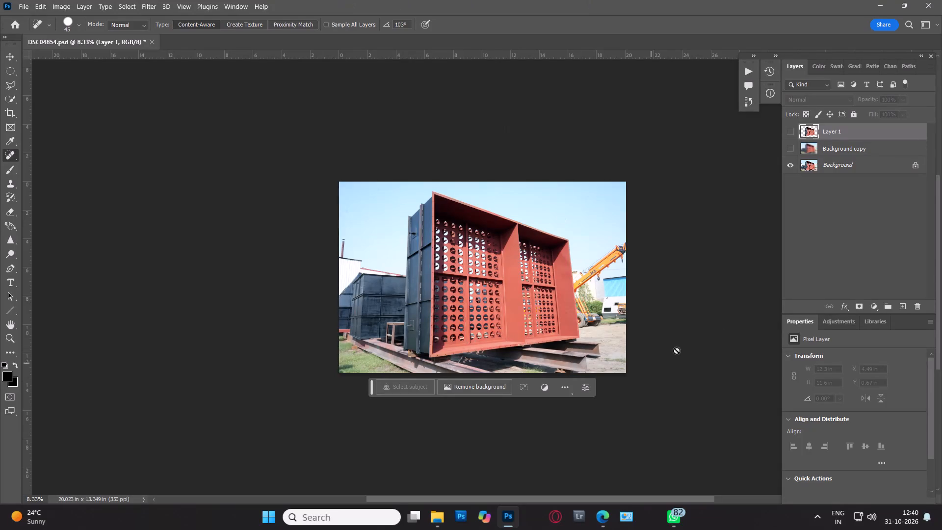
# Make Layer 1 and the blurred Background copy visible again over the original Background photo.
pyautogui.click(791, 132)
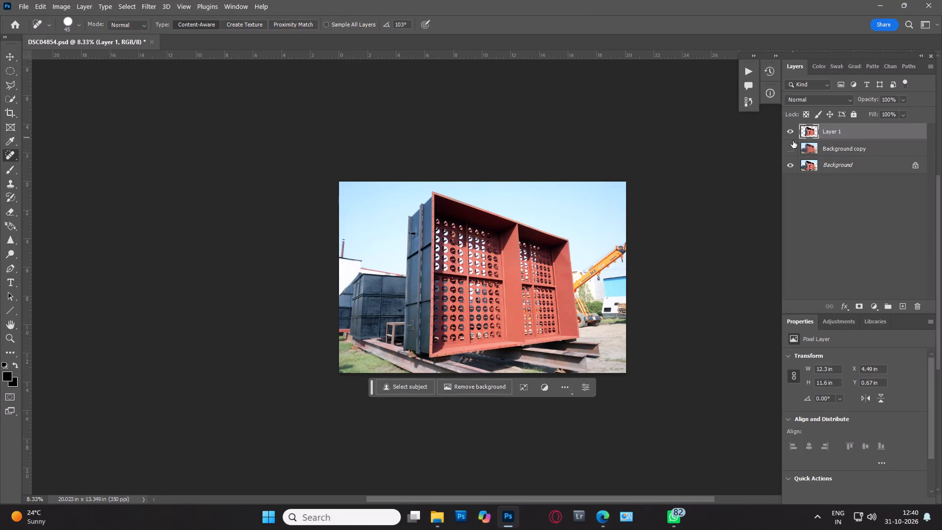
pyautogui.click(790, 149)
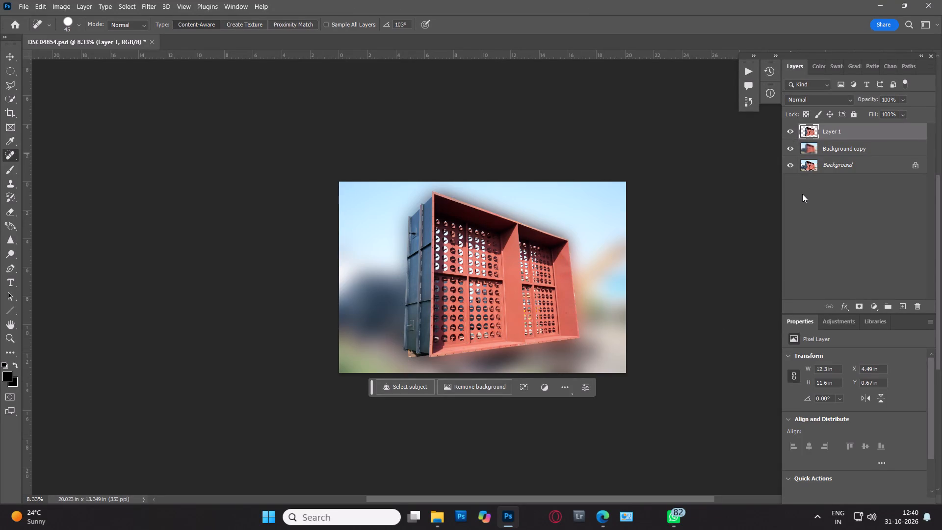
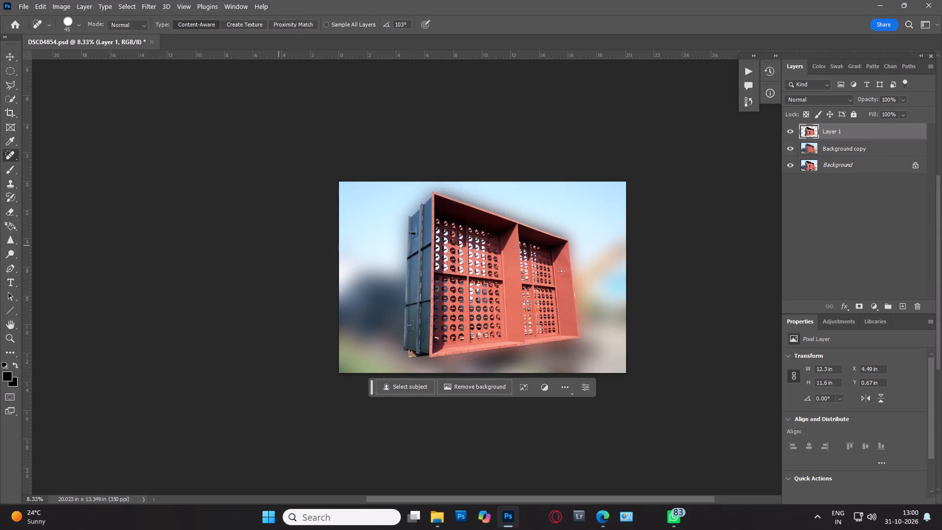
# Take a closer look at the red perforated frame, and close DSC04854.psd without saving the changes.
pyautogui.hotkey('ctrl', '+')
pyautogui.hotkey('ctrl', '+')
pyautogui.hotkey('ctrl', '+')
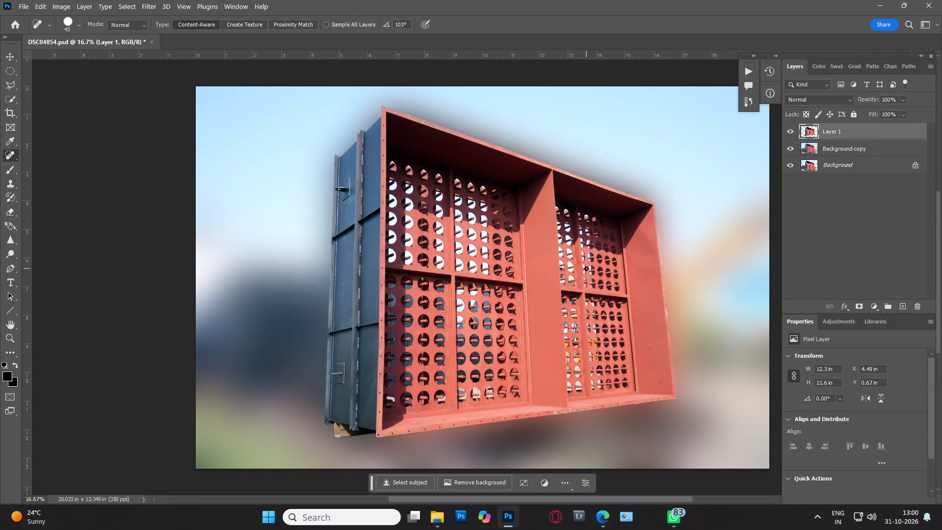
pyautogui.hotkey('ctrl', 'w')
pyautogui.press('Tab')
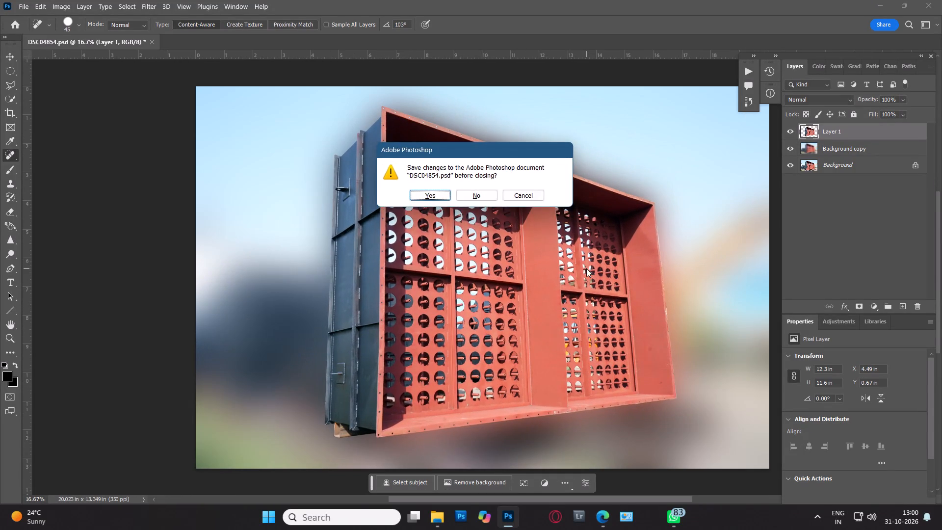
pyautogui.press('Return')
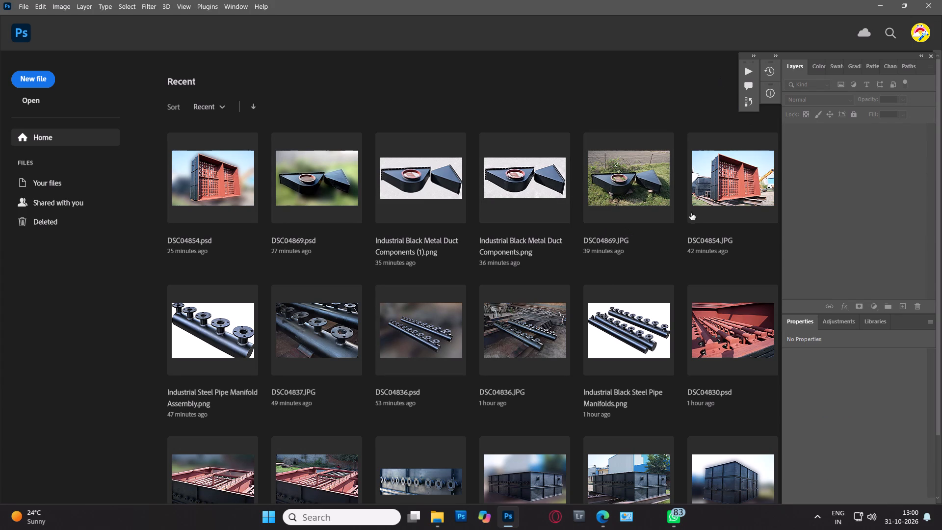
# Open the recent file Industrial Steel Pipe Manifold Assembly.png to view the cut-out manifold.
pyautogui.doubleClick(186, 338)
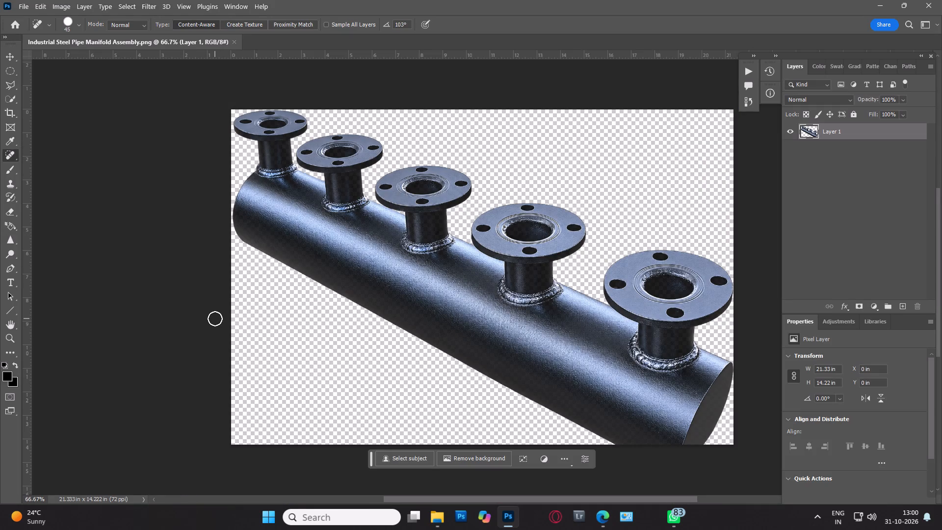
# Exit the image editor from the open pipe manifold image.
pyautogui.click(937, 0)
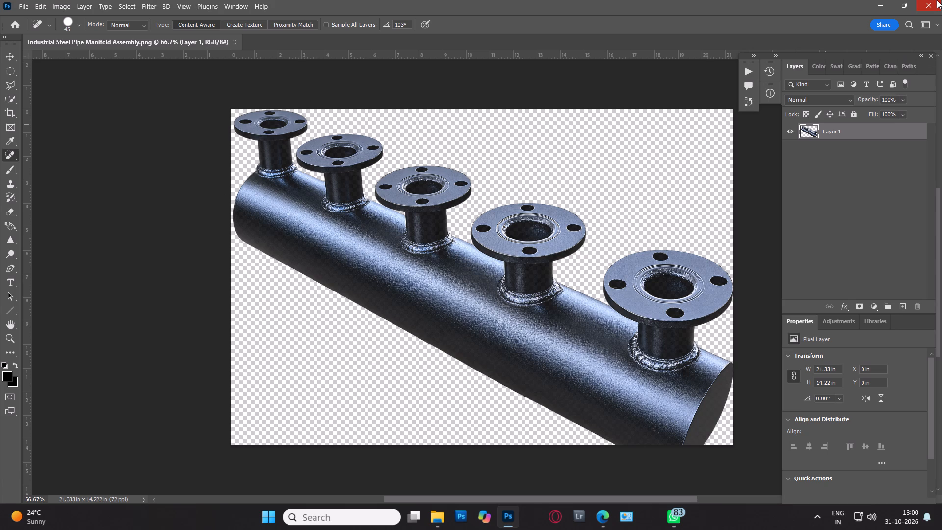
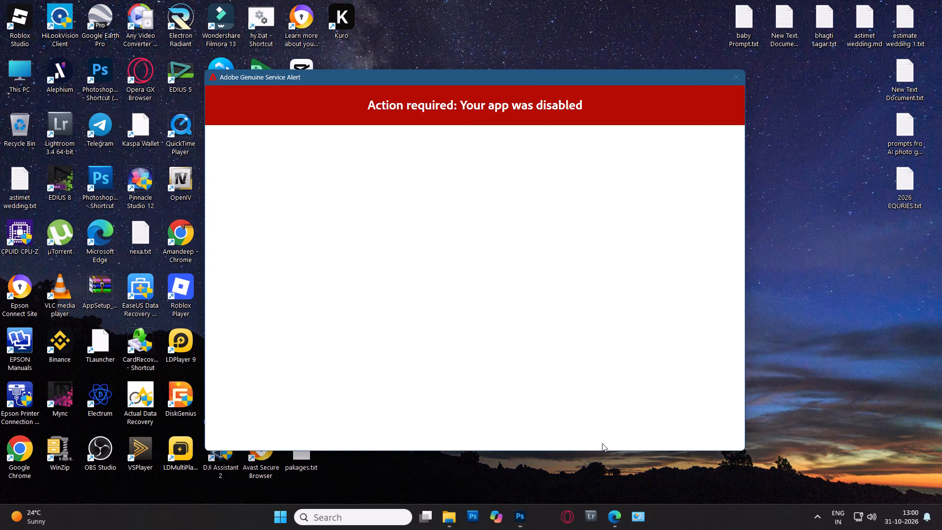
# Move the Adobe Genuine Service Alert window almost entirely off the desktop so it no longer covers the work area.
pyautogui.moveTo(521, 76); pyautogui.dragTo(759, 514)
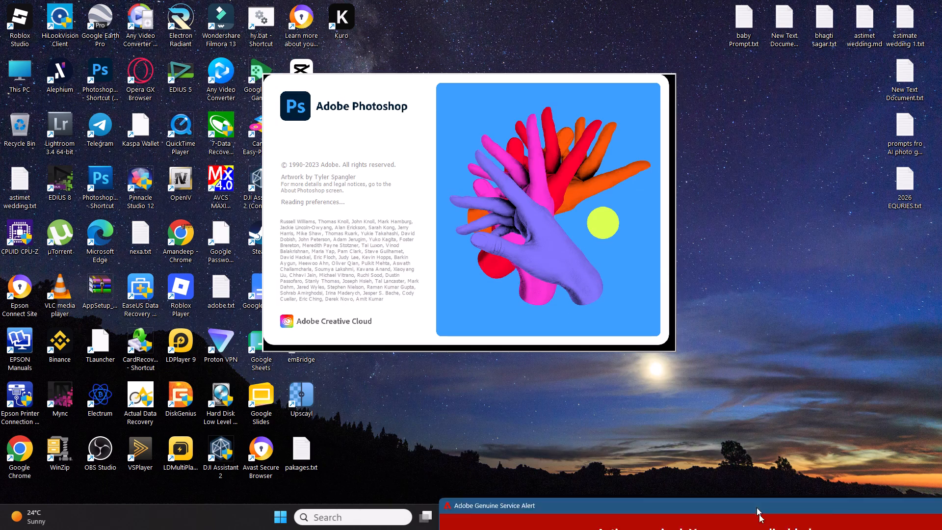
pyautogui.moveTo(759, 514); pyautogui.dragTo(746, 529)
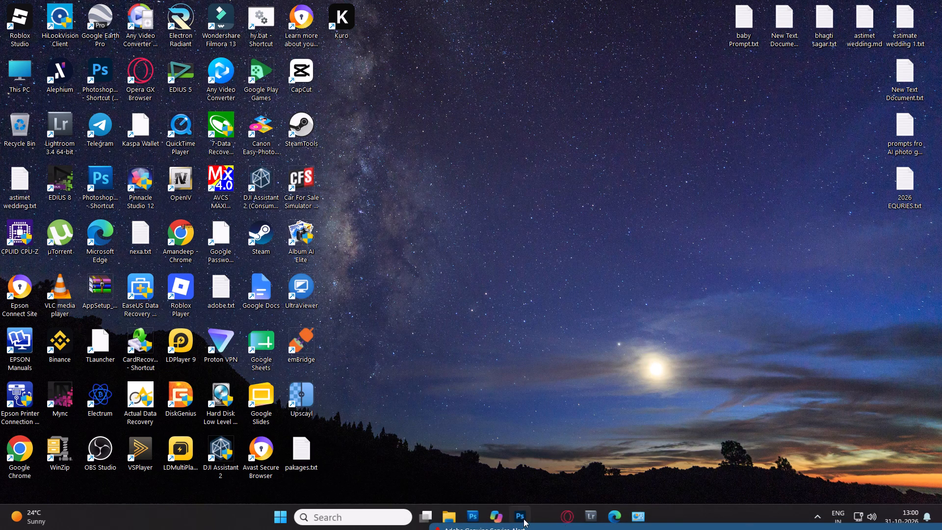
# Switch to Photoshop from the desktop.
pyautogui.click(523, 519)
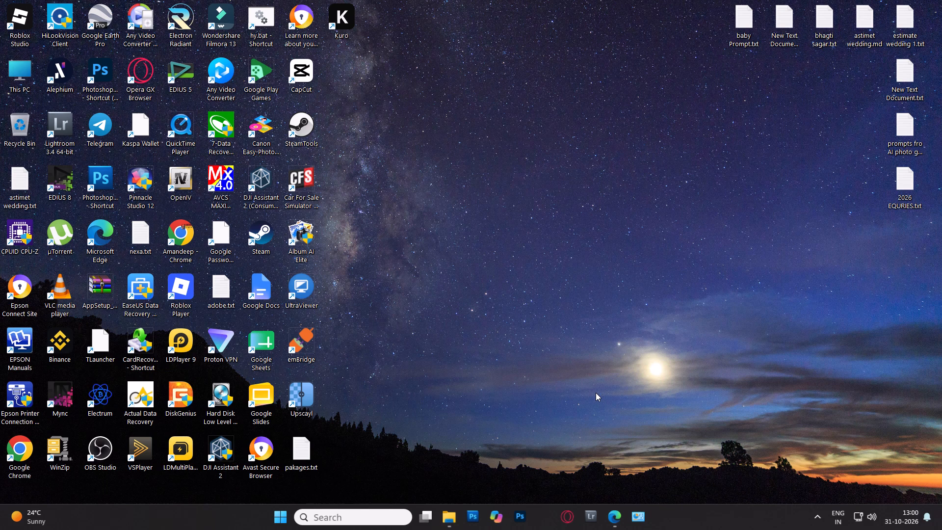